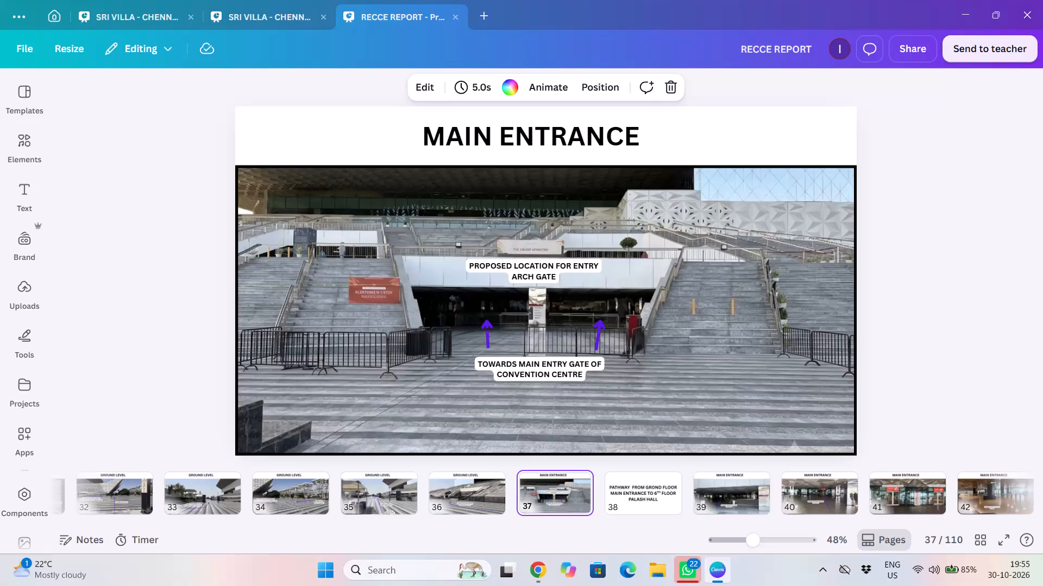
Review the design access requests in the notifications on the home page.
left_click(53, 20)
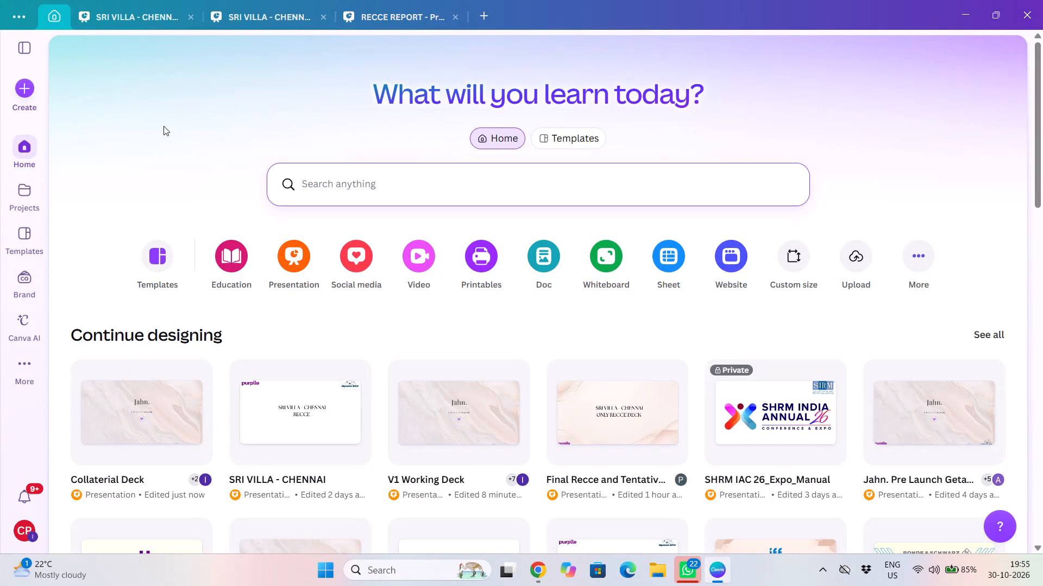
scroll(164, 126, "down", 1)
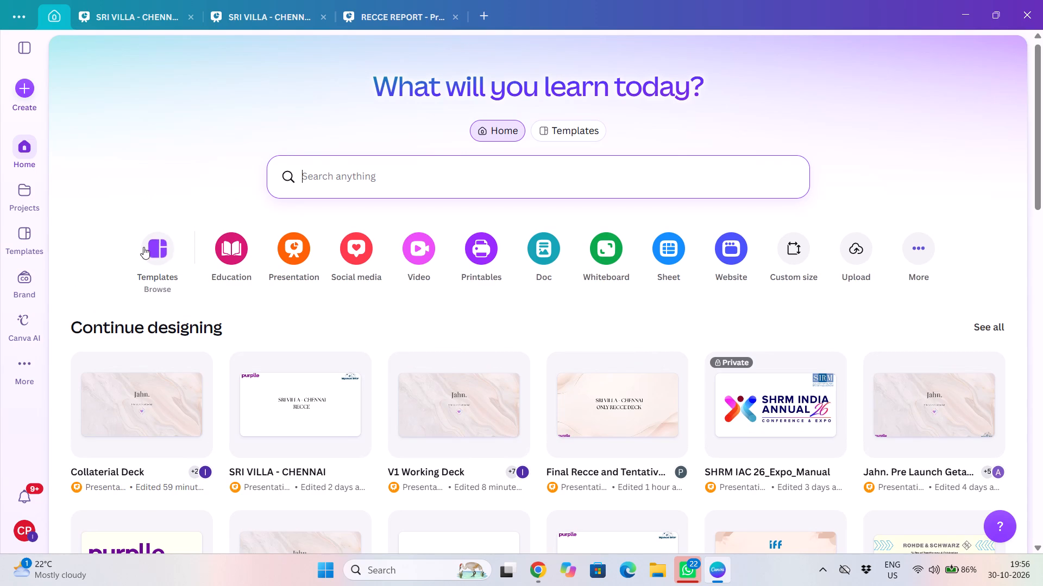
left_click(26, 492)
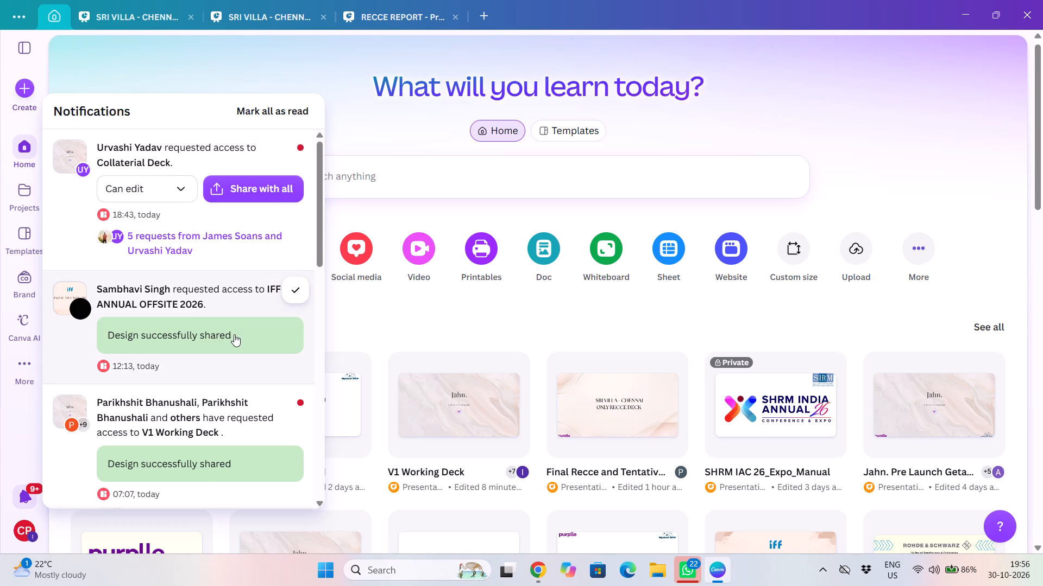
scroll(250, 358, "down", 2)
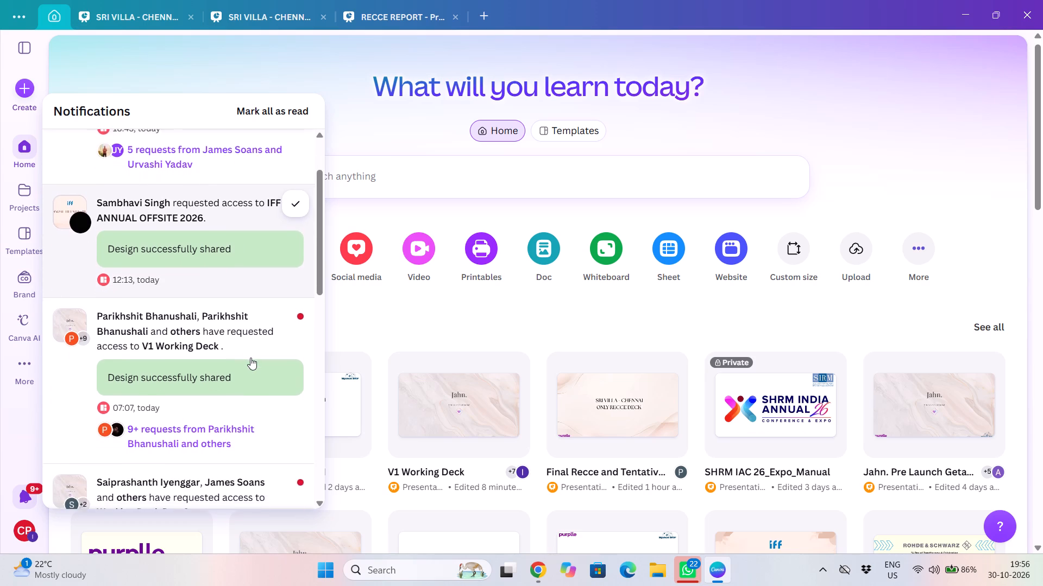
scroll(250, 358, "down", 6)
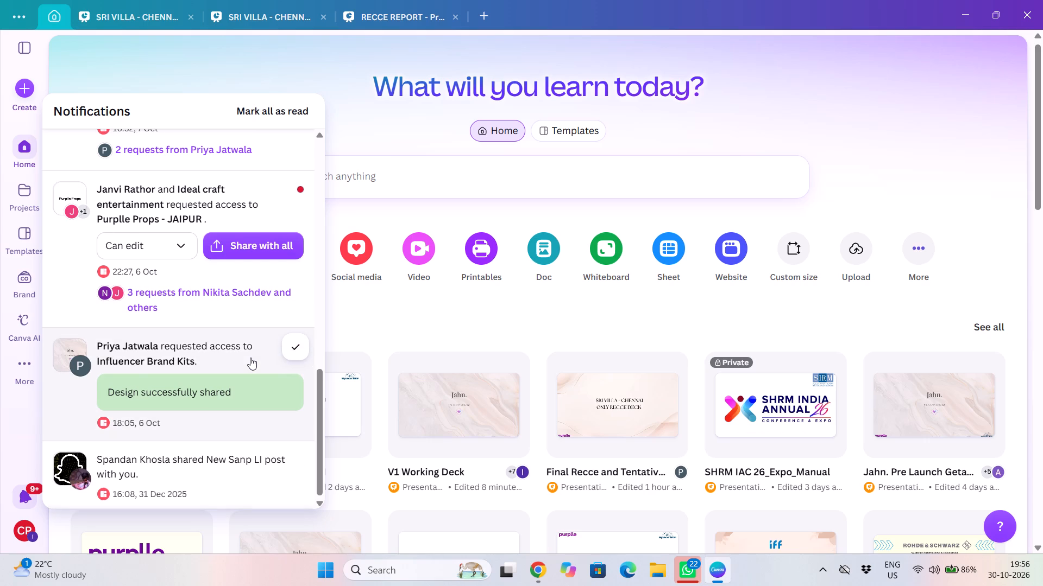
scroll(250, 358, "down", 2)
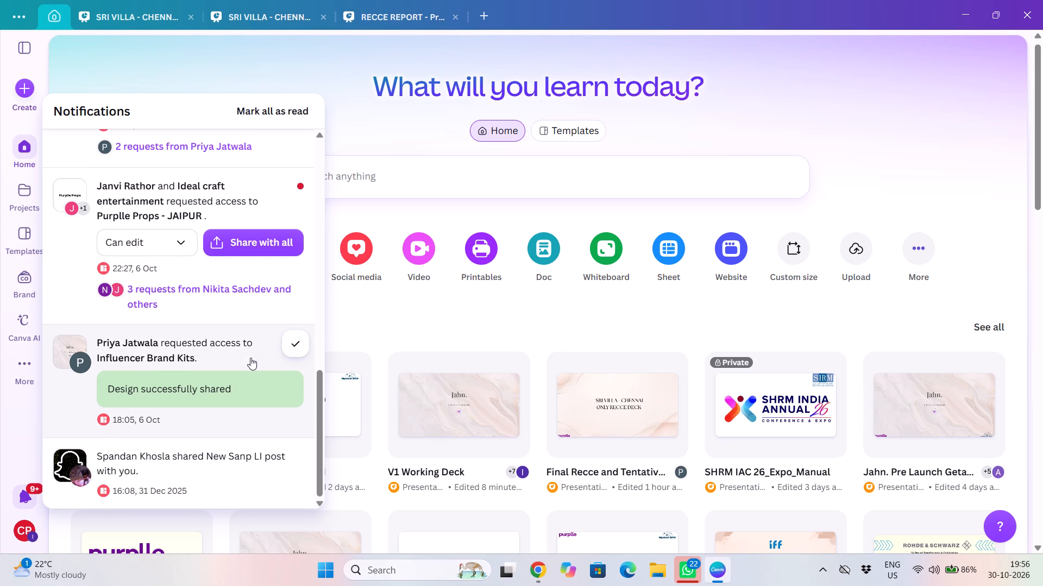
scroll(250, 358, "up", 5)
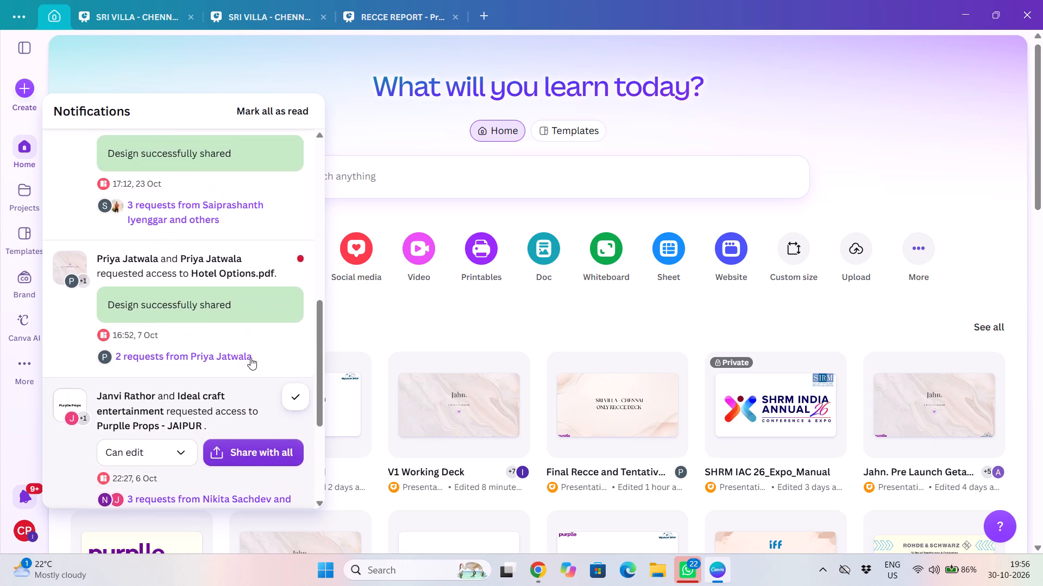
scroll(250, 358, "up", 3)
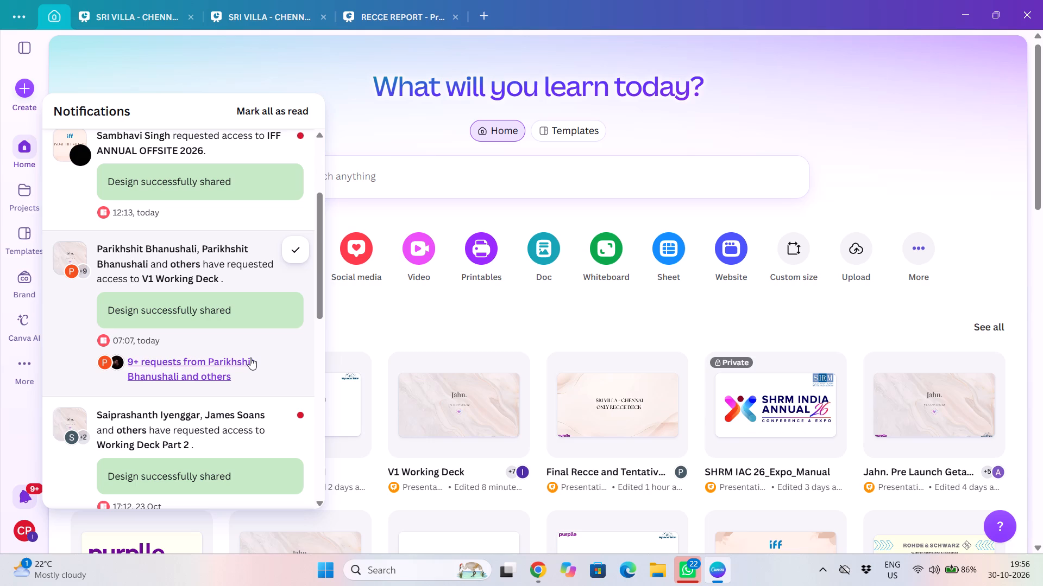
scroll(250, 358, "up", 1)
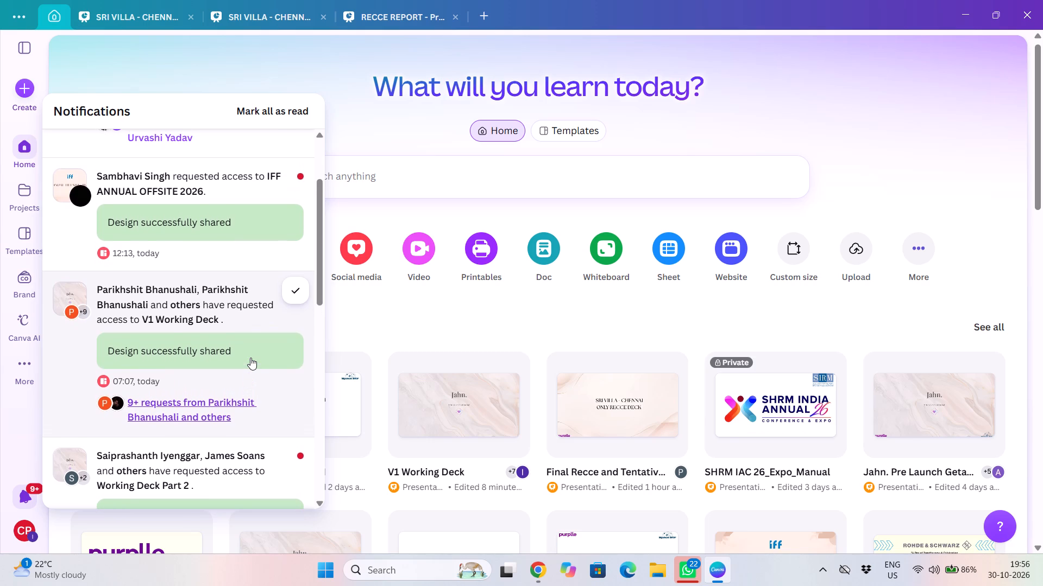
scroll(250, 358, "up", 1)
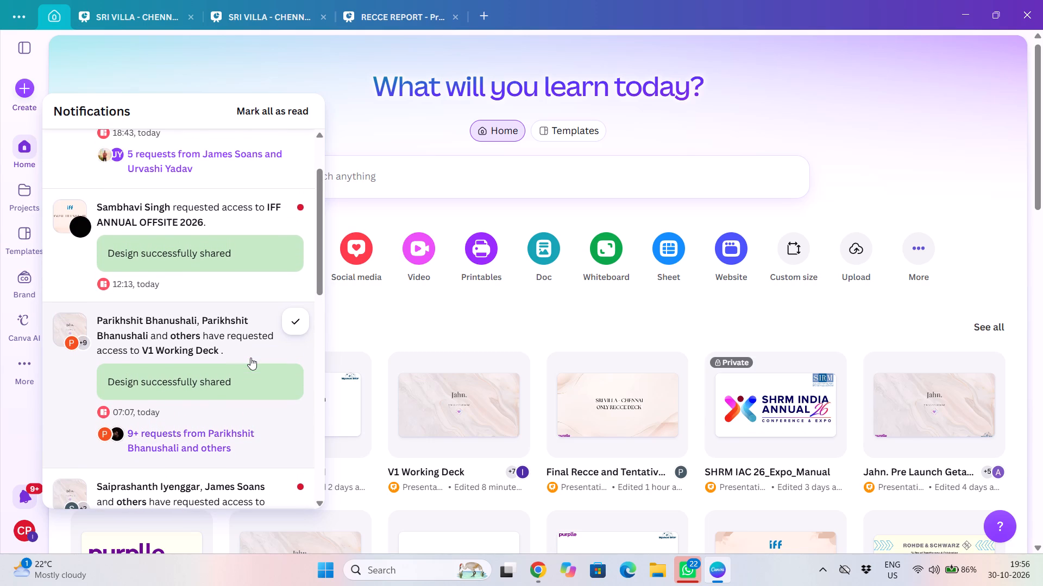
View the IFF ANNUAL OFFSITE 2026 design from its access-request notification, close it and return to the home page.
left_click(238, 261)
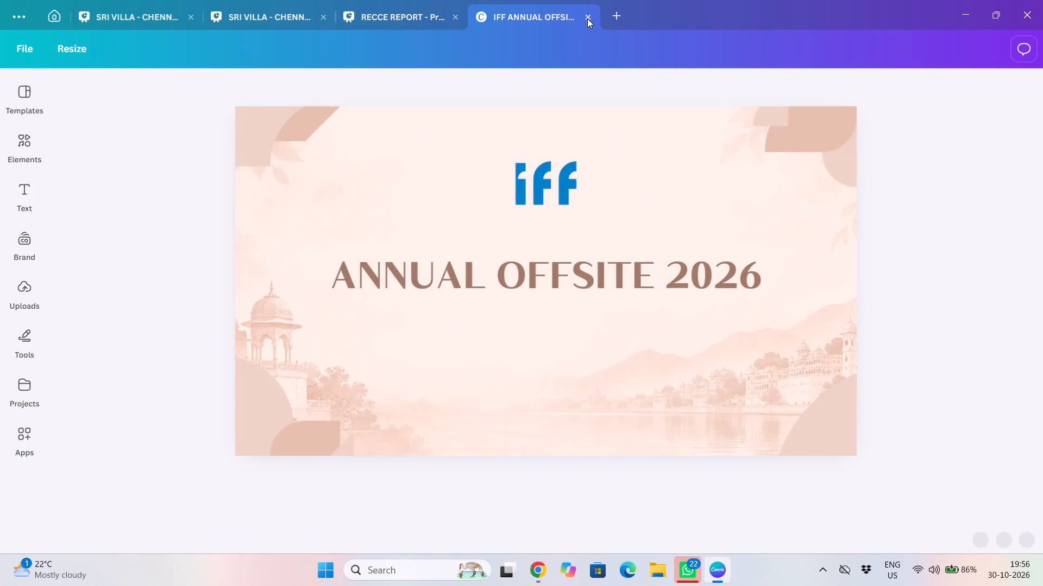
left_click(587, 18)
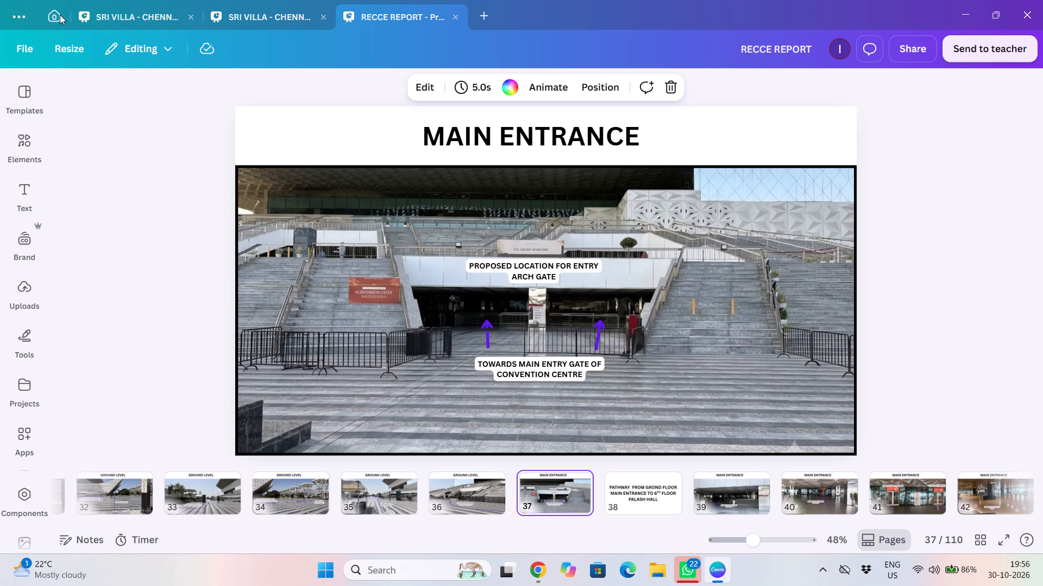
left_click(60, 15)
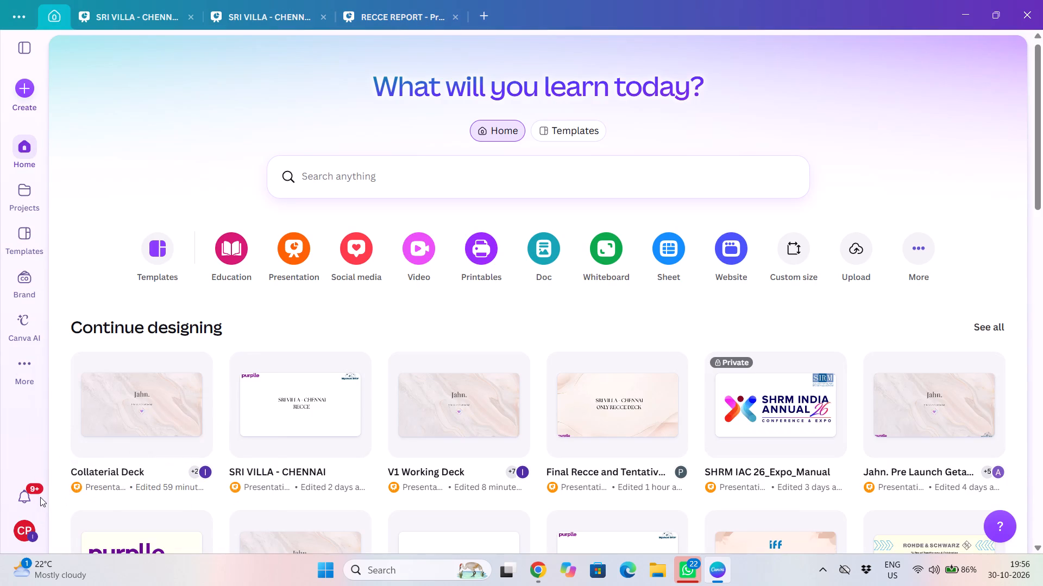
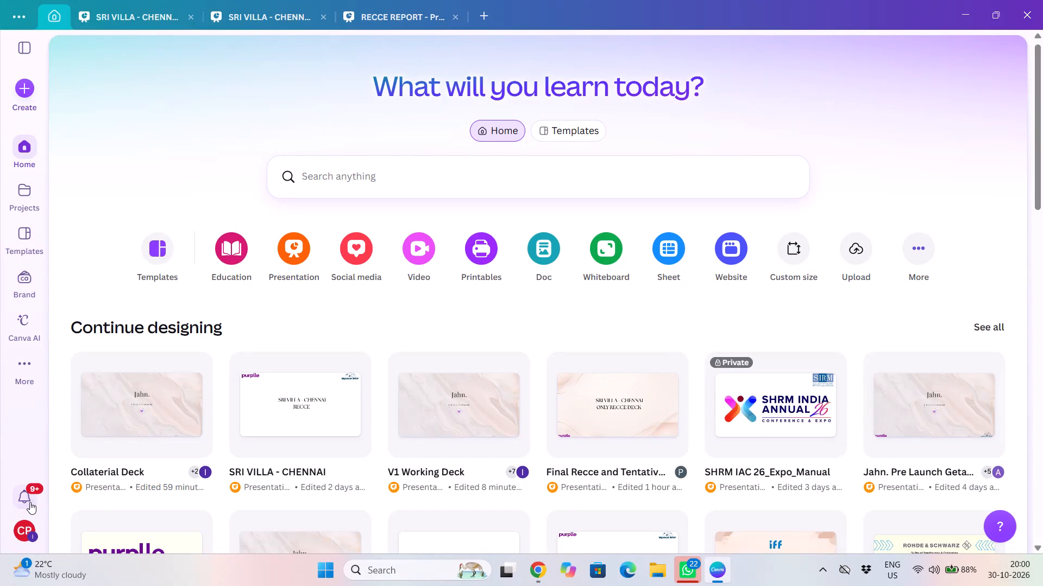
Check the notifications list again for pending design access requests and close it.
left_click(30, 500)
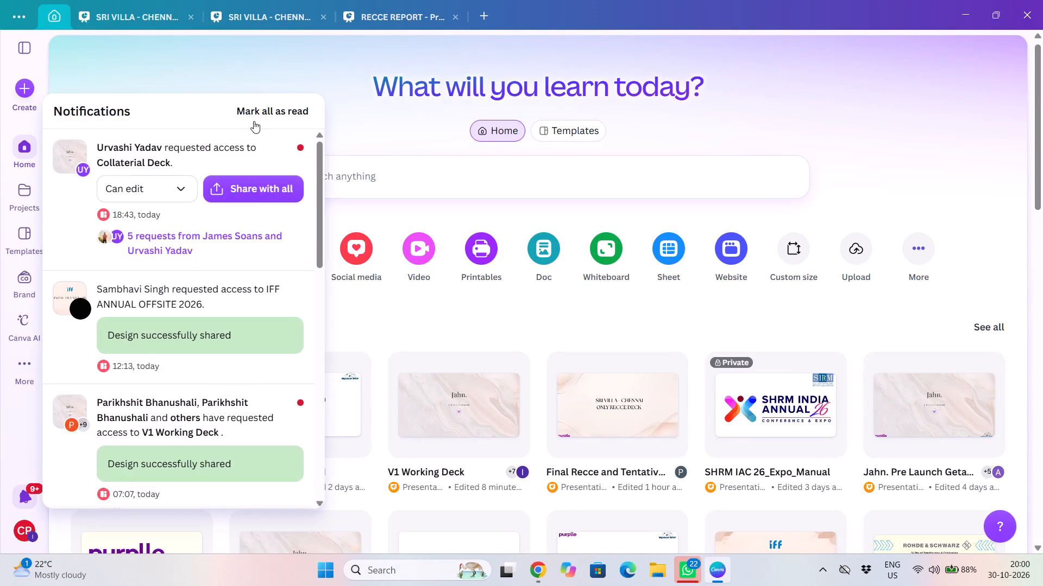
left_click(398, 123)
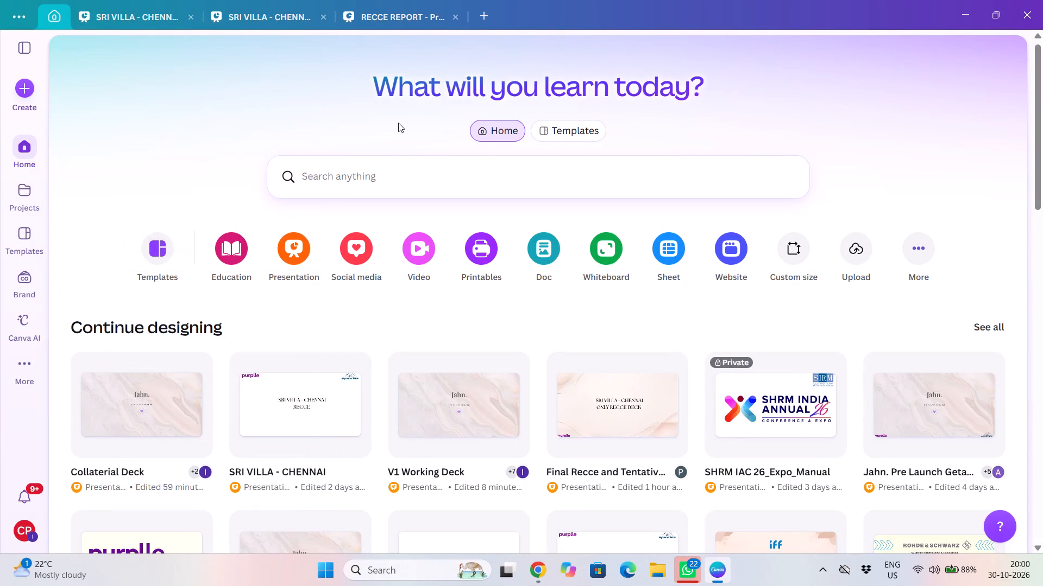
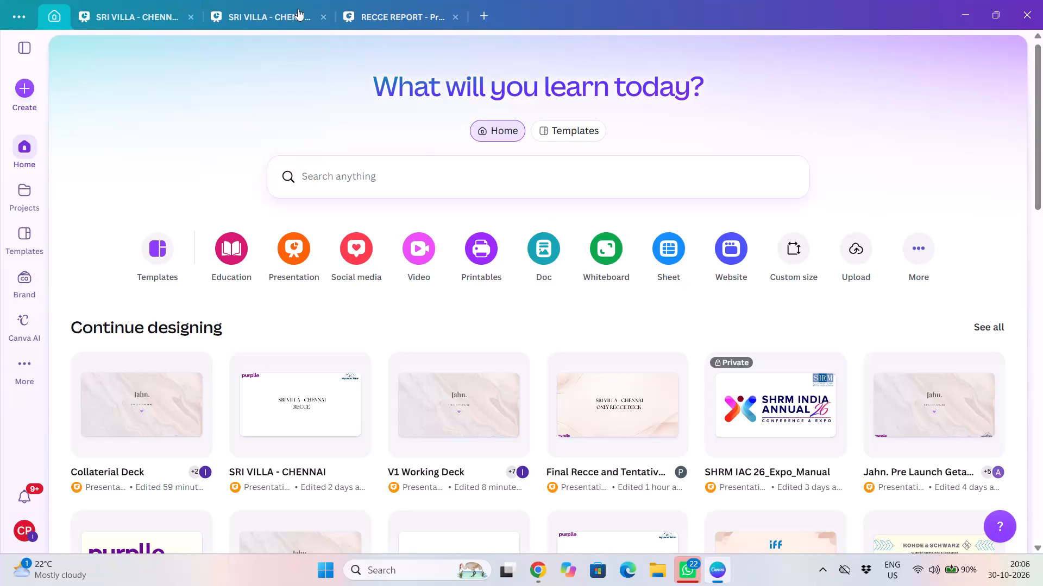
Create a new blank presentation design in its own tab.
left_click(484, 16)
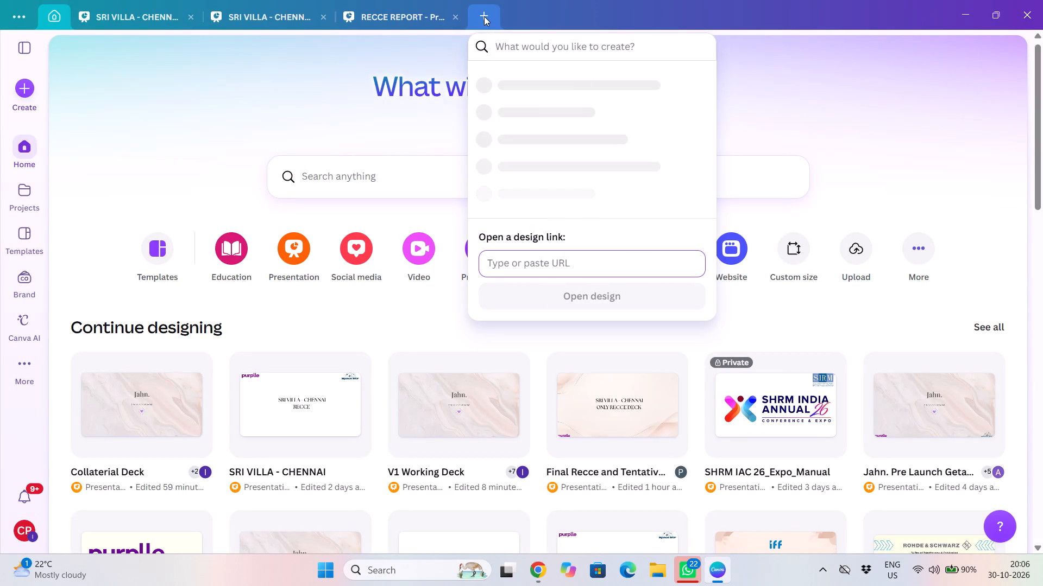
double_click(542, 355)
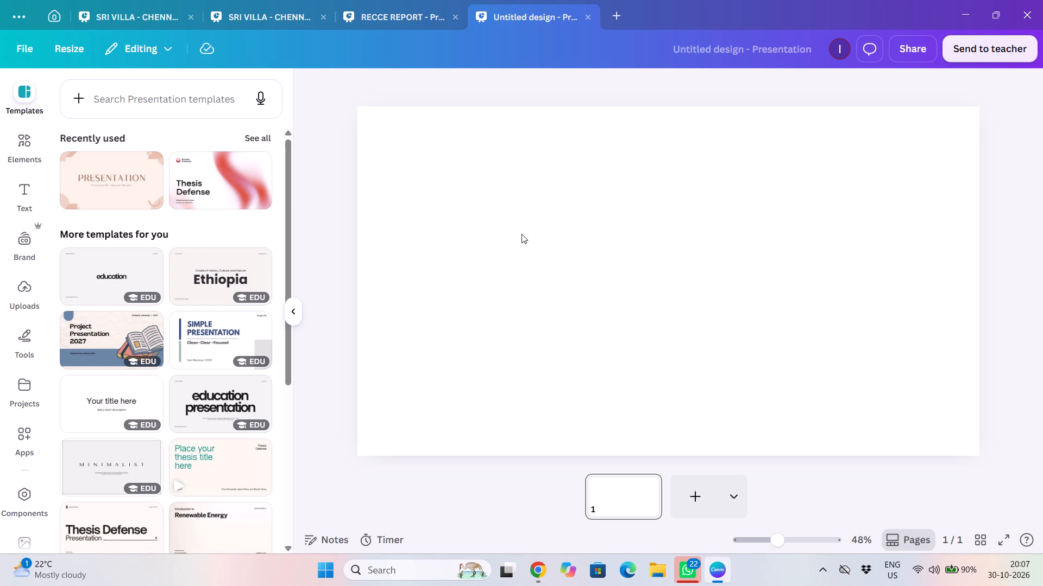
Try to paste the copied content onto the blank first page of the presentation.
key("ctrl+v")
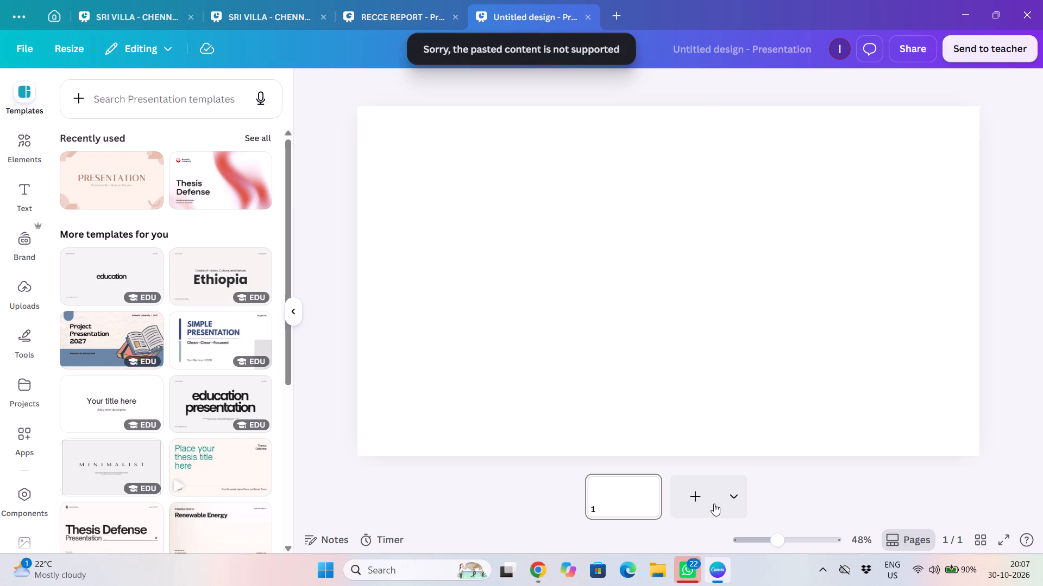
Add a second blank page to the untitled presentation.
left_click(697, 494)
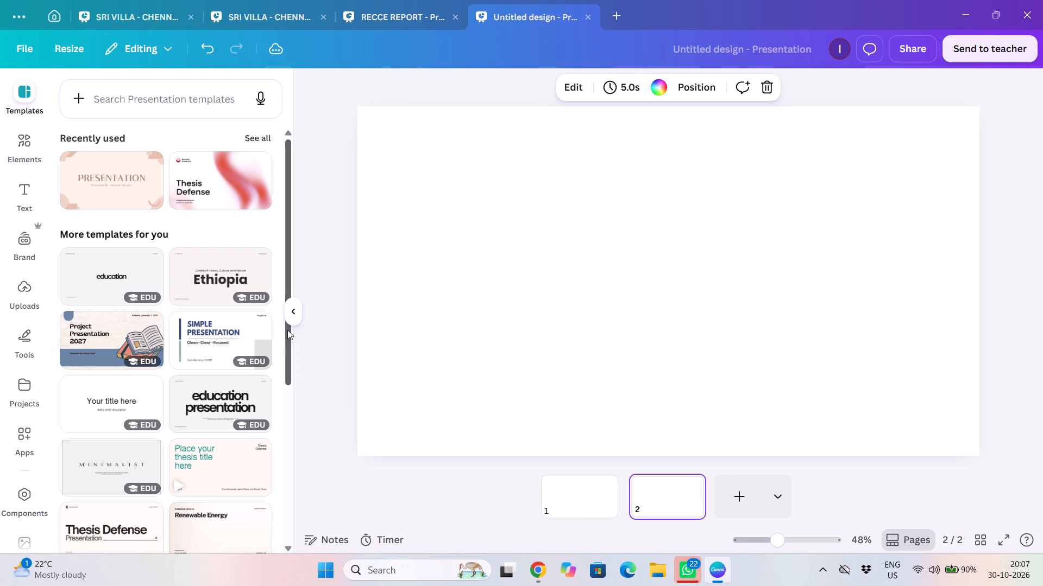
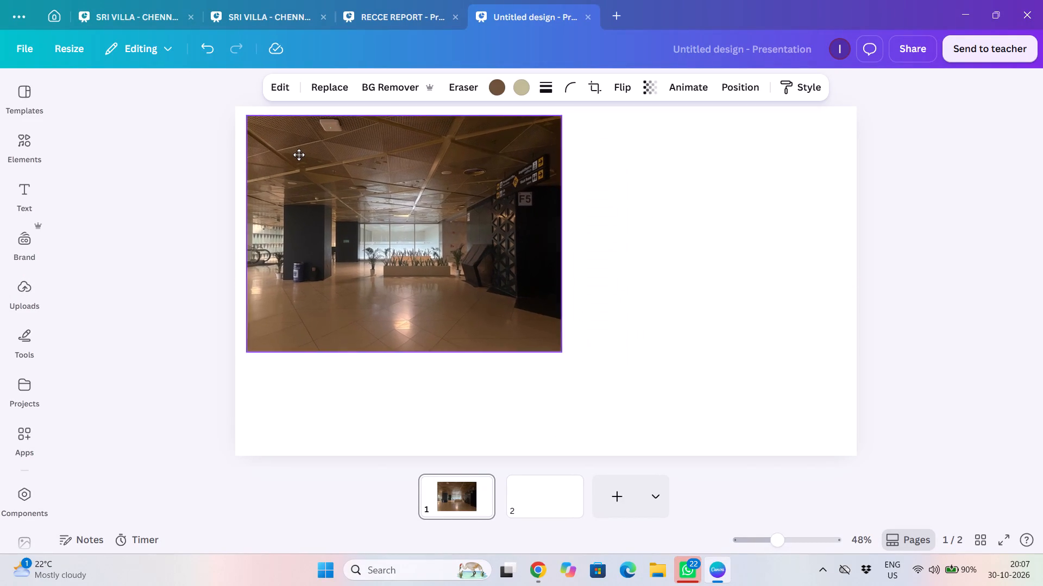
Move the photo to the first page's top-left corner and enlarge it to fill the whole page, 1920 by 1080.
left_click_drag(299, 155, 295, 149)
left_click(326, 169)
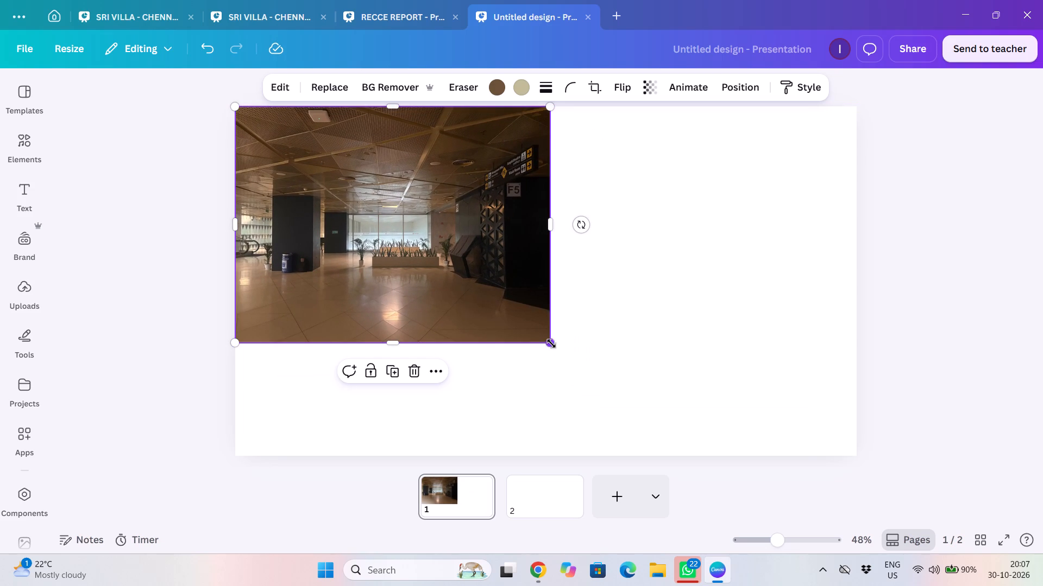
left_click_drag(551, 343, 677, 366)
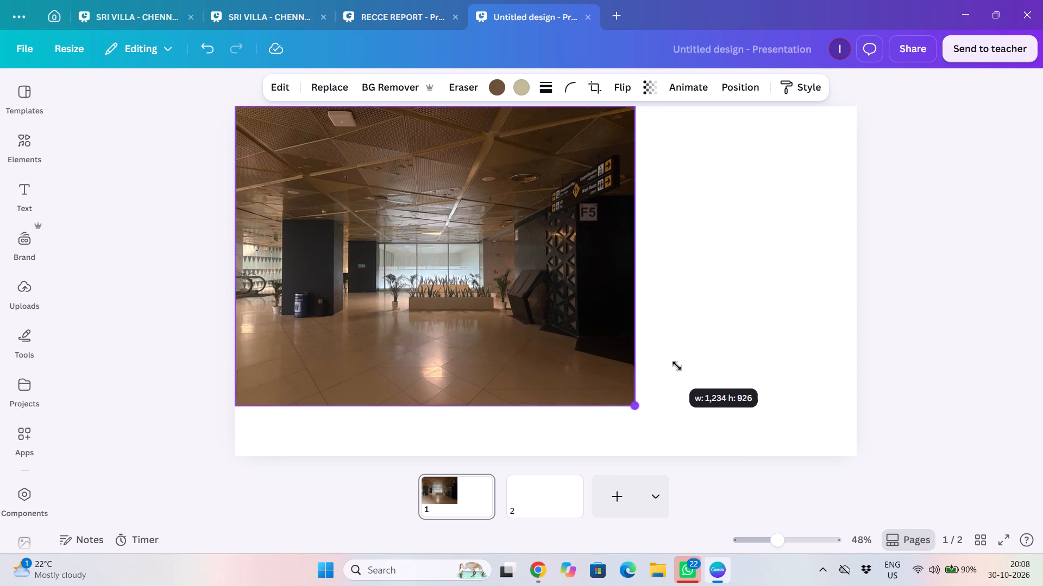
left_click_drag(677, 366, 747, 378)
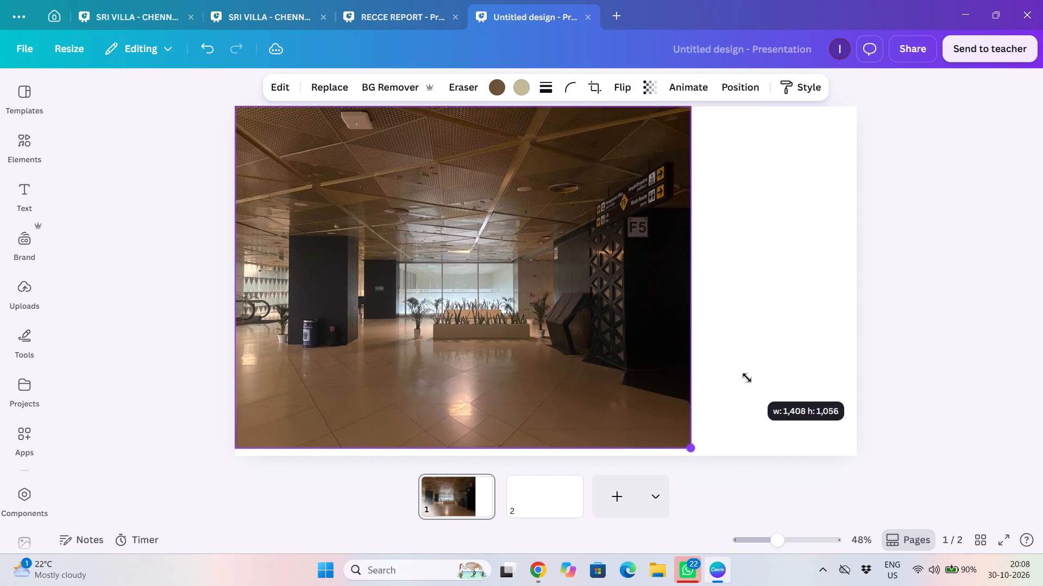
left_click_drag(747, 378, 756, 381)
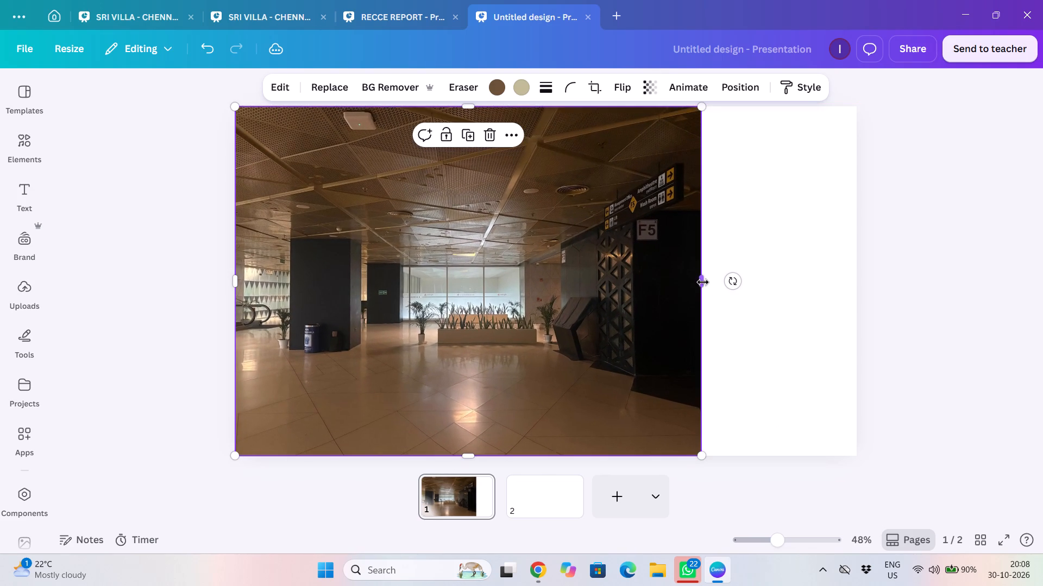
left_click_drag(703, 282, 834, 272)
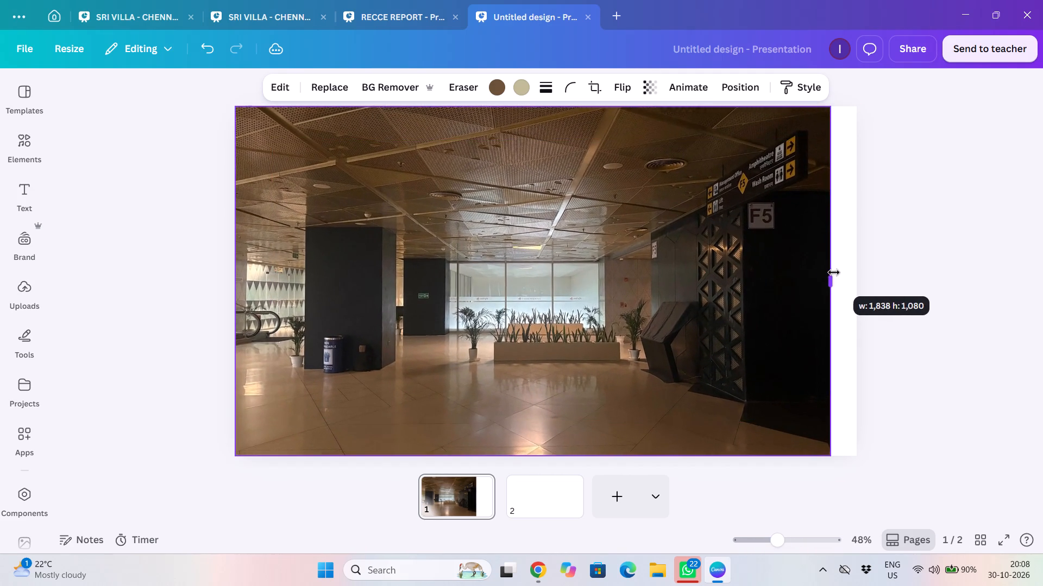
left_click_drag(834, 272, 858, 270)
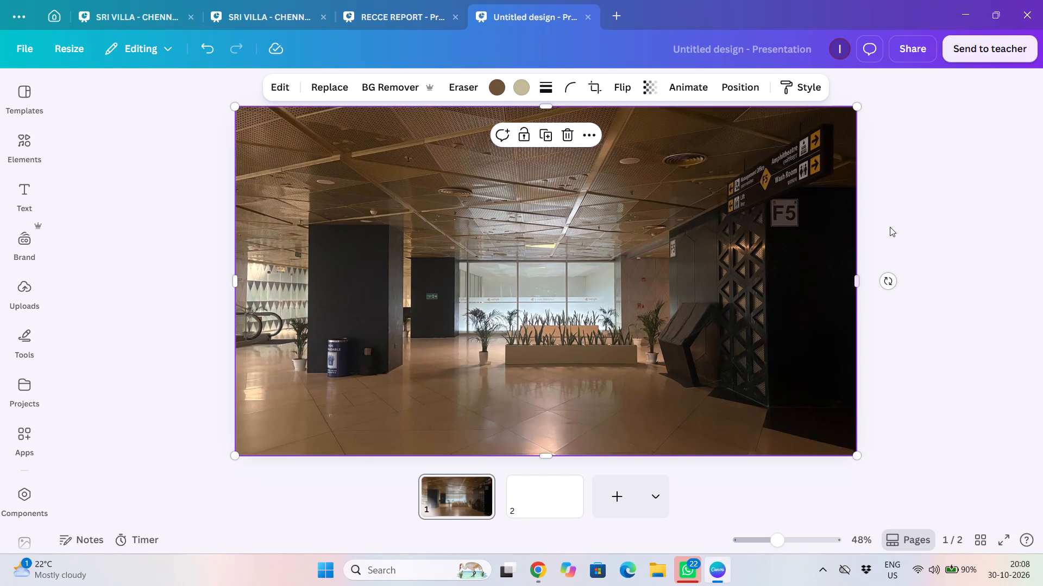
left_click(890, 227)
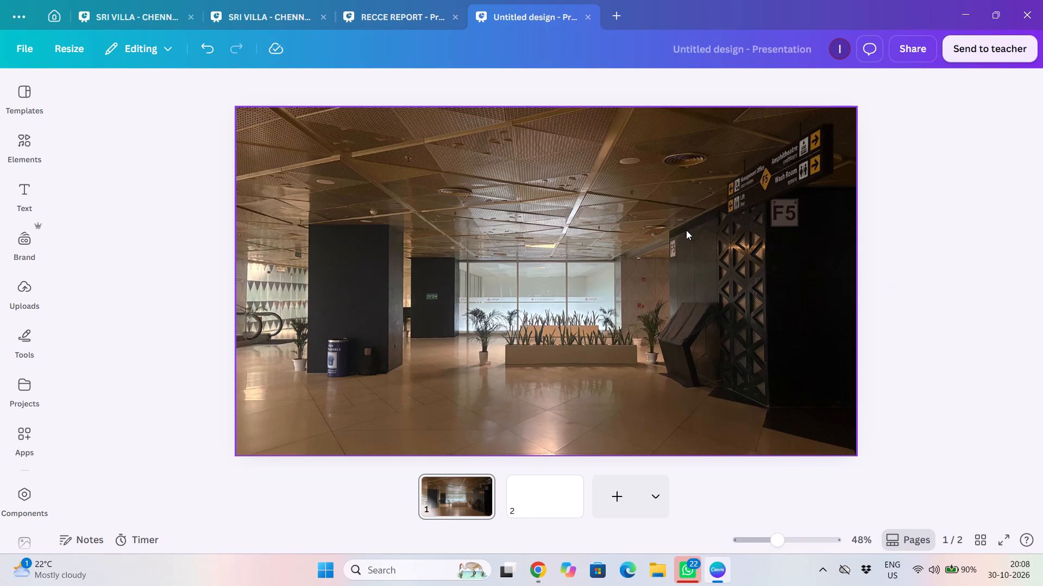
Crop the photo from its top edge to a height of about 900, leaving a blank title strip above it.
left_click(546, 218)
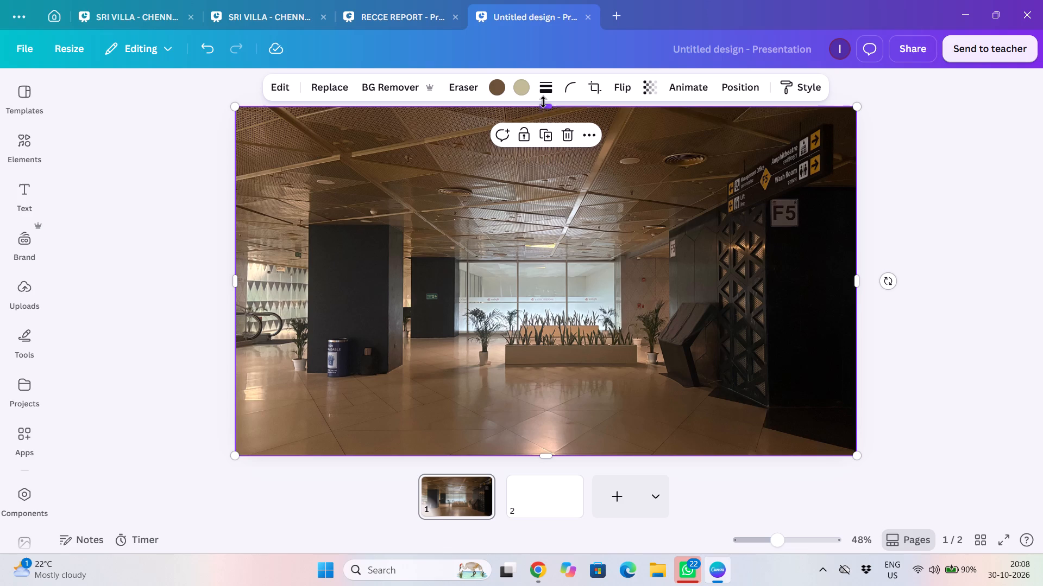
left_click_drag(545, 109, 549, 122)
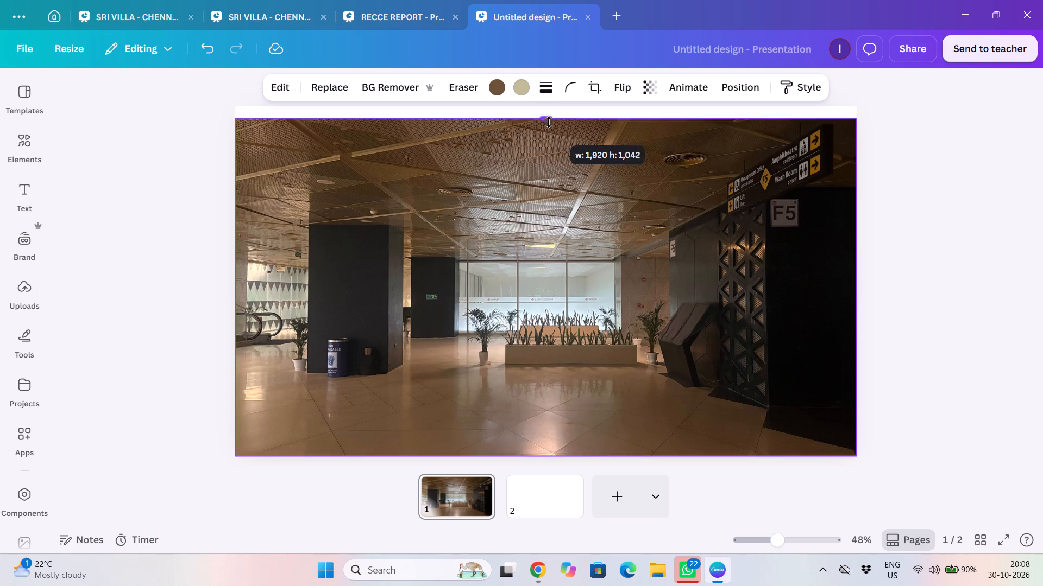
left_click_drag(549, 122, 552, 156)
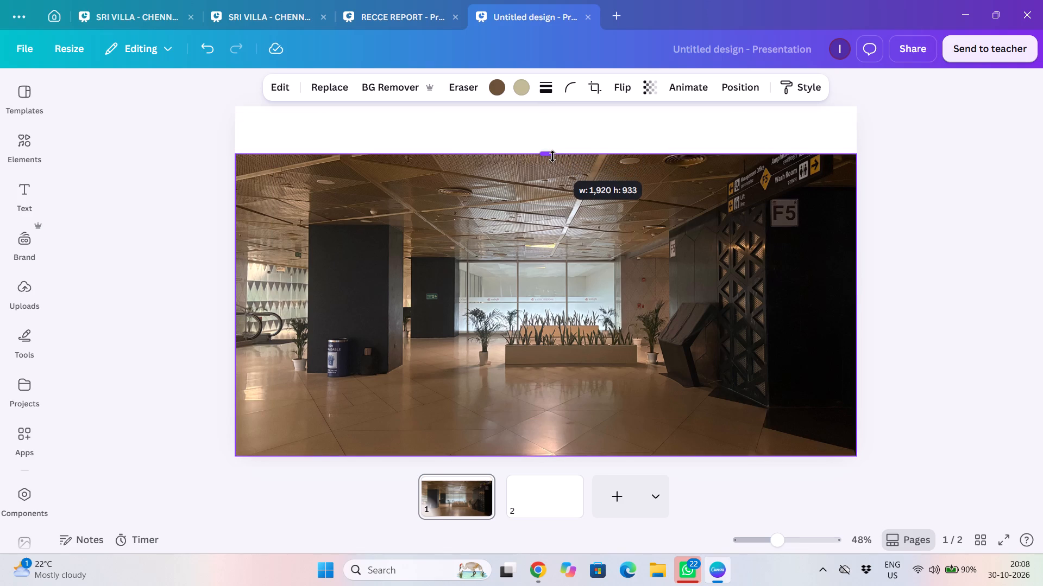
left_click_drag(552, 156, 556, 167)
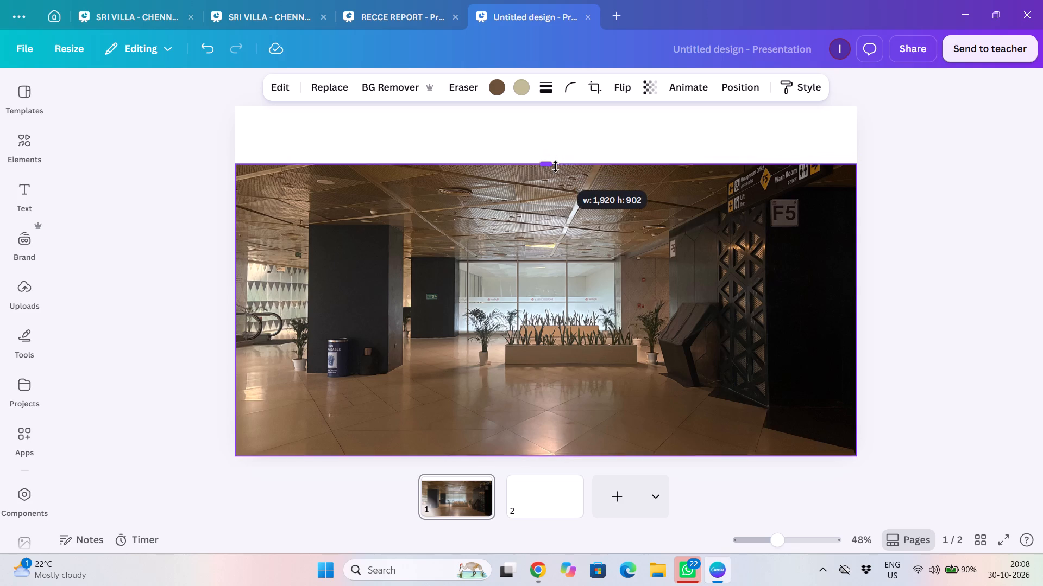
left_click_drag(556, 167, 557, 167)
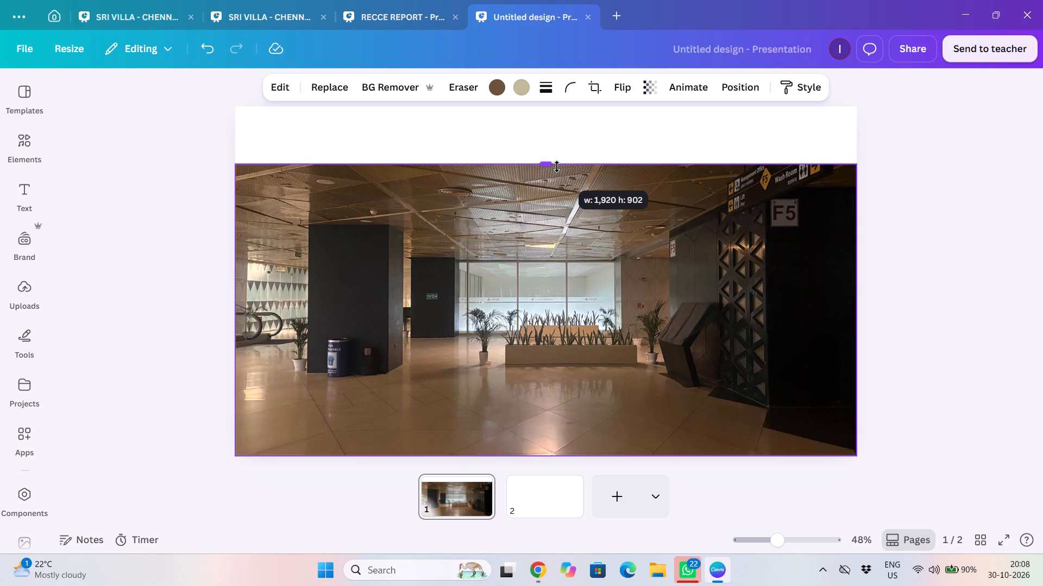
left_click_drag(557, 167, 557, 164)
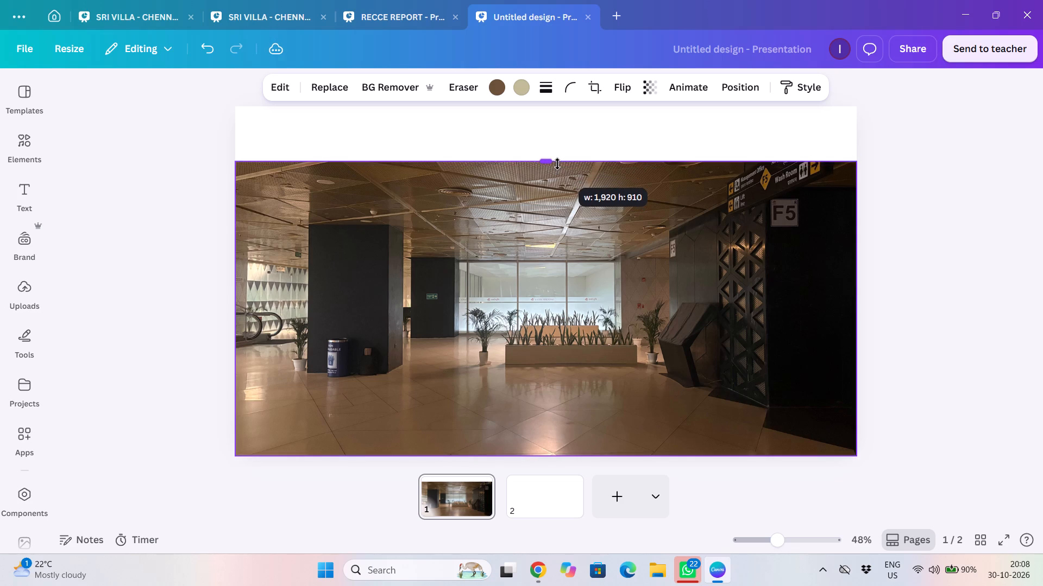
left_click_drag(557, 164, 557, 168)
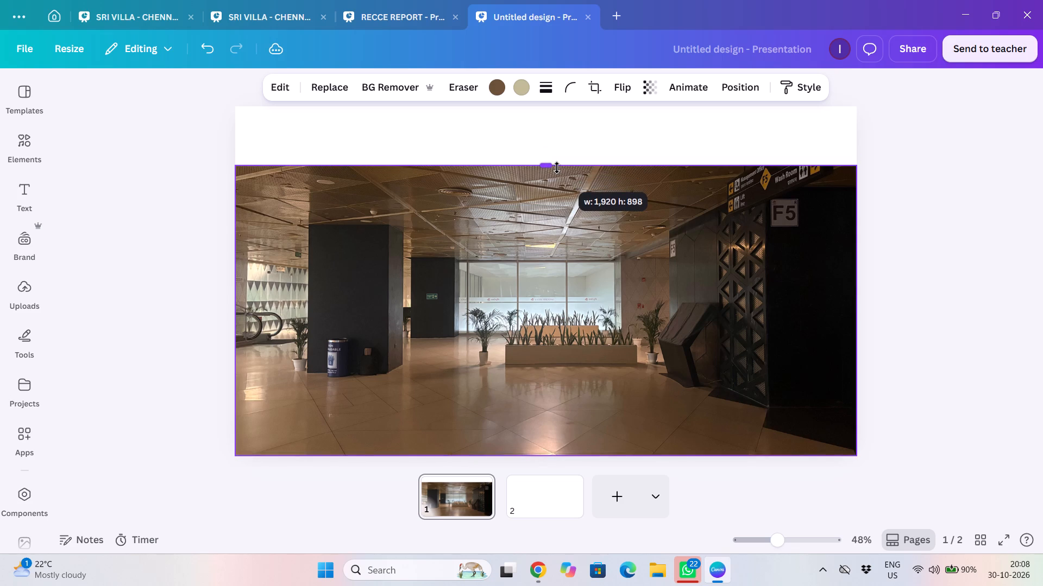
left_click_drag(557, 168, 557, 167)
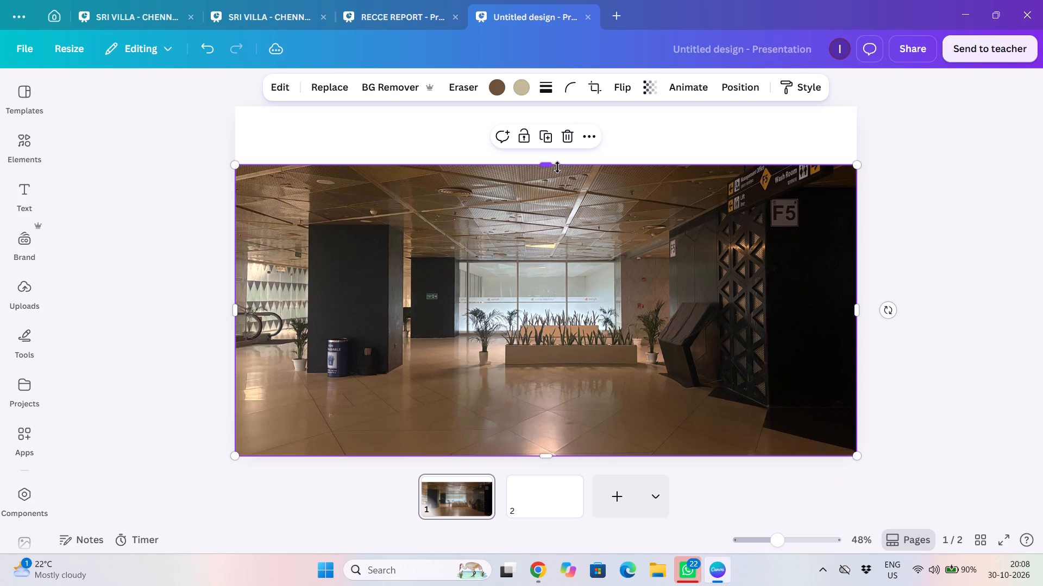
left_click(186, 175)
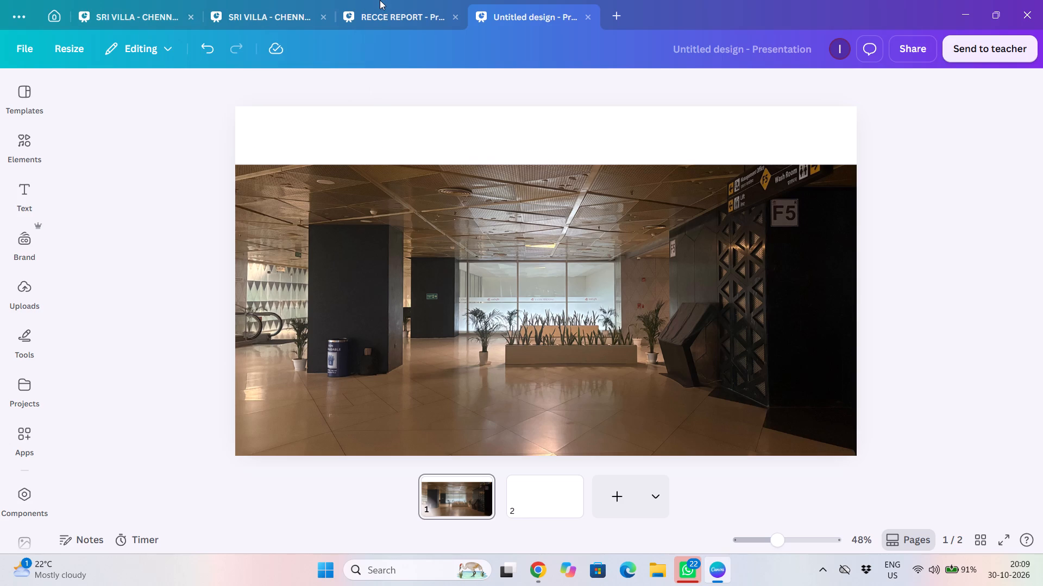
Copy the MAIN ENTRANCE title from page 37 of the RECCE REPORT design into the untitled presentation's first page, above the photo.
left_click(393, 9)
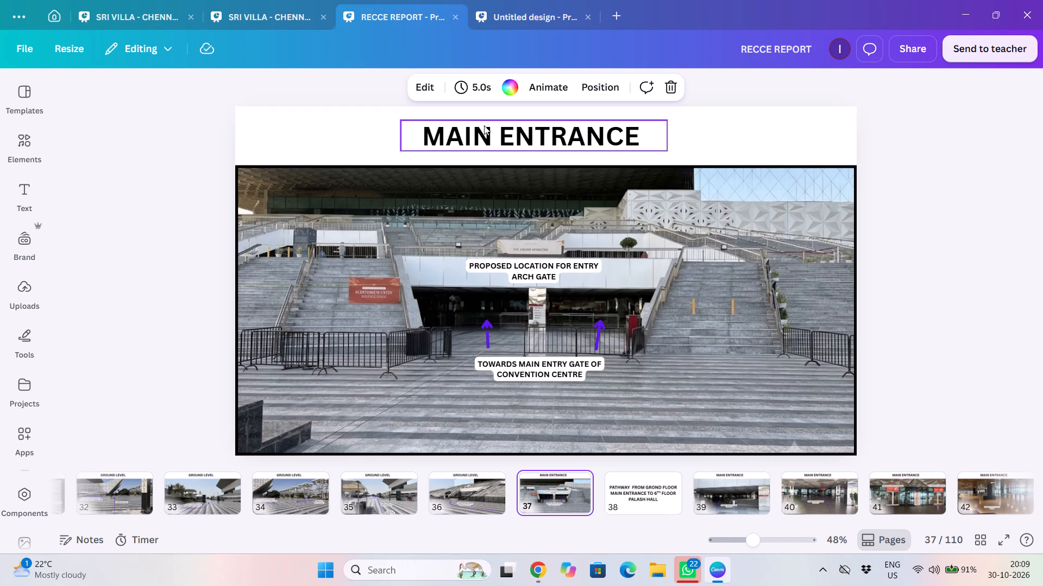
left_click(491, 133)
key("ctrl+c")
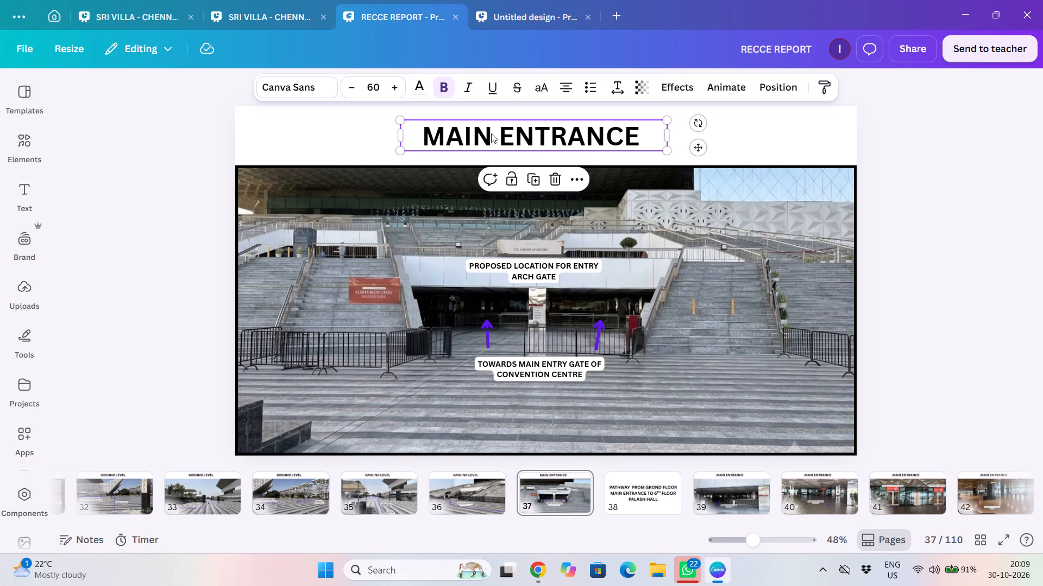
left_click_drag(540, 1, 533, 11)
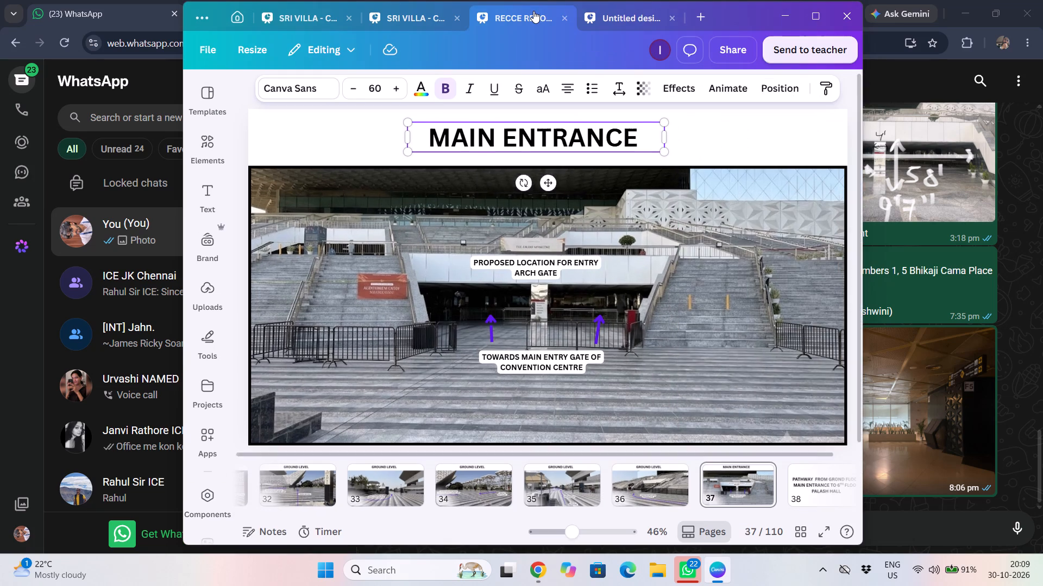
left_click(610, 11)
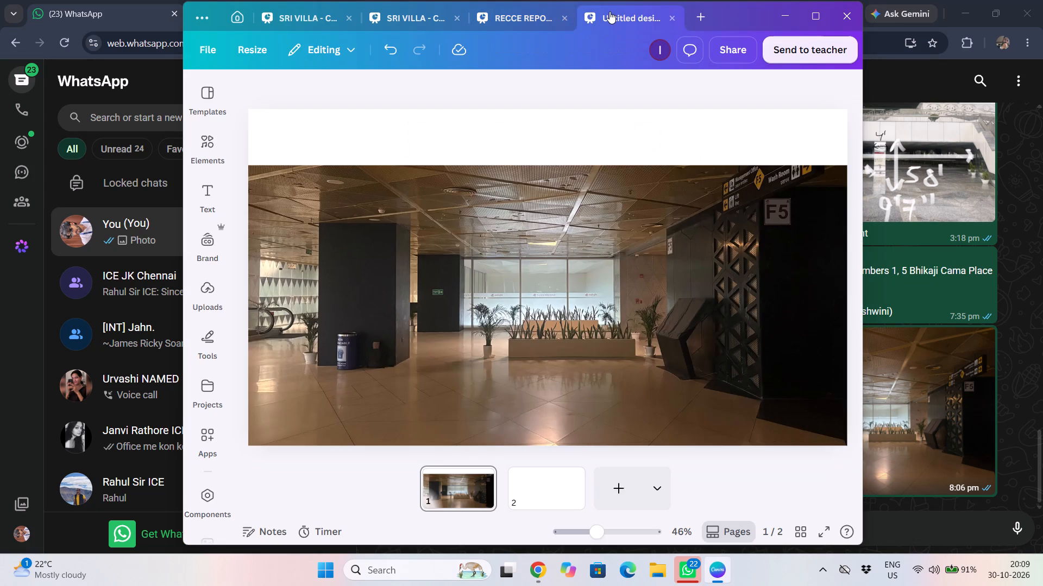
left_click(816, 14)
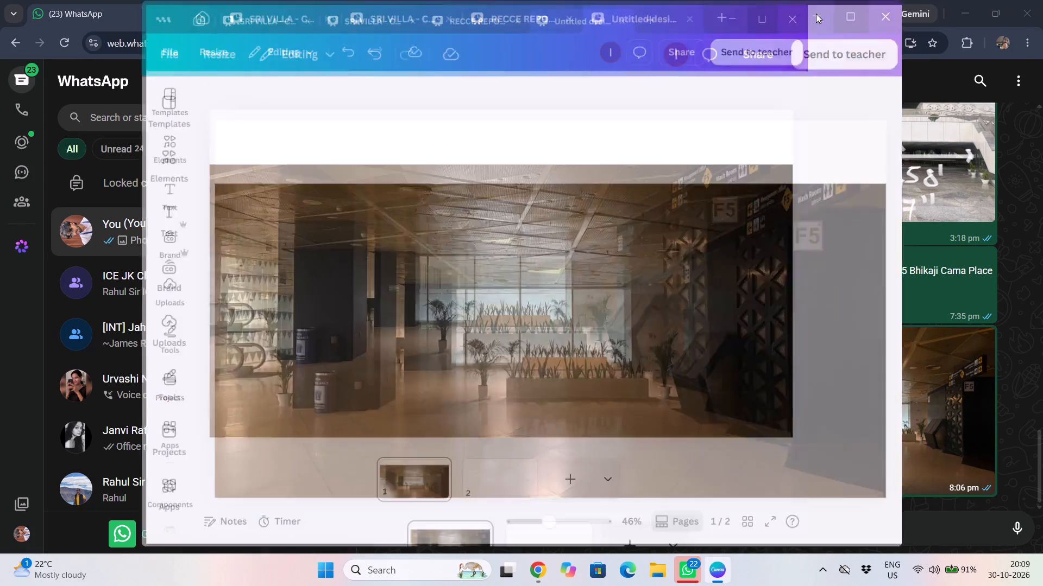
left_click(490, 127)
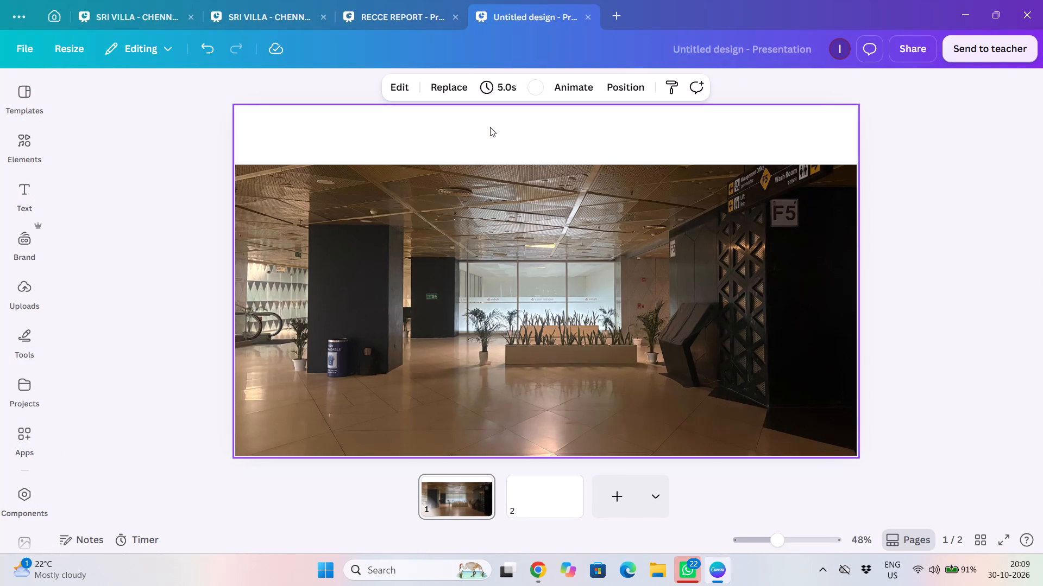
key("ctrl+v")
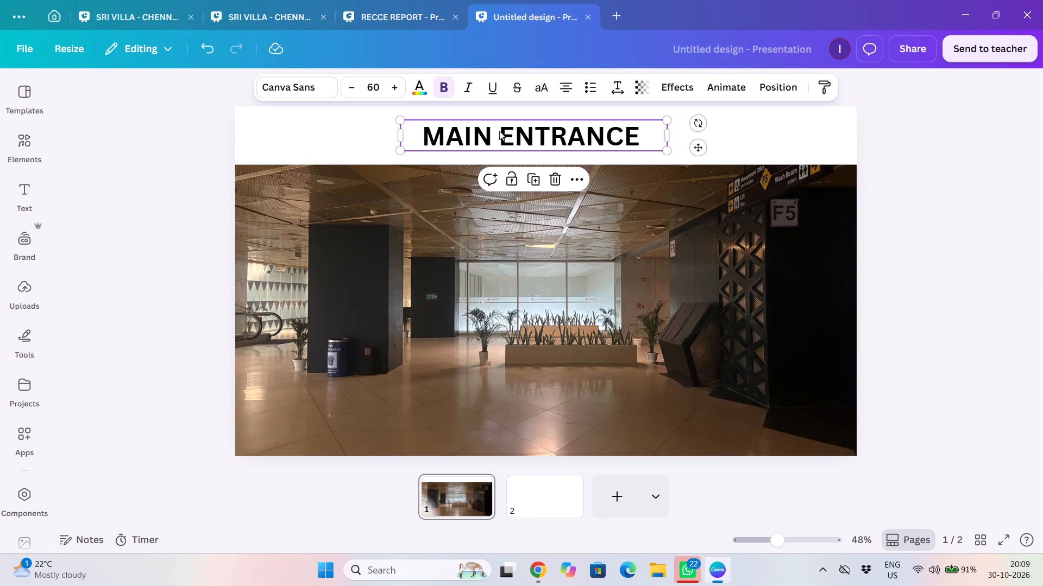
Replace the pasted title's text with "BACKDROP MEASUREMENY".
left_click(652, 133)
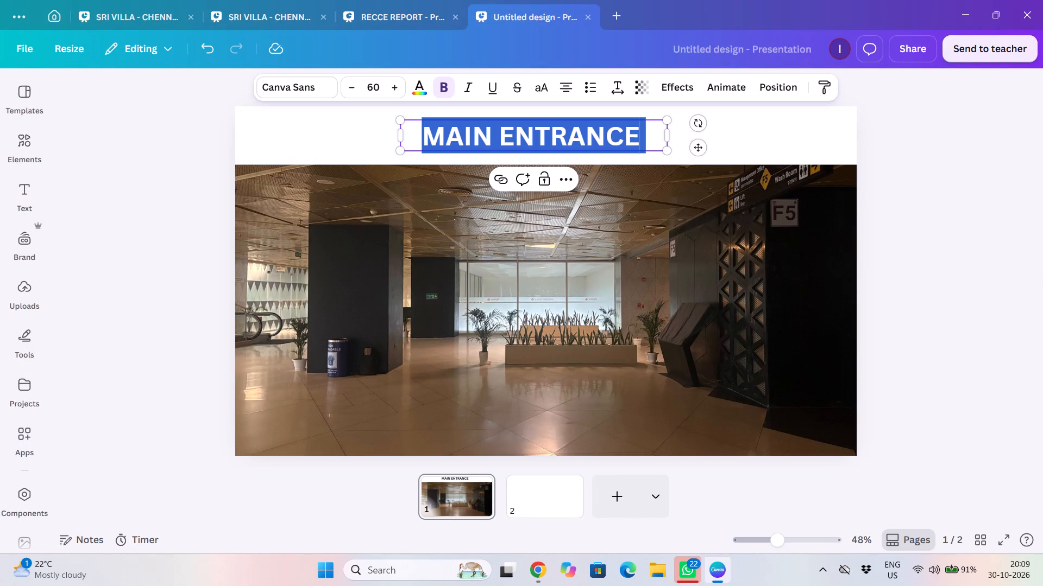
key("BackSpace")
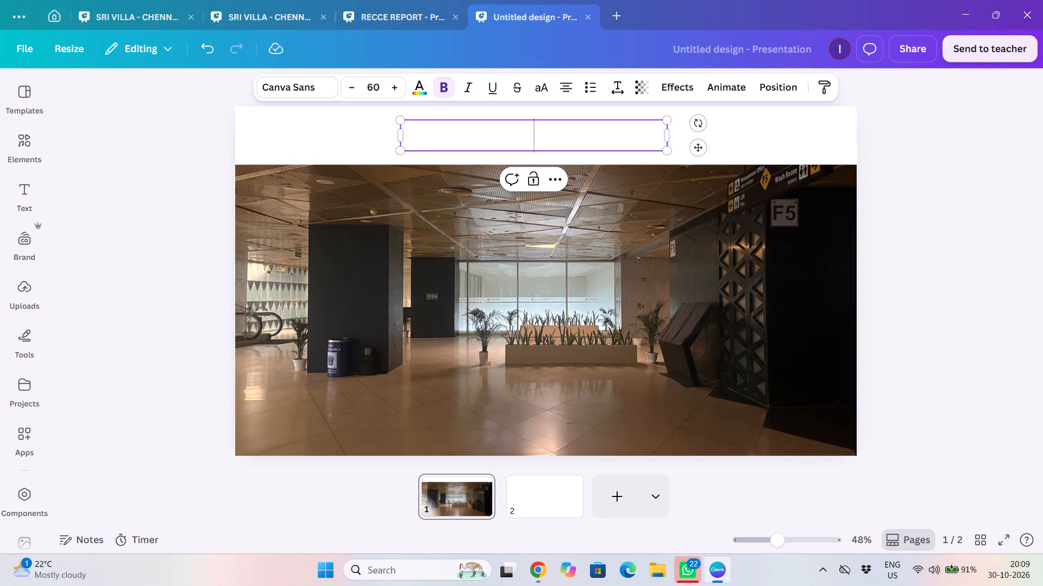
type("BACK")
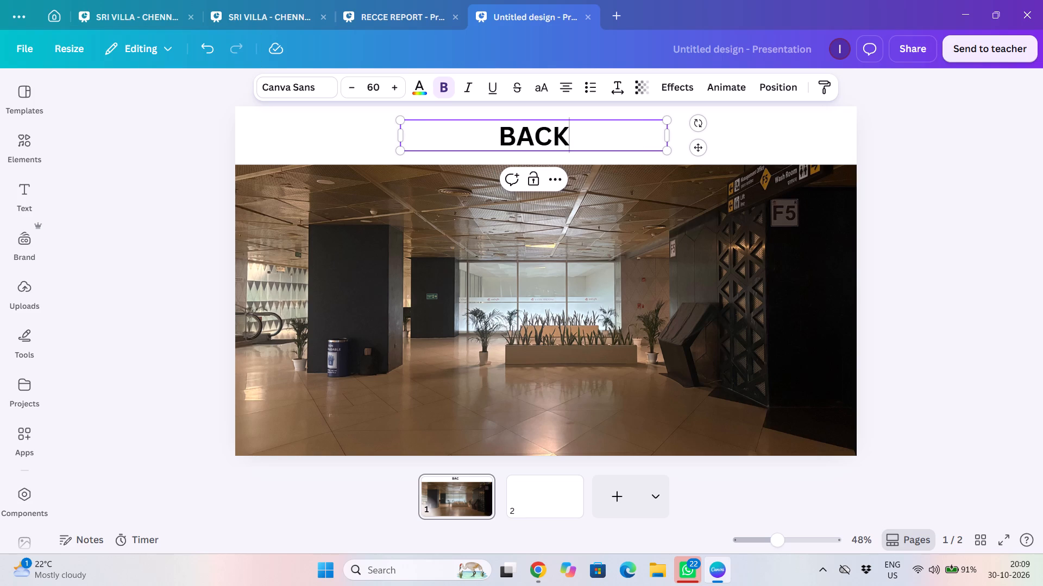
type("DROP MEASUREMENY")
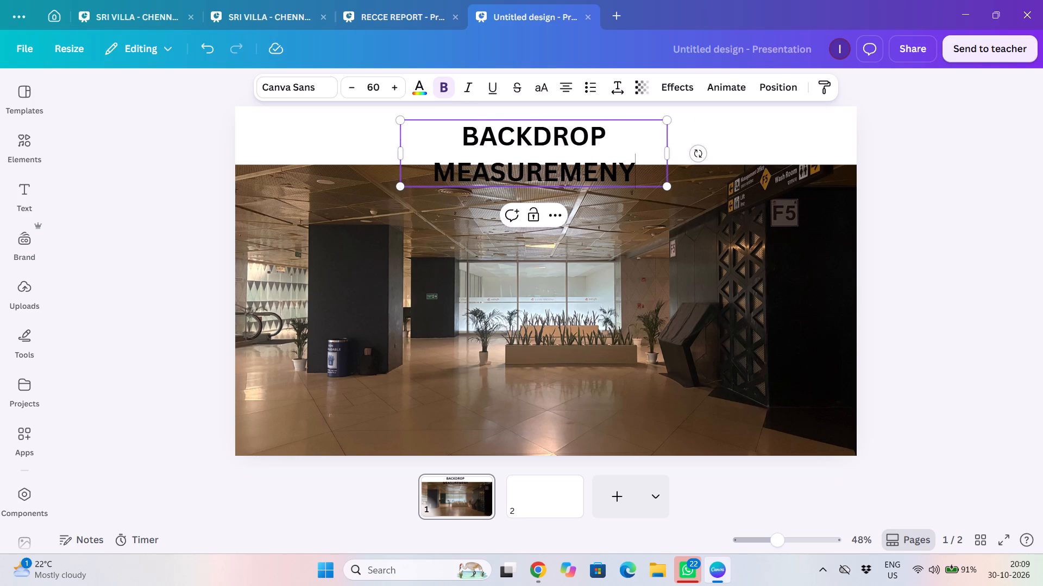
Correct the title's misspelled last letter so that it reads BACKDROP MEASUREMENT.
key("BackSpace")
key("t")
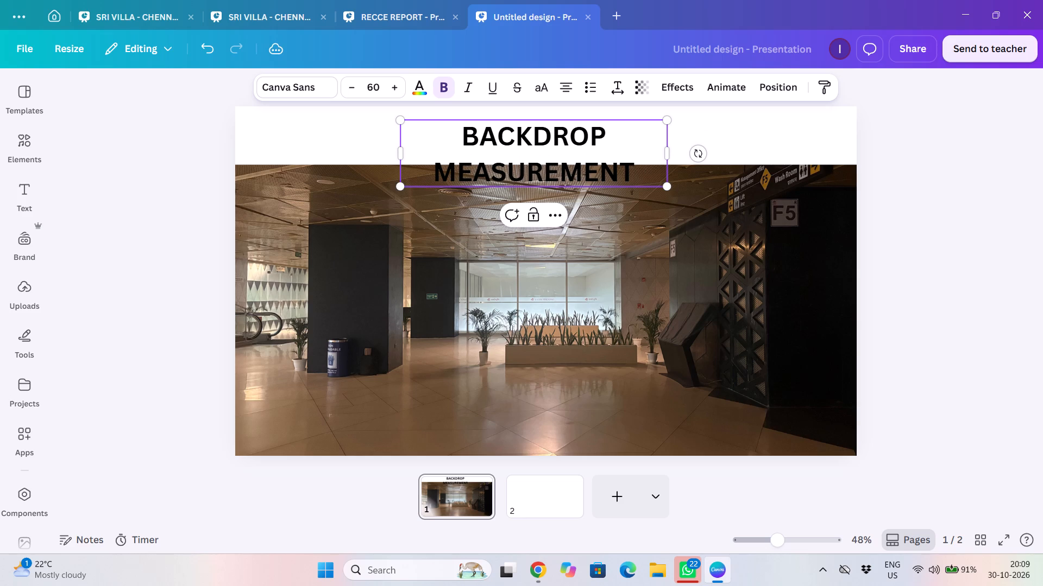
Widen the title's text box to about 1134 px so the heading fits on a single line.
left_click_drag(668, 154, 721, 141)
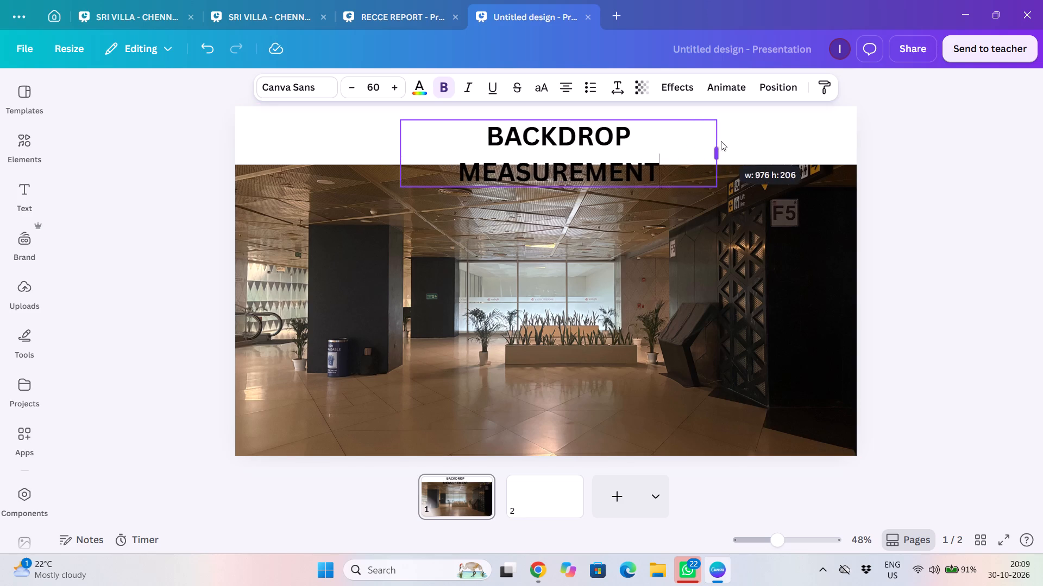
left_click_drag(721, 141, 822, 125)
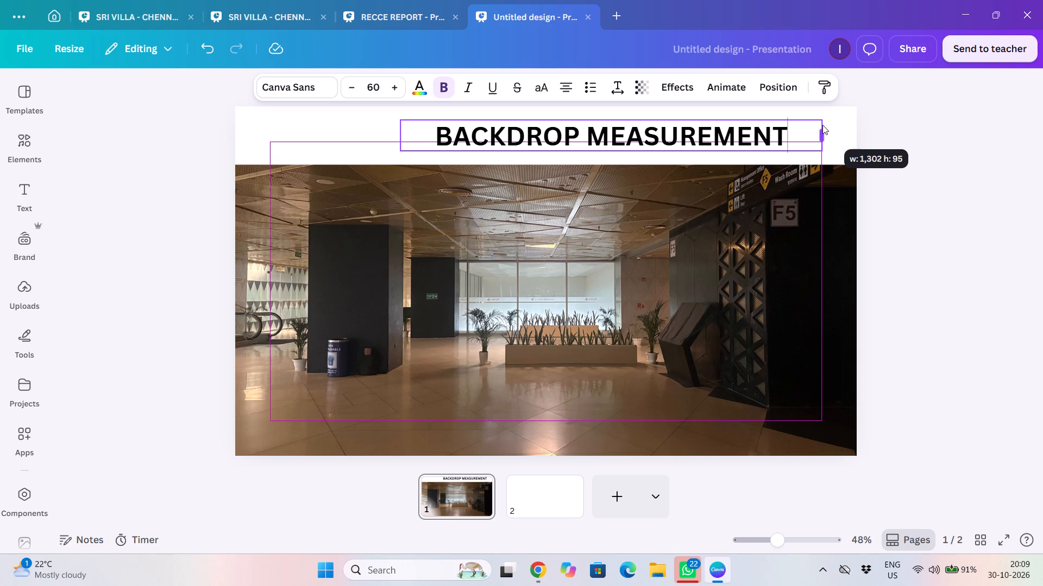
left_click_drag(822, 125, 815, 123)
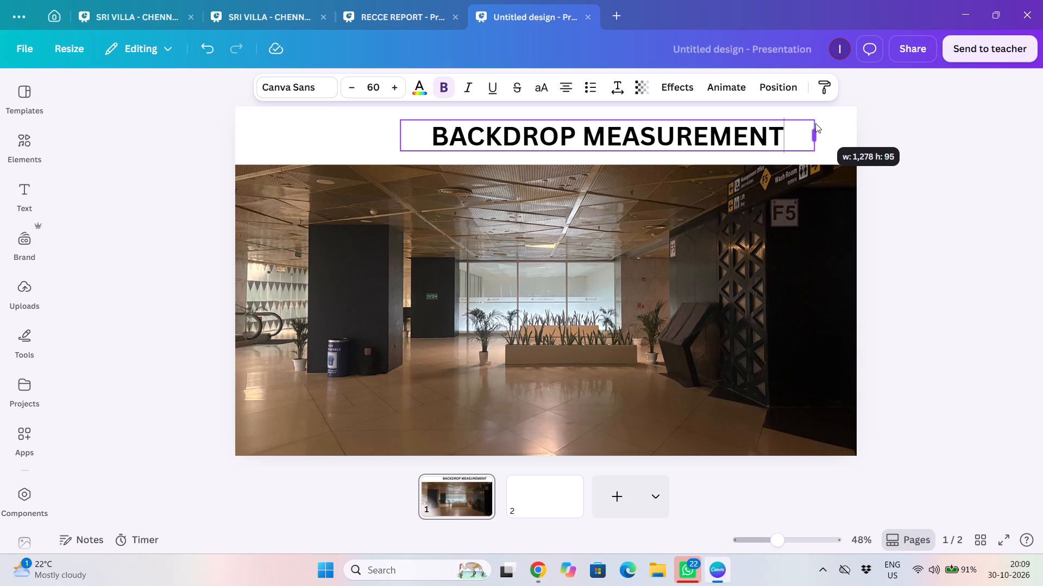
left_click_drag(815, 123, 762, 124)
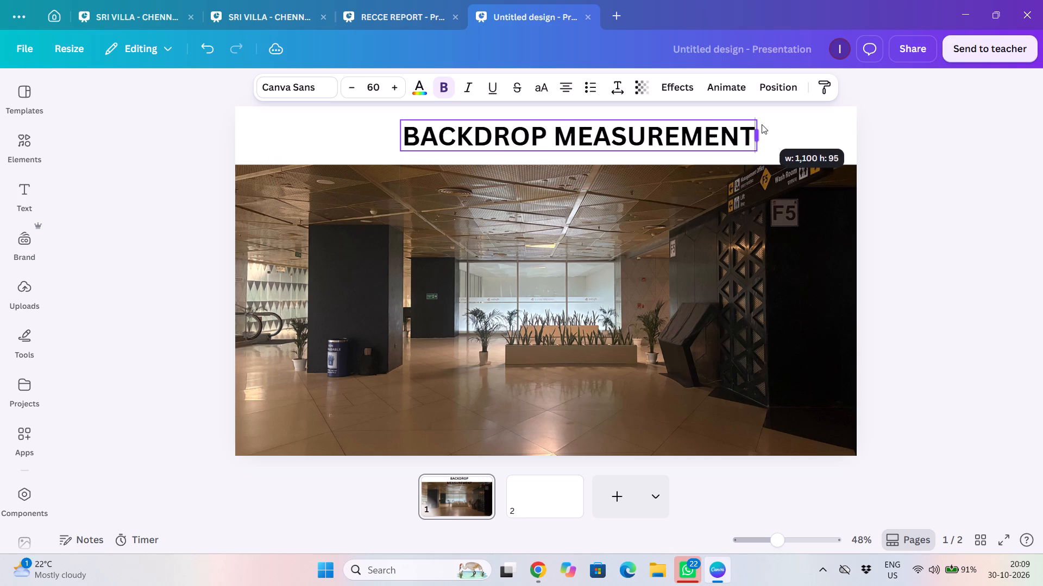
left_click_drag(762, 124, 769, 124)
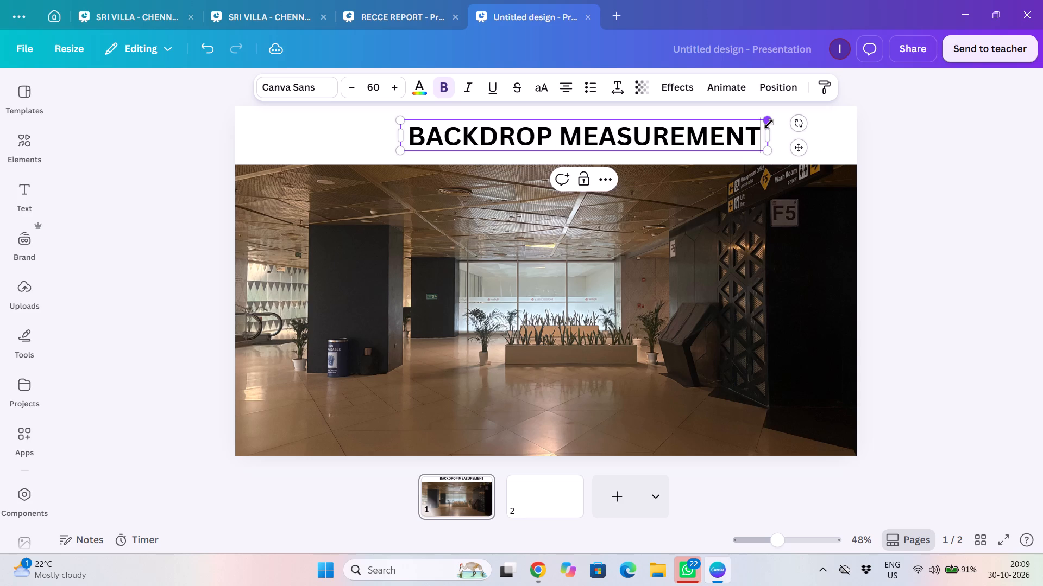
Replace the word MEASUREMENT in the title with DIMENSION so that it reads BACKDROP DIMENSION.
key("BackSpace")
key("BackSpace")
key("BackSpace")
key("BackSpace")
key("BackSpace")
key("BackSpace")
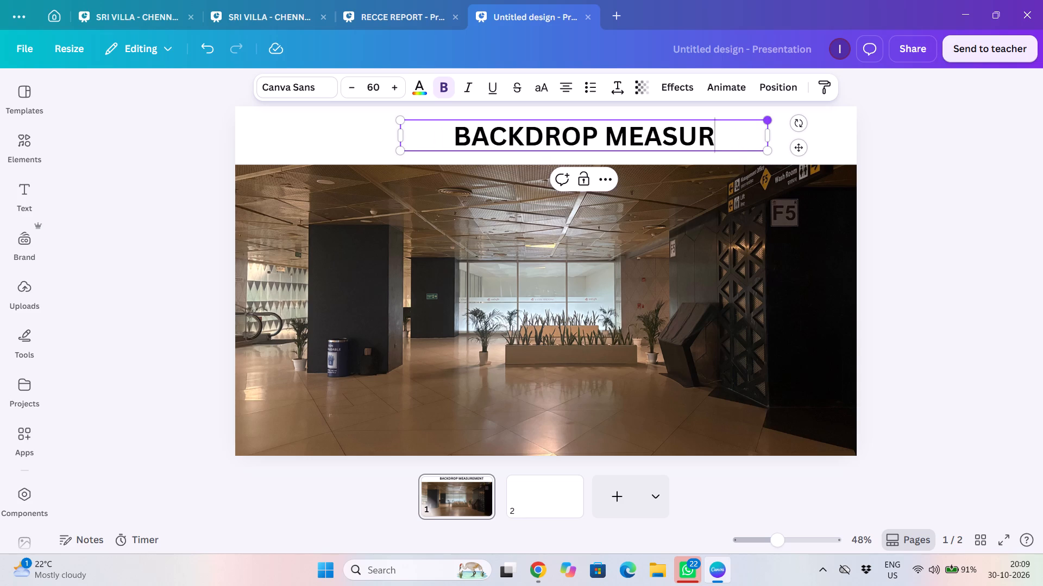
key("BackSpace")
key("BackSpace")
key("BackSpace")
key("BackSpace")
key("BackSpace")
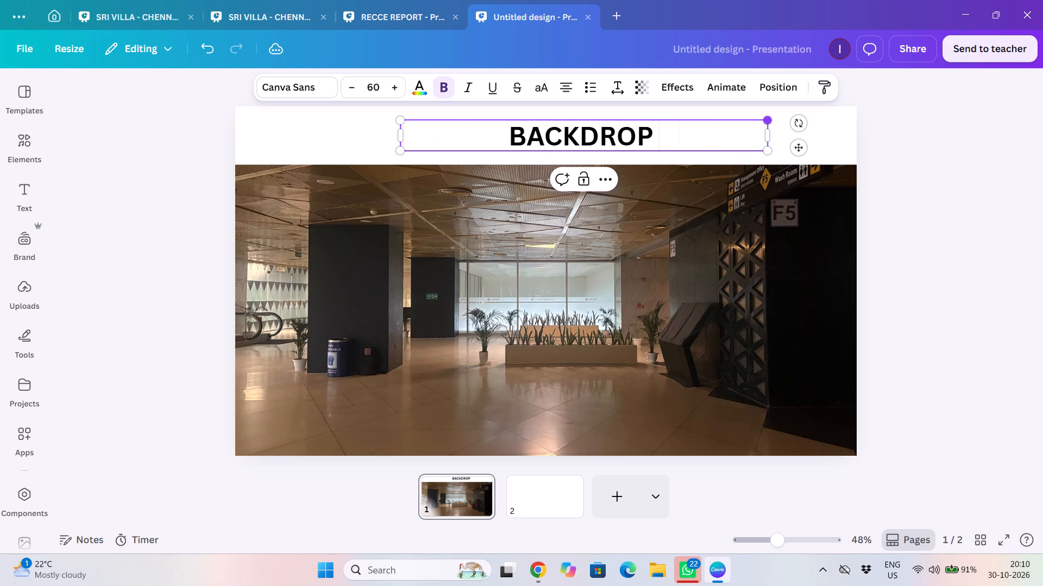
type("DI")
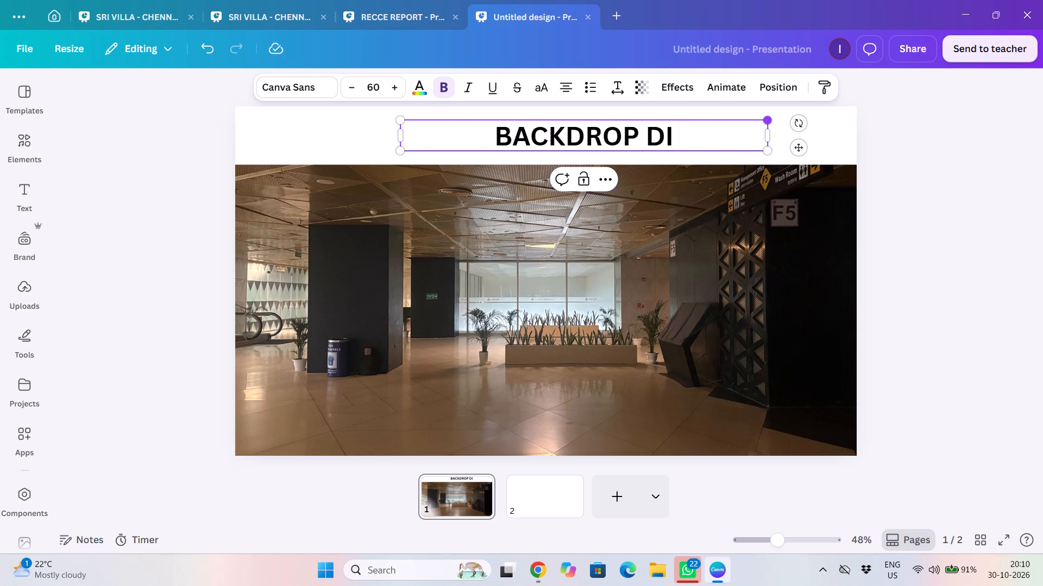
type("ME")
type("NSION")
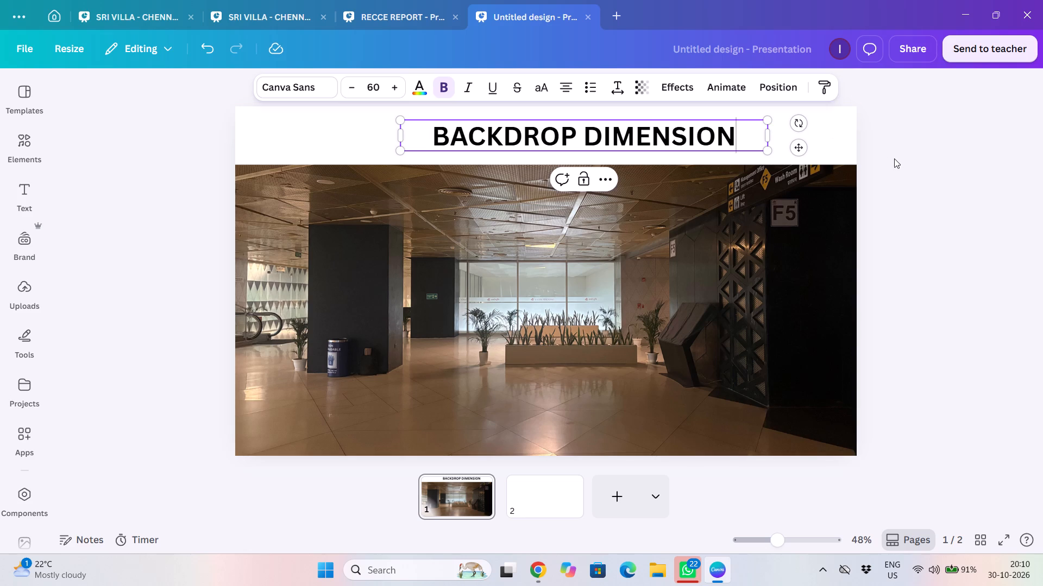
left_click(894, 158)
Align the BACKDROP DIMENSION title to the horizontal centre of the page.
left_click(657, 146)
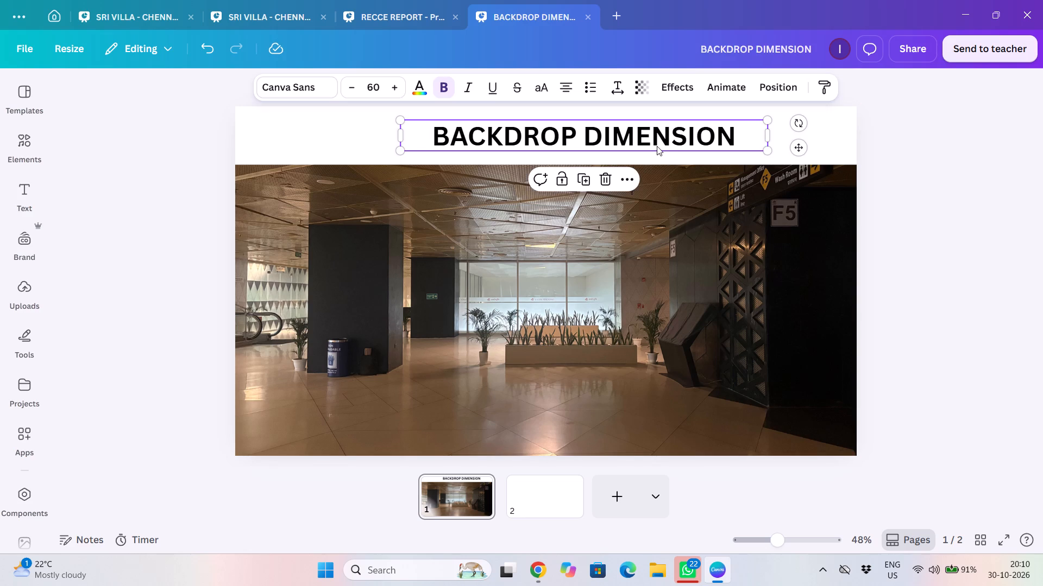
left_click(769, 93)
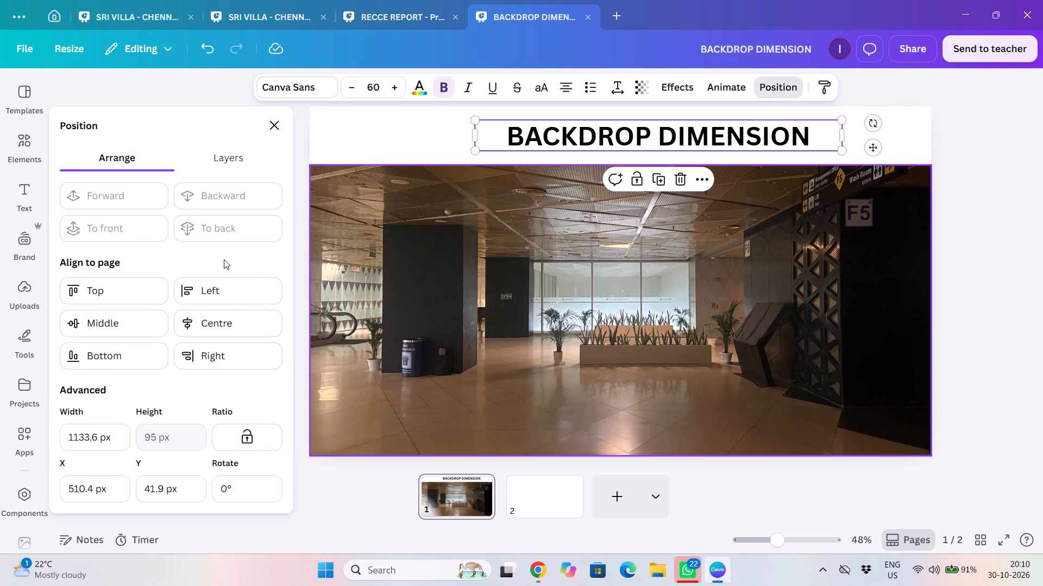
left_click(195, 323)
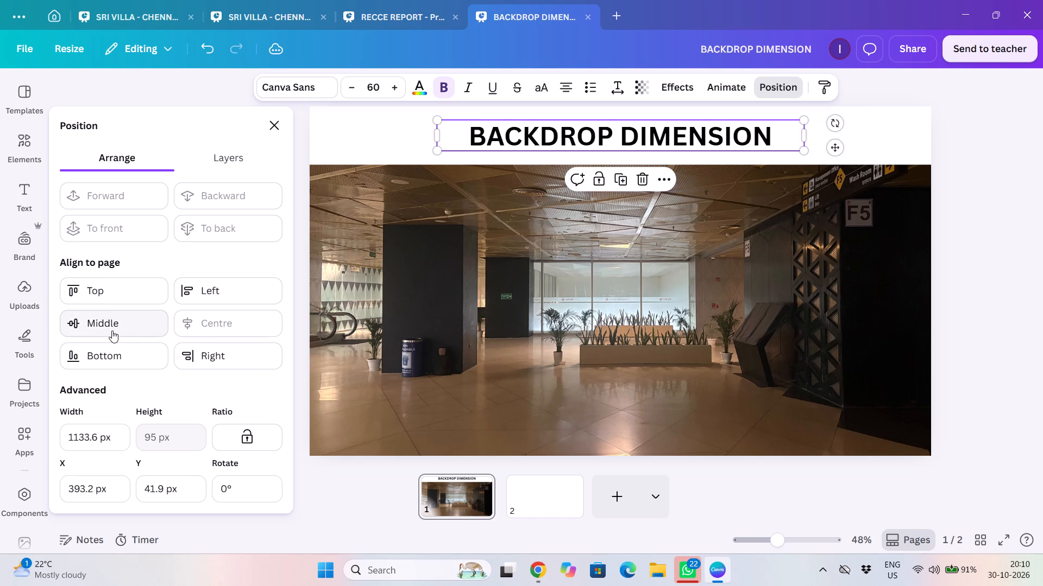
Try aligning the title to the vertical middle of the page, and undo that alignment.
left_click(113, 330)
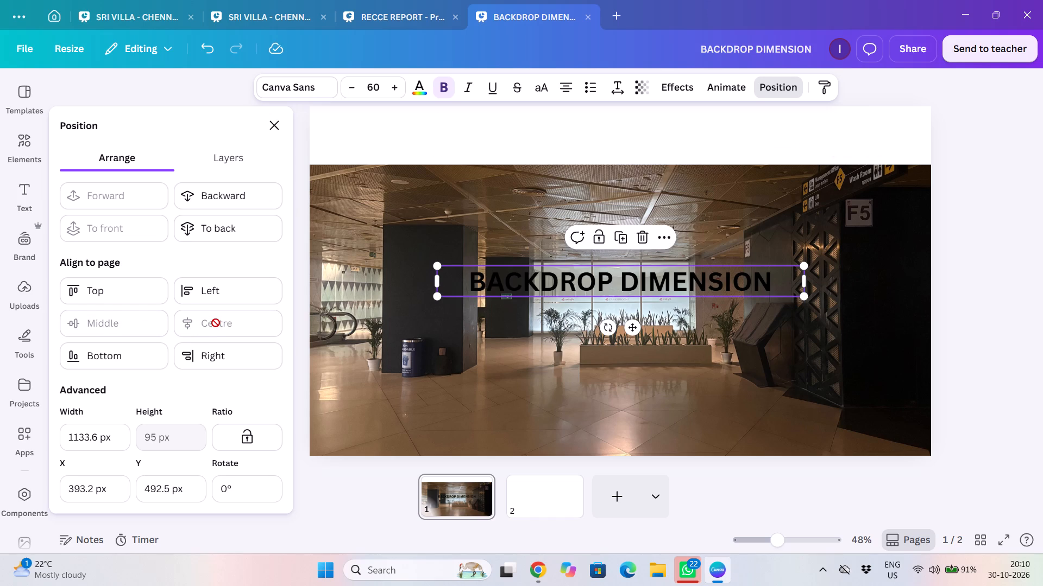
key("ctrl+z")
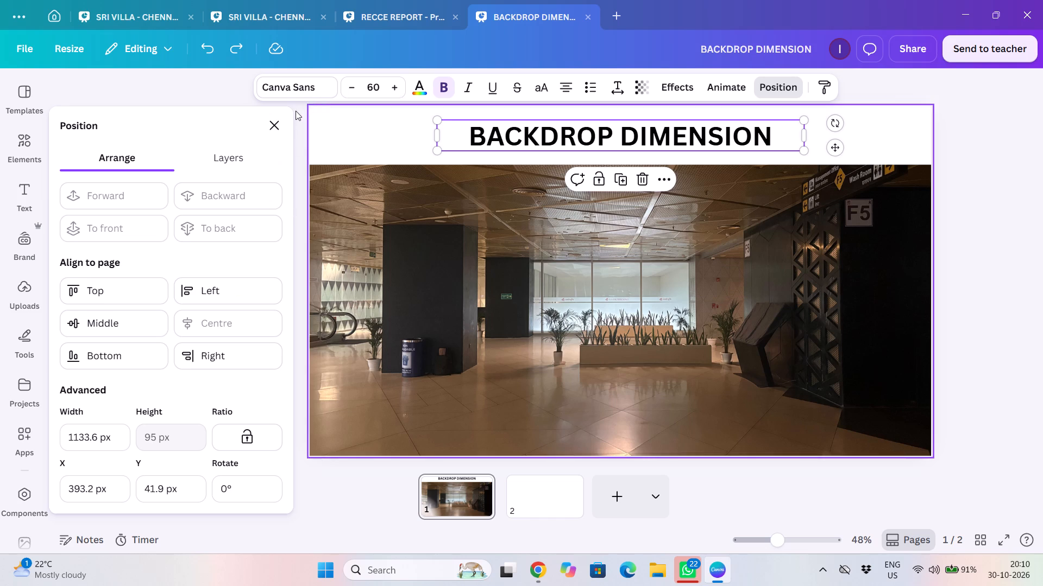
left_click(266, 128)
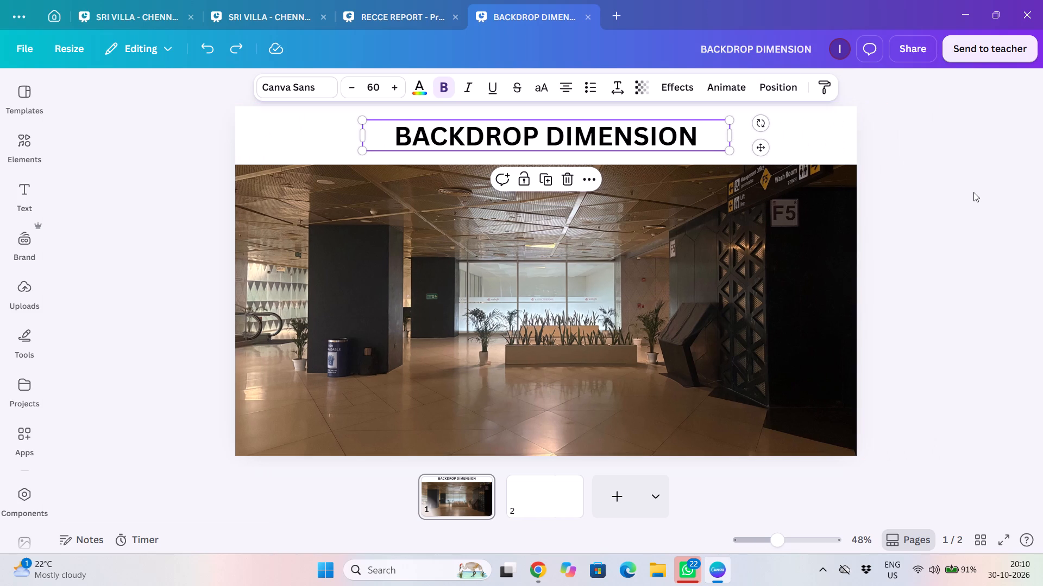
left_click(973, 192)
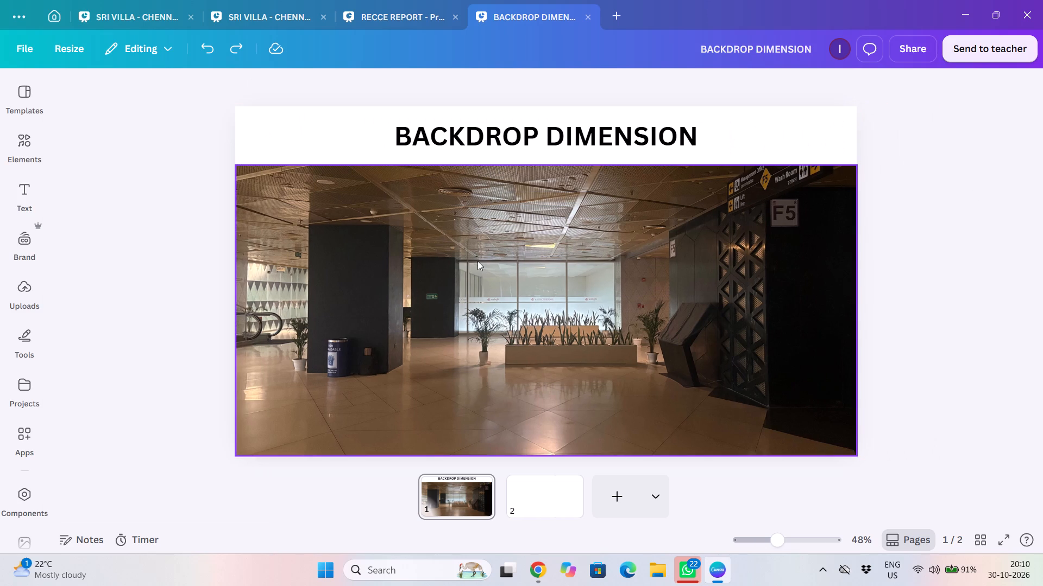
Copy a purple arrow from the MAIN ENTRANCE page of RECCE REPORT and paste it onto the BACKDROP DIMENSION page.
left_click(379, 0)
left_click(385, 15)
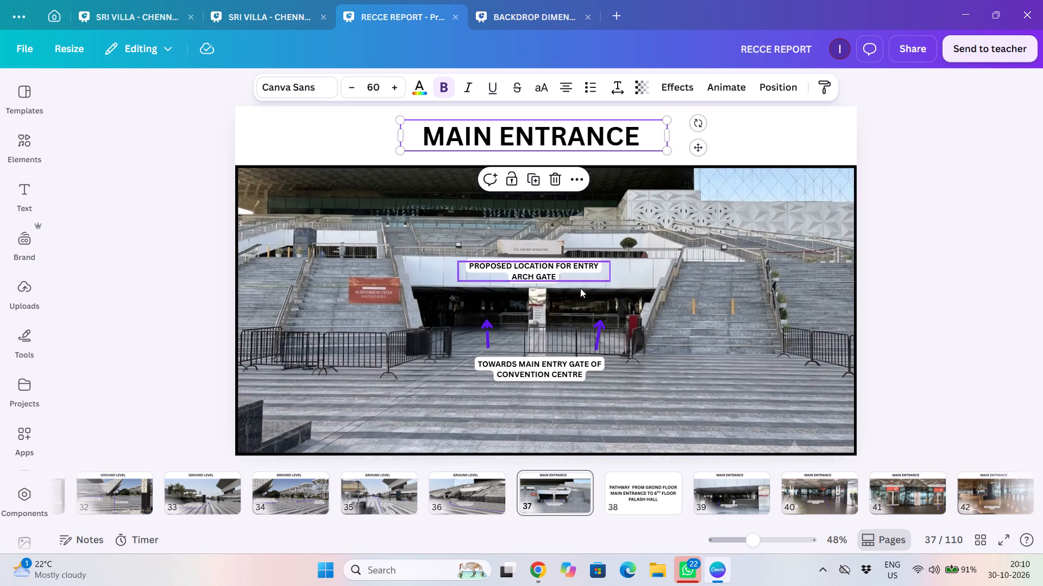
left_click(606, 330)
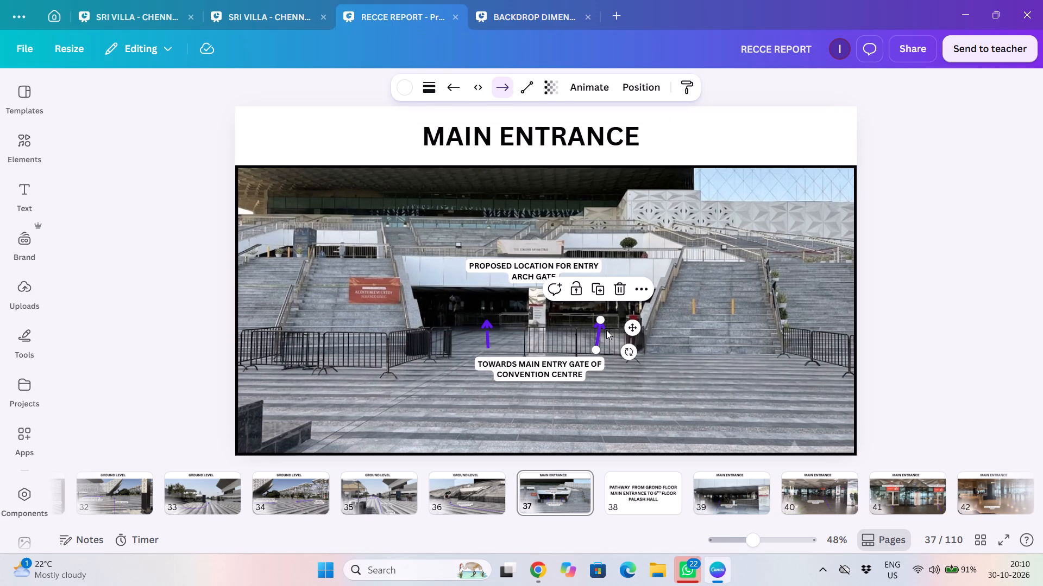
key("ctrl+c")
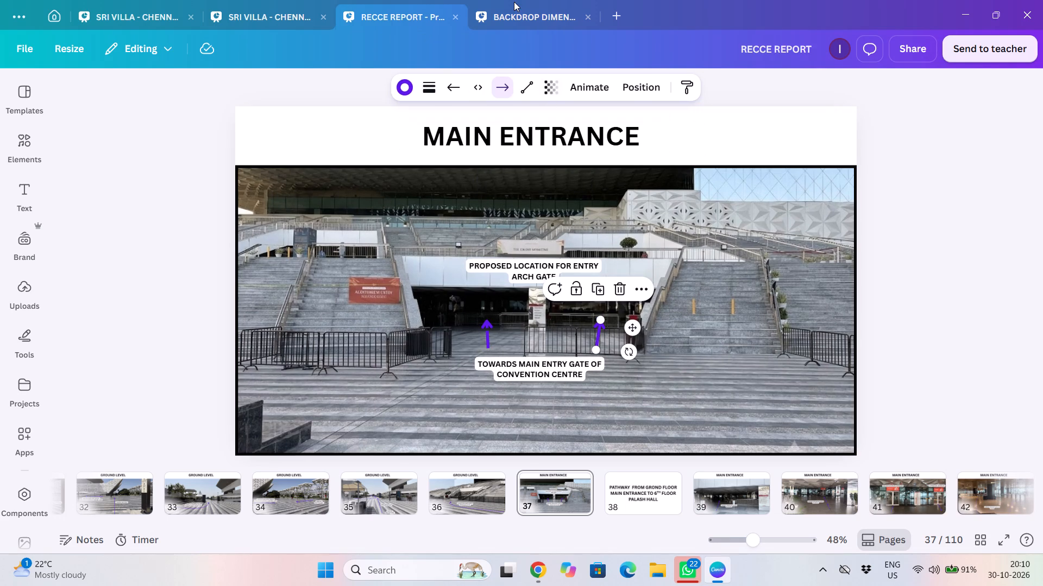
left_click(521, 12)
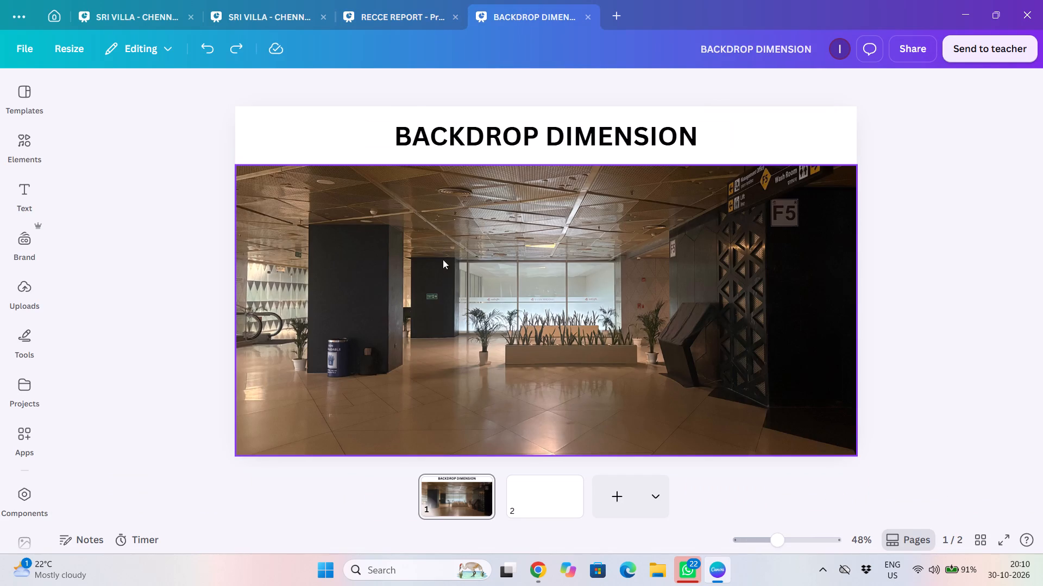
left_click(439, 302)
key("ctrl+v")
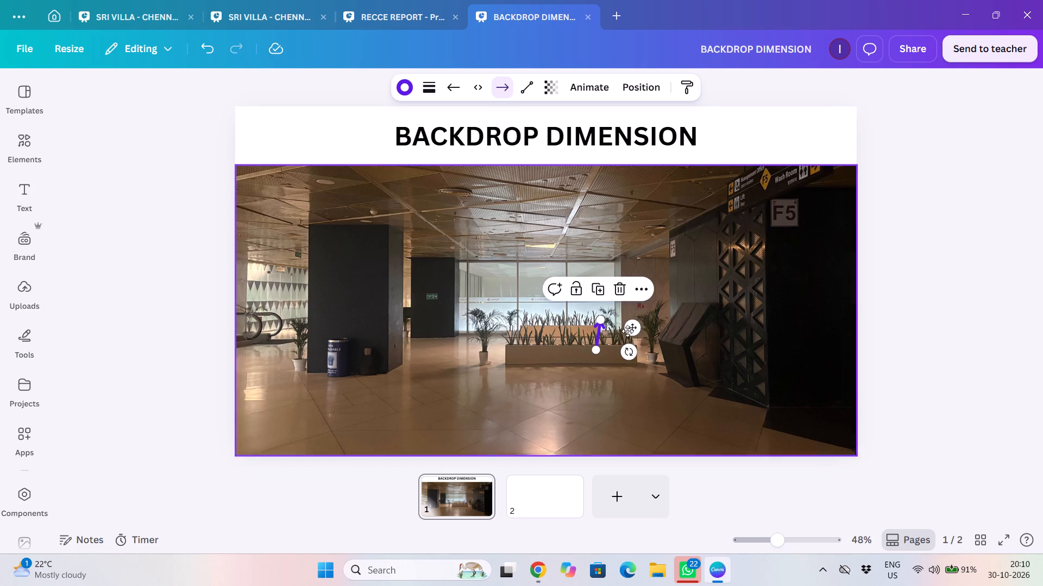
Reposition the pasted arrow and stretch it horizontally across the photo, from the large dark pillar to the near edge of the black wall.
left_click_drag(629, 328, 606, 324)
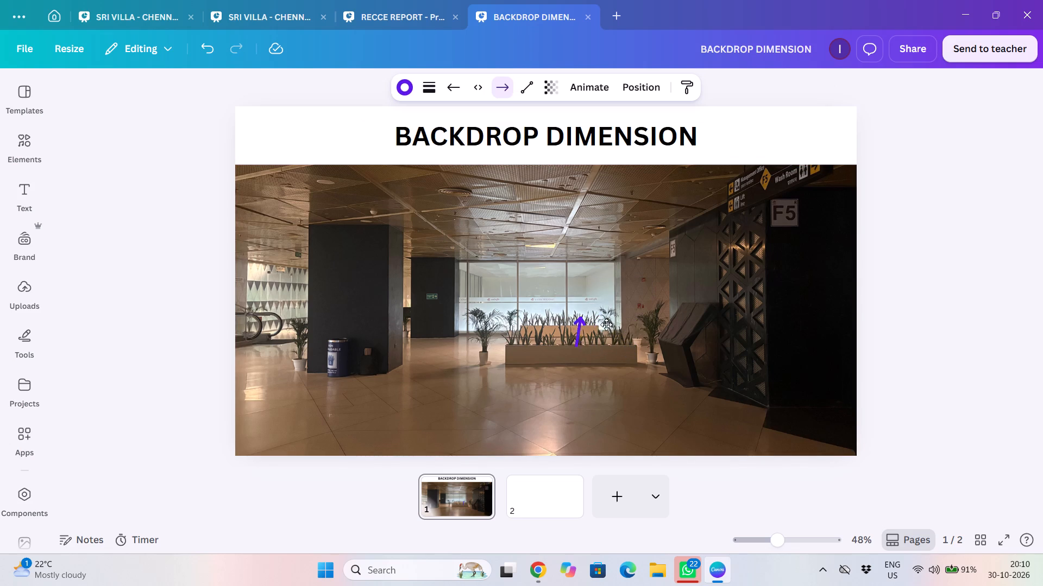
left_click_drag(606, 324, 480, 305)
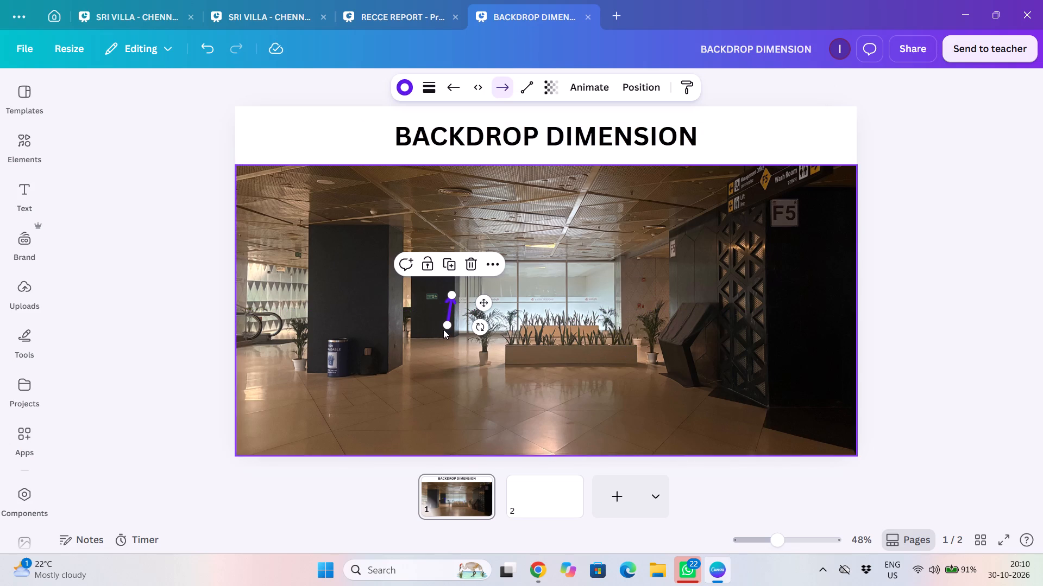
left_click_drag(446, 326, 655, 281)
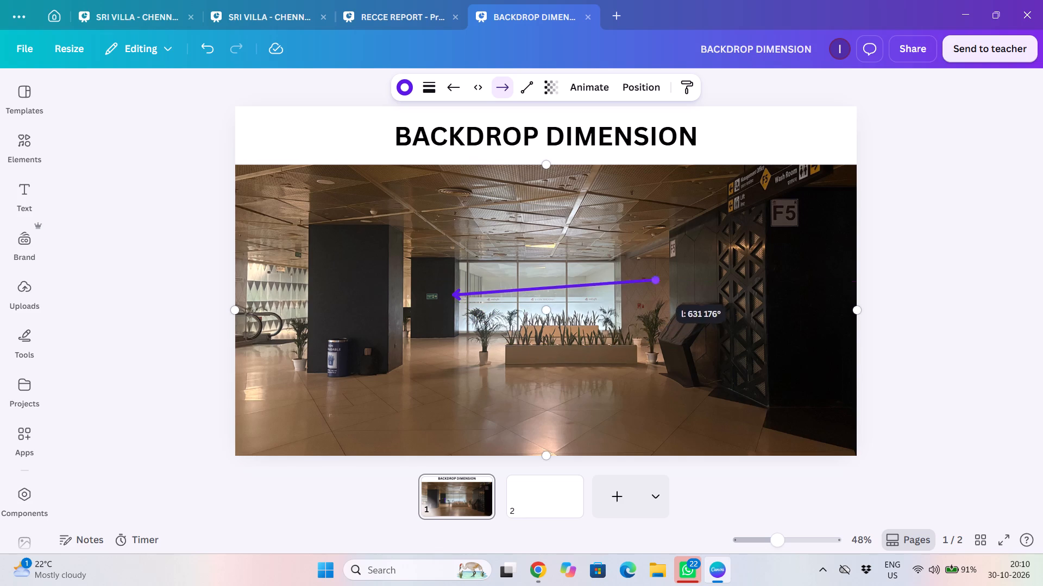
left_click_drag(655, 281, 669, 294)
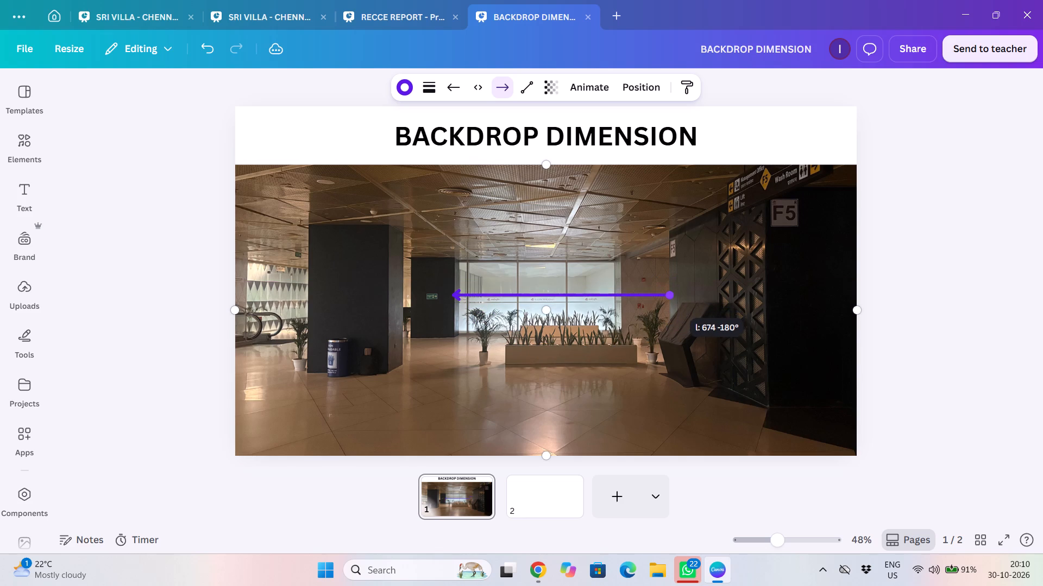
left_click_drag(669, 294, 669, 294)
left_click_drag(452, 297, 397, 300)
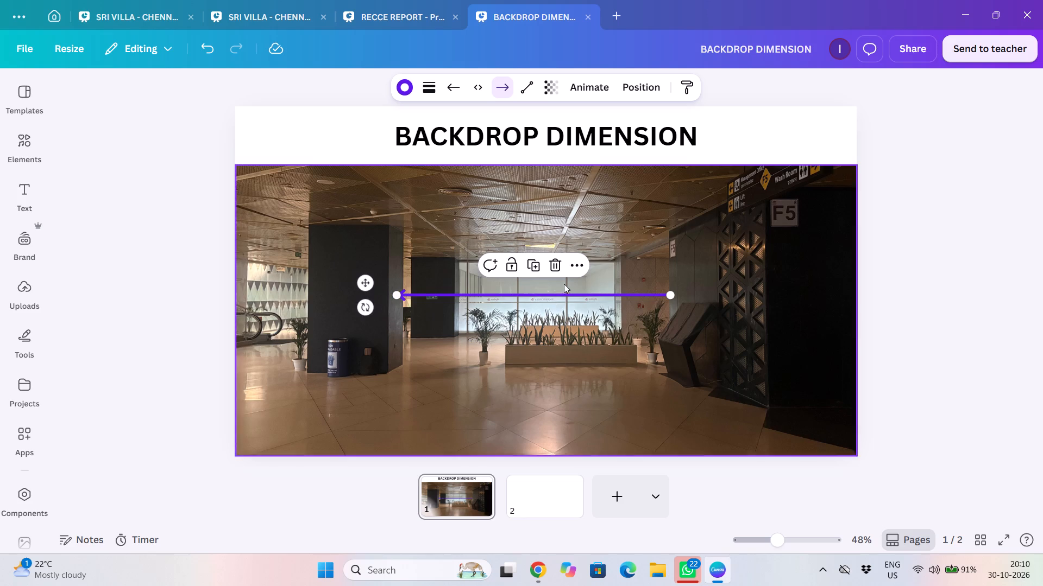
Add a matching open arrowhead to the start of the horizontal line so it becomes a double-headed dimension arrow.
left_click(453, 86)
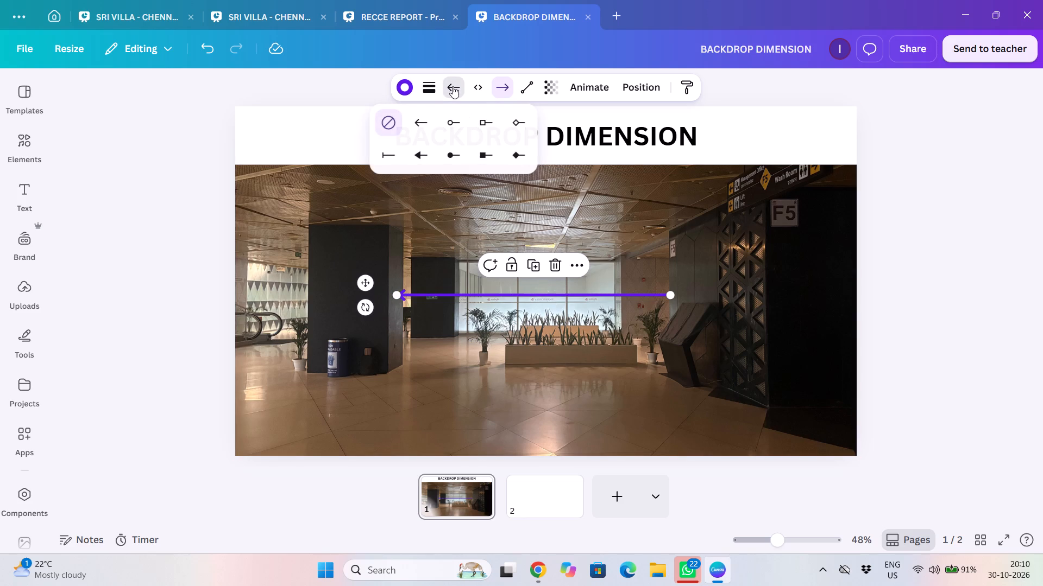
left_click(421, 124)
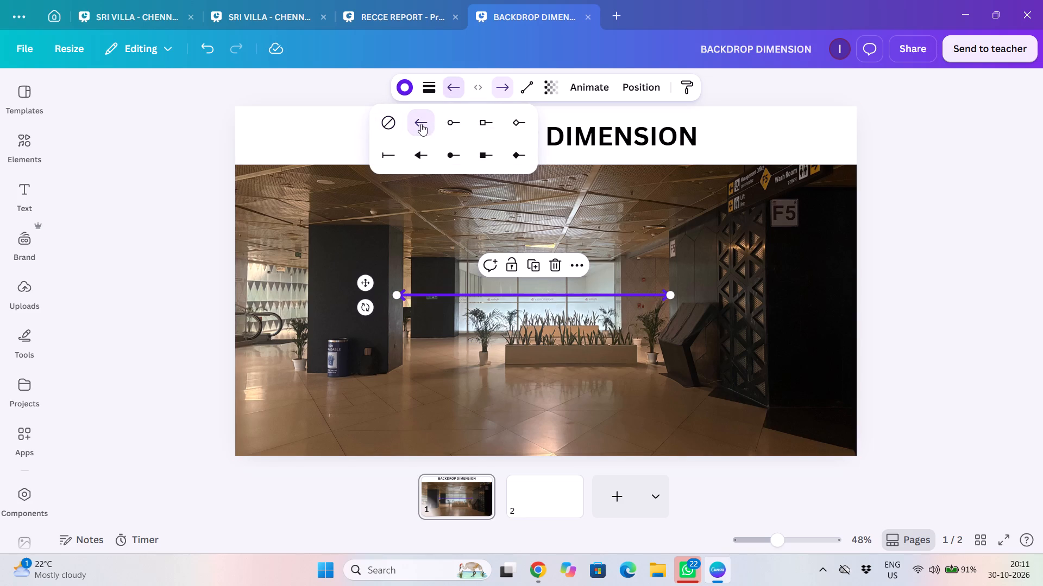
left_click(178, 262)
left_click(178, 262)
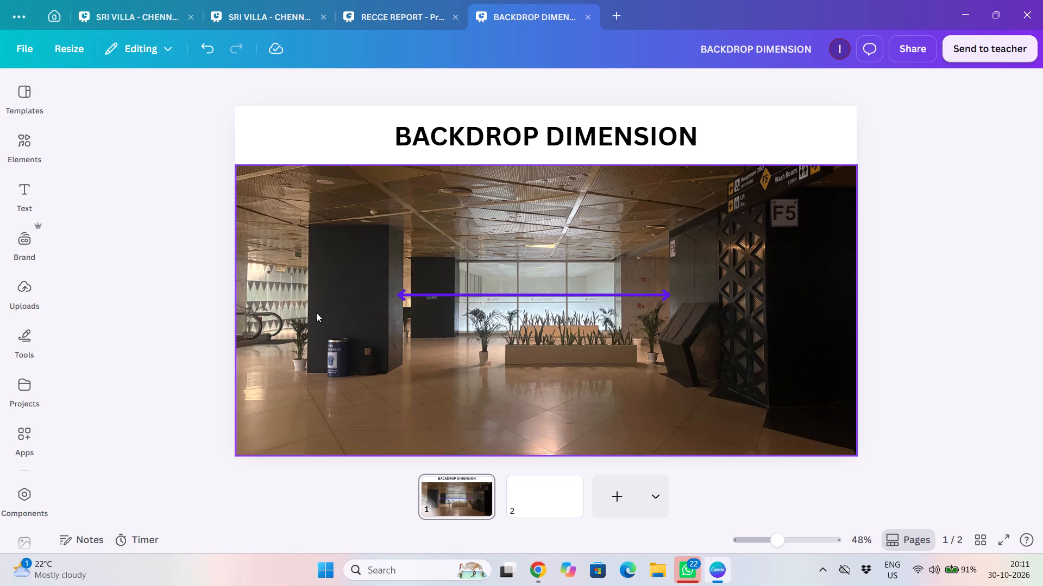
Duplicate the double-headed arrow and fit the copy horizontally across the black lattice wall beside F5, about 295 long.
left_click(441, 292)
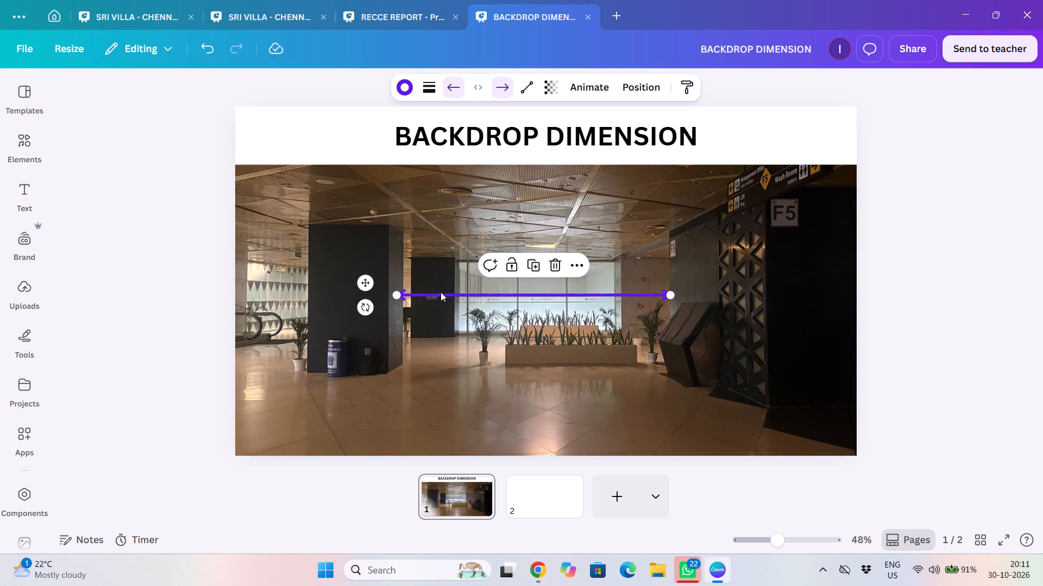
key("ctrl+c")
key("ctrl+v")
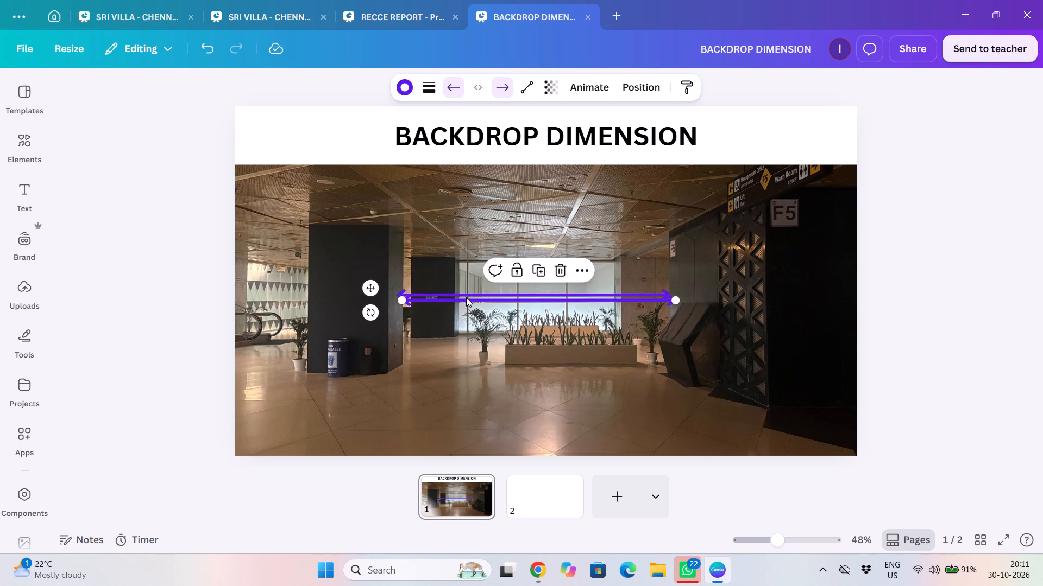
left_click_drag(369, 290, 482, 360)
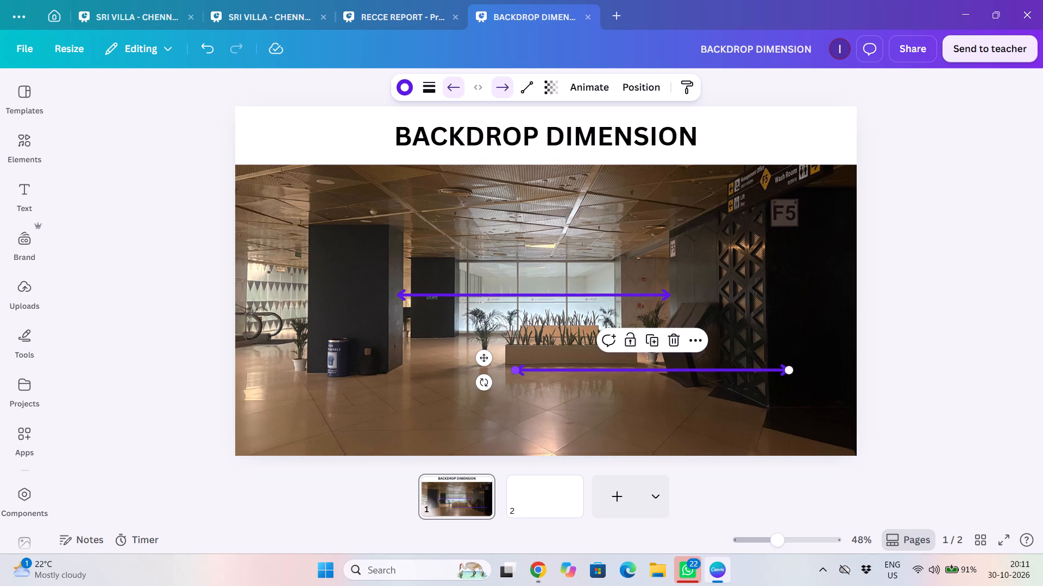
left_click_drag(518, 368, 677, 285)
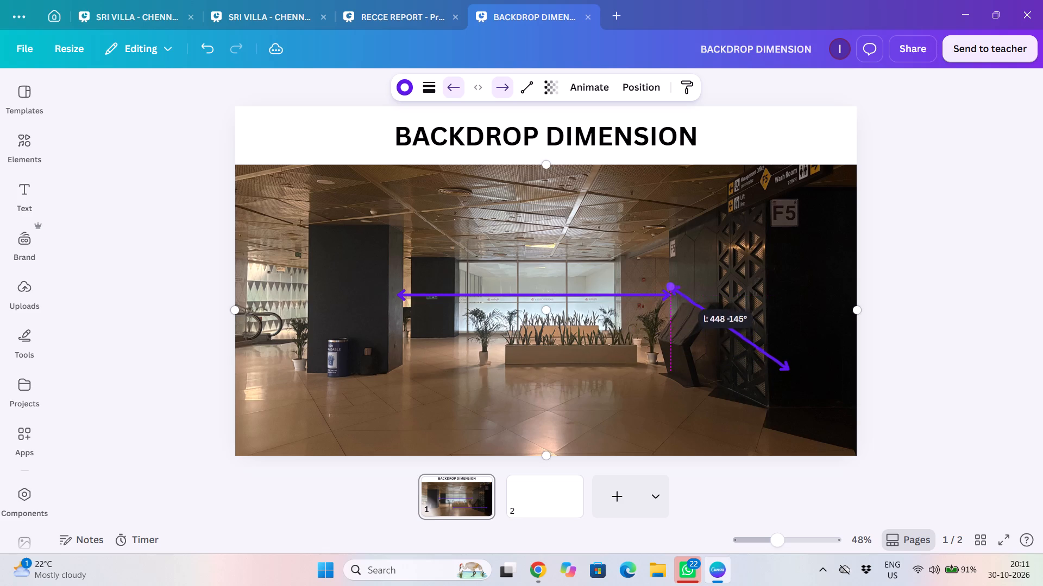
left_click_drag(677, 285, 675, 282)
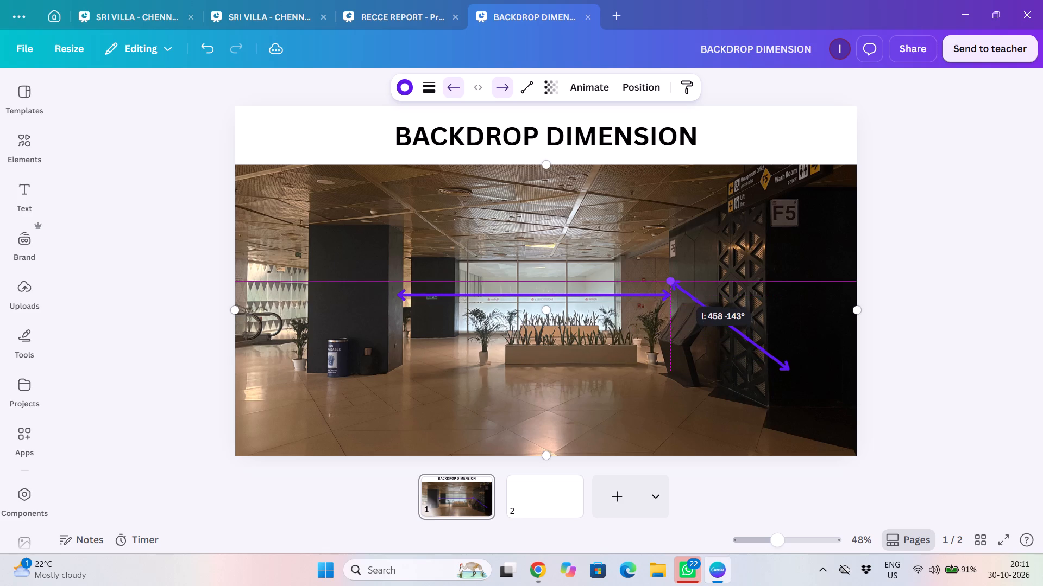
left_click_drag(675, 282, 675, 281)
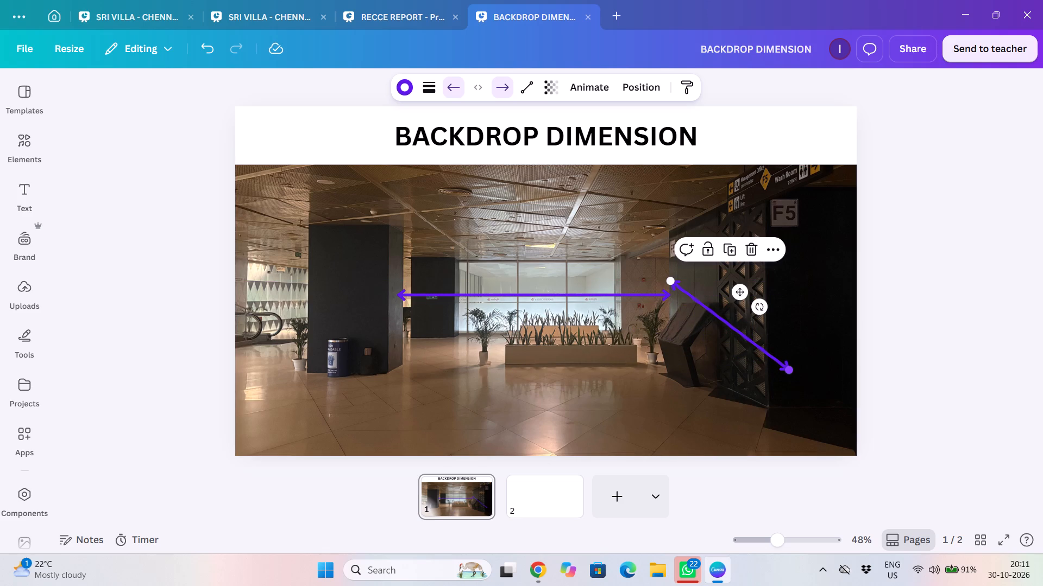
left_click_drag(790, 370, 773, 294)
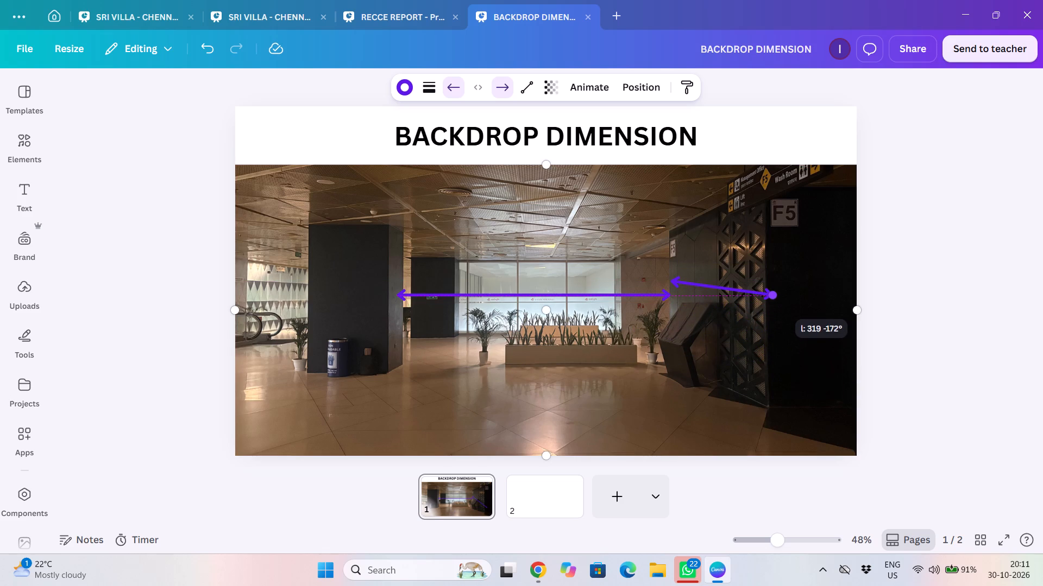
left_click_drag(773, 294, 765, 277)
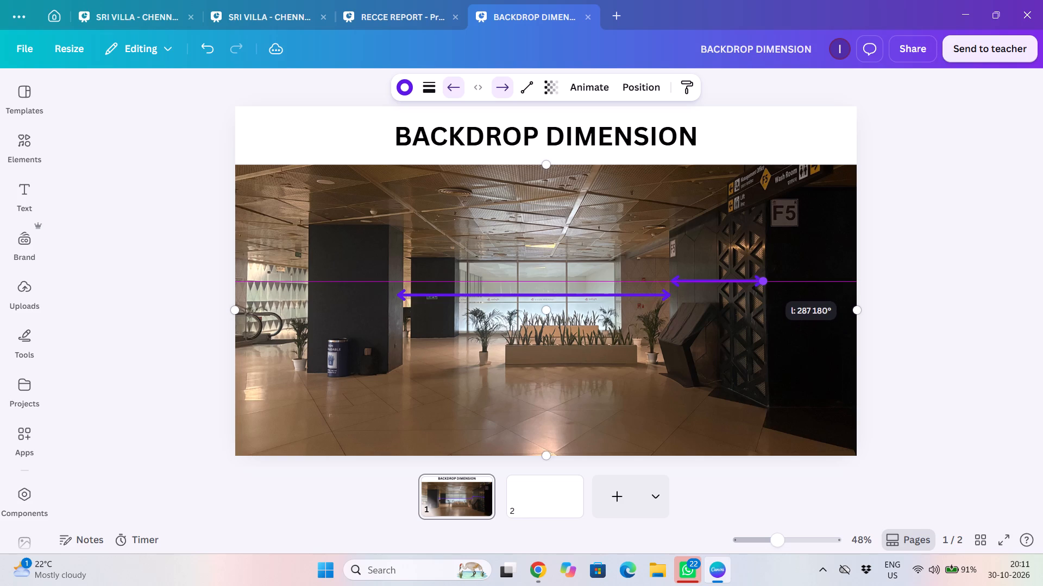
left_click_drag(765, 277, 767, 276)
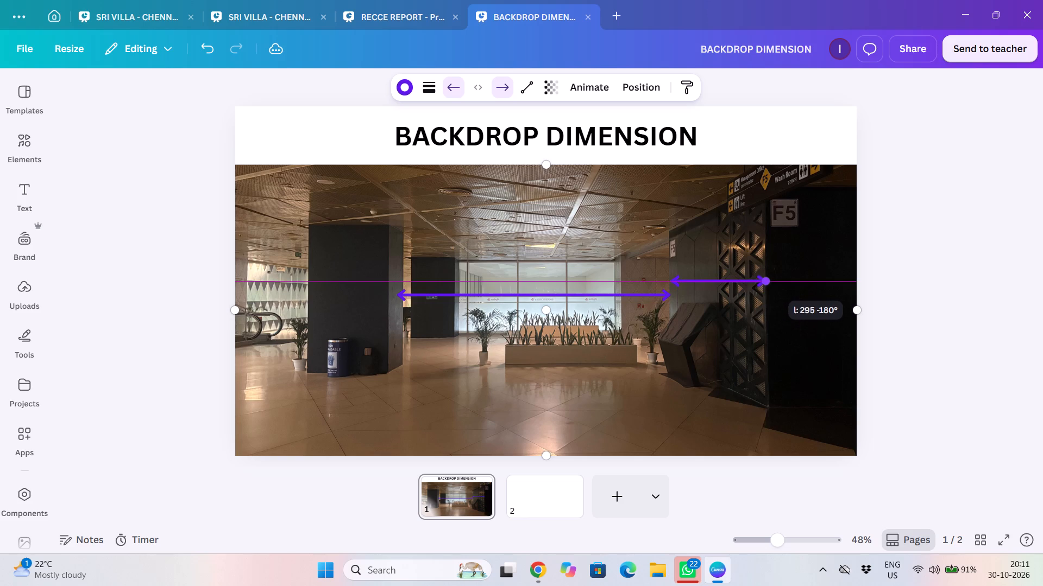
left_click_drag(767, 276, 768, 276)
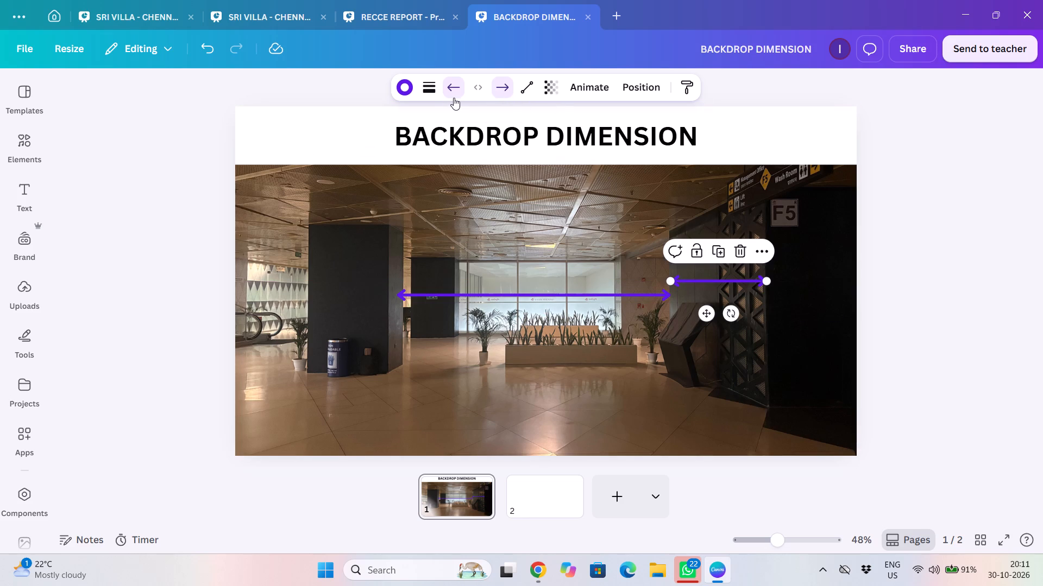
Set the stroke weight of the short arrow on the lattice wall to 5.
left_click(432, 90)
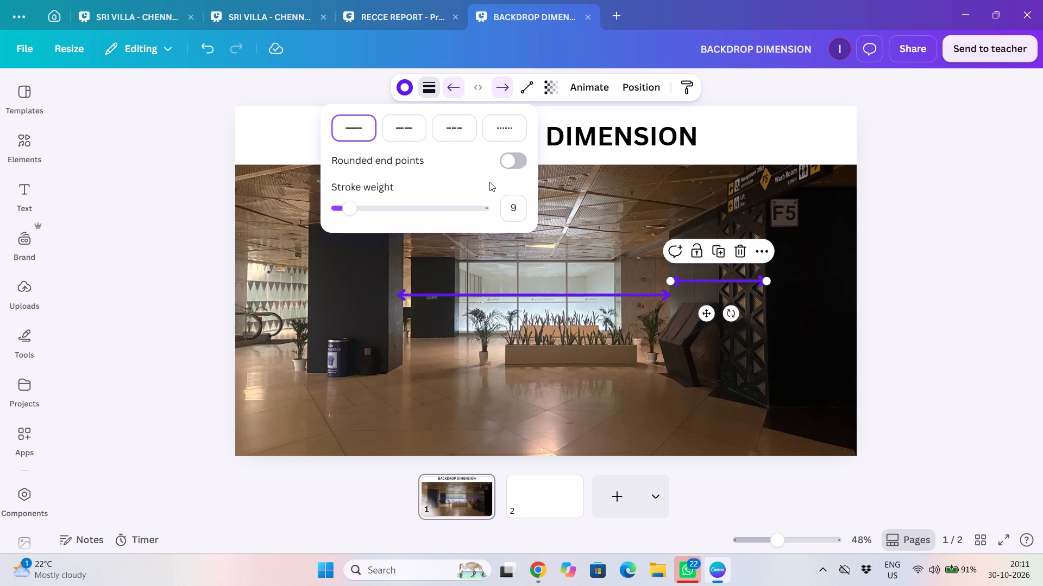
left_click(519, 211)
key("BackSpace")
key("5")
key("Return")
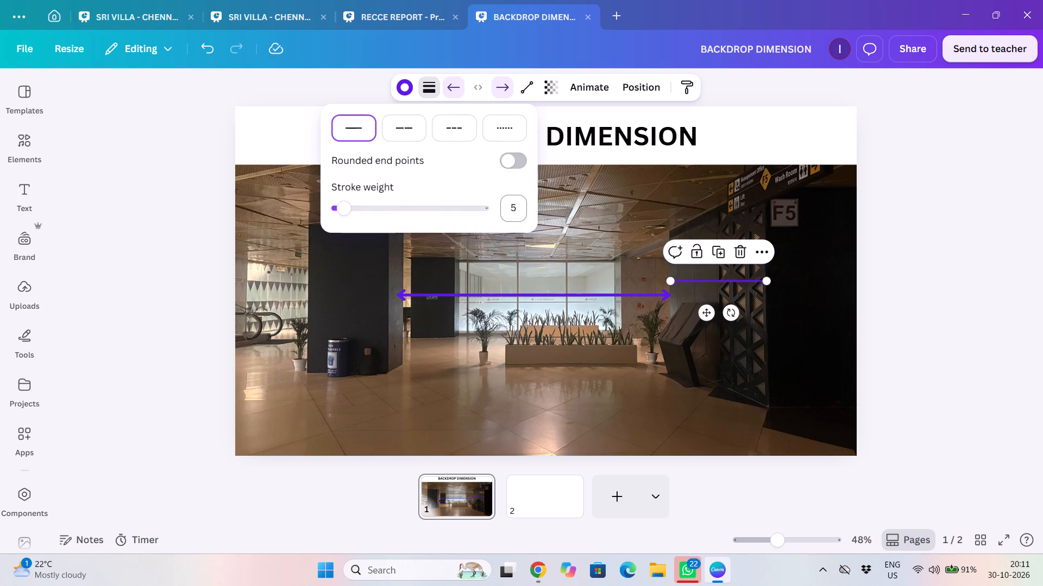
left_click(558, 271)
Set the stroke weight of the long arrow across the middle of the photo to 5.
left_click(559, 294)
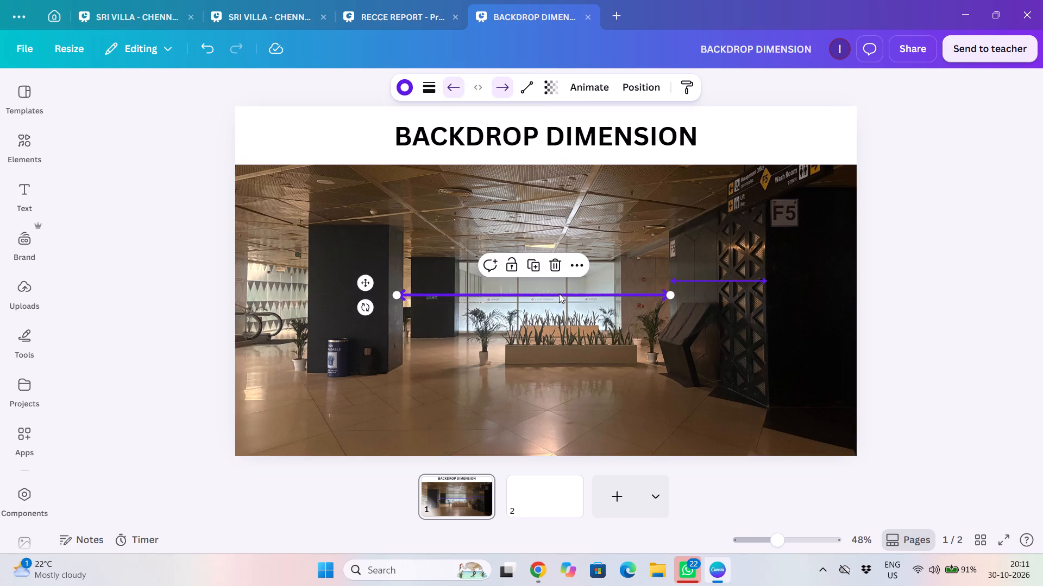
left_click(434, 85)
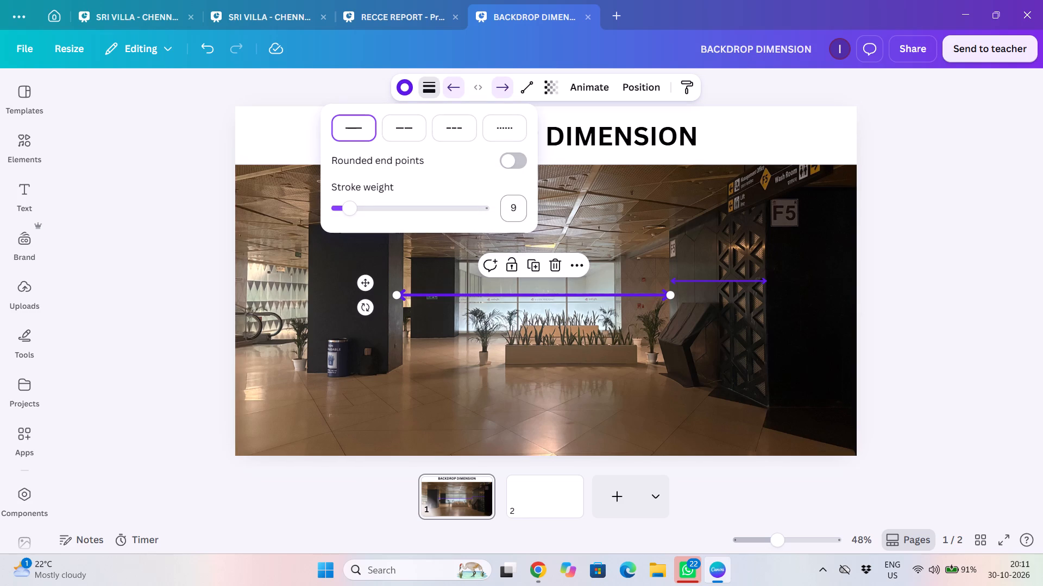
left_click(518, 211)
key("BackSpace")
key("5")
key("Return")
left_click(518, 367)
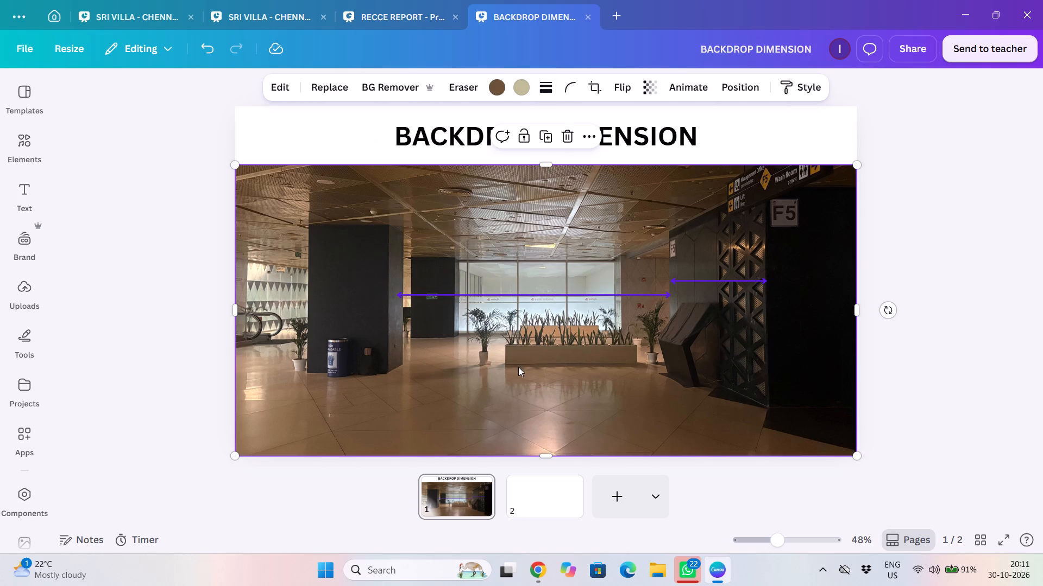
Shorten the long arrow at its pillar end so it starts at the dark pillar's edge, keeping it horizontal.
left_click(640, 300)
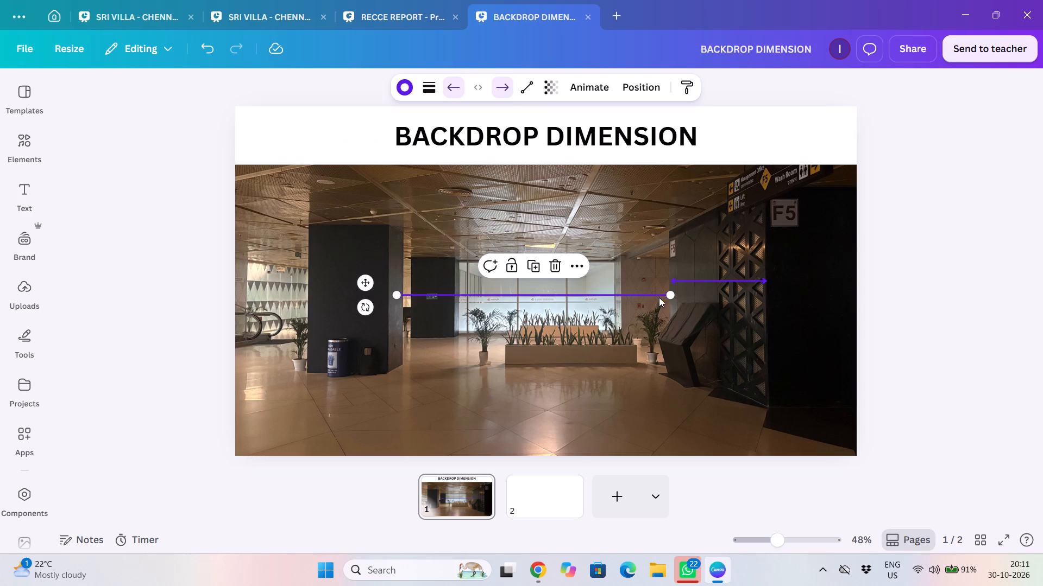
left_click(671, 295)
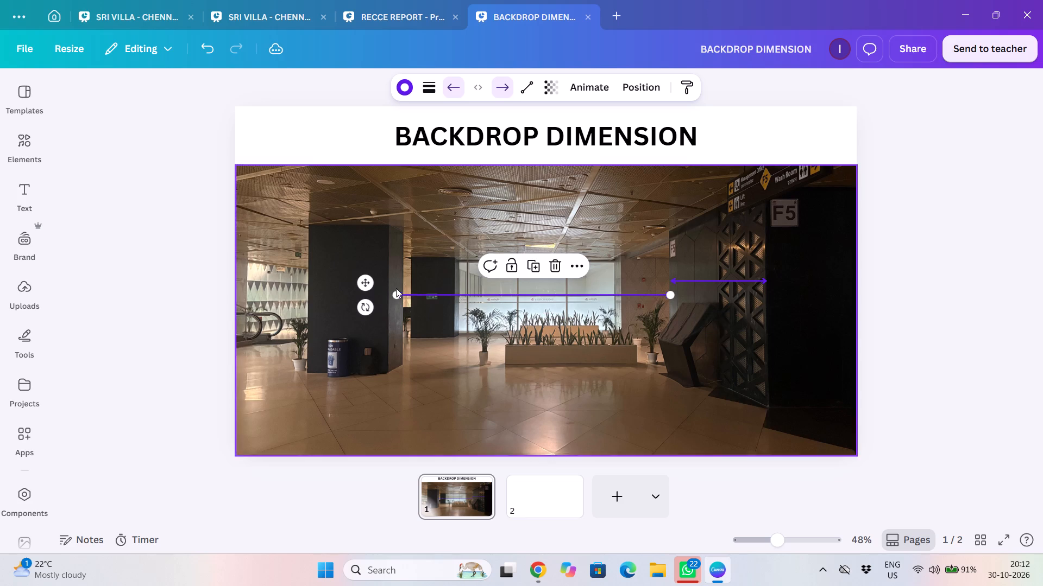
left_click_drag(397, 295, 406, 295)
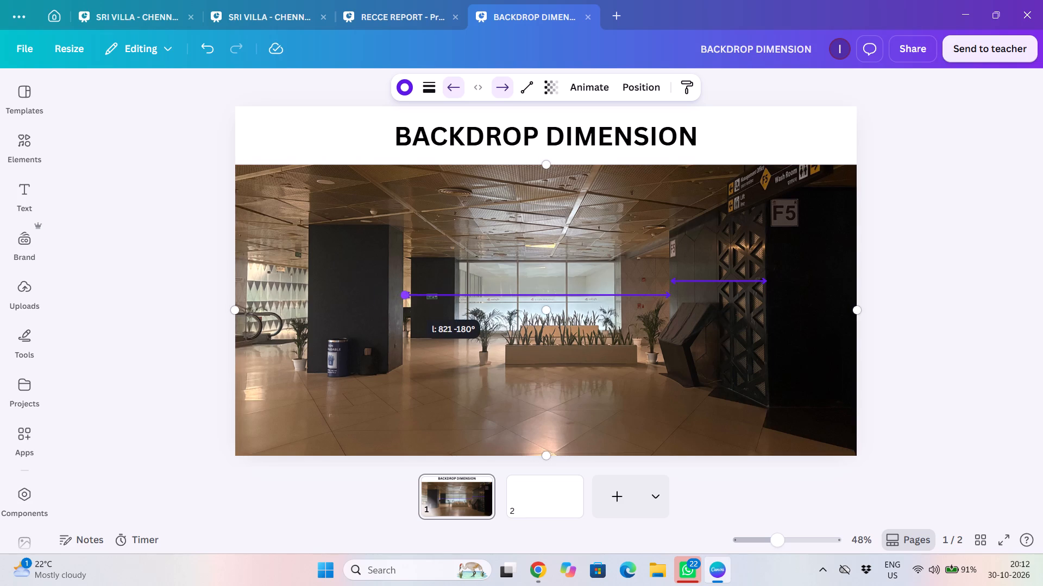
left_click_drag(406, 295, 403, 298)
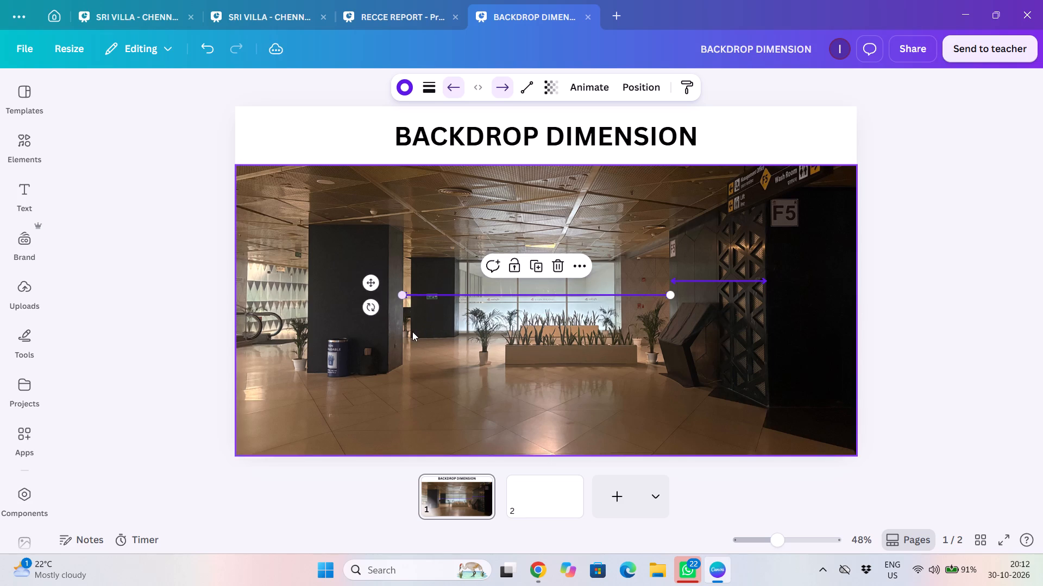
left_click(412, 332)
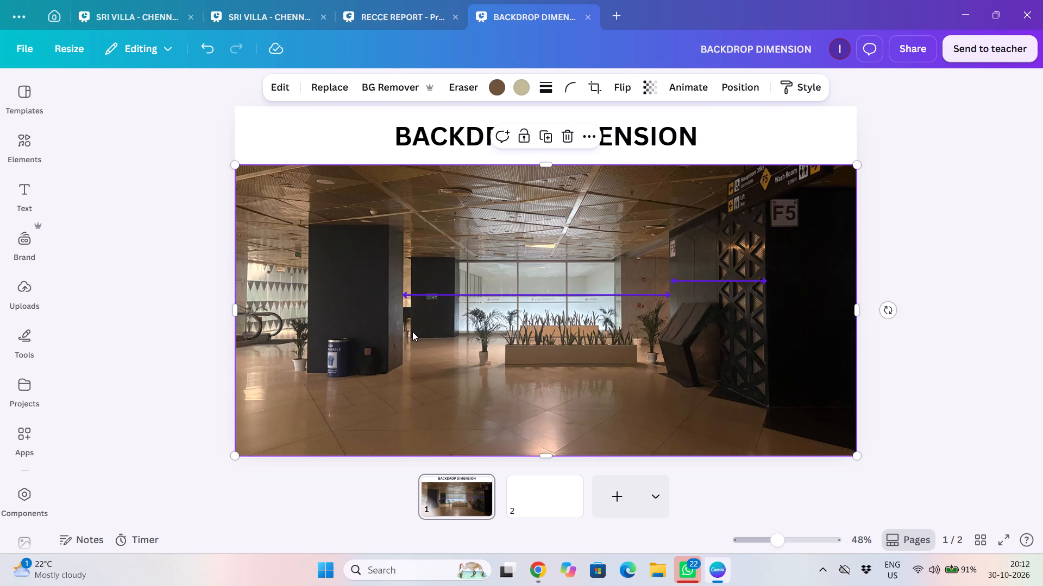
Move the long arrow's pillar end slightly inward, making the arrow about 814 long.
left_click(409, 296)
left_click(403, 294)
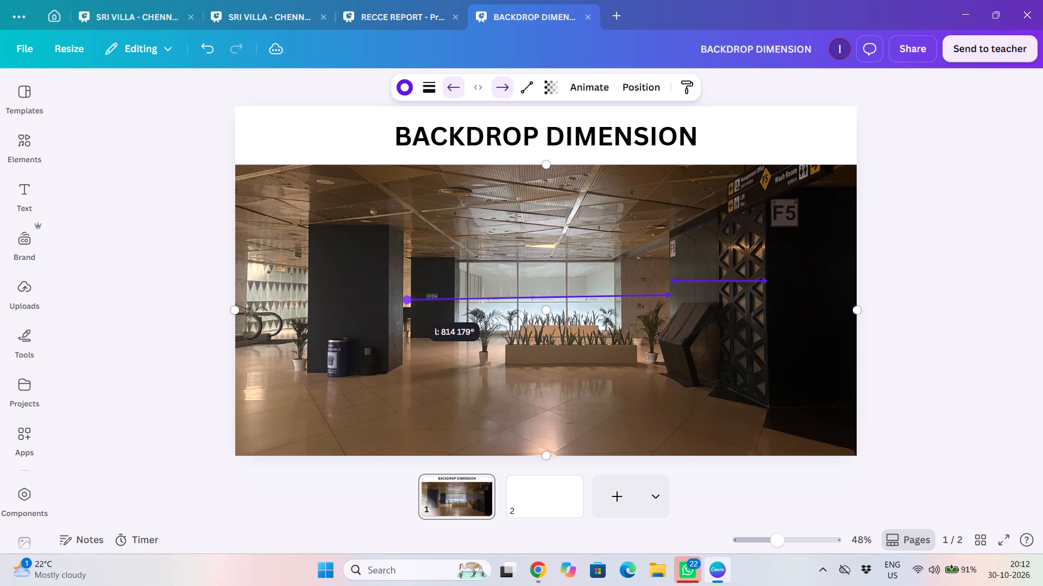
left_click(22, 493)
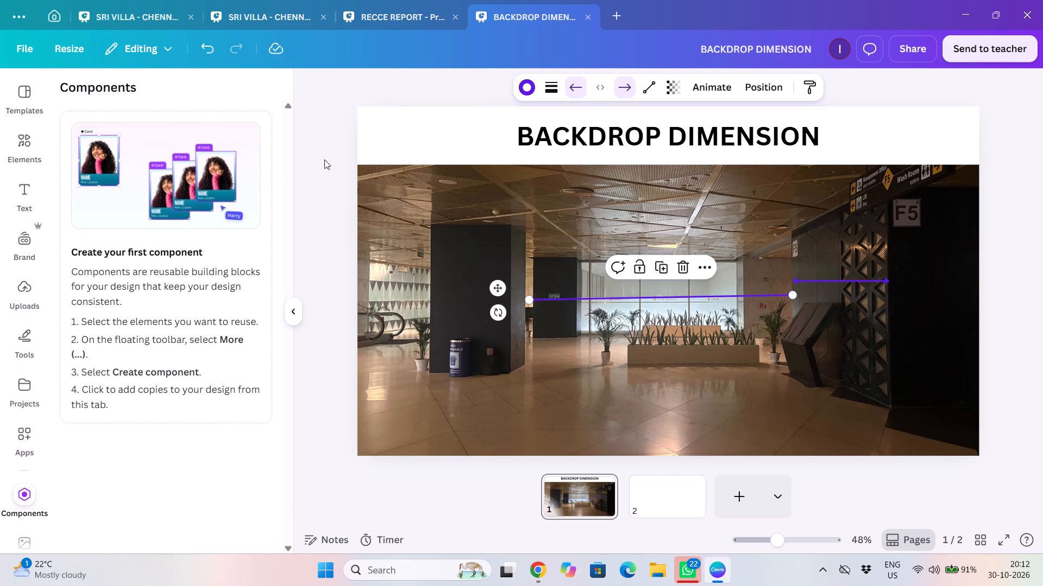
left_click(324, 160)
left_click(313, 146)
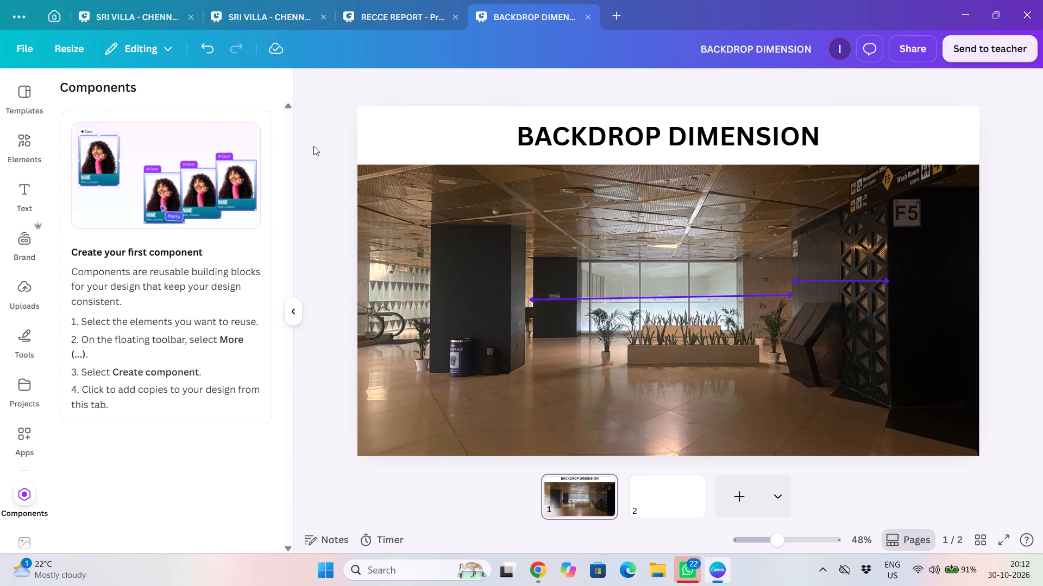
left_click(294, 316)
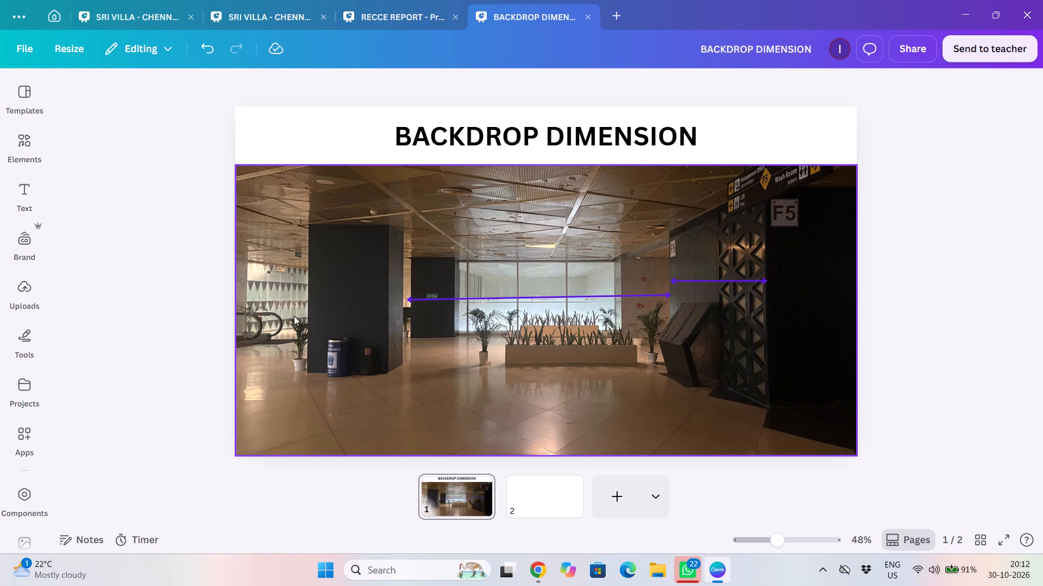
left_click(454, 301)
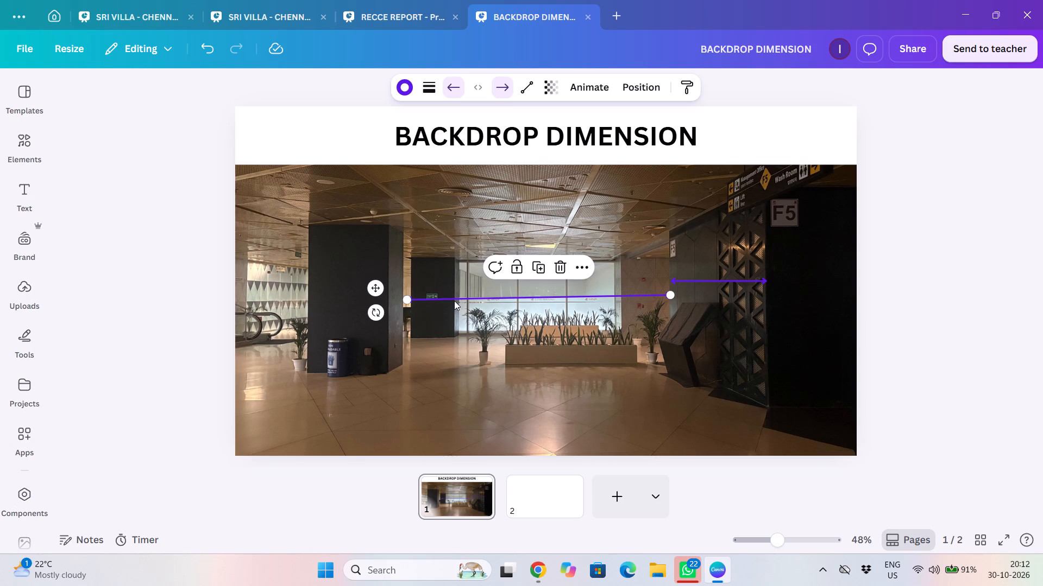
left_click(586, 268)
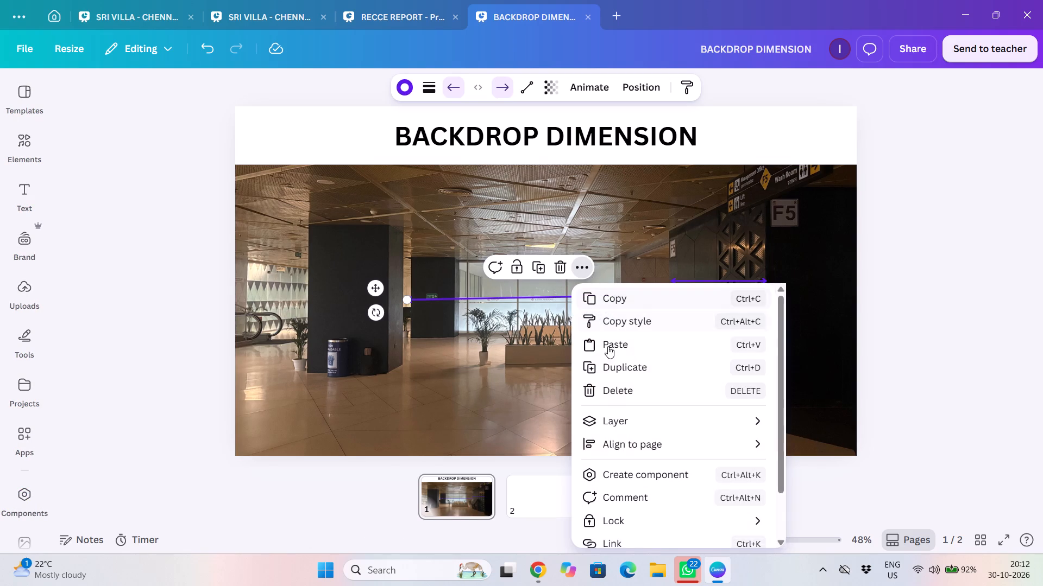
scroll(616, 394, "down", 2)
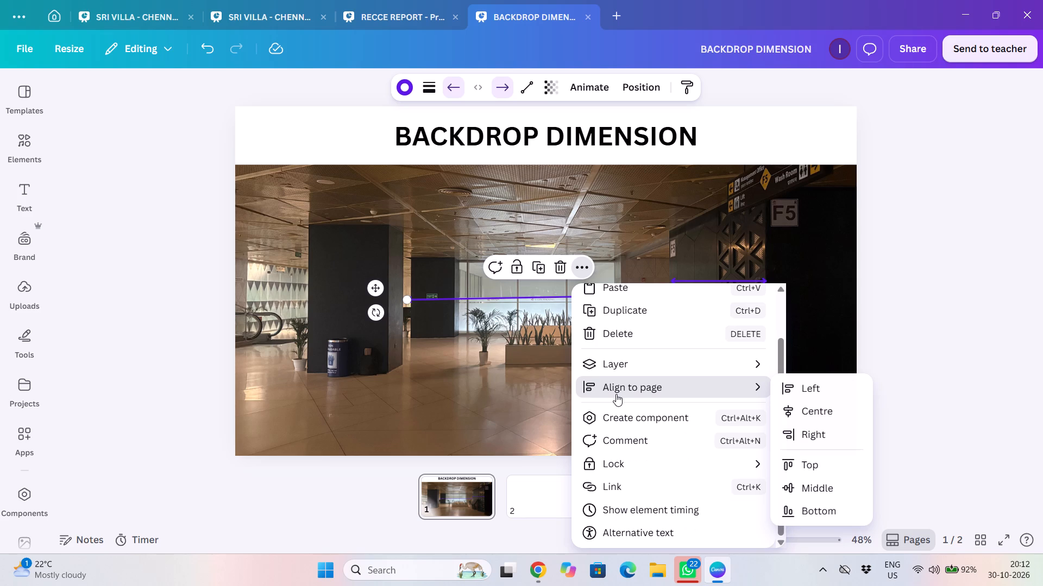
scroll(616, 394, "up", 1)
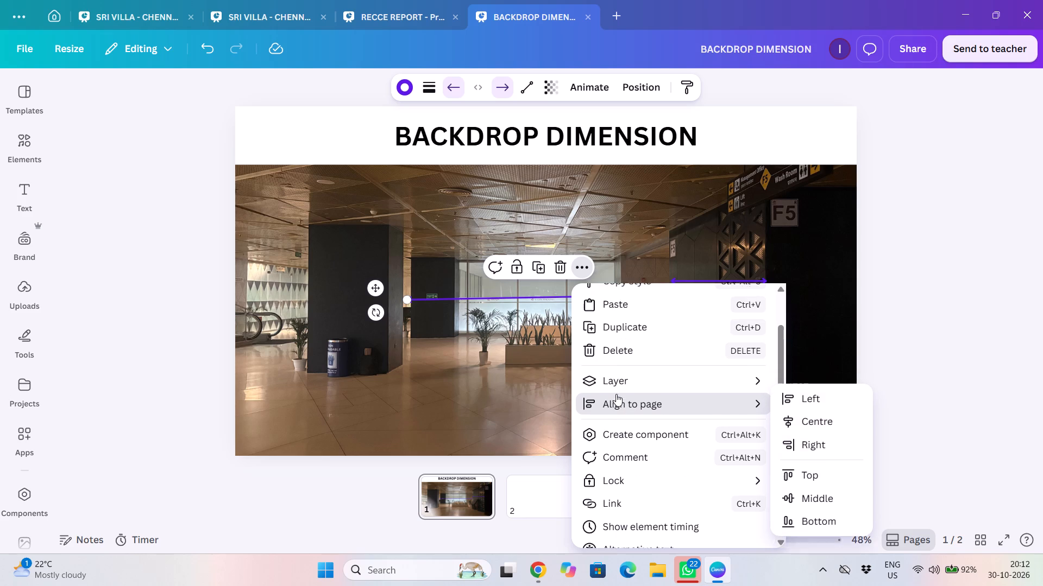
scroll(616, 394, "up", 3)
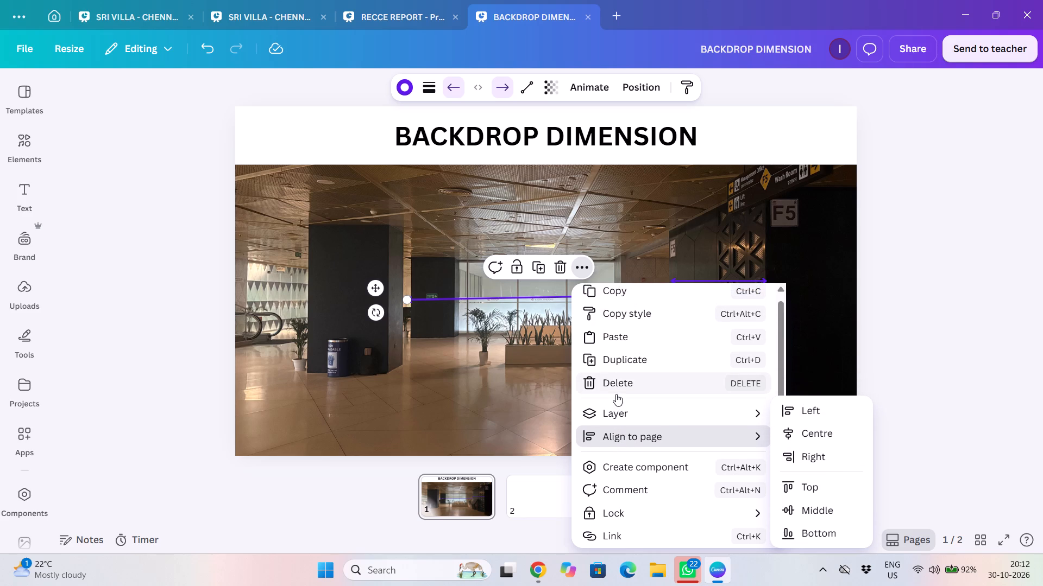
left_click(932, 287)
Realign the long arrow's pillar end with the dark pillar's edge so the arrow runs horizontally.
left_click(465, 296)
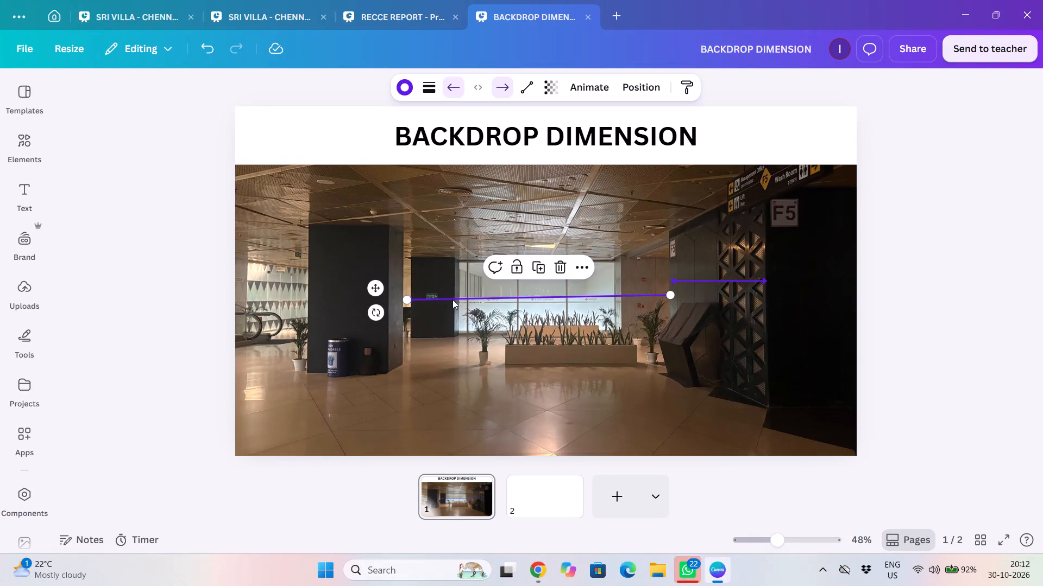
left_click(407, 300)
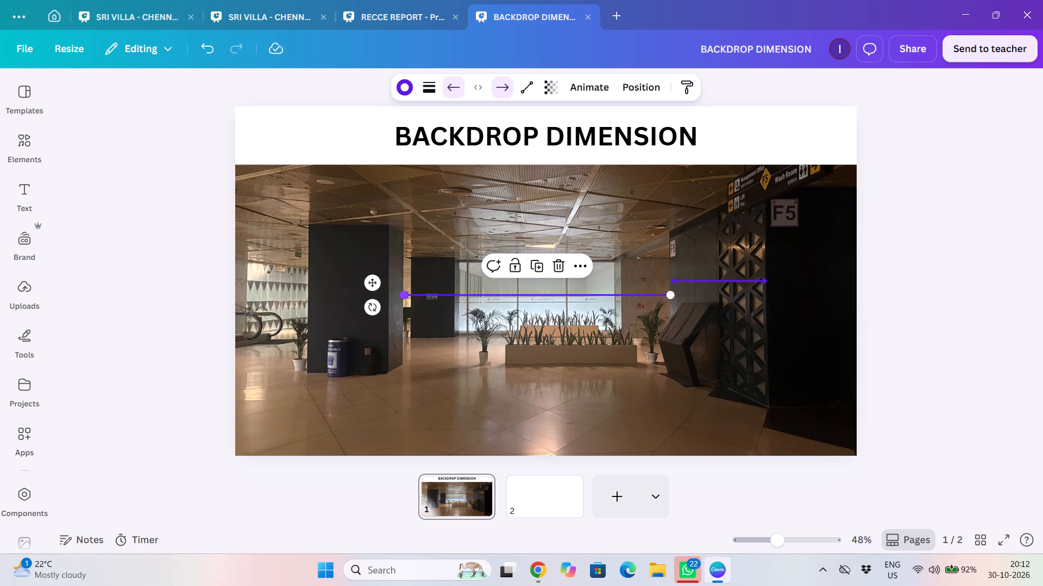
left_click(413, 342)
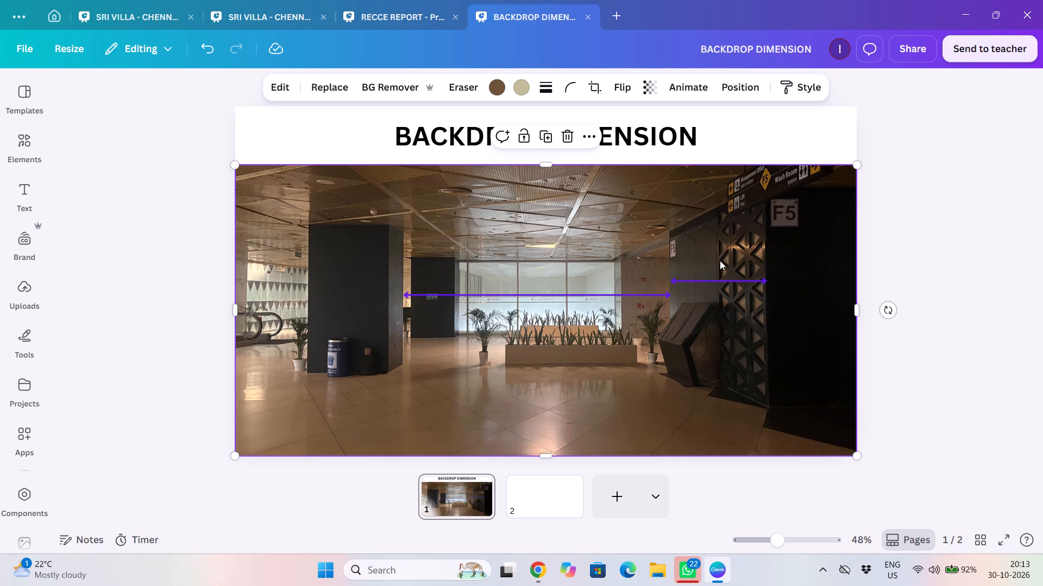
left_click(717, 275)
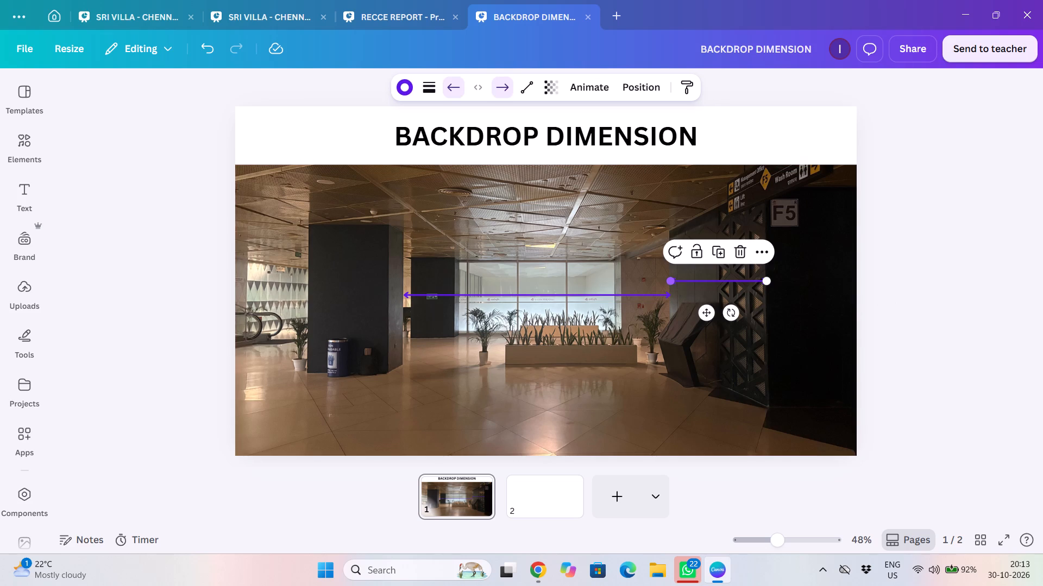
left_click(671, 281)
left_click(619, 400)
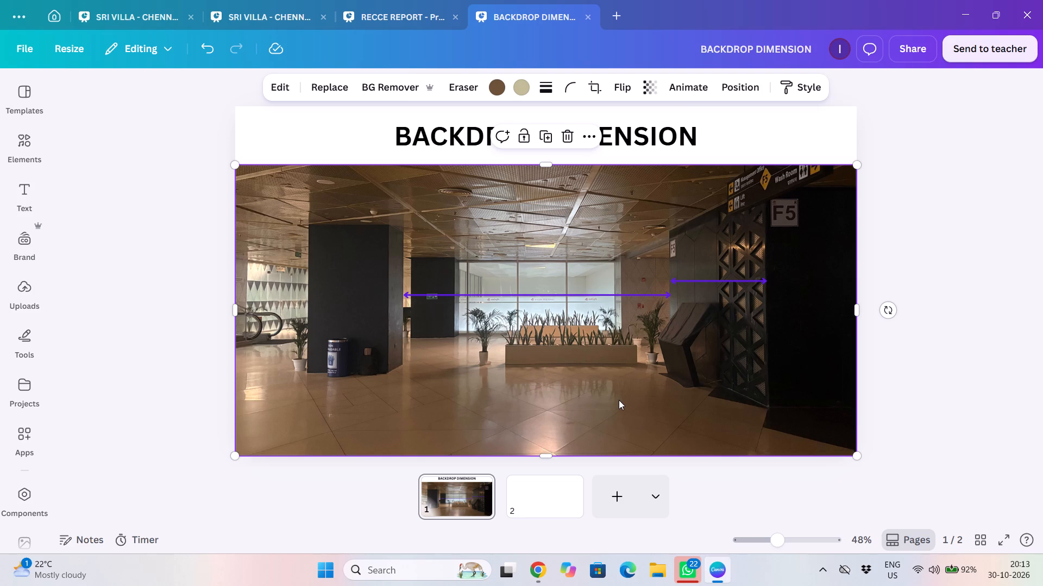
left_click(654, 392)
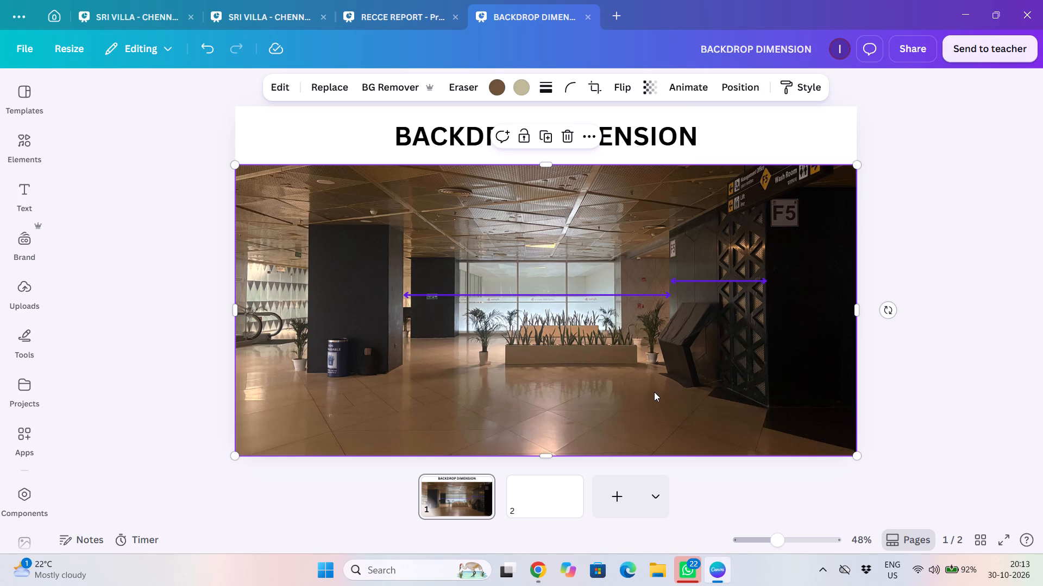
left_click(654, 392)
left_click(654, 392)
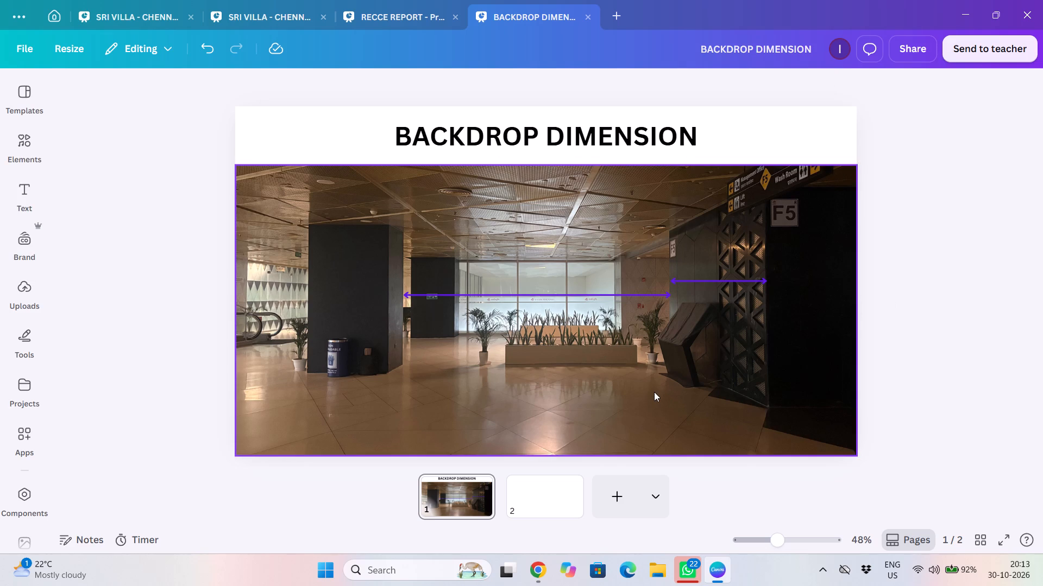
Copy the PROPOSED LOCATION FOR ENTRY ARCH GATE label from RECCE REPORT page 37 onto the BACKDROP DIMENSION photo page.
left_click(400, 19)
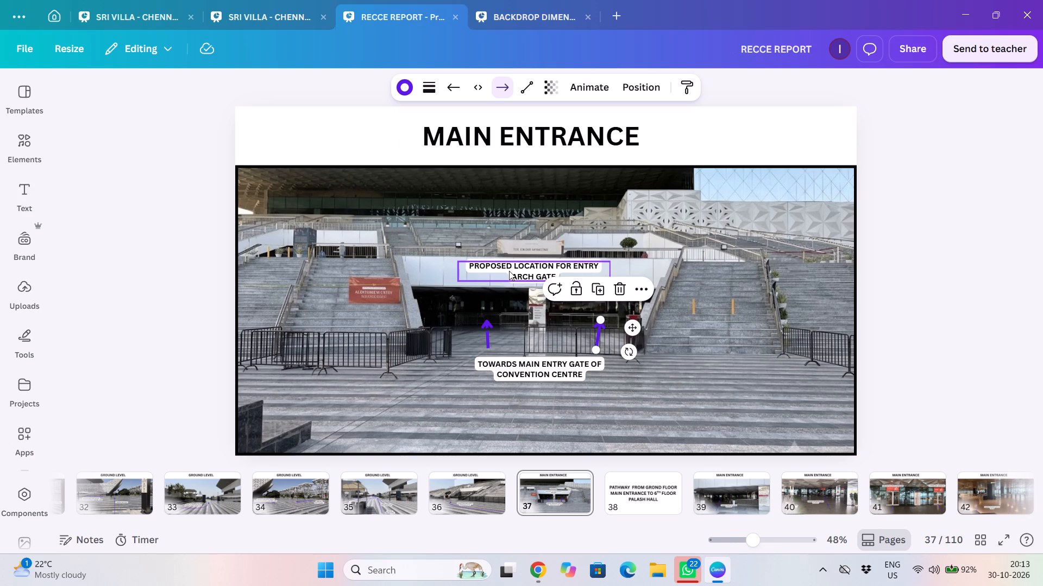
left_click(509, 271)
key("ctrl+c")
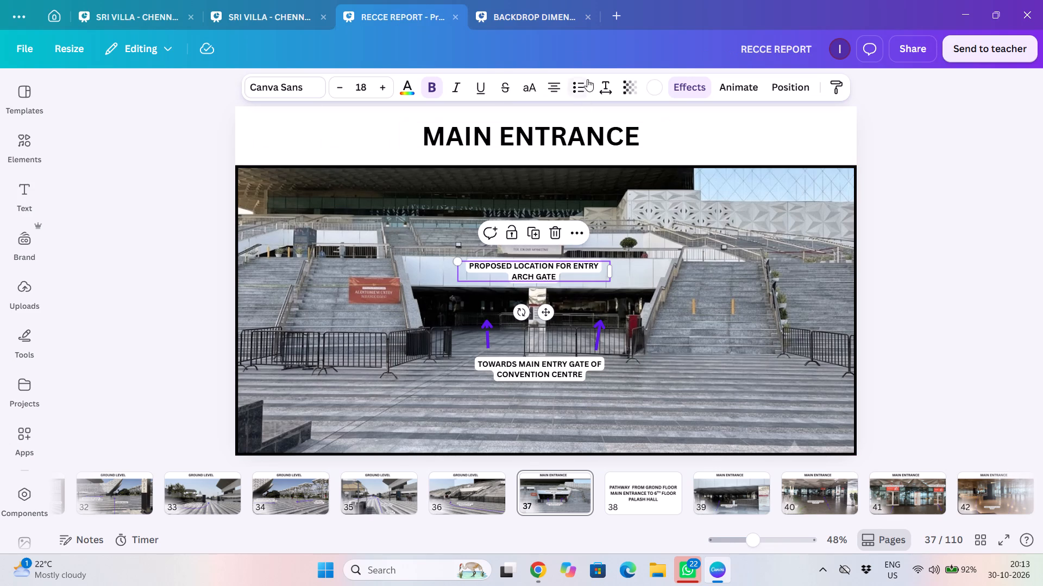
left_click(533, 11)
left_click(518, 383)
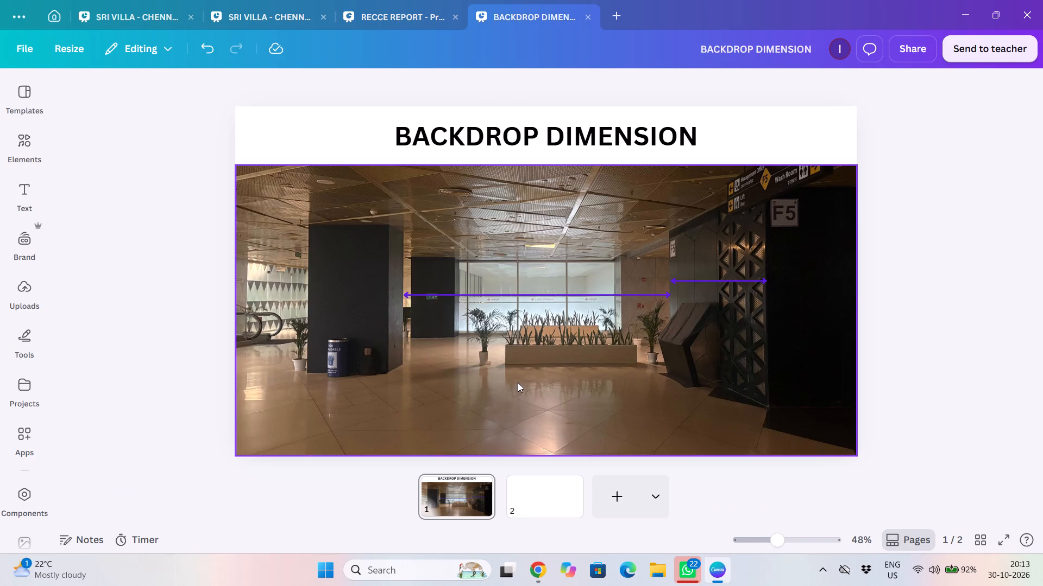
key("ctrl+v")
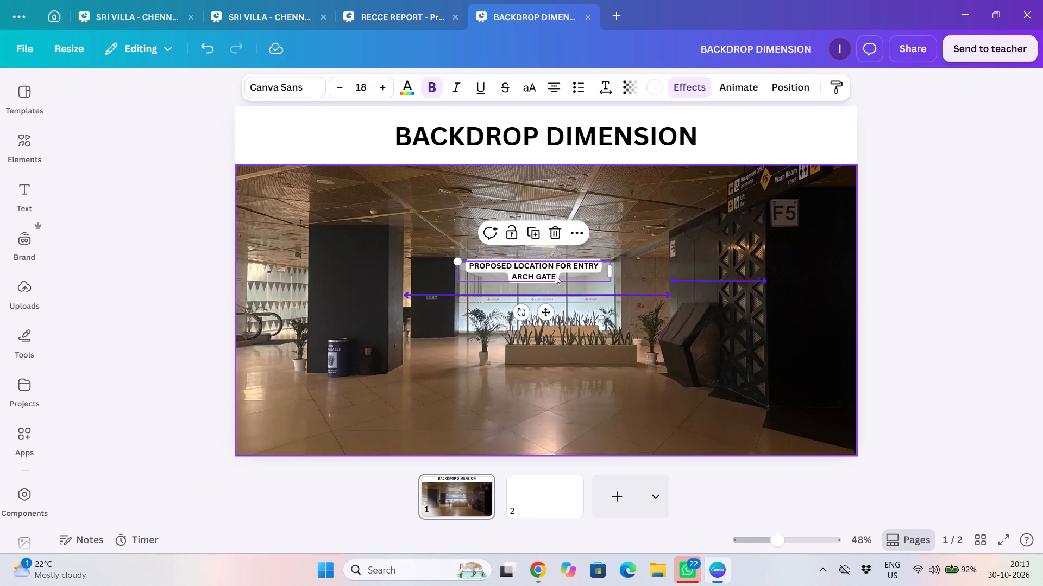
Replace the pasted label's text with 20'4".
left_click(555, 275)
key("BackSpace")
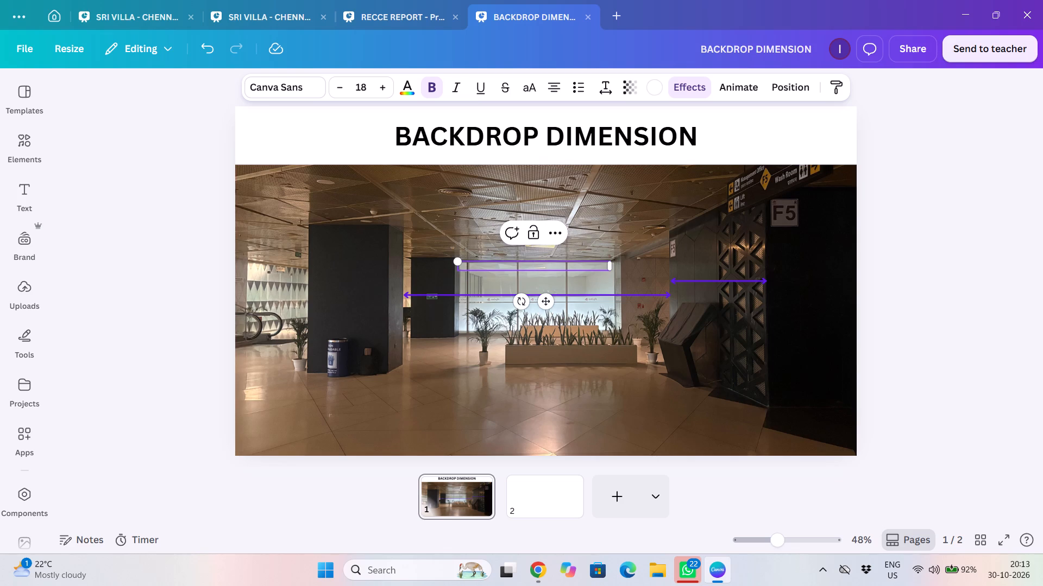
key("2")
key("0")
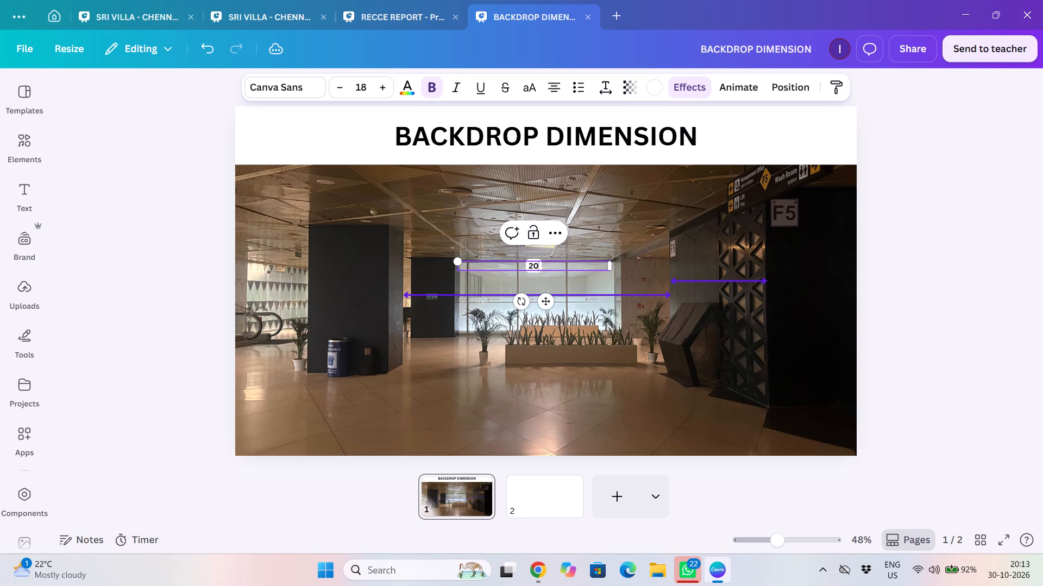
key("apostrophe")
key("4")
key("shift+quotedbl")
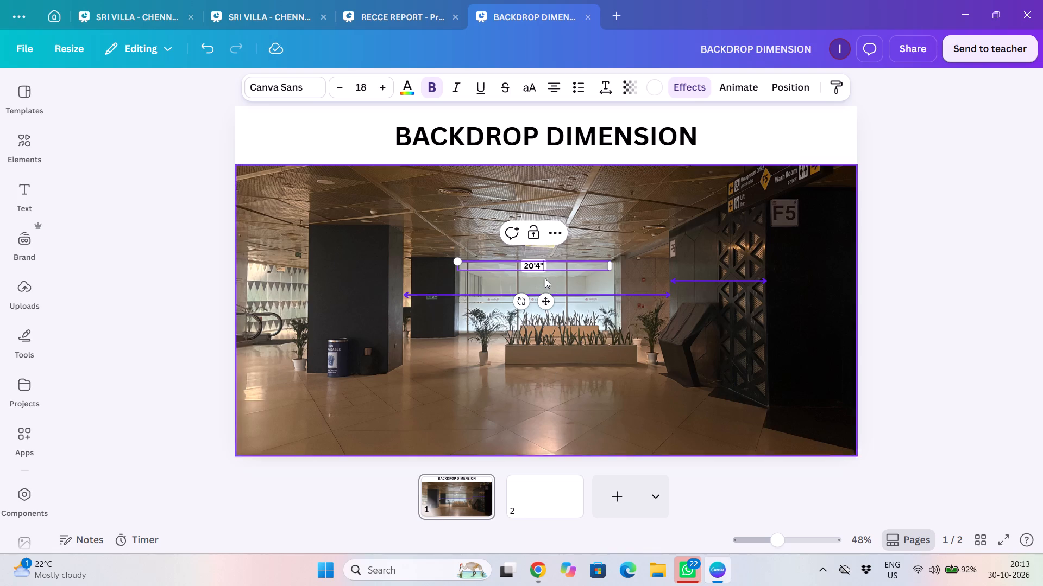
Move the 20'4" label down to sit just above the middle of the long arrow.
left_click_drag(547, 301, 551, 320)
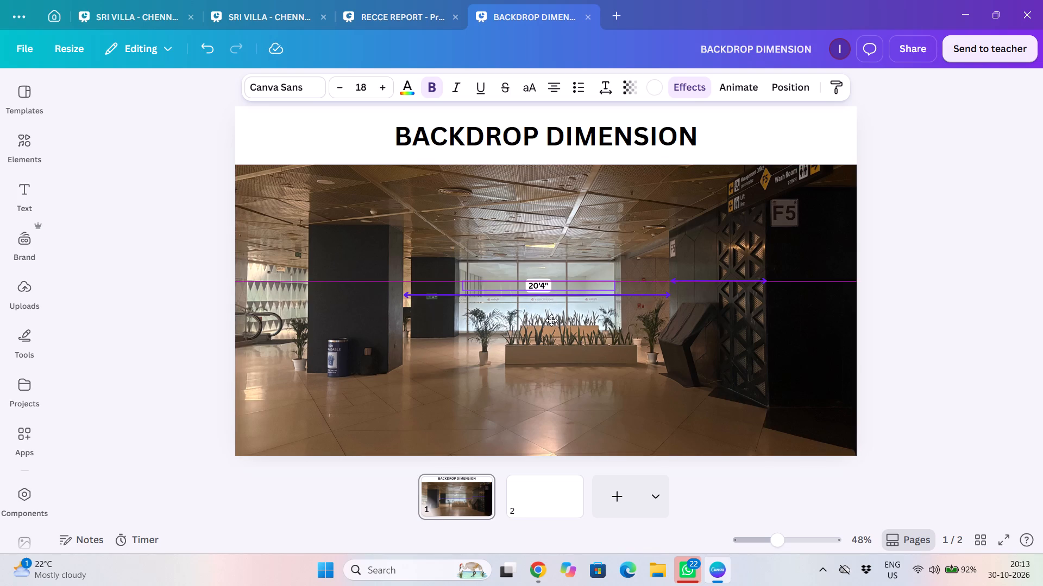
left_click_drag(551, 320, 449, 342)
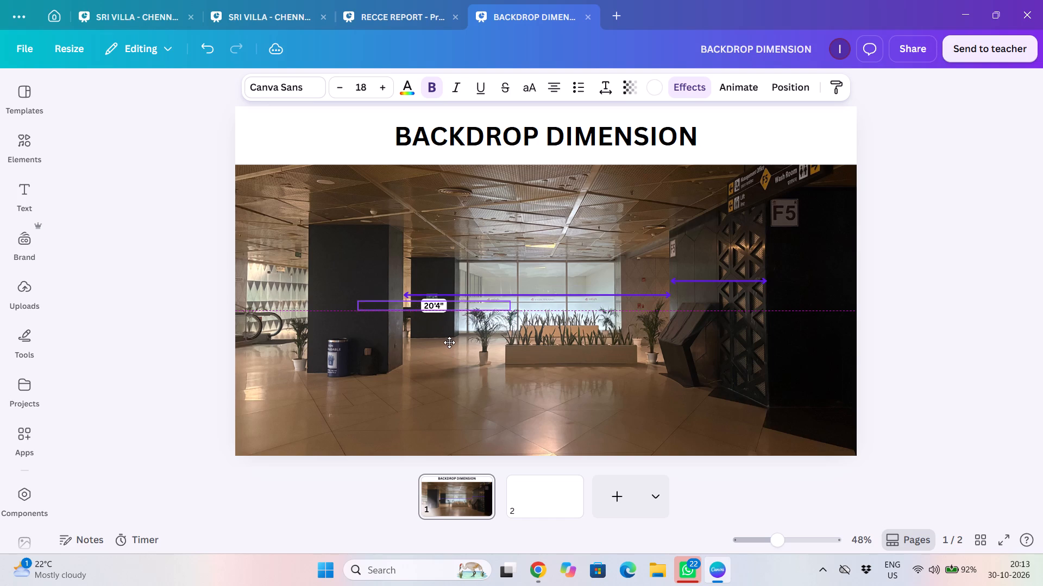
left_click_drag(449, 342, 553, 324)
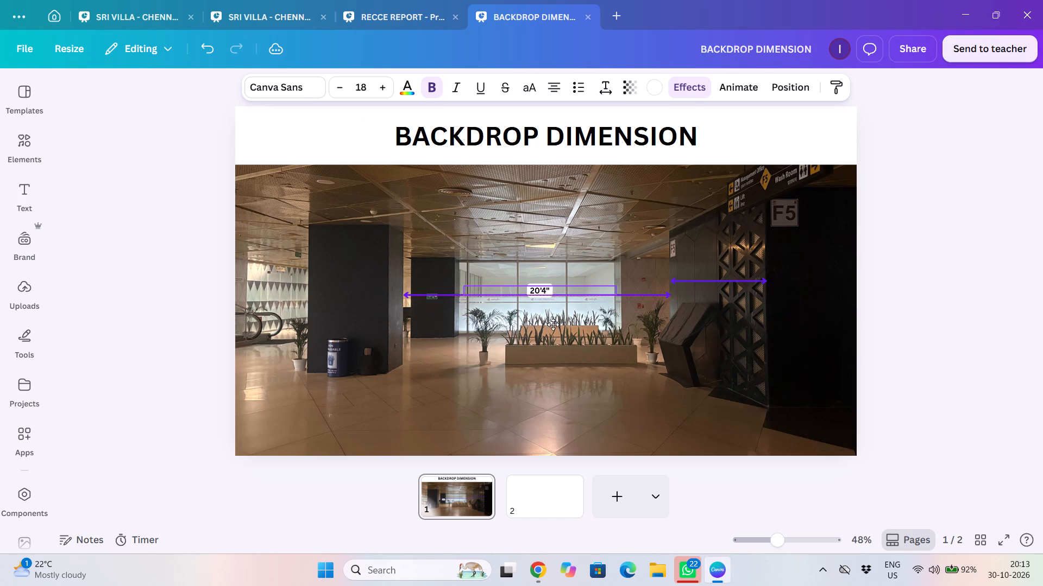
left_click_drag(553, 324, 553, 322)
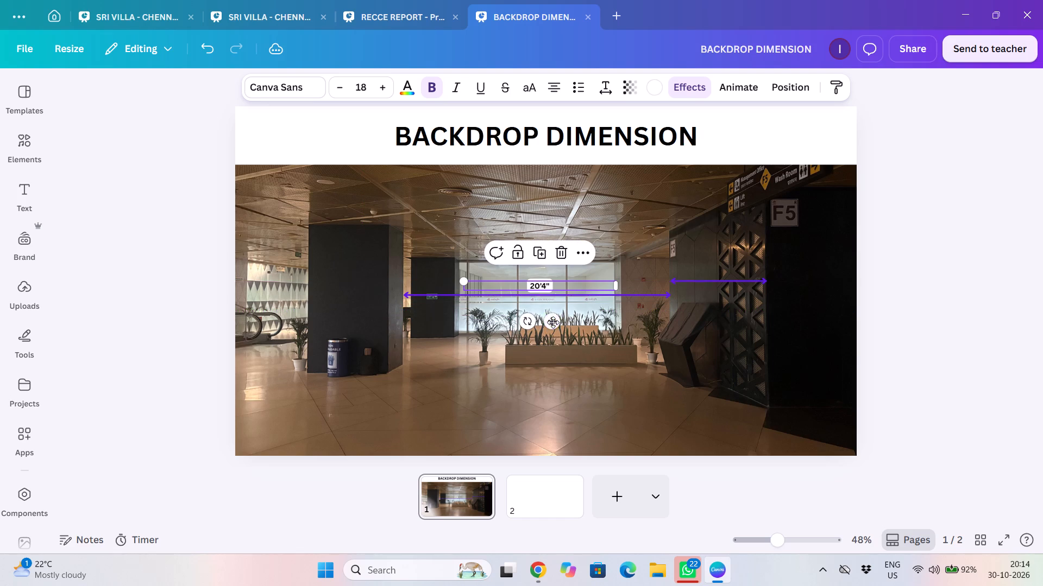
left_click(449, 356)
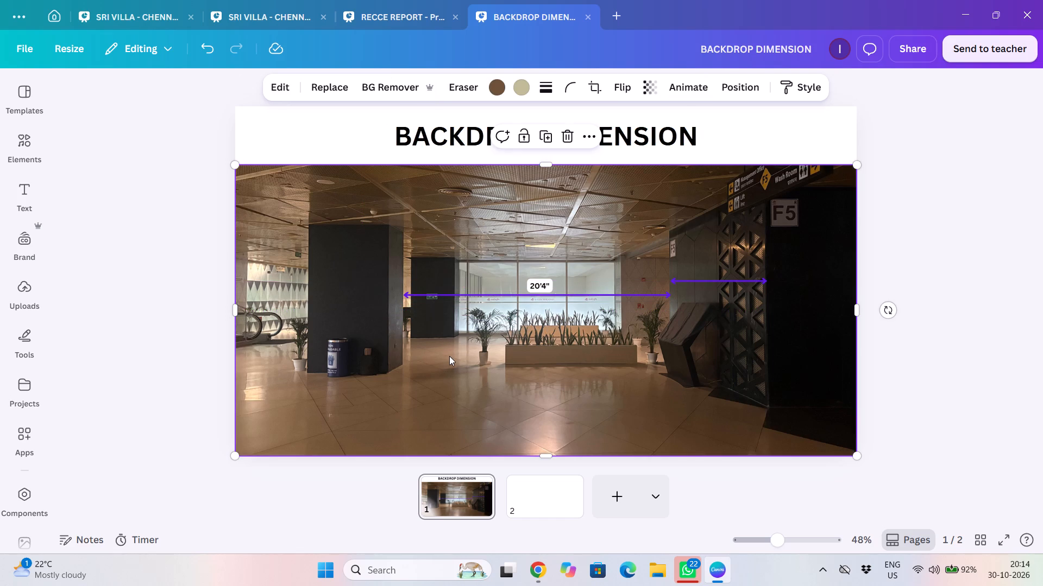
Raise both ends of the long arrow slightly, extending its pillar end to the dark pillar's edge and keeping it horizontal.
left_click(417, 294)
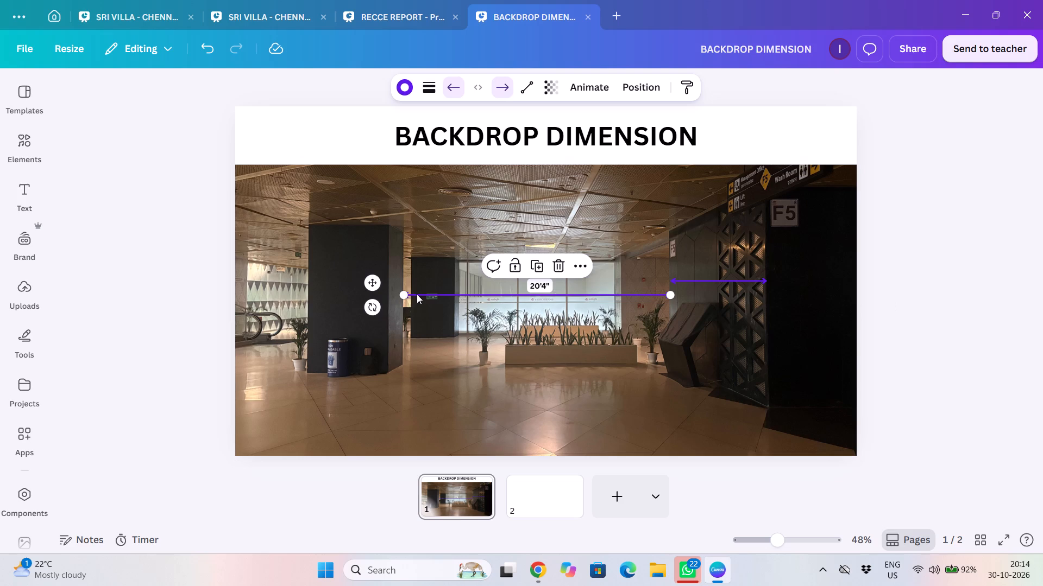
left_click(405, 293)
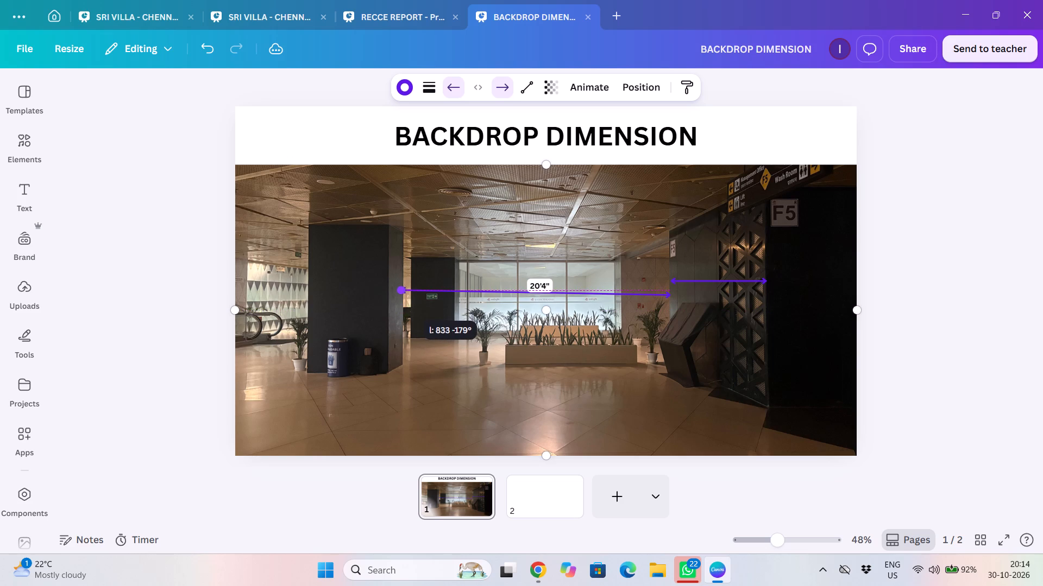
left_click(671, 294)
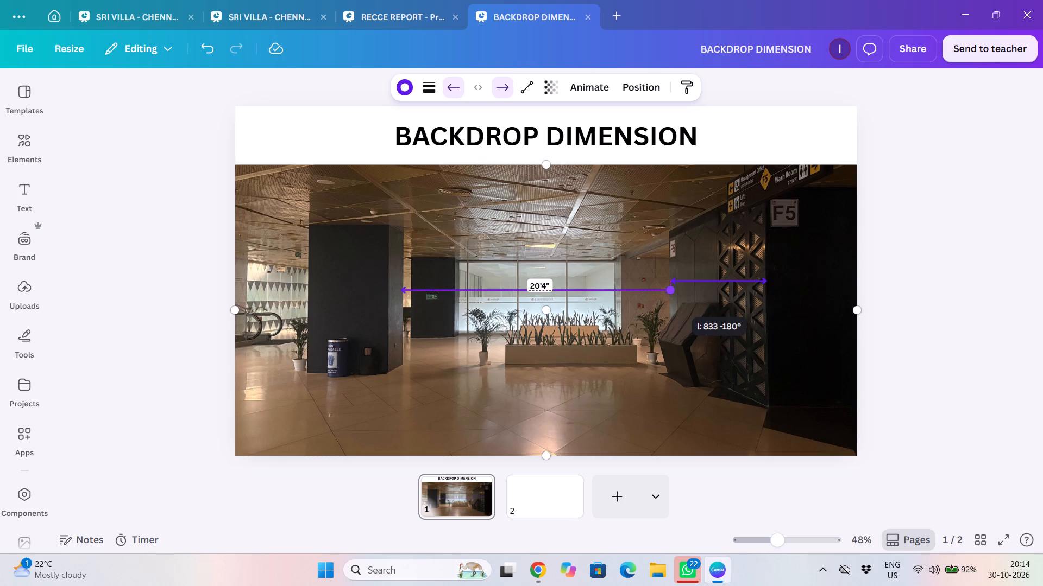
Move the 20'4" label up slightly so it sits just above the long arrow.
left_click(441, 332)
left_click_drag(547, 285, 549, 279)
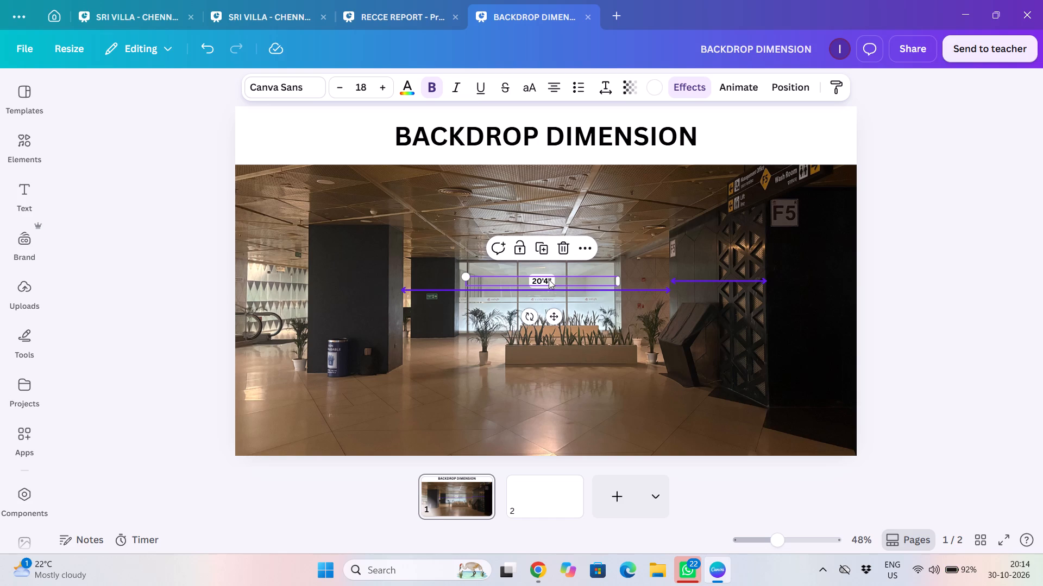
left_click(603, 368)
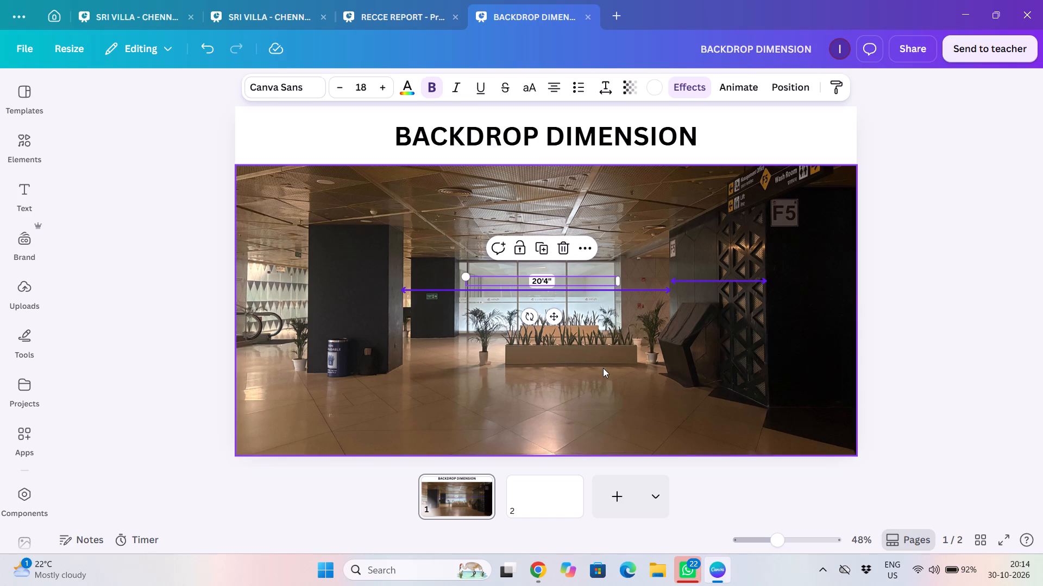
Duplicate the 20'4" label and place the copy just above the short arrow on the dark wall.
left_click(543, 275)
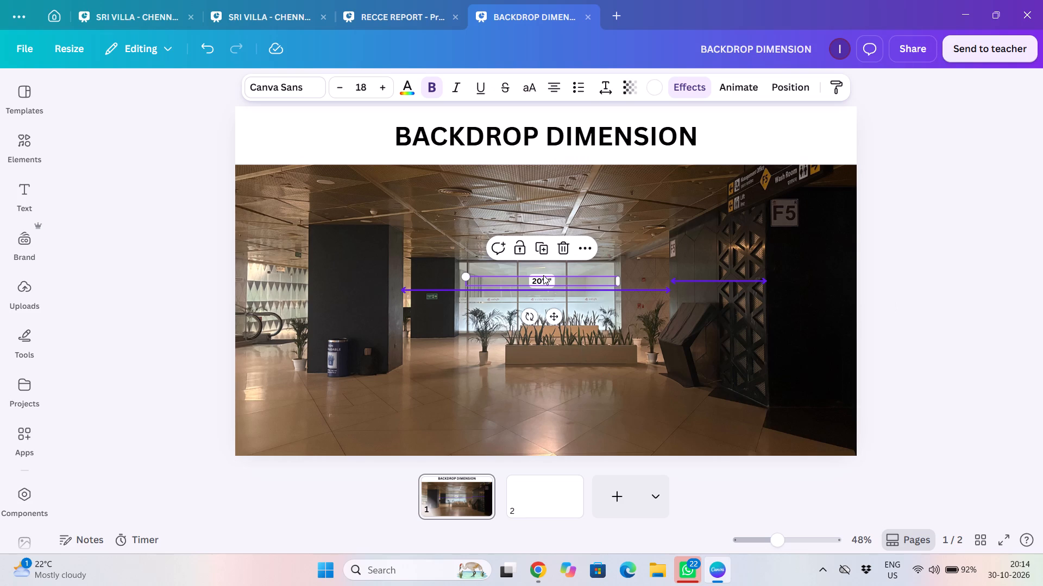
key("ctrl+c")
key("ctrl+v")
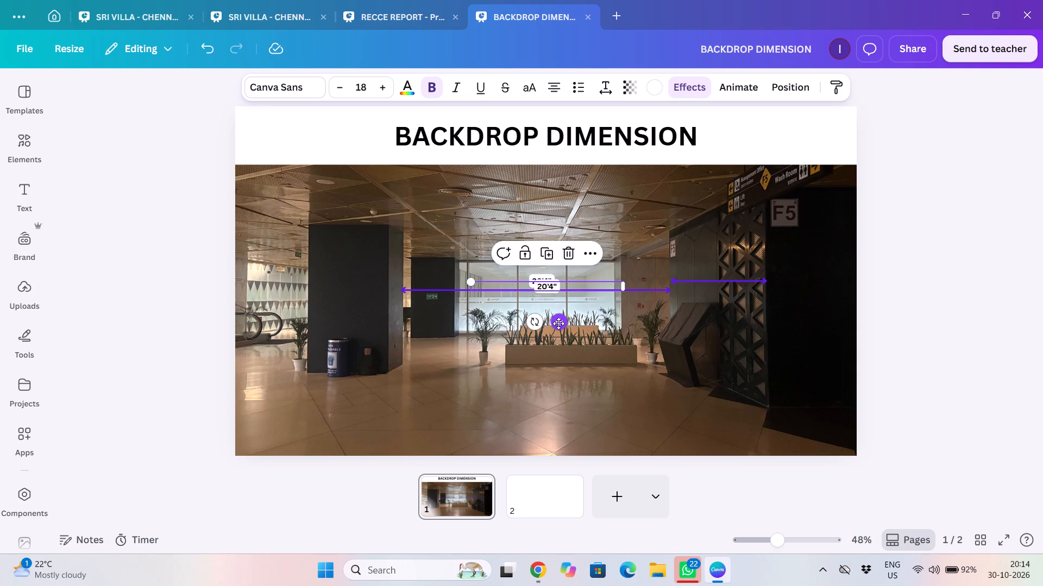
left_click_drag(558, 323, 721, 309)
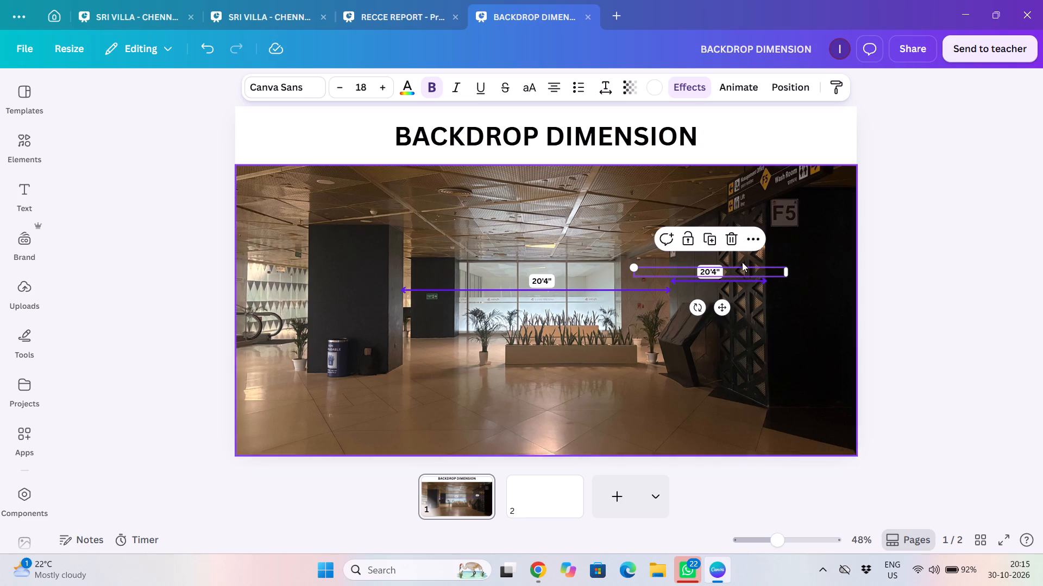
Change the copied label above the short arrow to read 15'1".
left_click(707, 270)
left_click(707, 270)
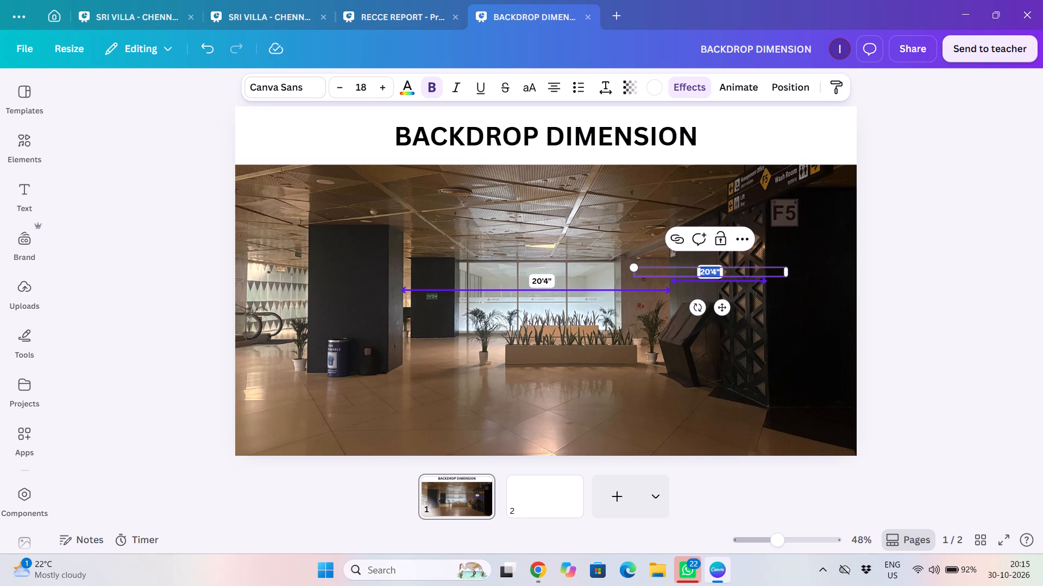
key("Right")
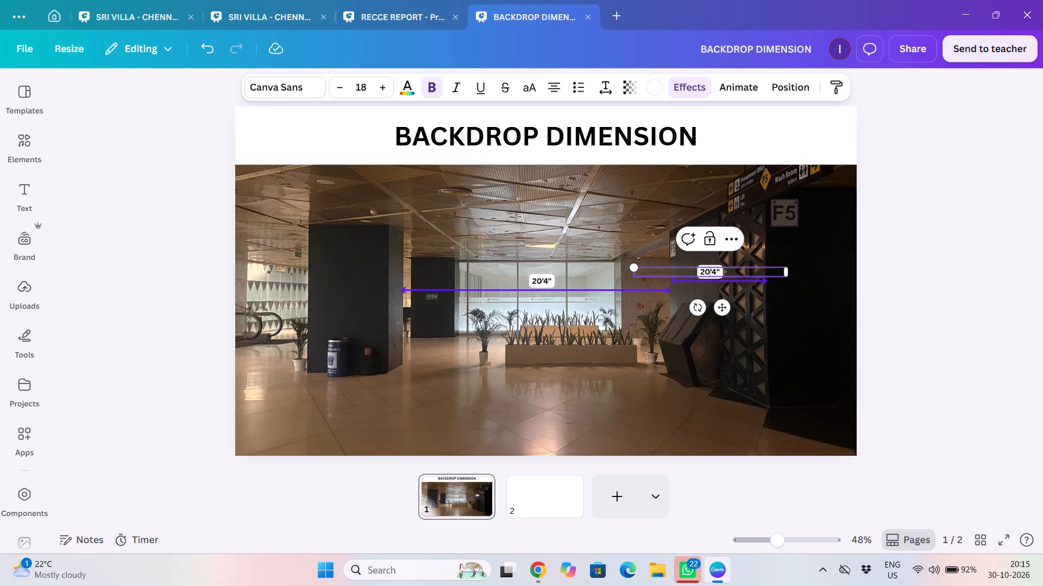
key("BackSpace")
key("BackSpace")
type("15")
key("Right")
key("Right")
key("BackSpace")
key("1")
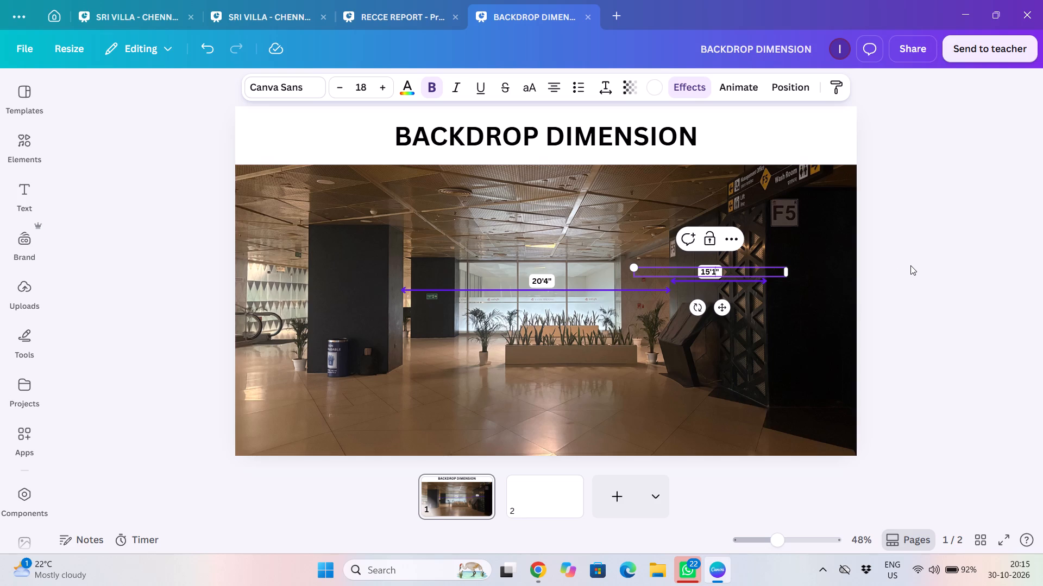
left_click(910, 265)
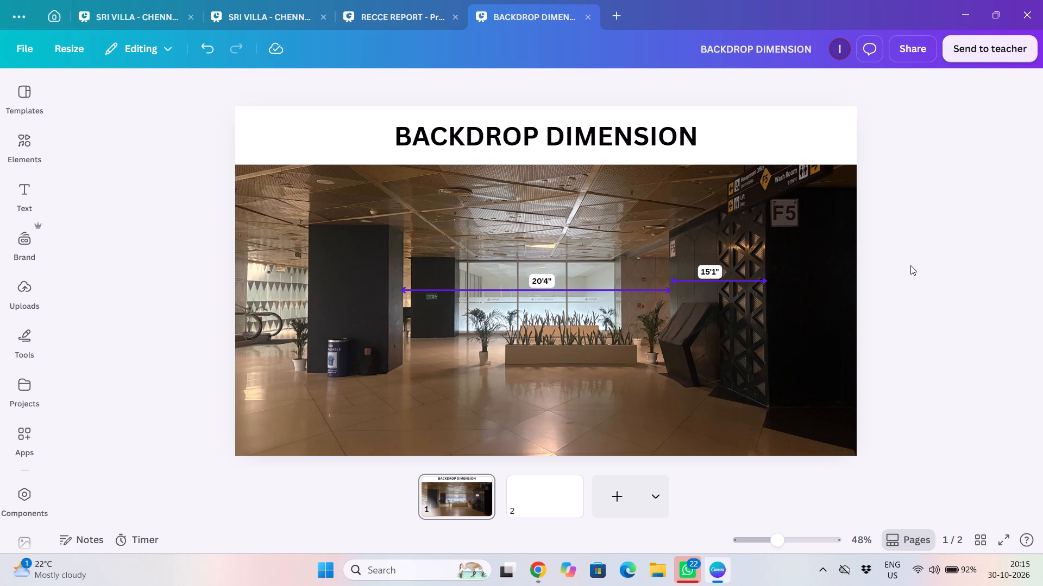
Fit the 15'1" arrow to the dark wall, extending its glass-side end slightly and shortening its lattice-side end, keeping it horizontal.
left_click(695, 284)
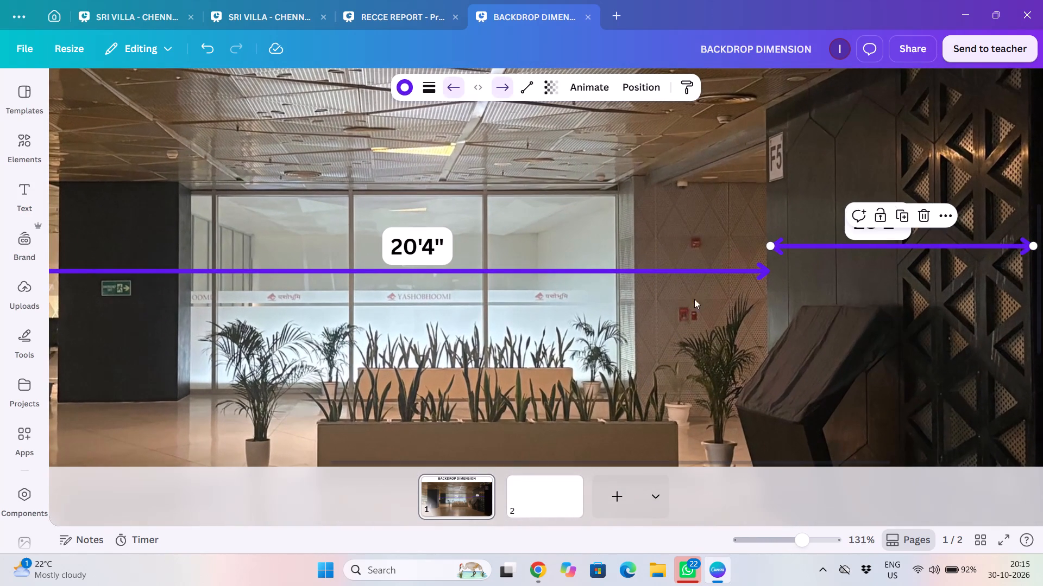
left_click(867, 285)
left_click(806, 244)
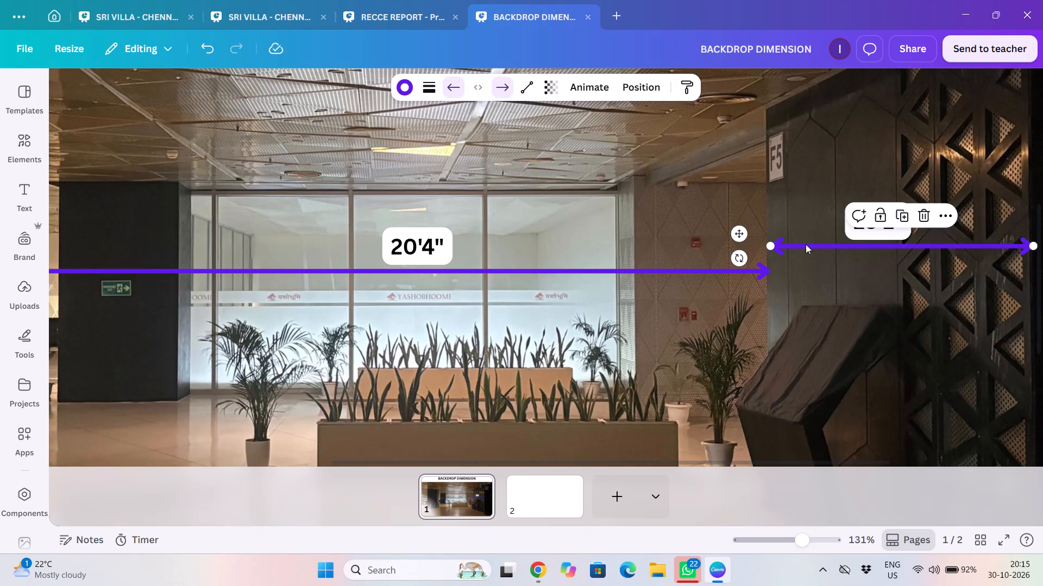
left_click_drag(772, 248, 770, 250)
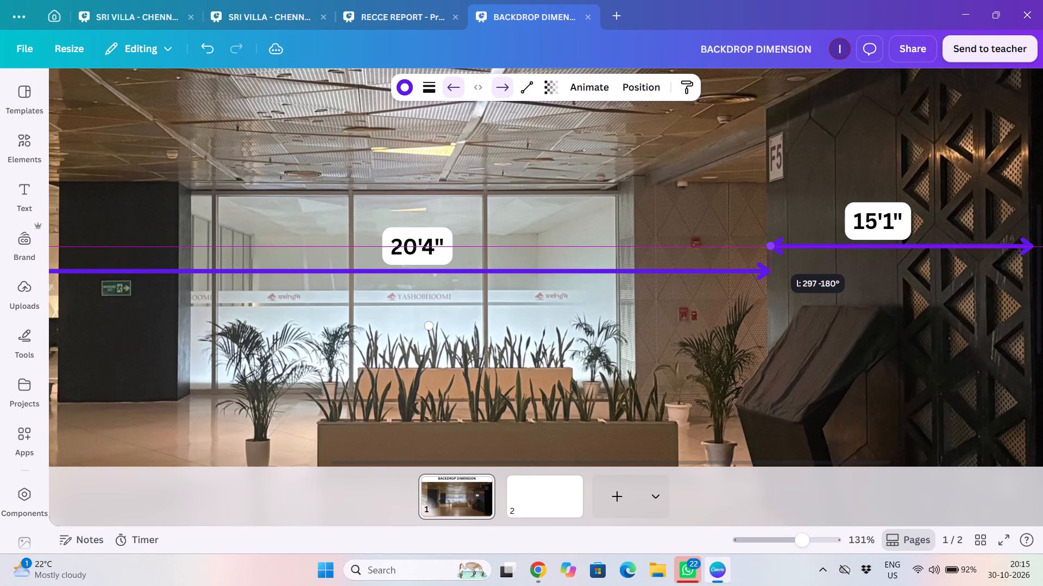
left_click_drag(770, 250, 768, 250)
left_click_drag(768, 250, 767, 250)
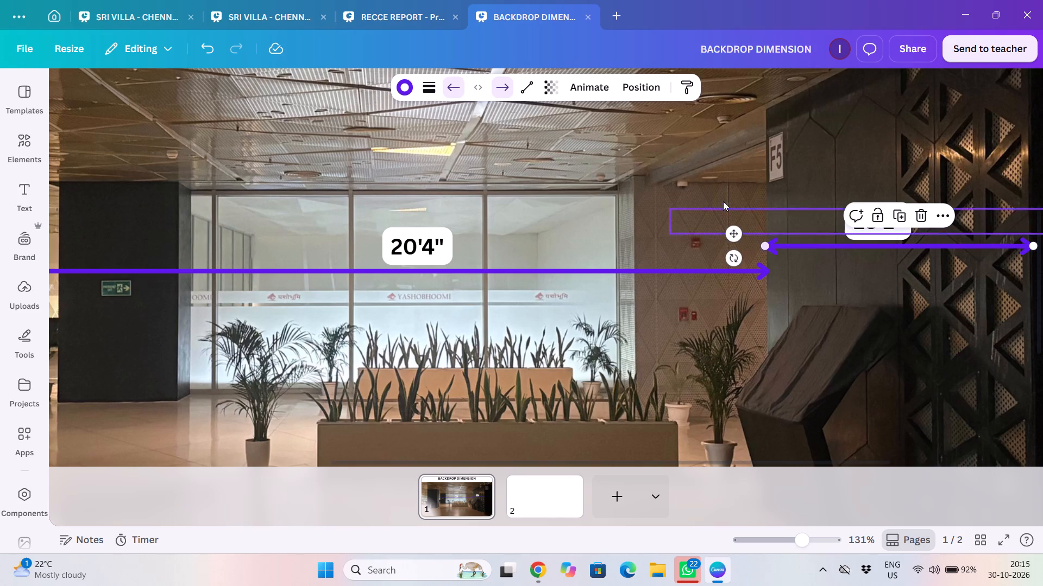
left_click(724, 185)
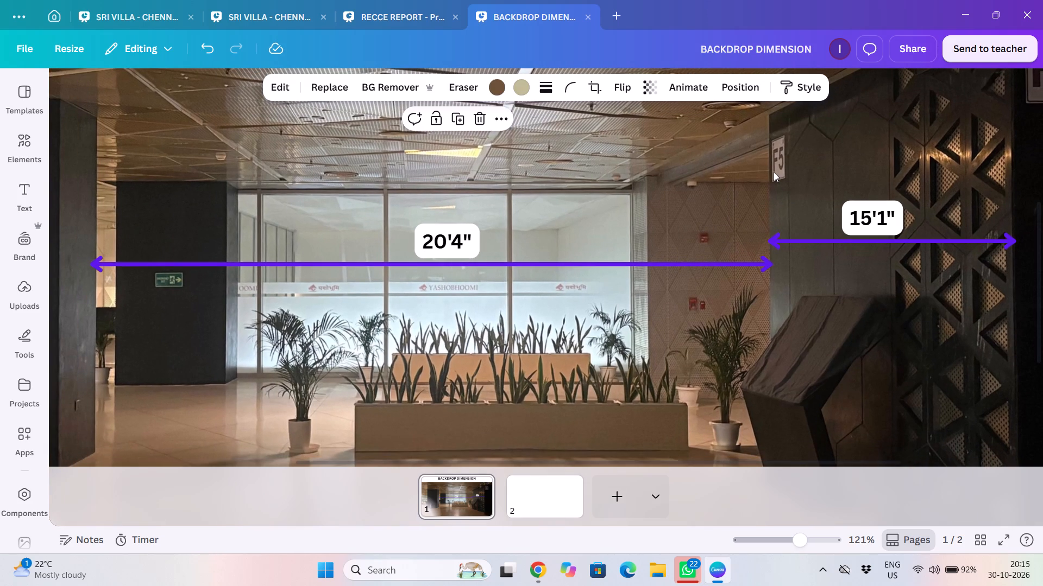
left_click(990, 240)
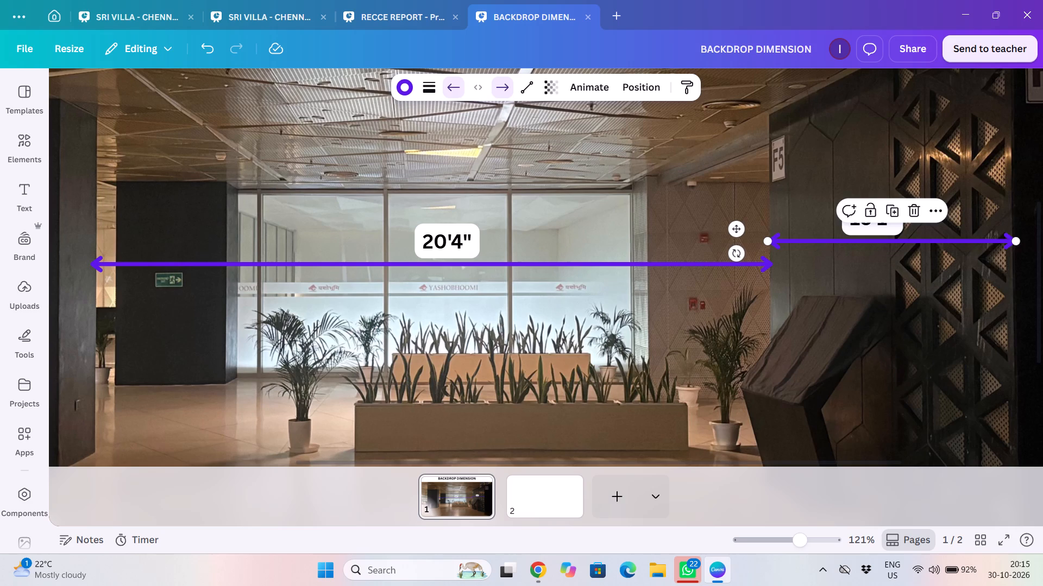
left_click(1019, 240)
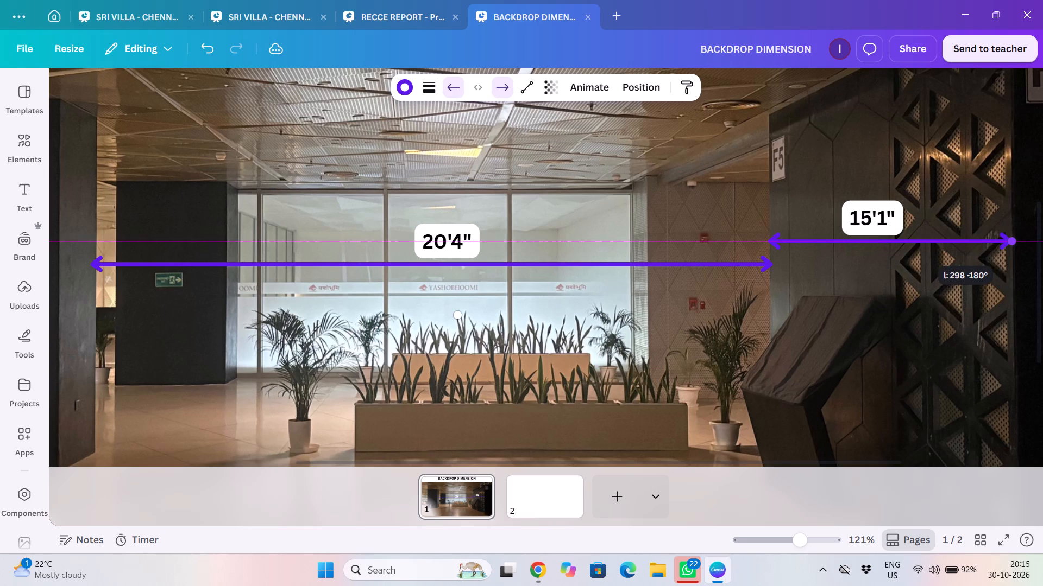
left_click(1019, 252)
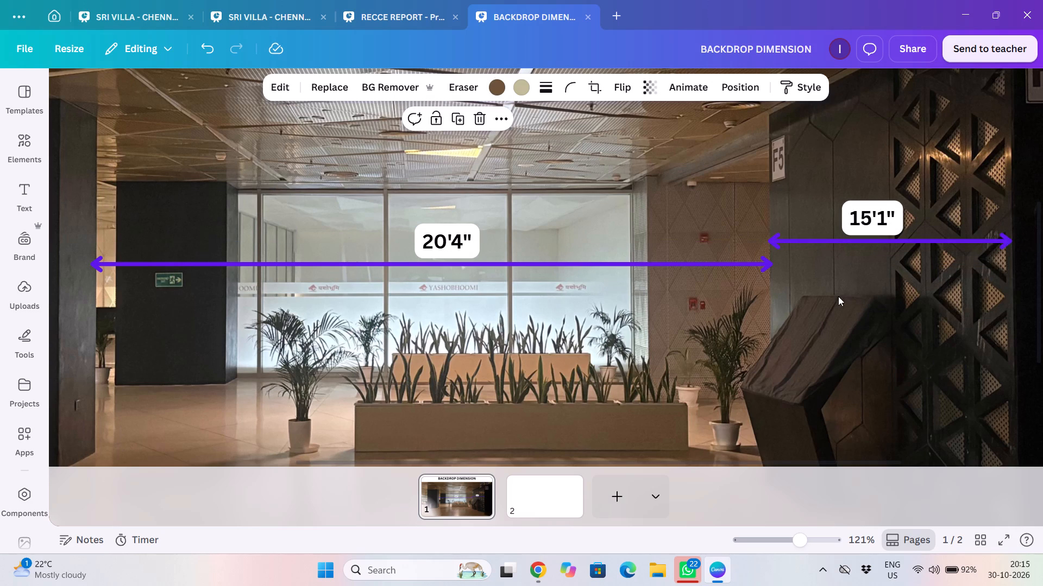
left_click(698, 328)
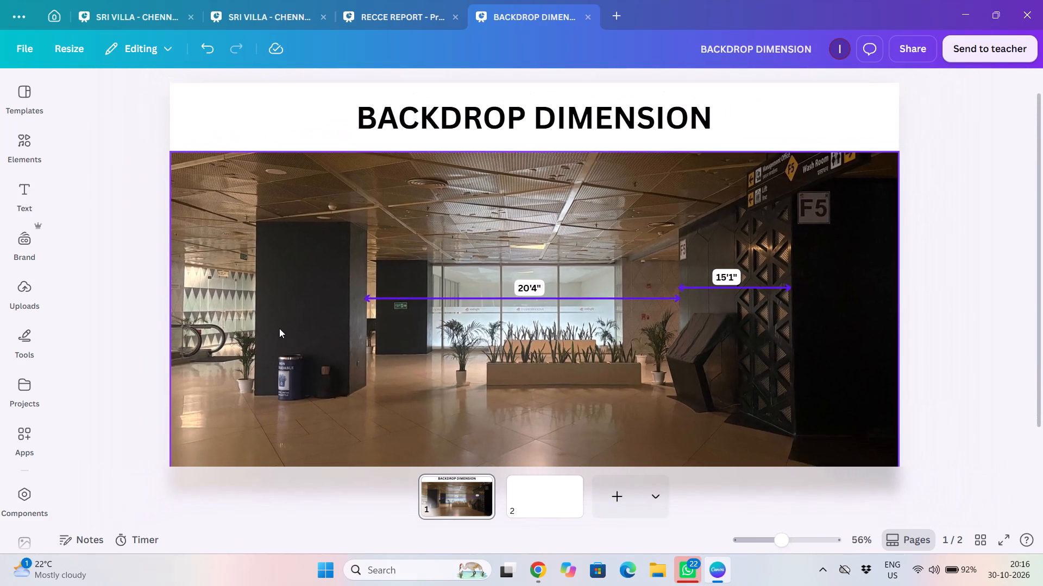
Raise both ends of the 15'1" arrow slightly, pulling the lattice-side end in and keeping the arrow horizontal.
scroll(279, 328, "down", 1)
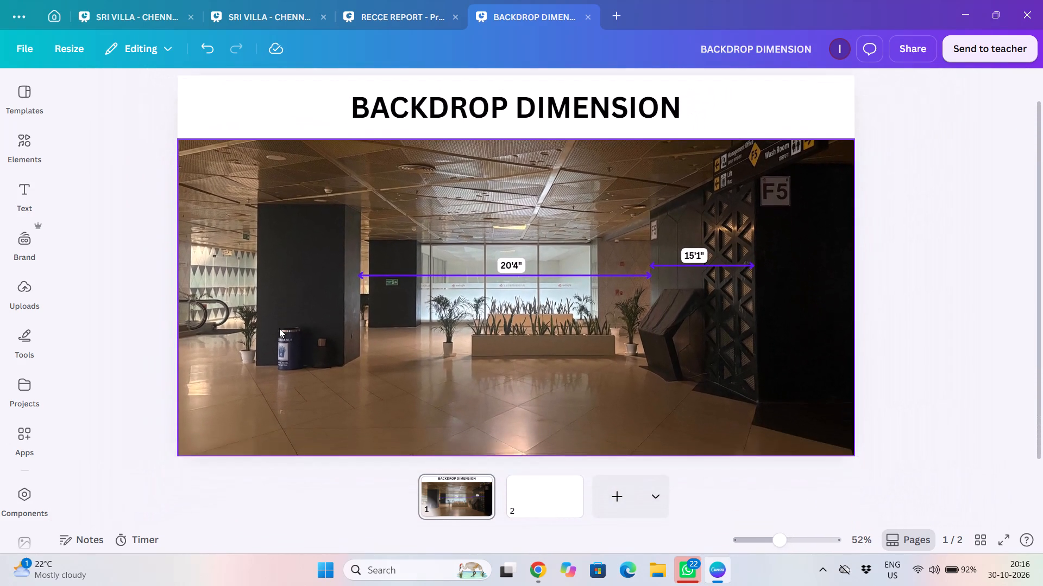
scroll(279, 328, "down", 1)
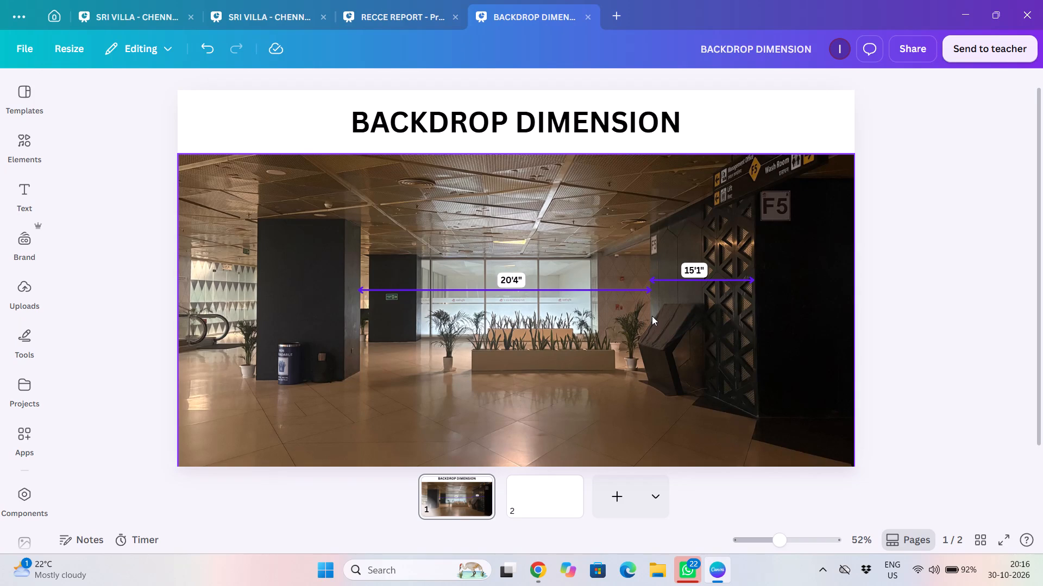
left_click(733, 278)
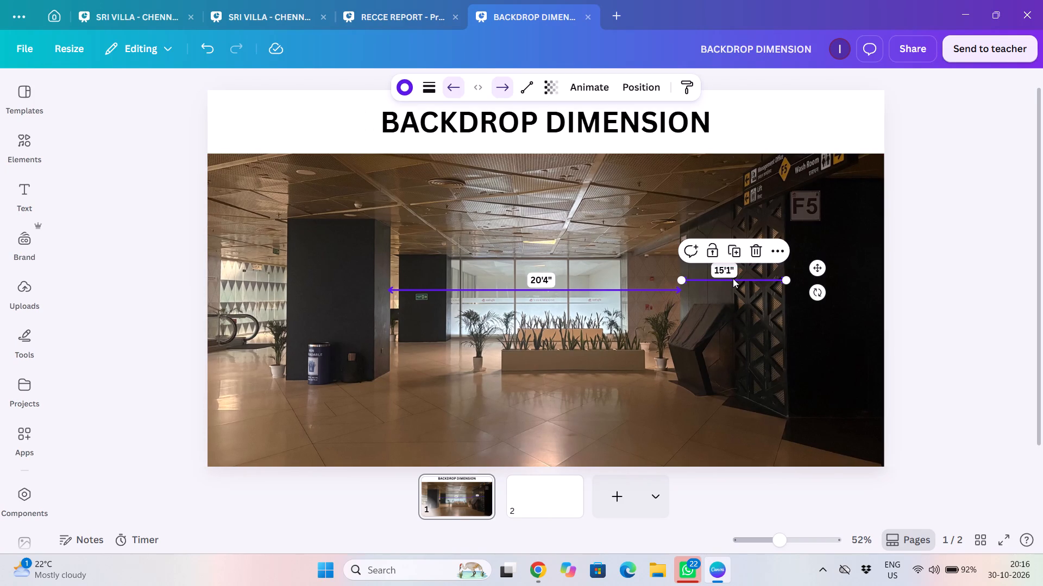
left_click(788, 278)
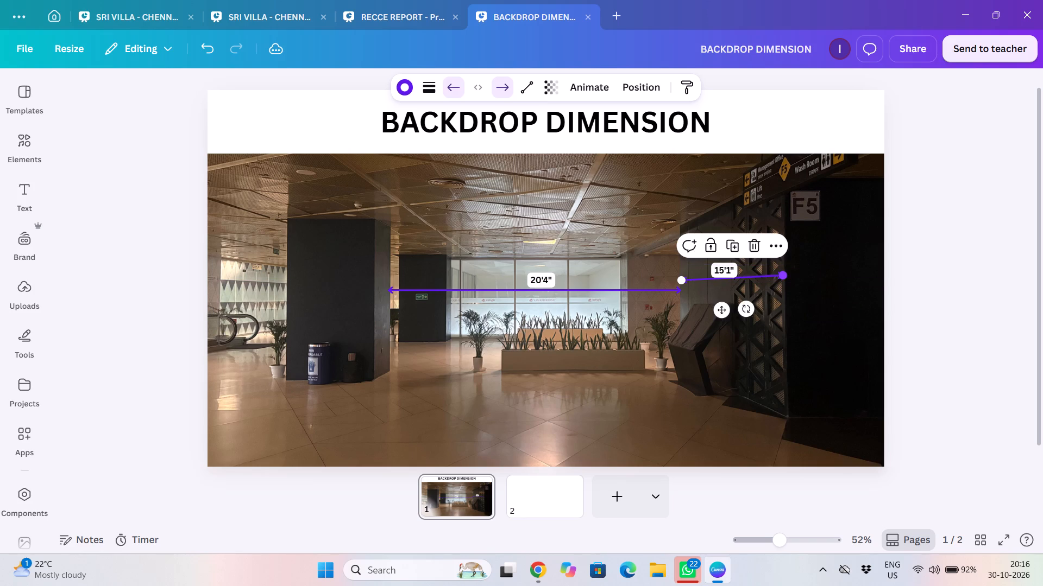
left_click(788, 290)
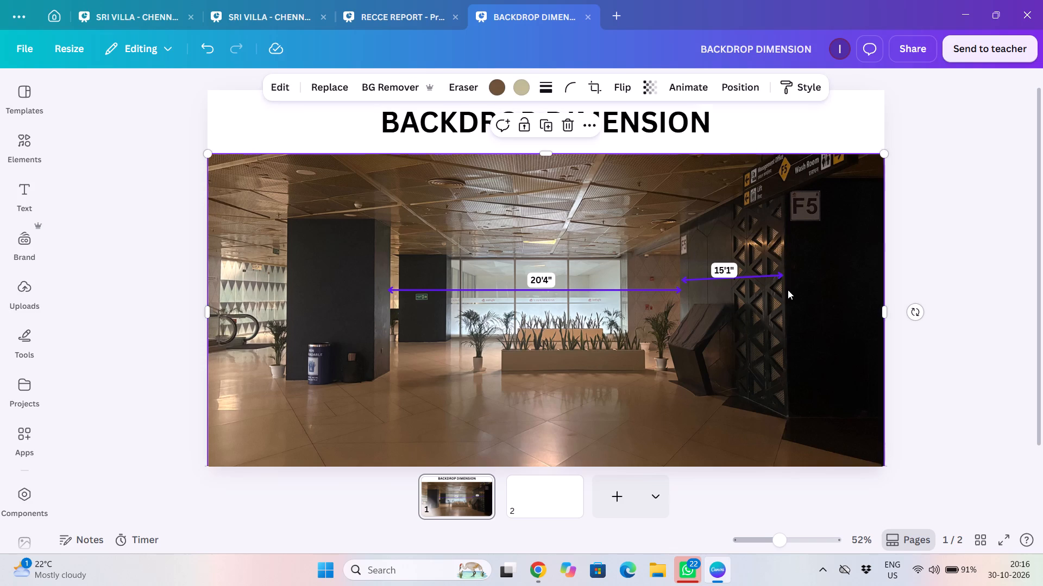
left_click(701, 283)
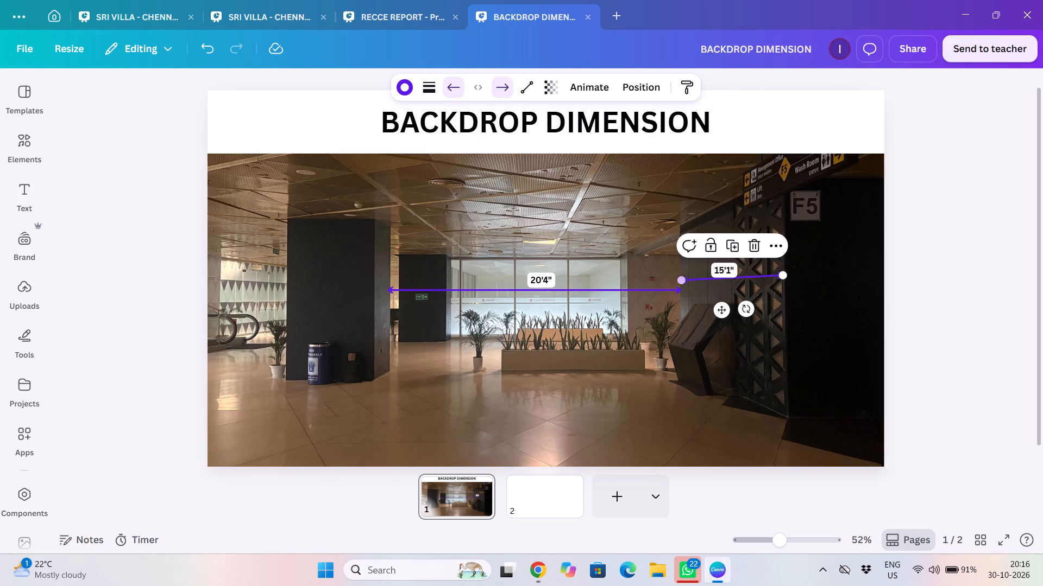
left_click(683, 281)
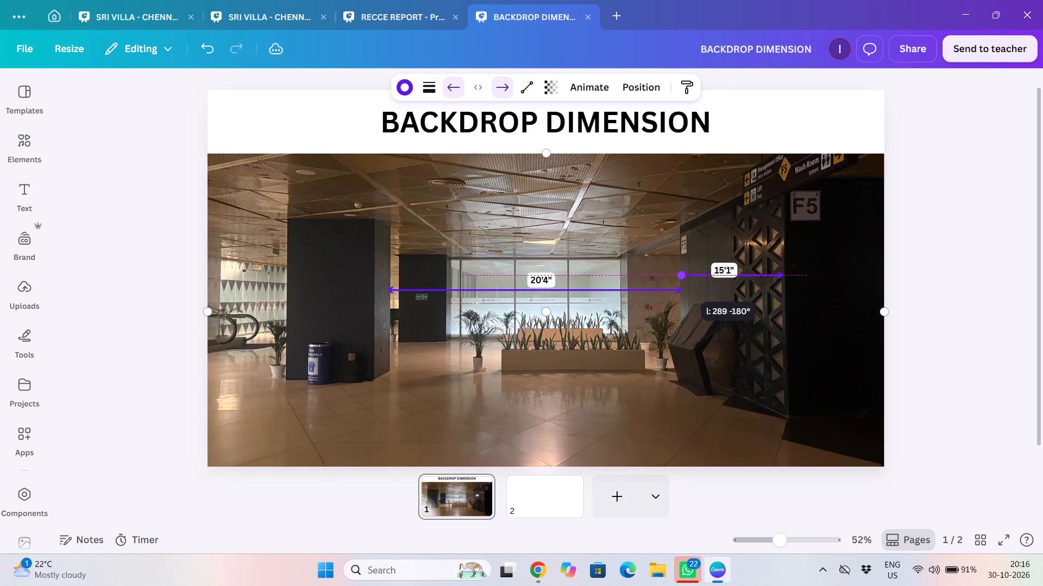
left_click(703, 294)
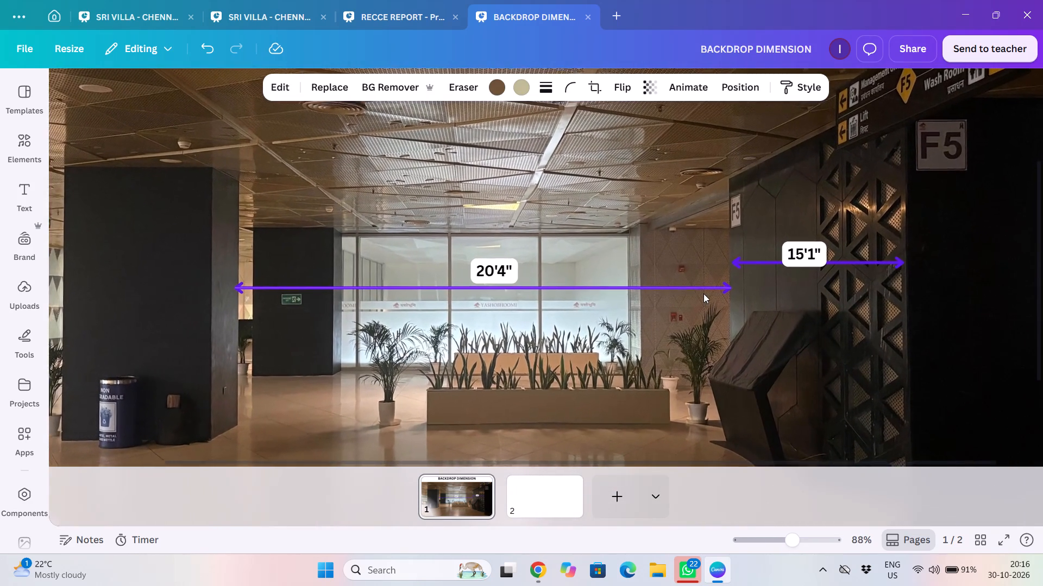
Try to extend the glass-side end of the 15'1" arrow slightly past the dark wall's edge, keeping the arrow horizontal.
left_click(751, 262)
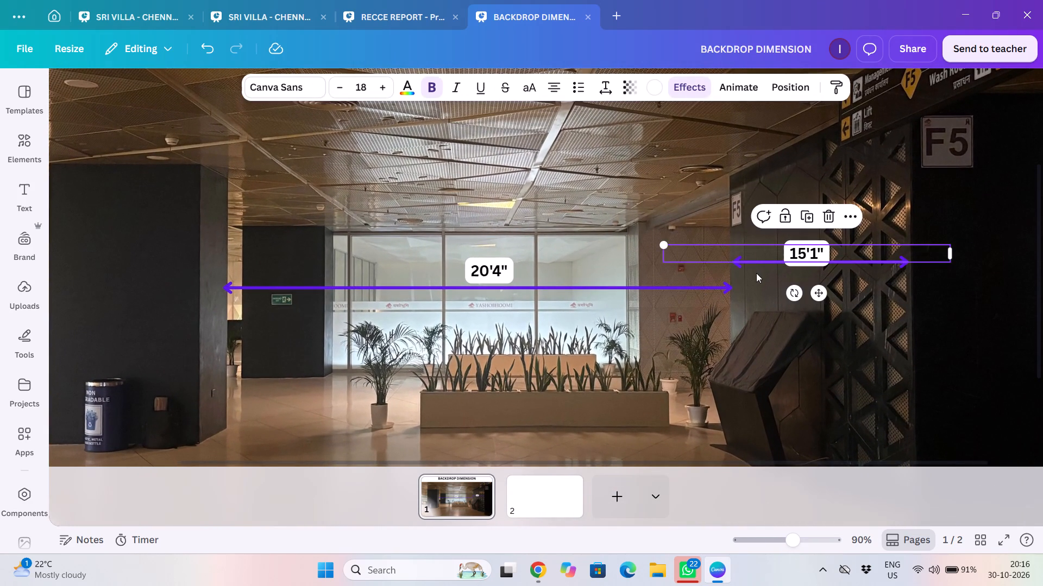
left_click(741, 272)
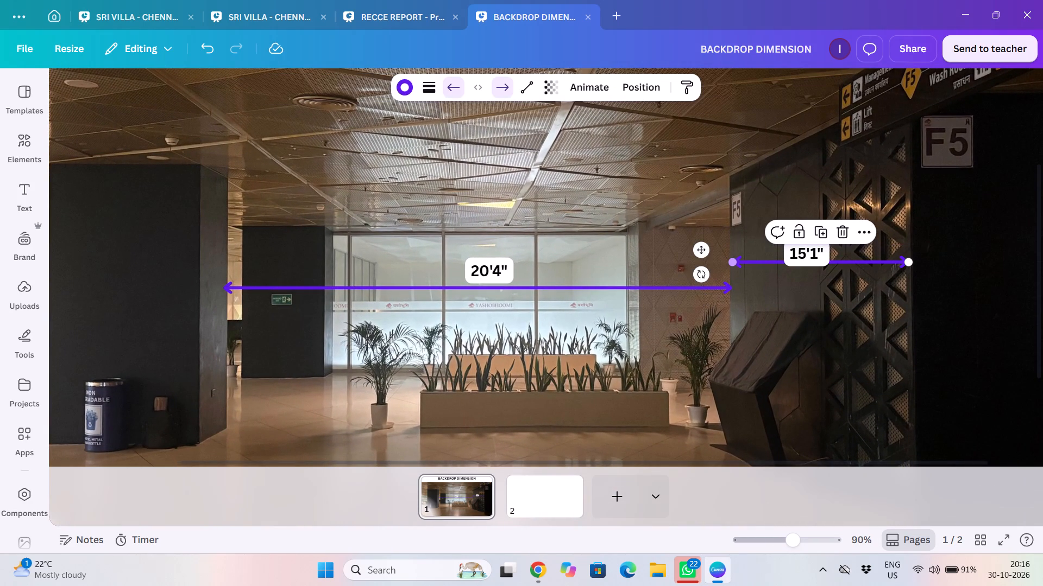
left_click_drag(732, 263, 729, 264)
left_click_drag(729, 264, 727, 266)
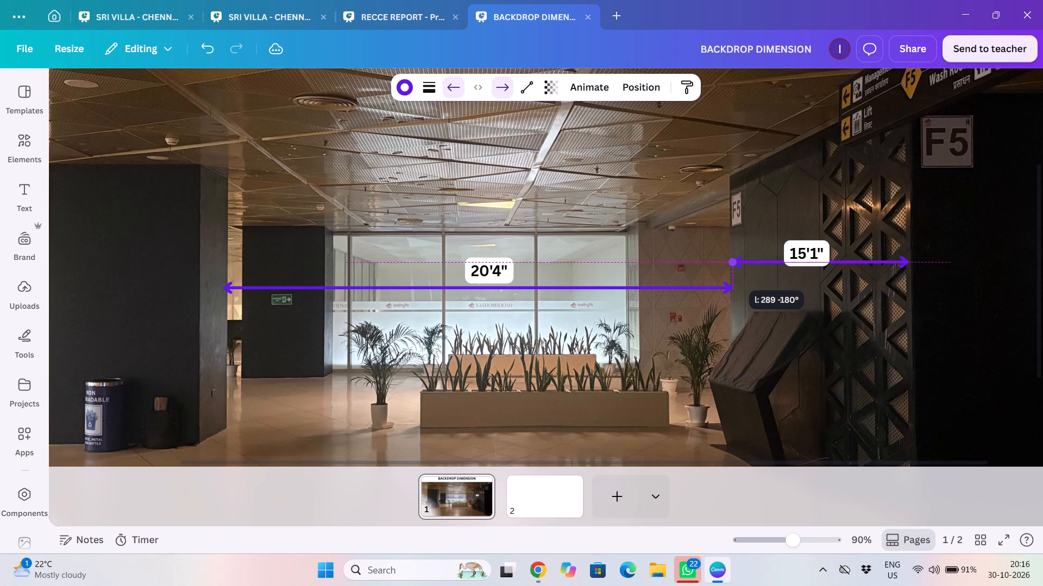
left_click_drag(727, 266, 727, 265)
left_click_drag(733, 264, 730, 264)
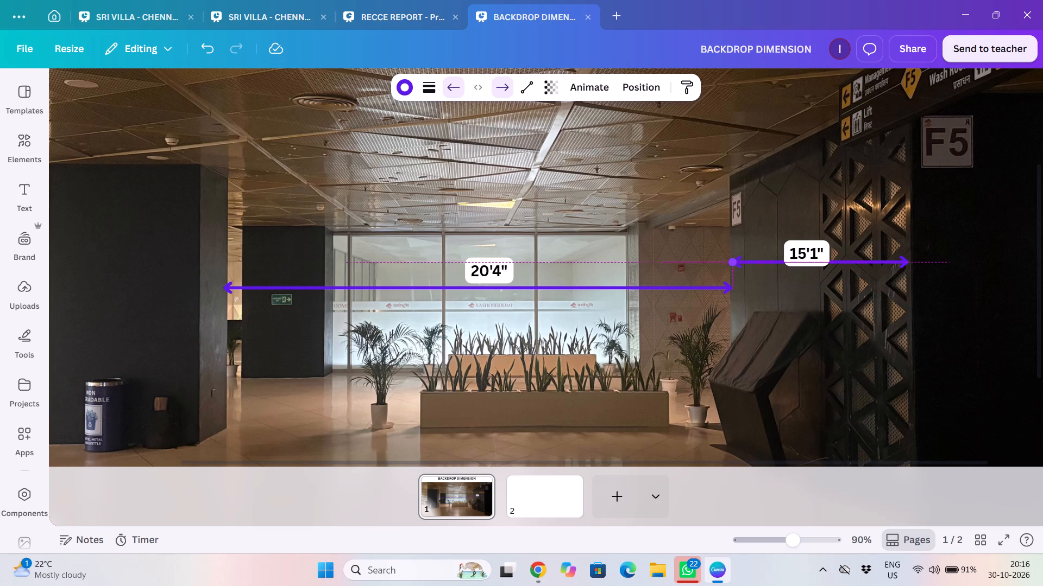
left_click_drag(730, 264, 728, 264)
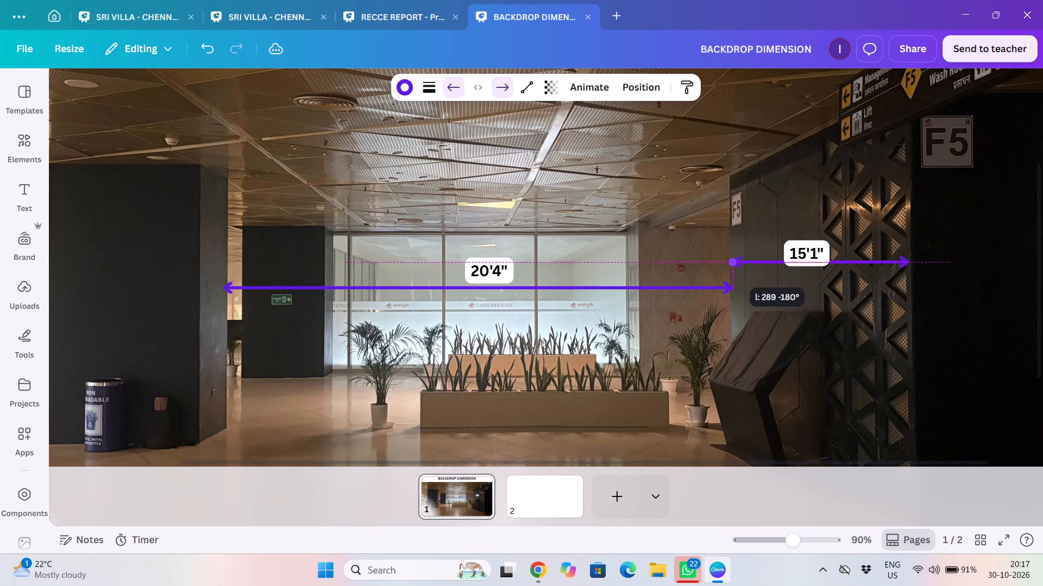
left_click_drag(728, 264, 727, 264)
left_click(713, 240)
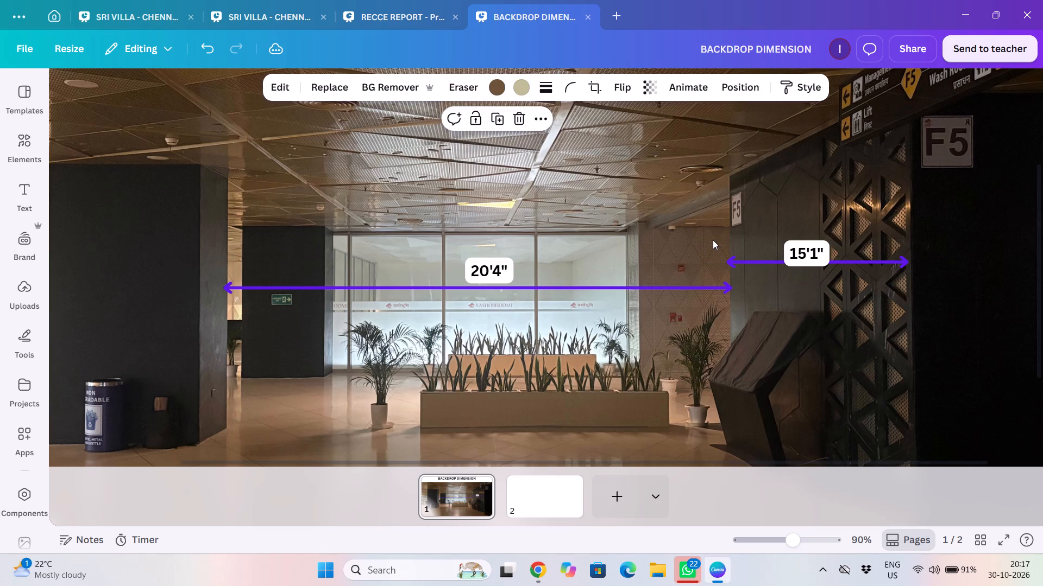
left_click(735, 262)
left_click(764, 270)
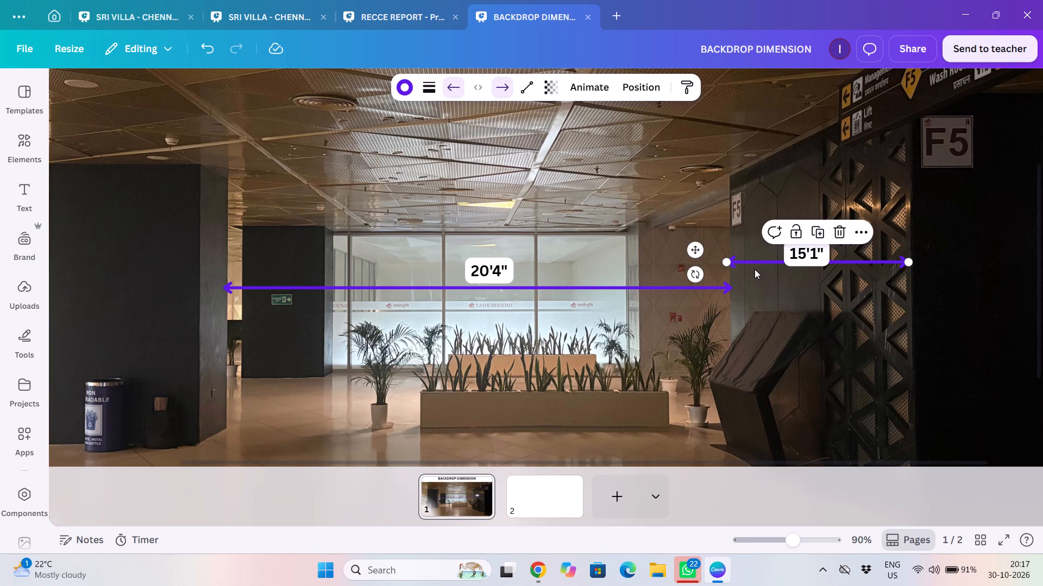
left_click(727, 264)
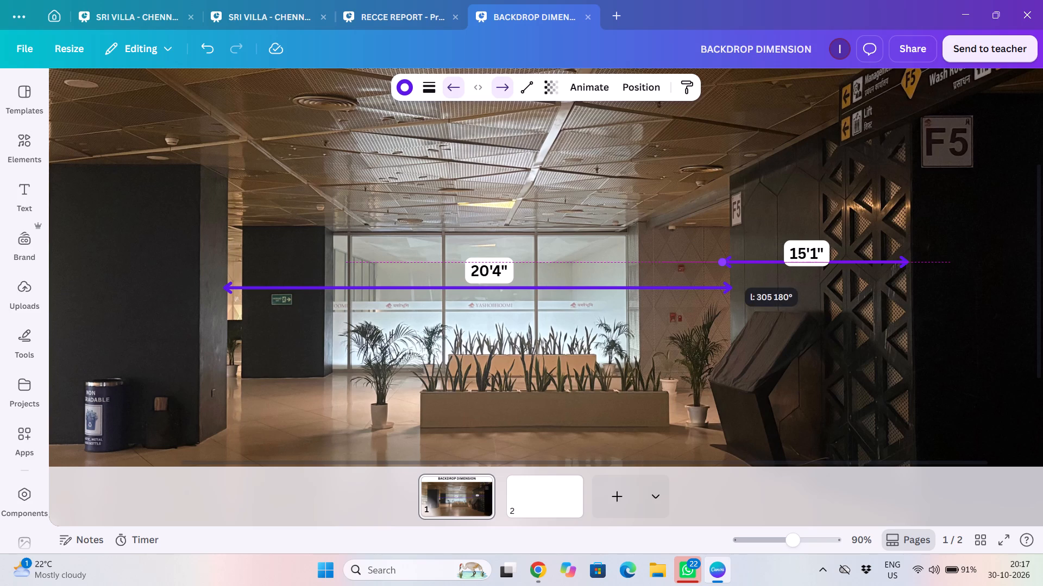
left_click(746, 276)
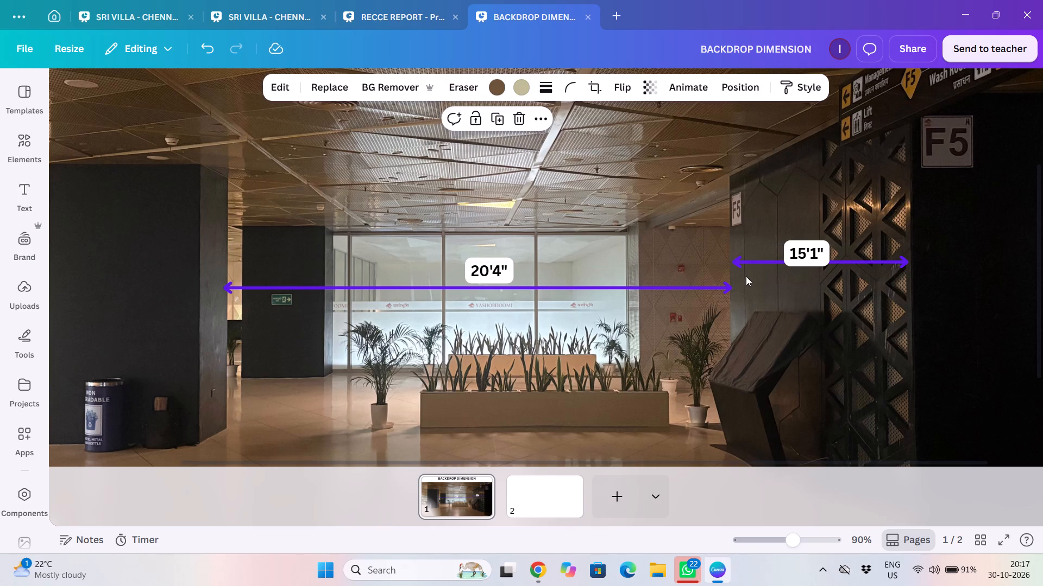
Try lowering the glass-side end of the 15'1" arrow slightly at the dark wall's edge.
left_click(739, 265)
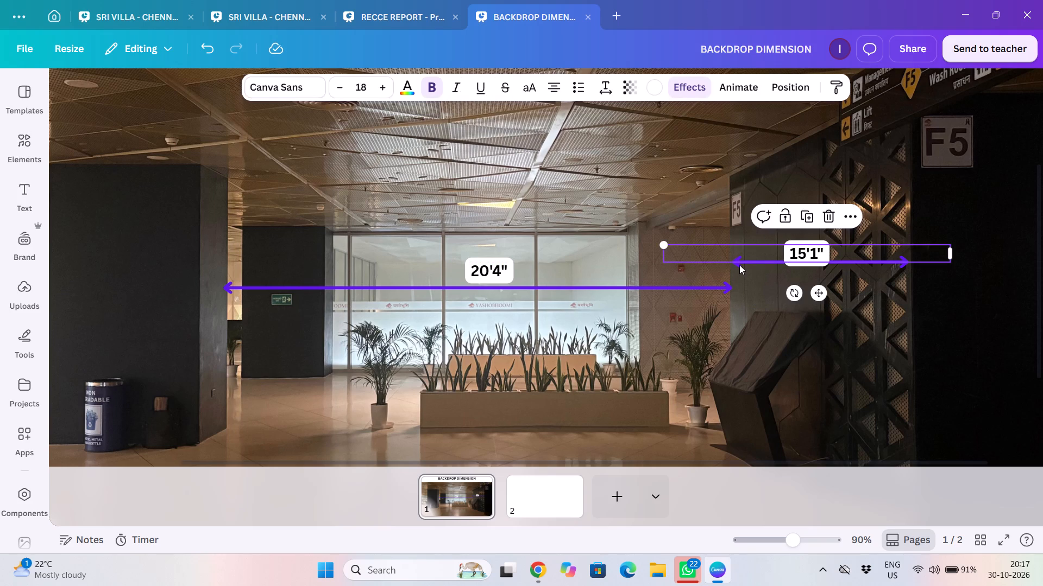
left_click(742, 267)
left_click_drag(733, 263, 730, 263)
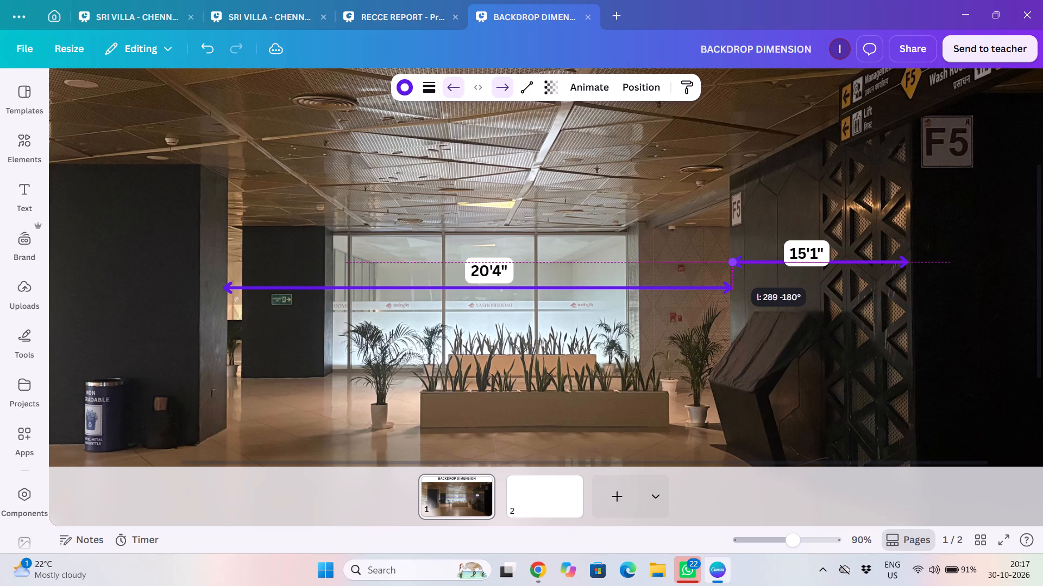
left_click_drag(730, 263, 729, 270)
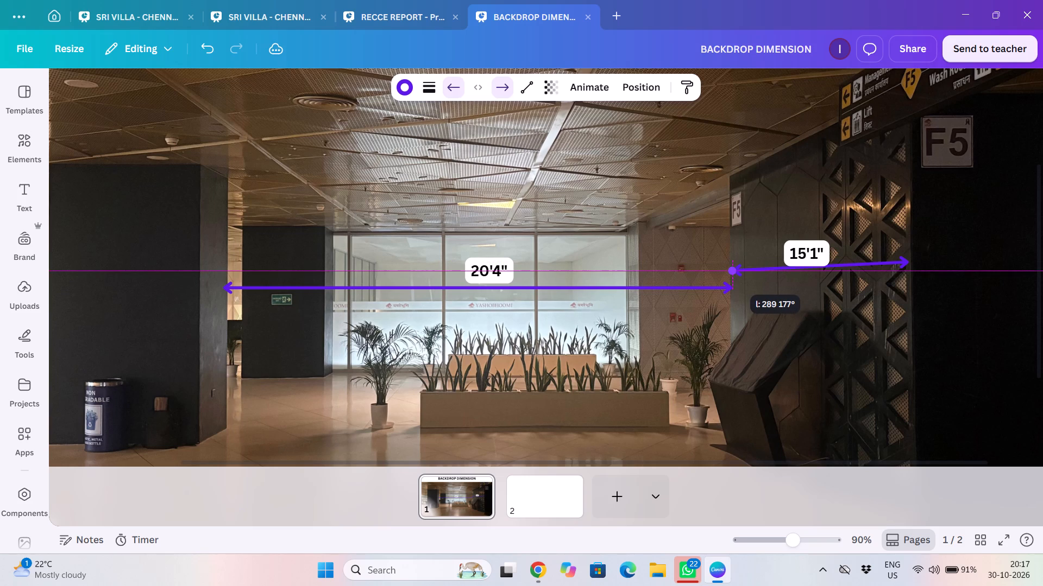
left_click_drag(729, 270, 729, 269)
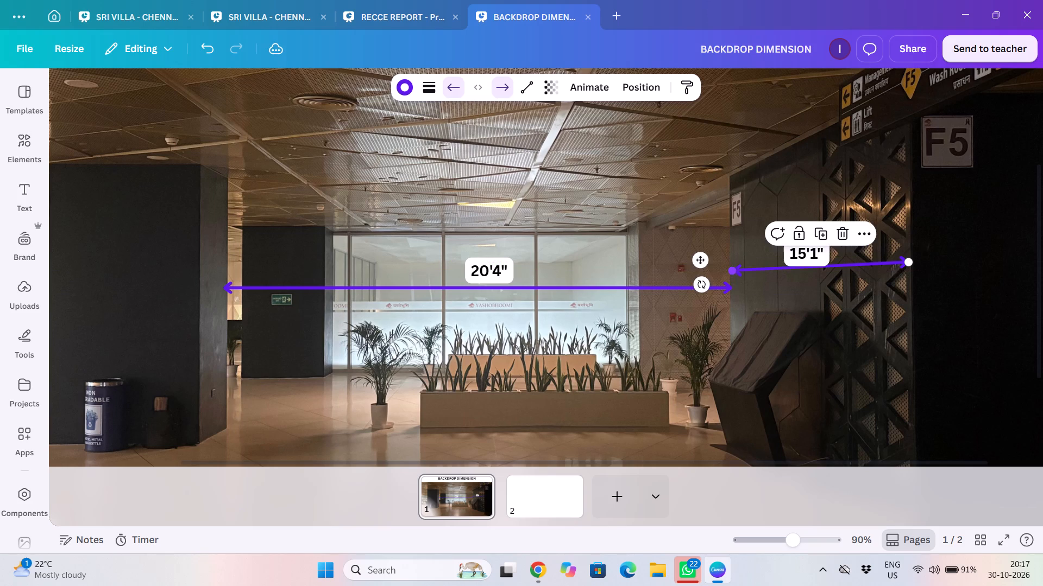
Level the 15'1" arrow and extend its glass-side end slightly past the dark wall's edge, to a length of about 300.
left_click(736, 255)
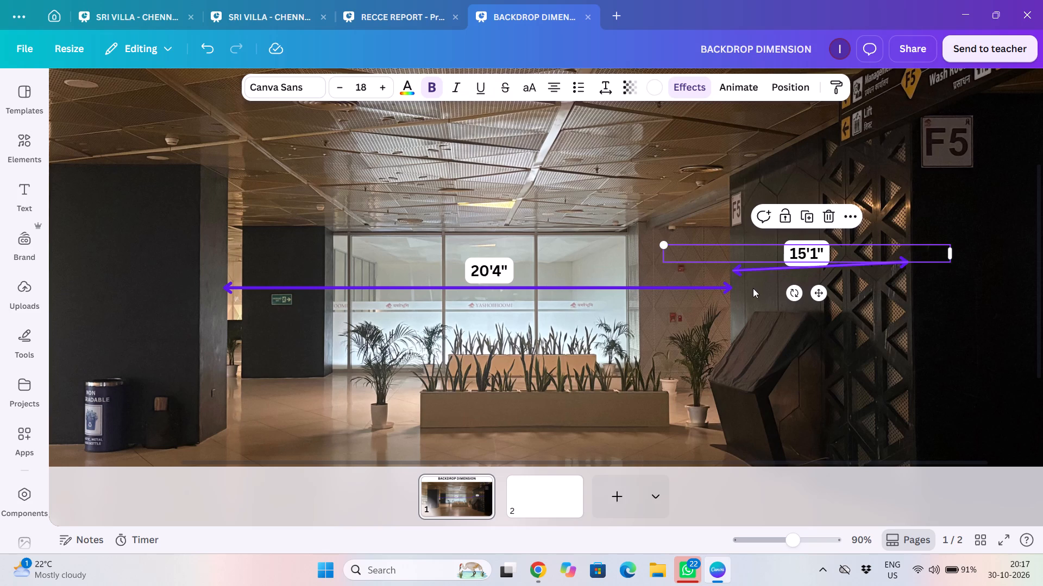
left_click(753, 288)
left_click(744, 272)
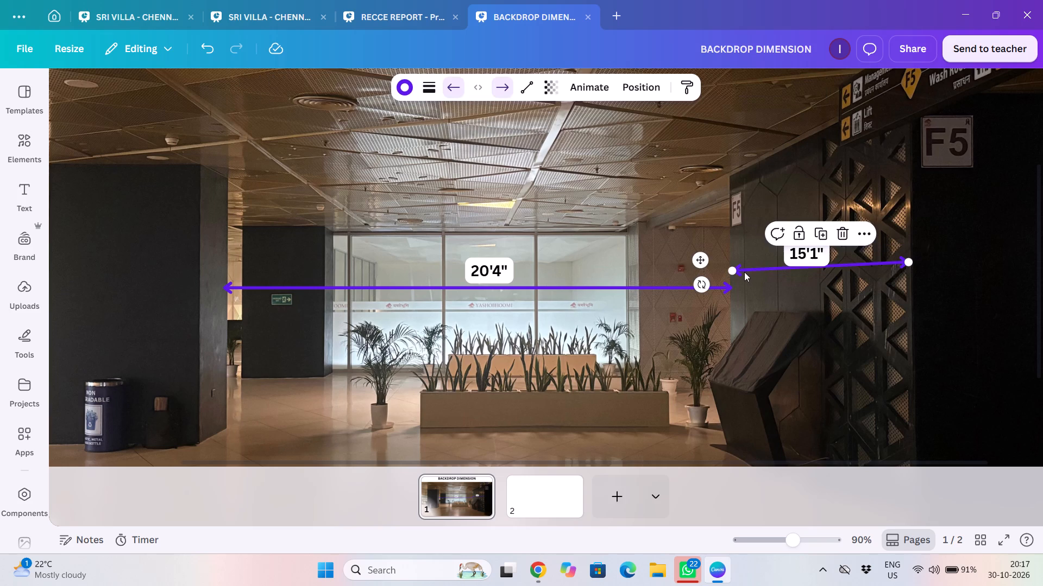
left_click_drag(734, 271, 732, 266)
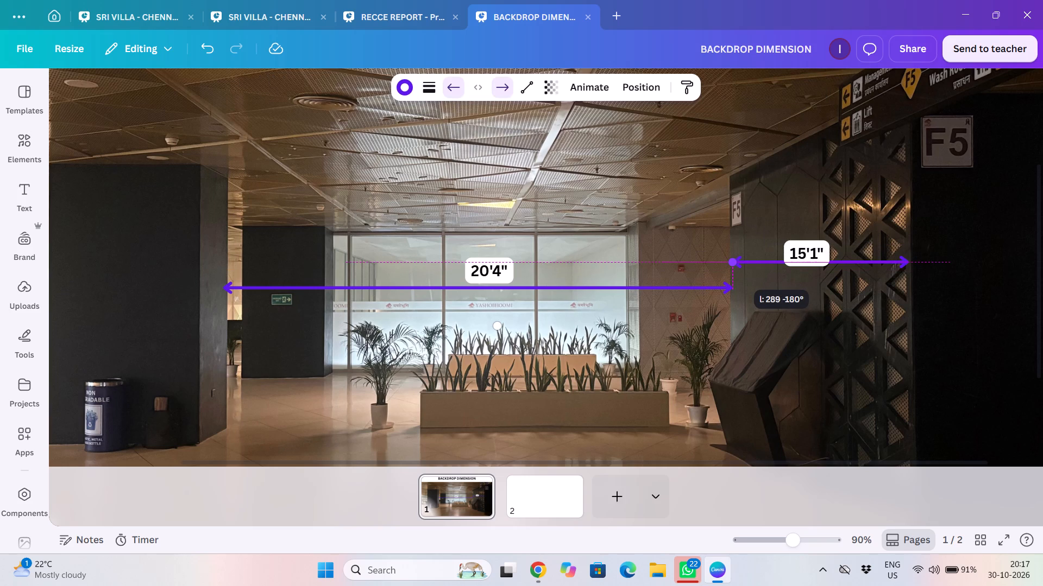
left_click_drag(732, 266, 729, 267)
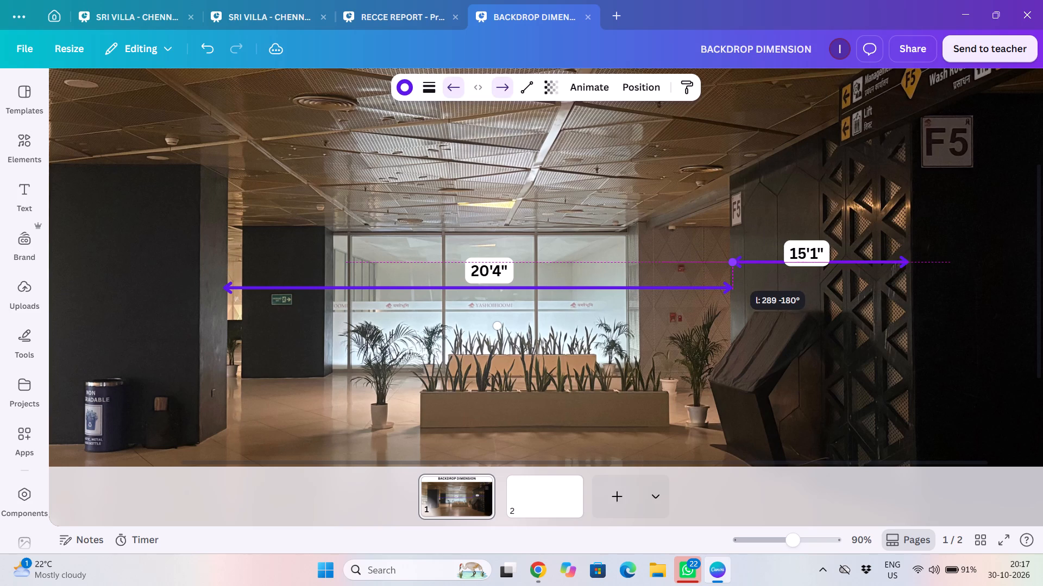
left_click_drag(729, 267, 730, 267)
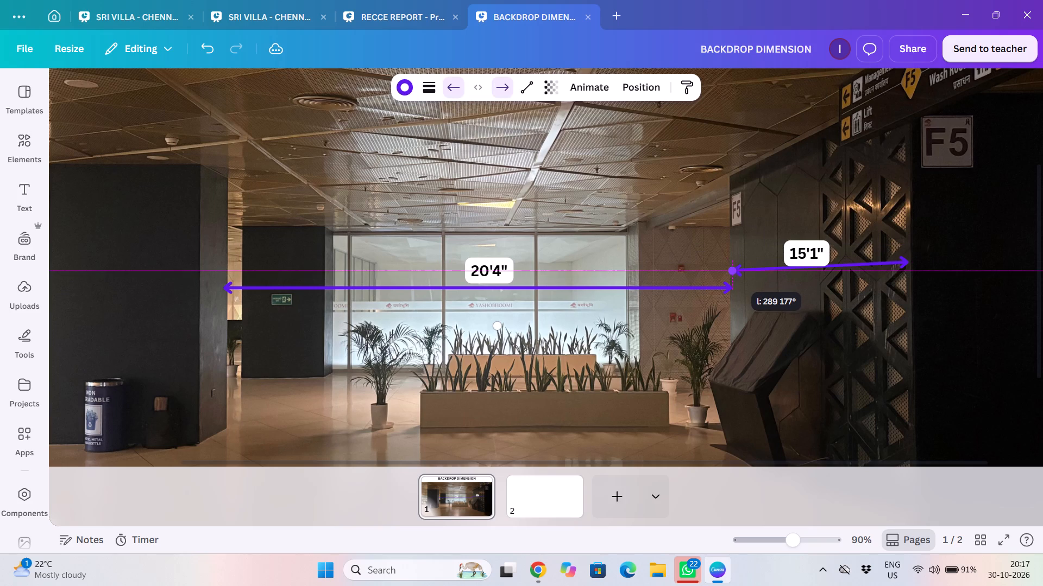
left_click_drag(730, 267, 729, 266)
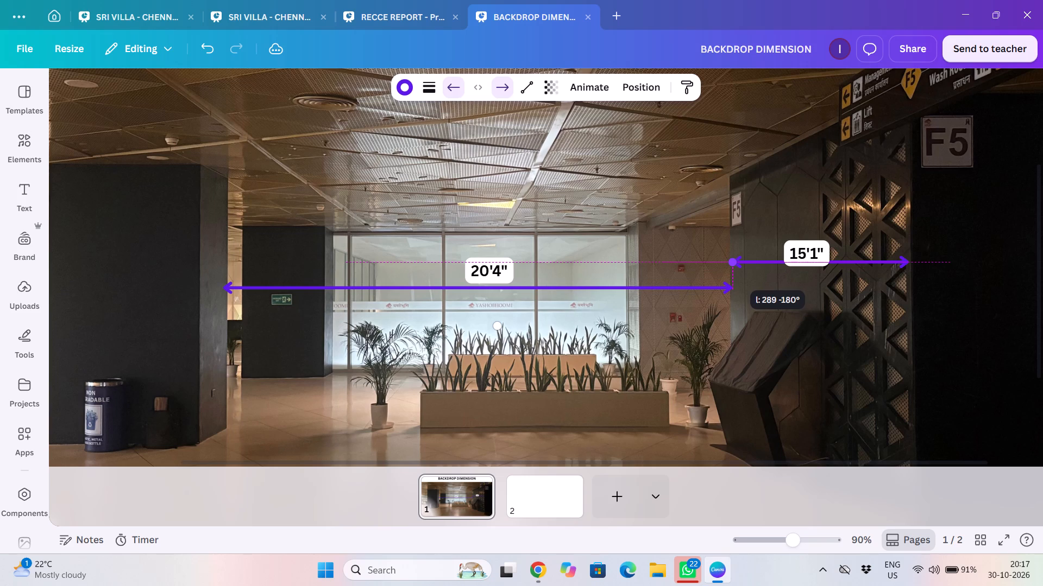
left_click_drag(729, 266, 727, 265)
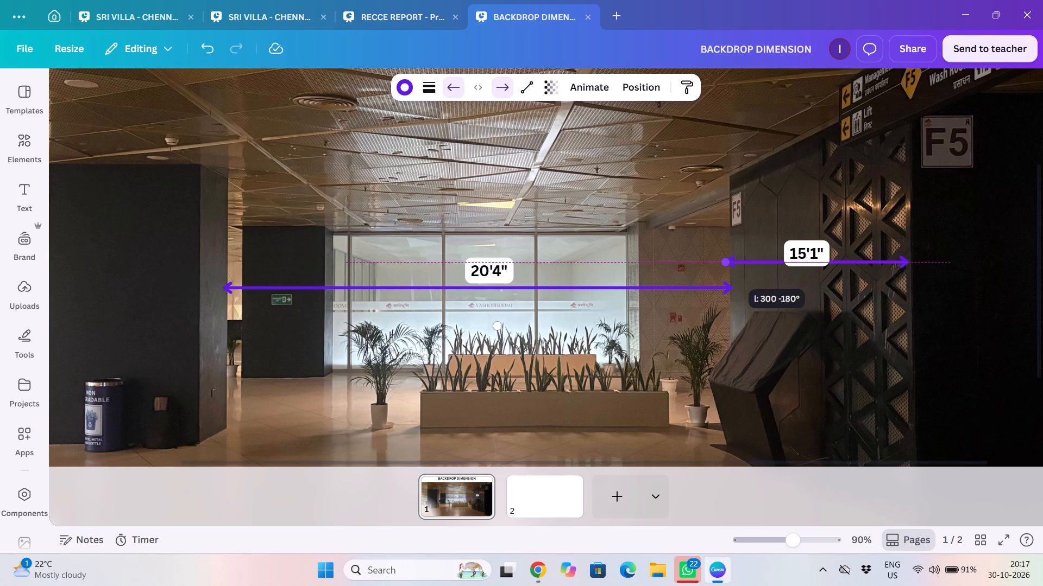
left_click_drag(727, 265, 728, 265)
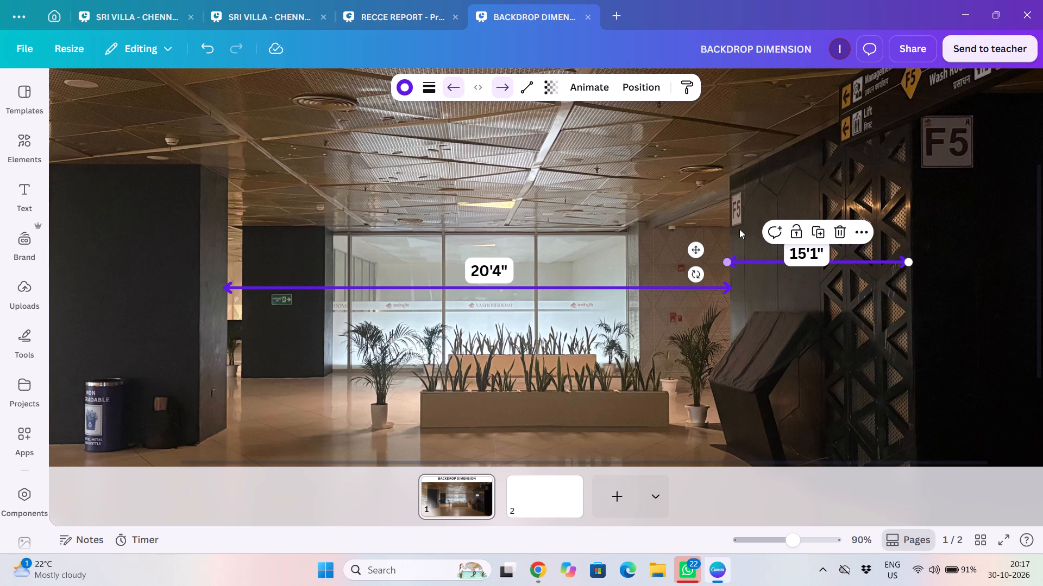
left_click(739, 229)
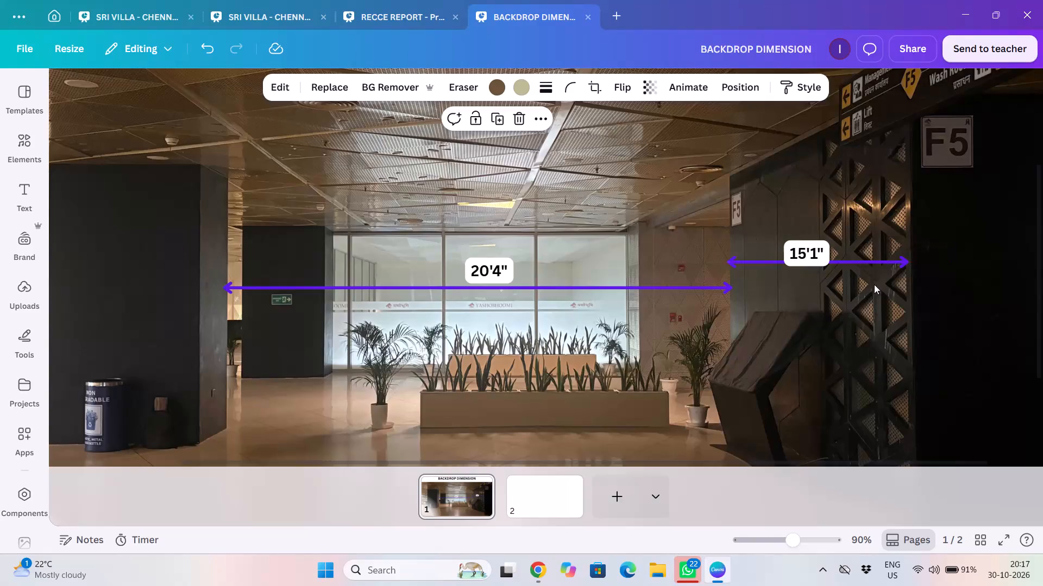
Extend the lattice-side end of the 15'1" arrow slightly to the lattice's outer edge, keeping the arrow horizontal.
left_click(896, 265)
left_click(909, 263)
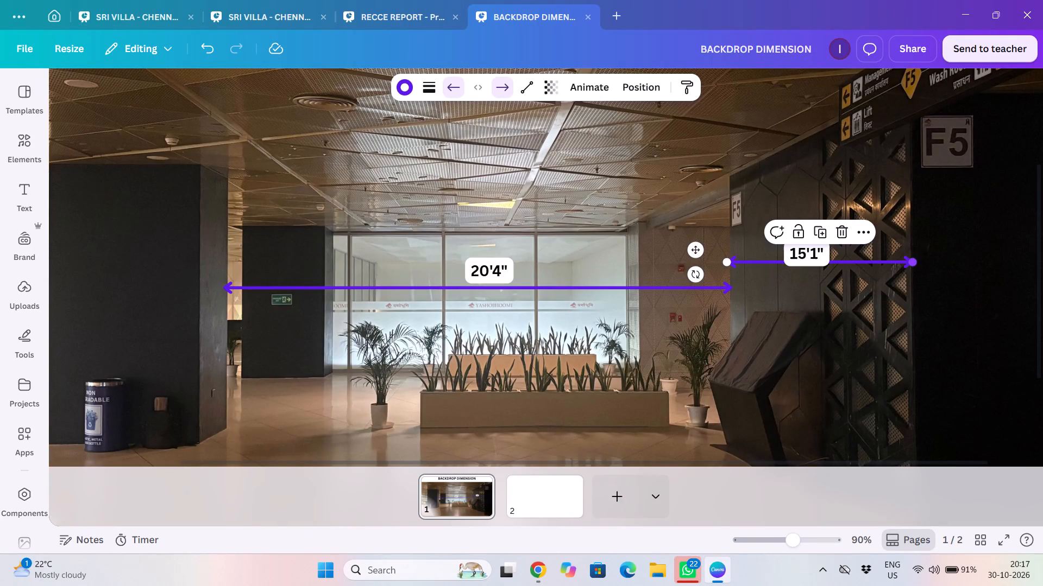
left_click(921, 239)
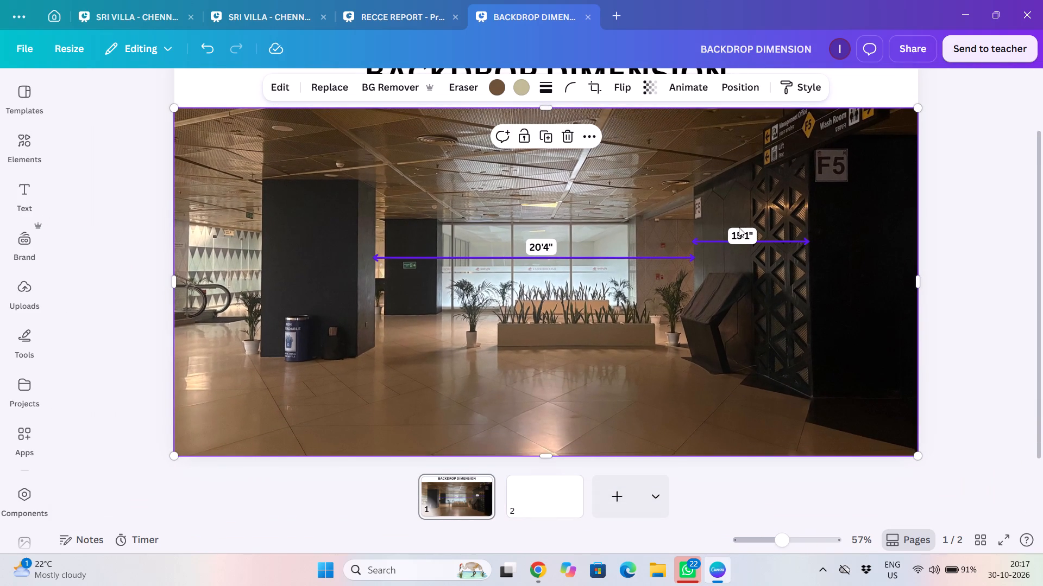
Move the 15'1" label up and slightly toward the lattice so it sits clear above its arrow.
left_click_drag(744, 231, 740, 224)
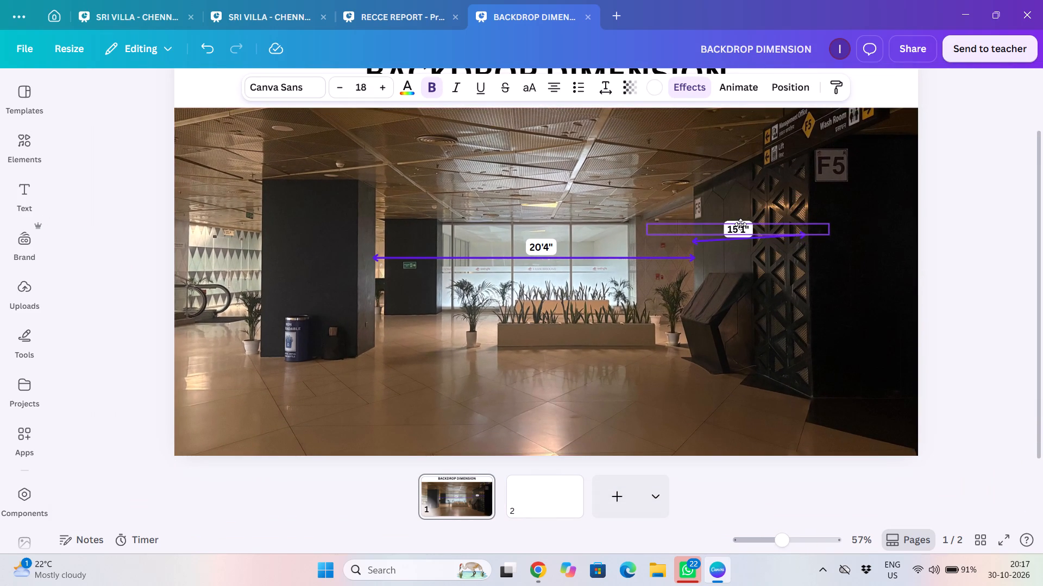
left_click_drag(740, 224, 751, 215)
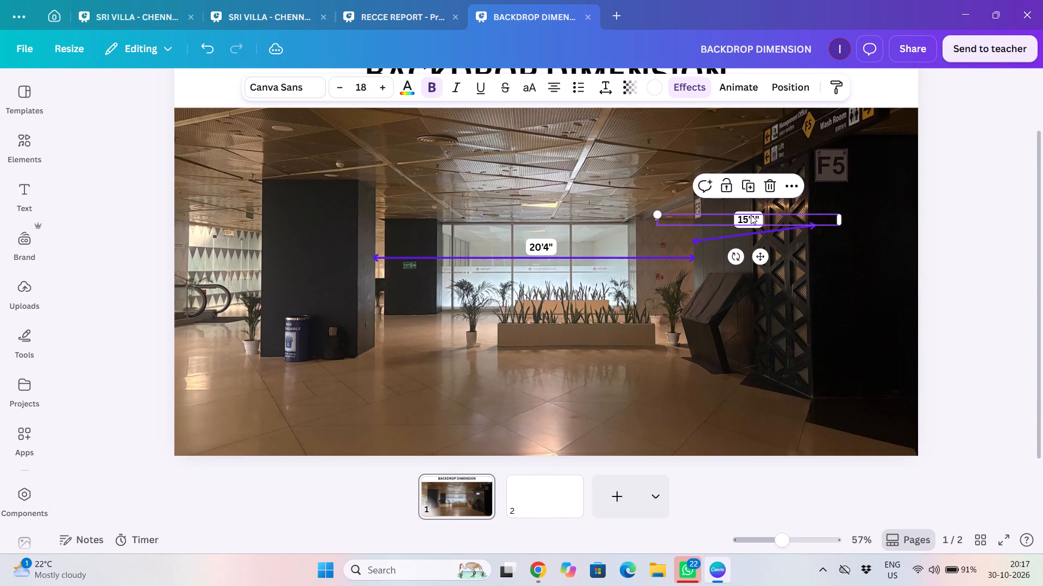
Lower the lattice-side end of the 15'1" arrow to make it horizontal, ending at the lattice's outer edge, about 301 long.
left_click(765, 236)
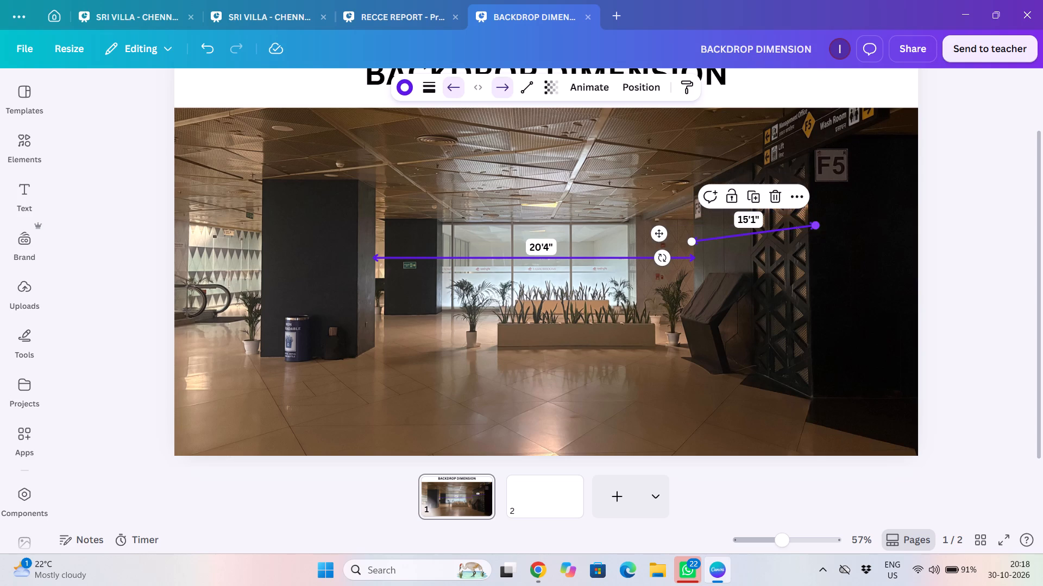
left_click_drag(816, 226, 804, 245)
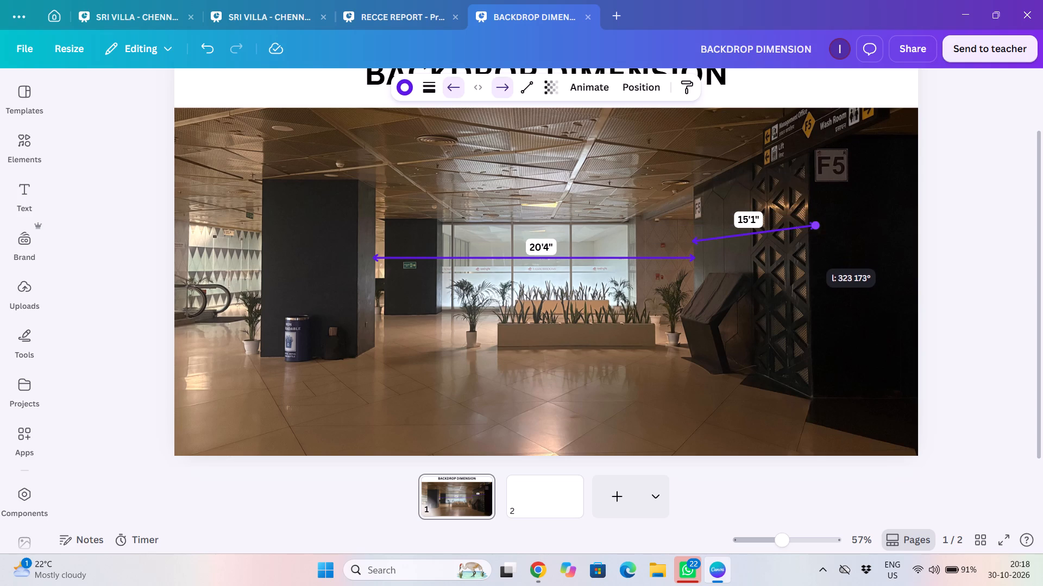
left_click_drag(804, 245, 805, 242)
left_click_drag(816, 226, 806, 235)
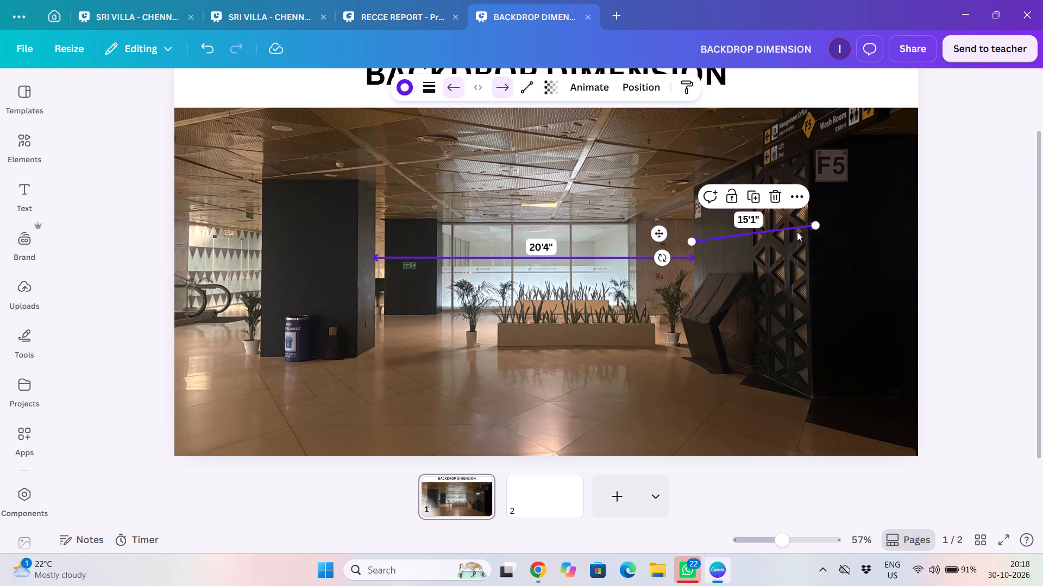
left_click(797, 232)
left_click(789, 228)
left_click_drag(815, 225, 807, 237)
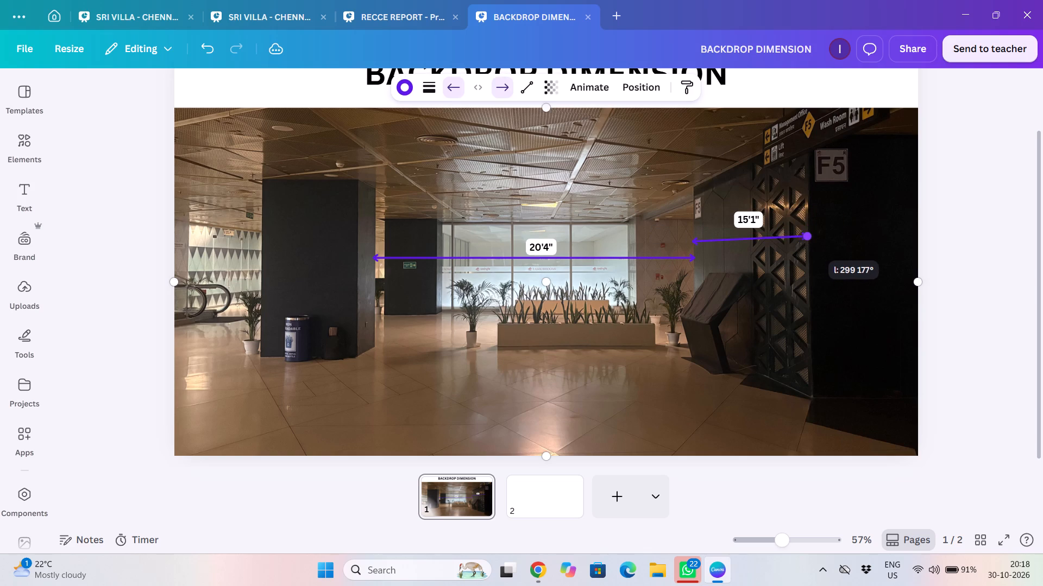
left_click_drag(807, 237, 806, 237)
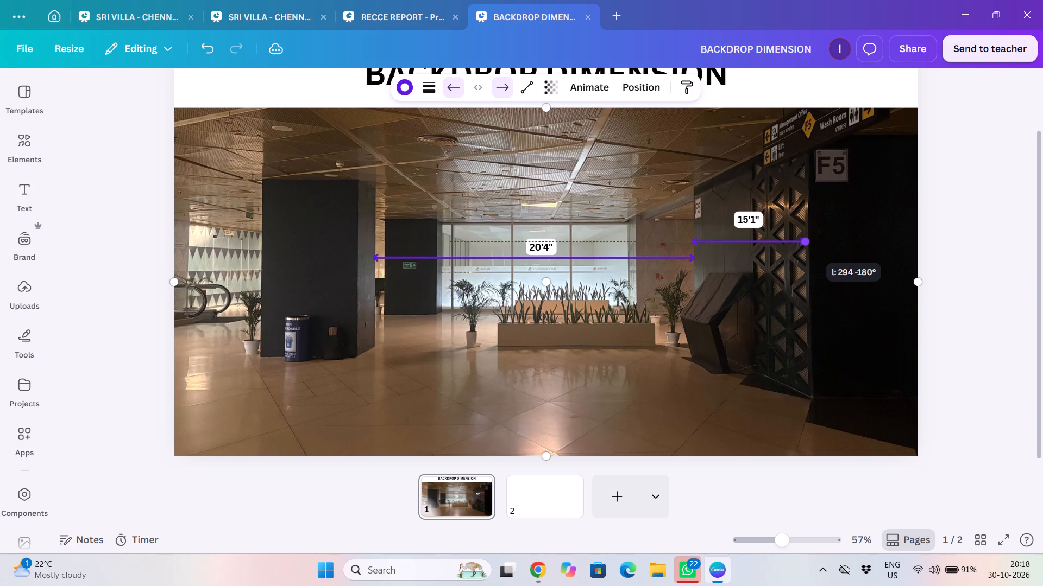
left_click_drag(806, 237, 808, 238)
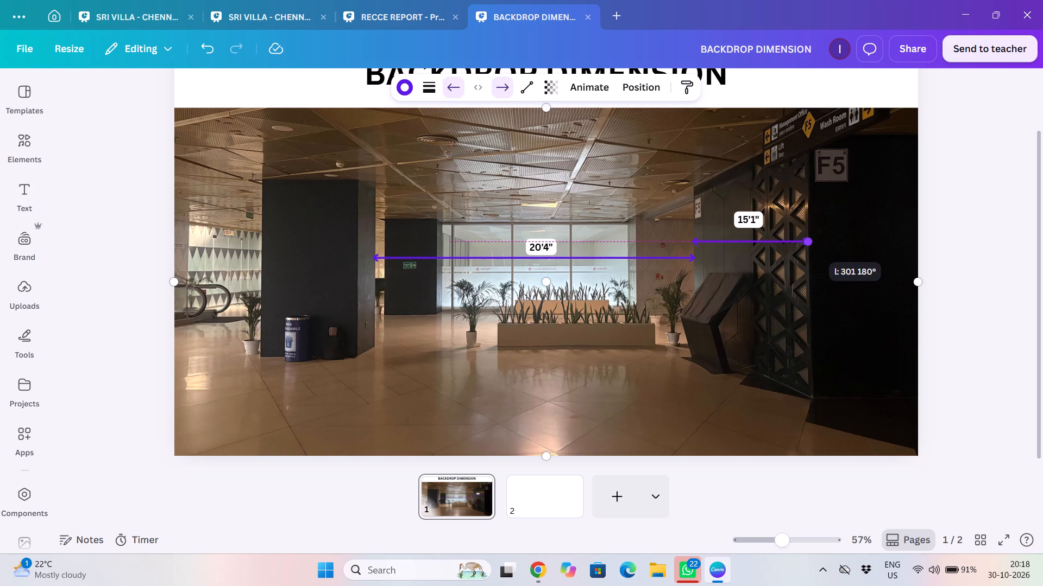
left_click_drag(808, 238, 808, 237)
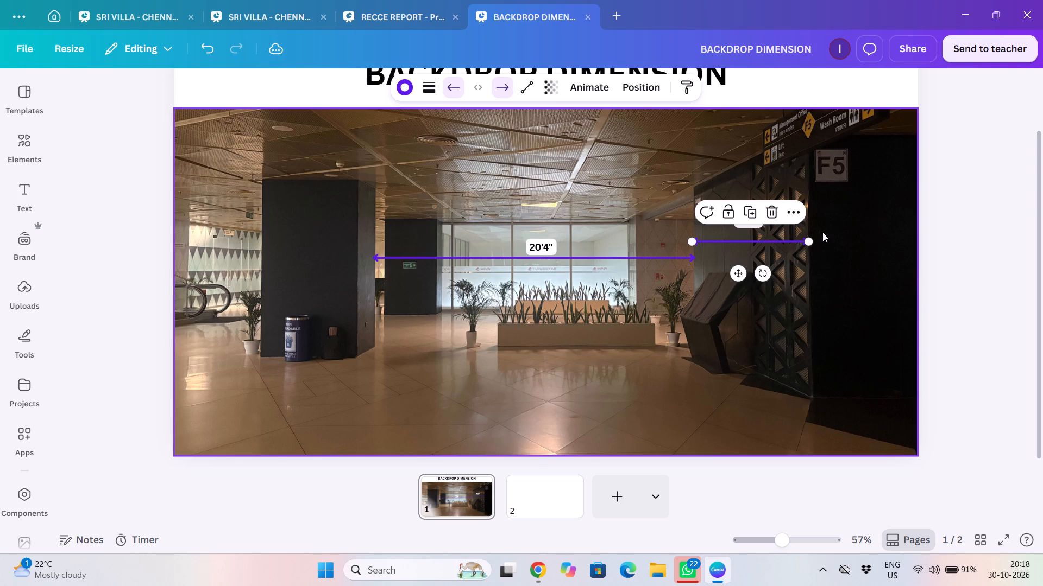
Move the 15'1" label slightly down and toward the glass so it sits just above its arrow.
left_click(822, 232)
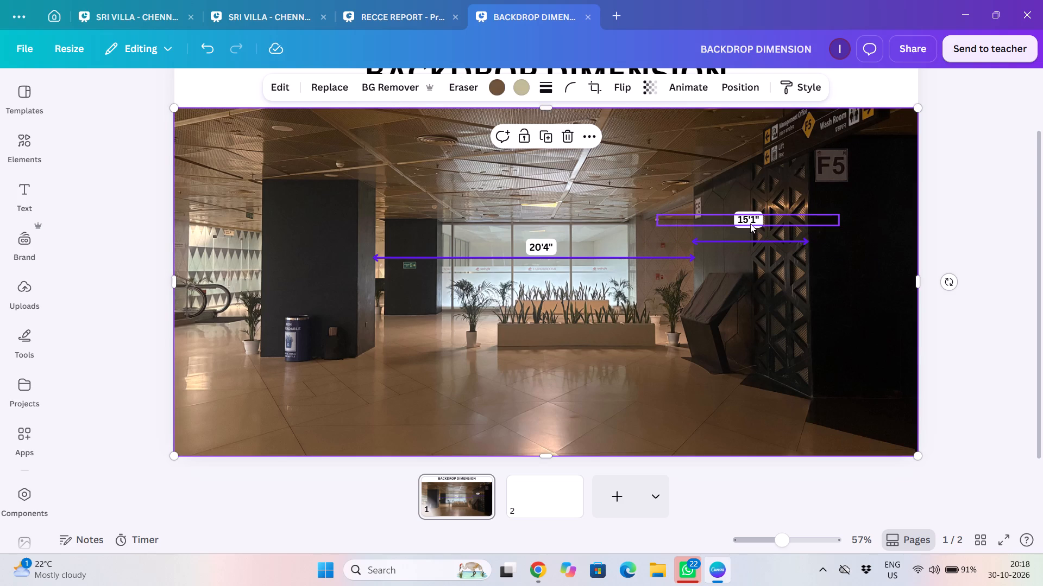
left_click_drag(750, 224, 743, 234)
left_click(844, 273)
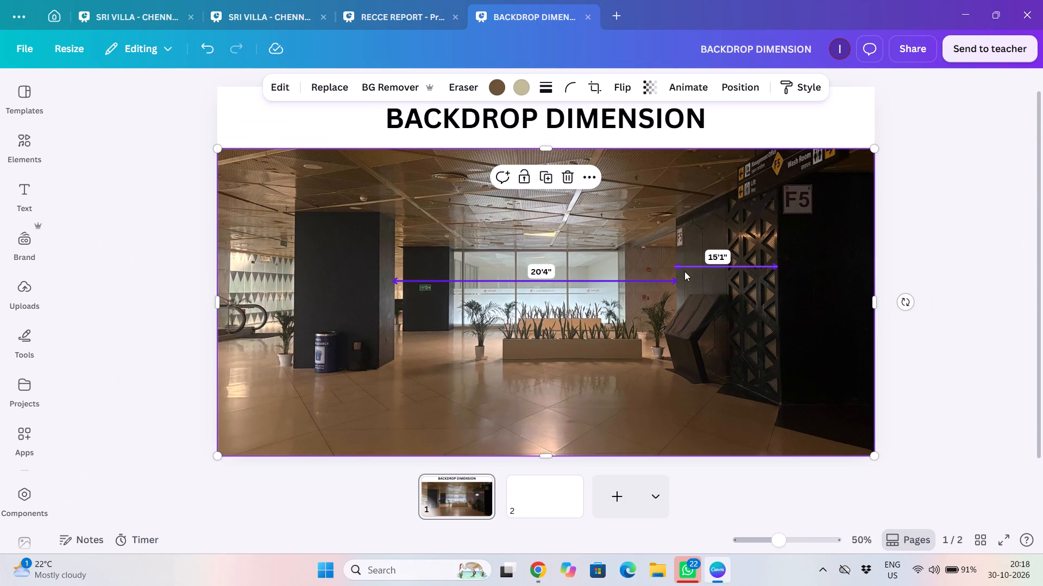
Duplicate the 15'1" arrow and place the copy on the floor near the slanted kiosk's foot.
left_click(685, 270)
key("ctrl+c")
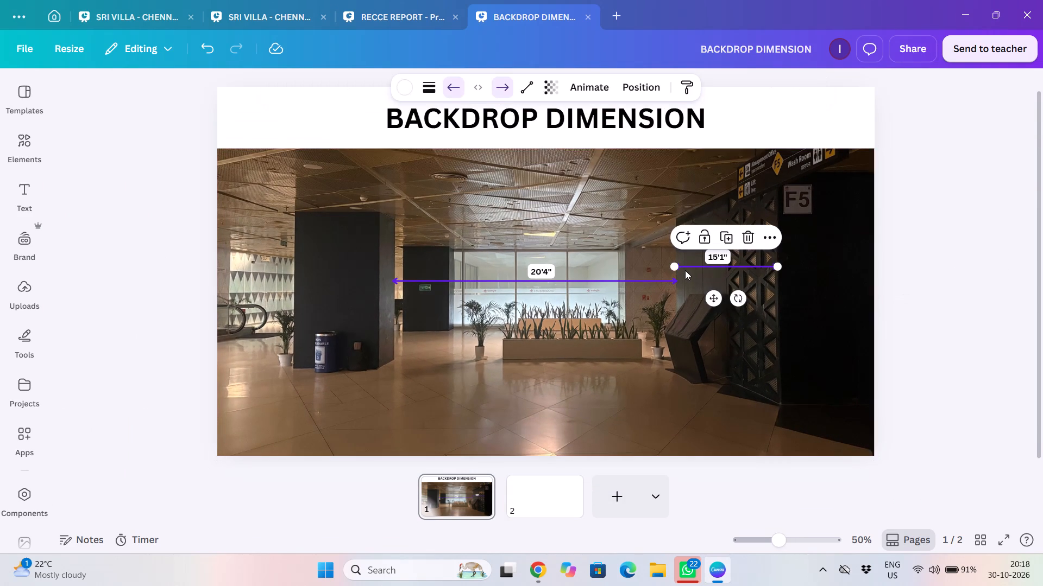
key("ctrl+v")
left_click_drag(720, 307, 706, 422)
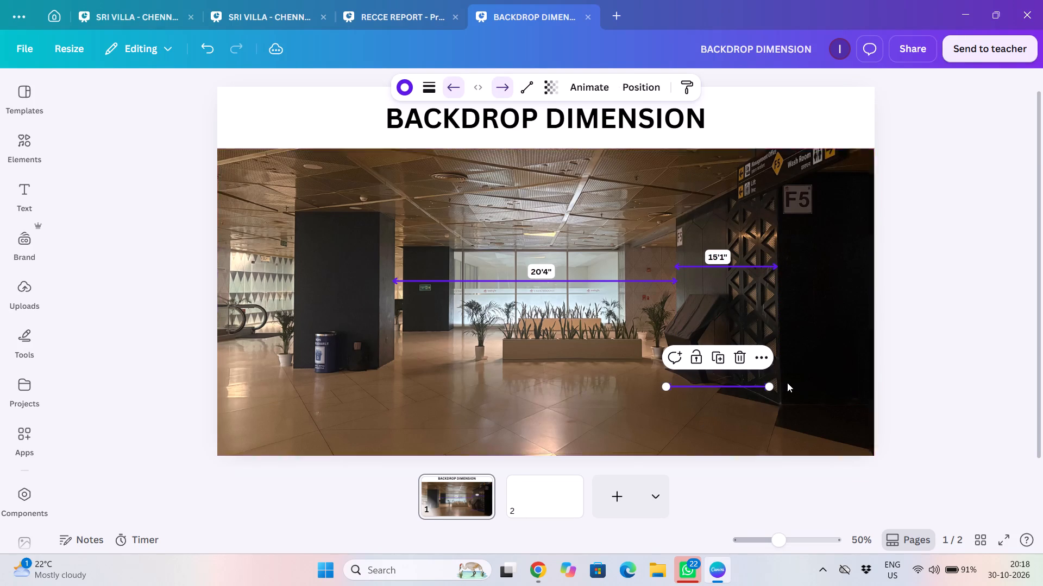
Shorten the copied floor arrow to run from the kiosk's foot to the lattice's near base corner, slightly tilted, about 115 long.
left_click_drag(766, 387, 740, 385)
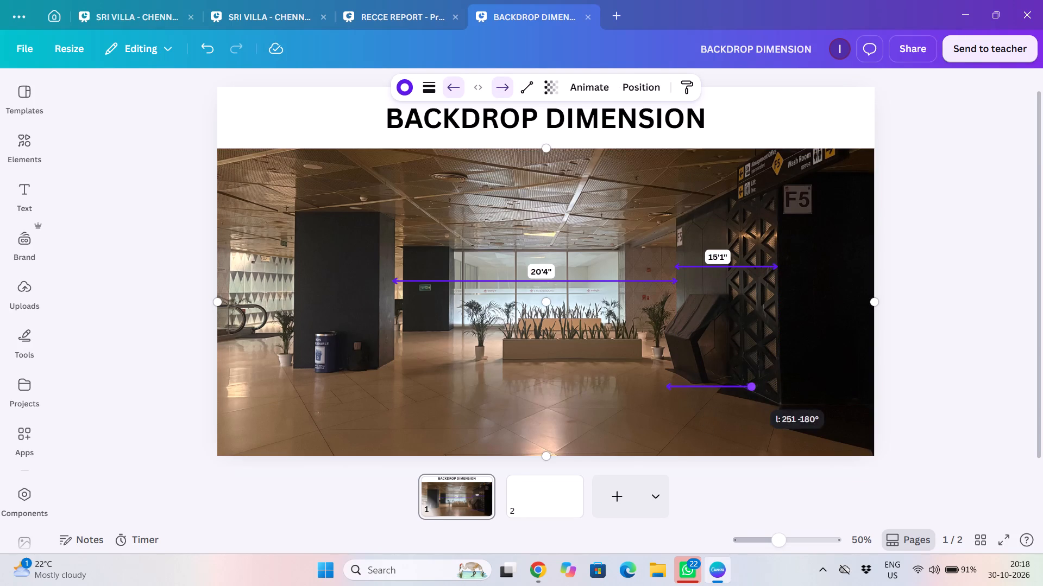
left_click_drag(740, 385, 716, 386)
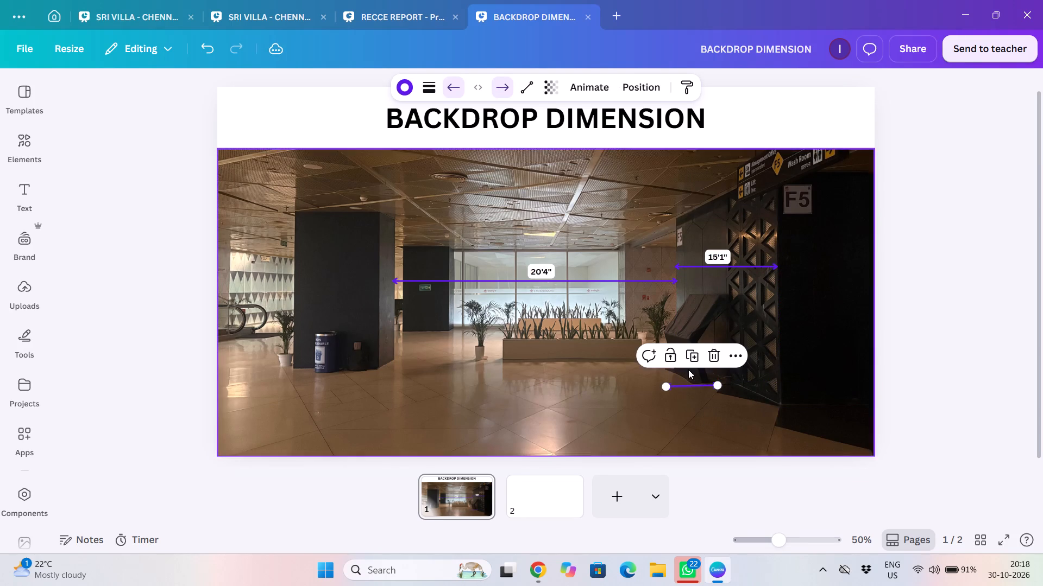
left_click(689, 388)
left_click(696, 407)
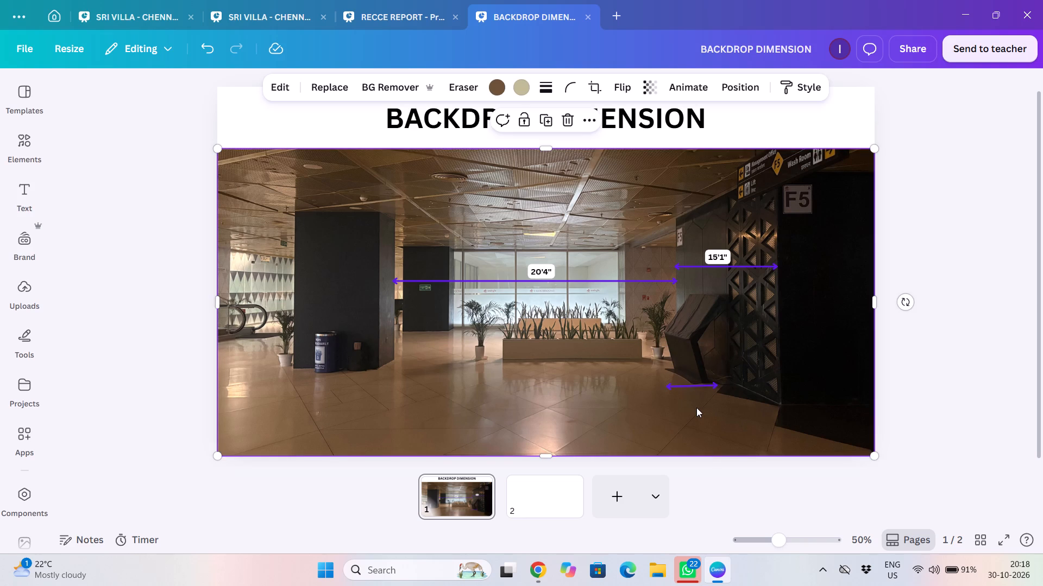
left_click(693, 383)
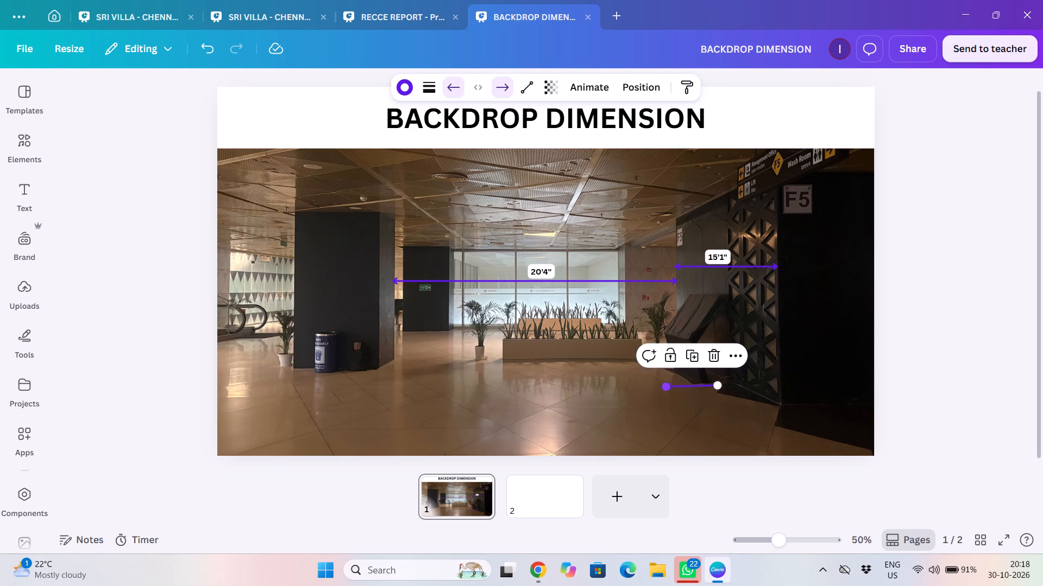
left_click_drag(666, 386, 693, 384)
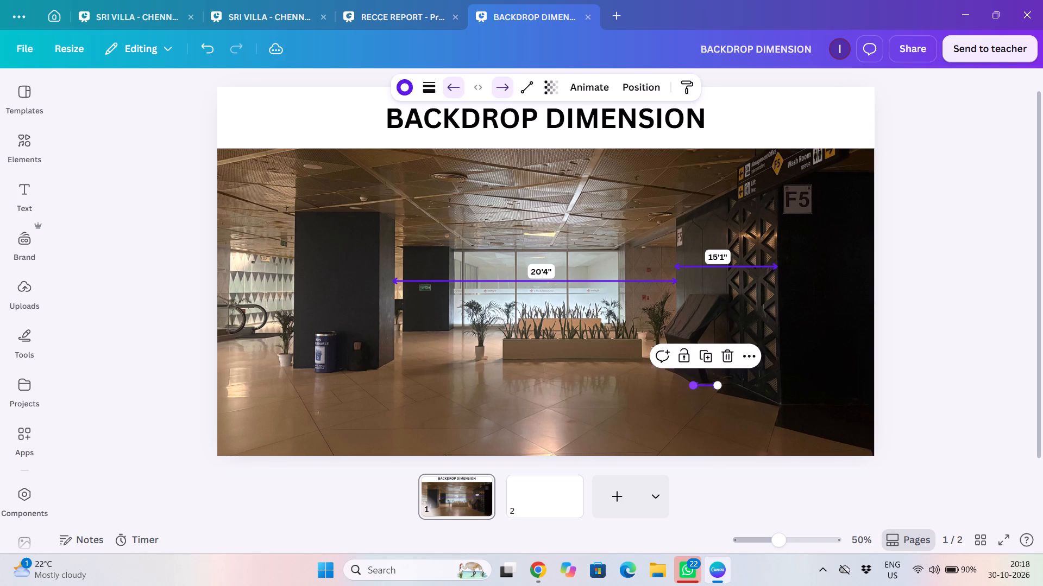
left_click(702, 384)
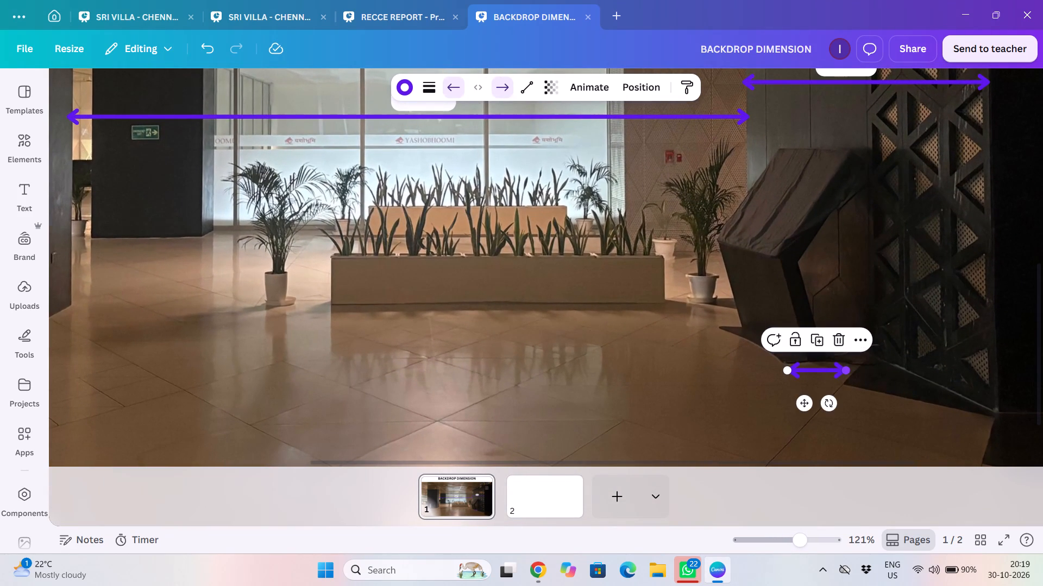
left_click_drag(848, 371, 883, 361)
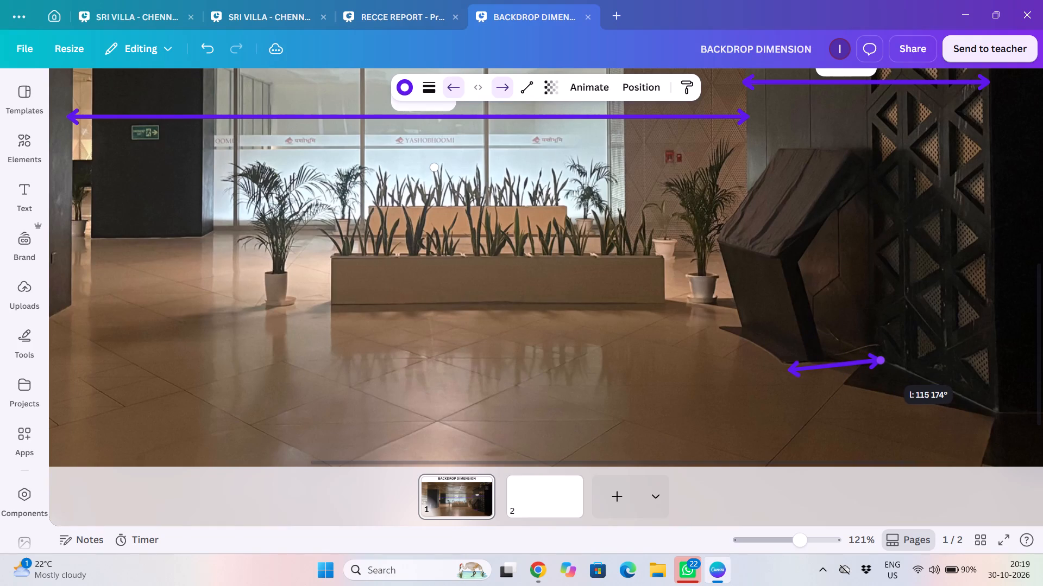
left_click_drag(883, 361, 884, 361)
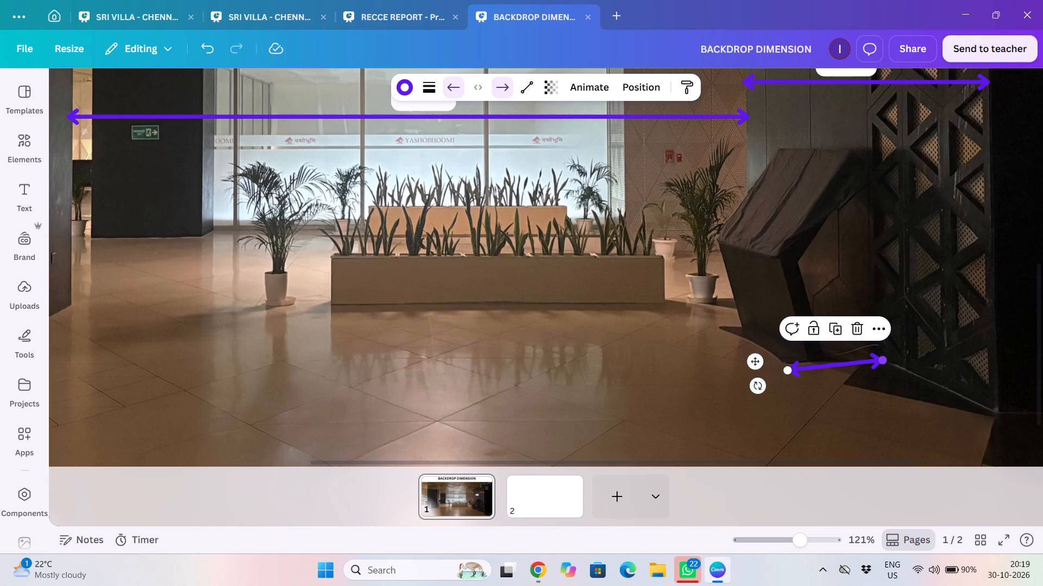
left_click(885, 394)
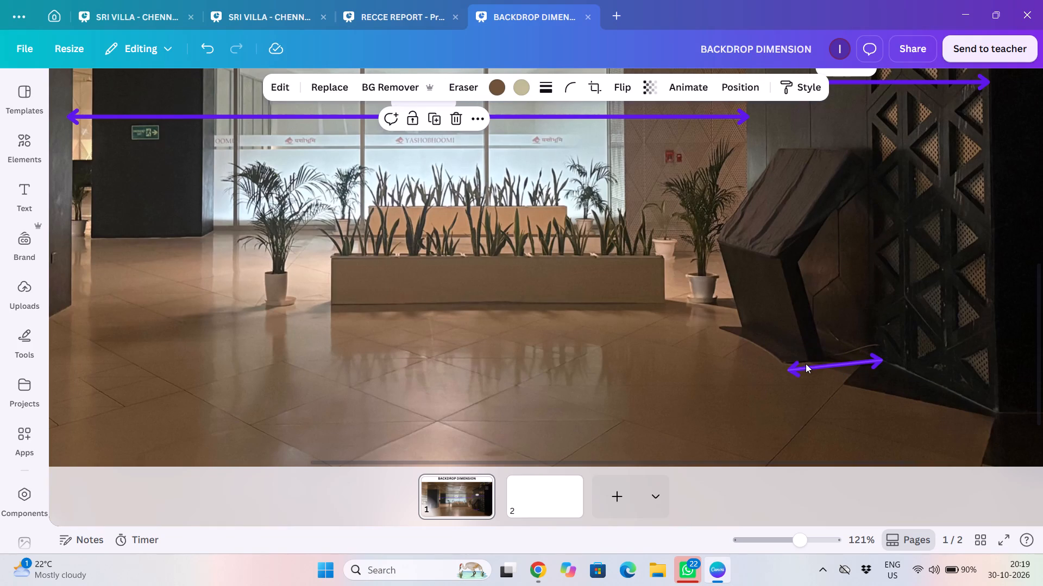
left_click(808, 367)
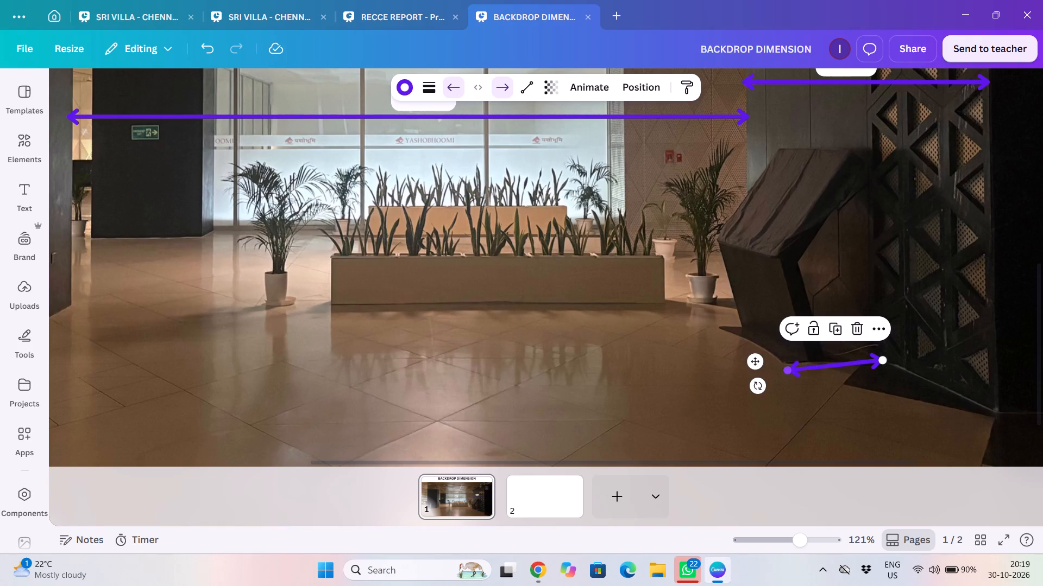
left_click(790, 371)
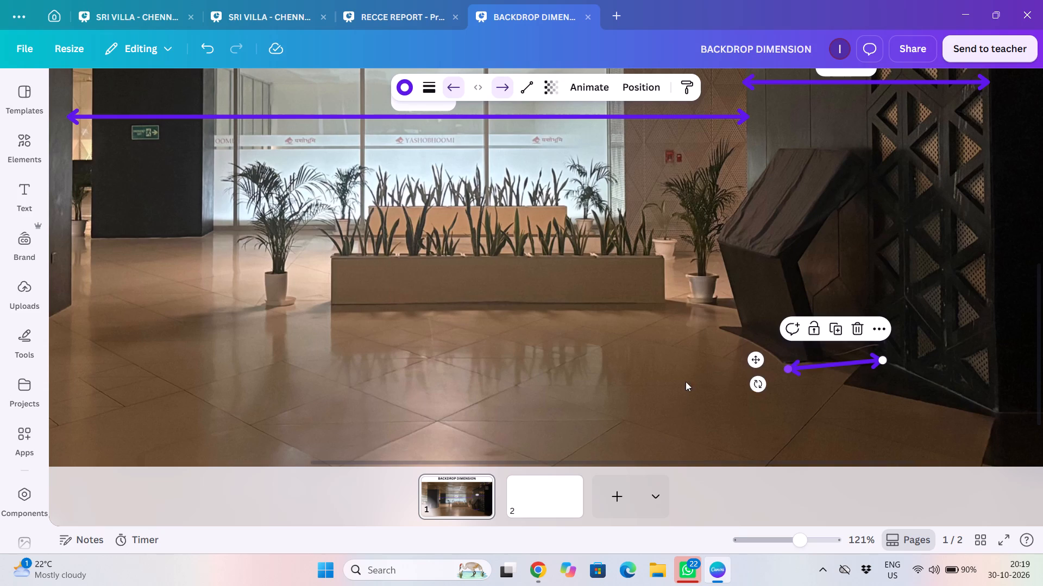
left_click(634, 377)
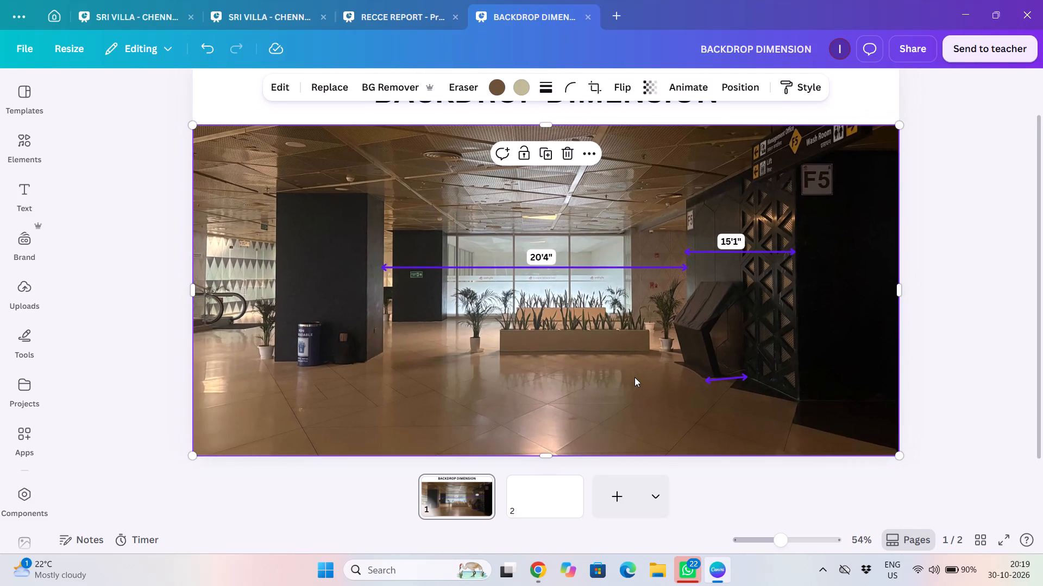
Duplicate the 15'1" label and place the copy just below the short floor arrow beside the kiosk.
left_click(740, 245)
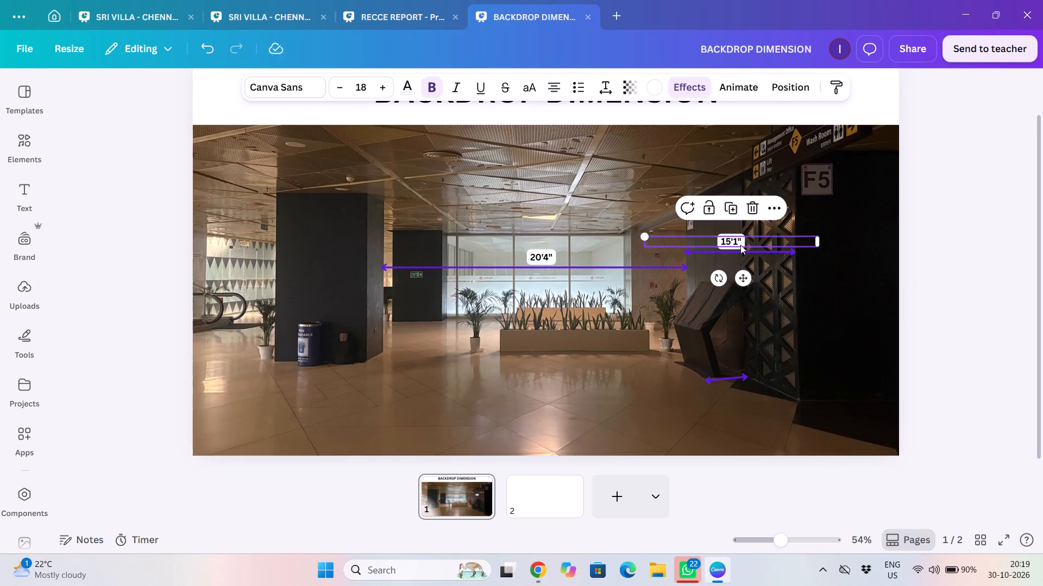
key("ctrl+c")
key("ctrl+v")
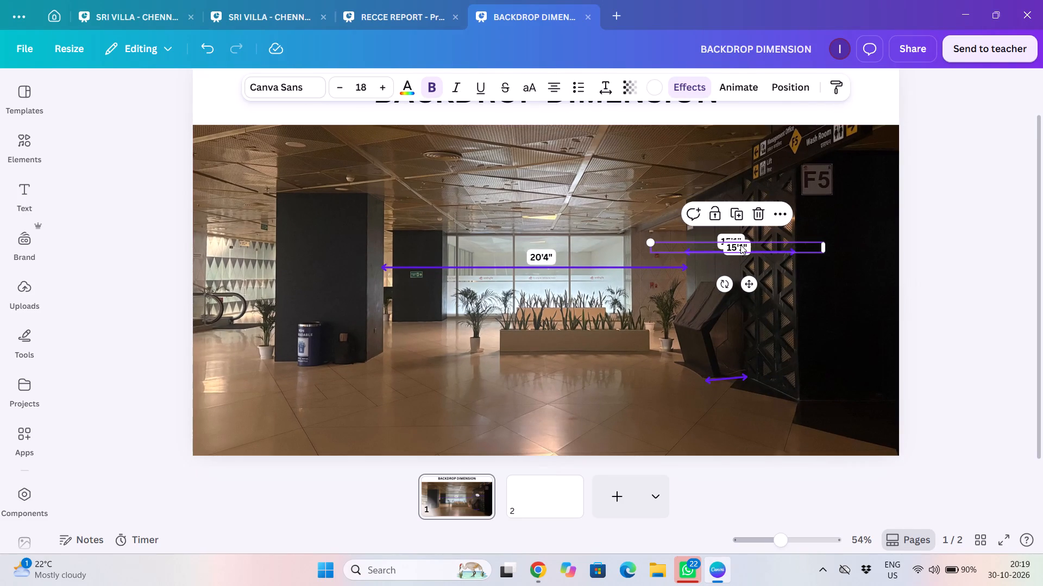
left_click_drag(752, 285, 765, 417)
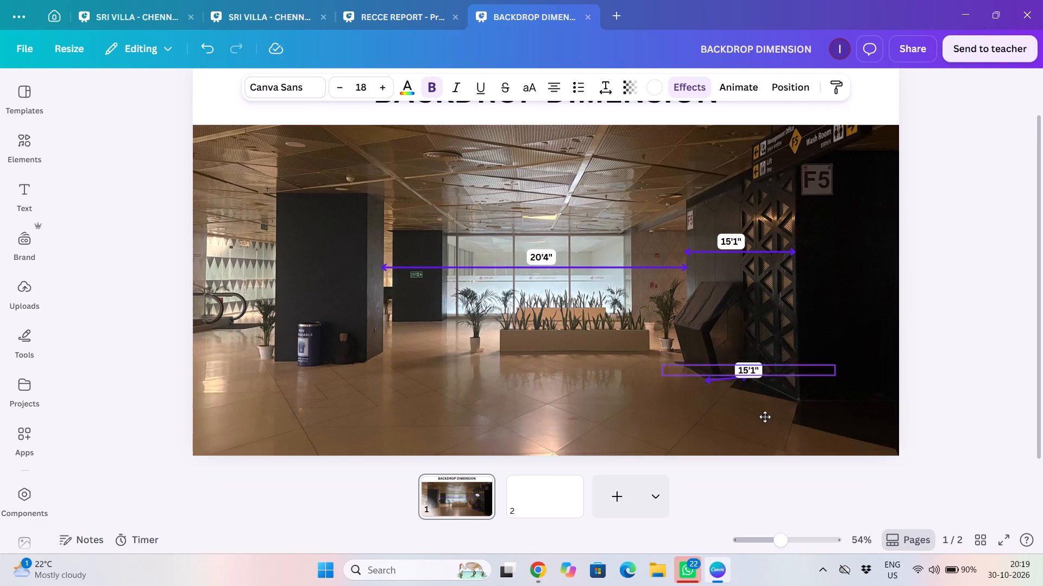
left_click_drag(765, 417, 762, 421)
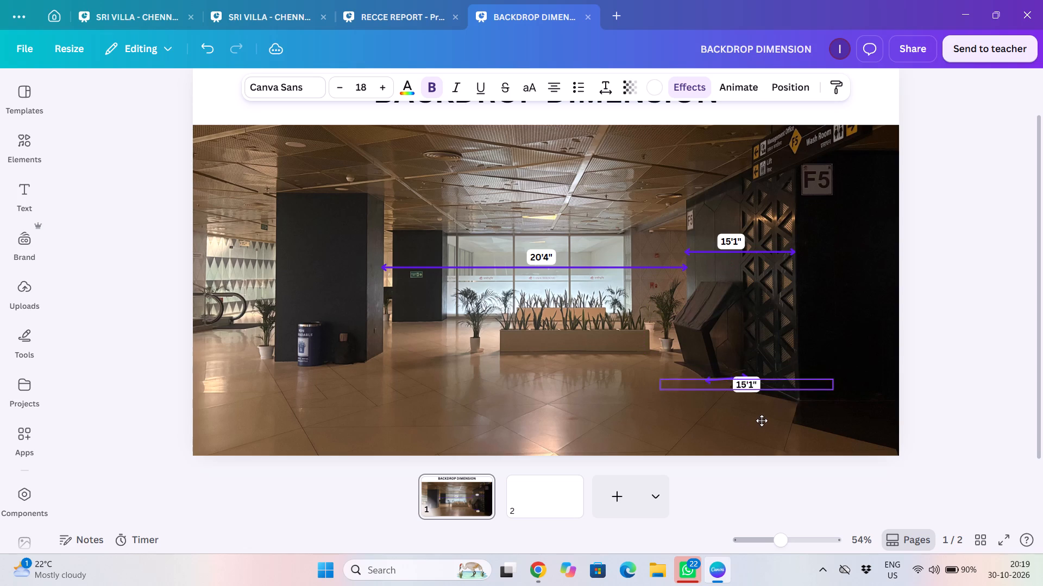
left_click_drag(762, 421, 749, 432)
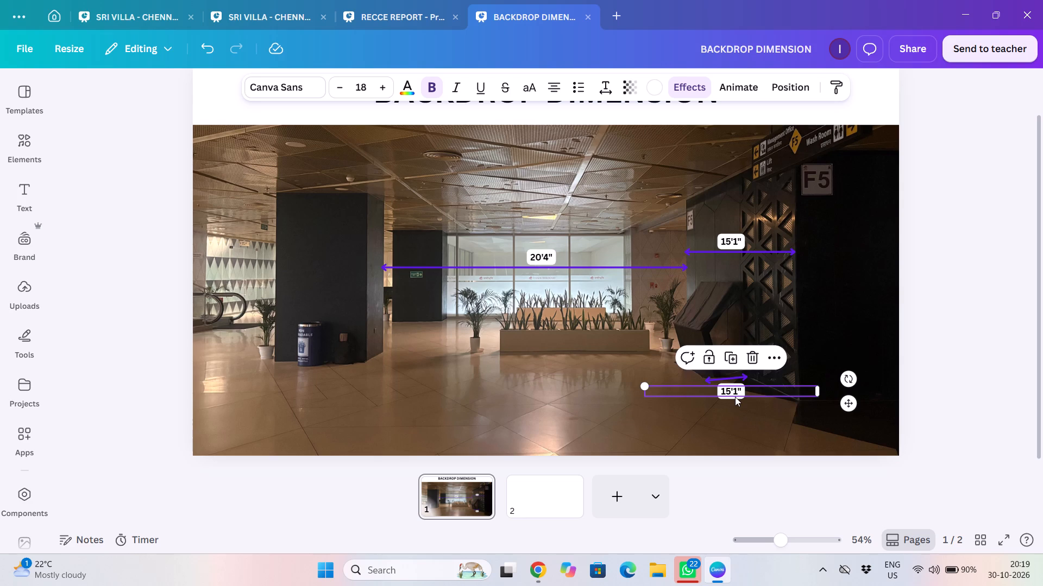
Change the copied label below the short floor arrow to read 2'3".
double_click(731, 393)
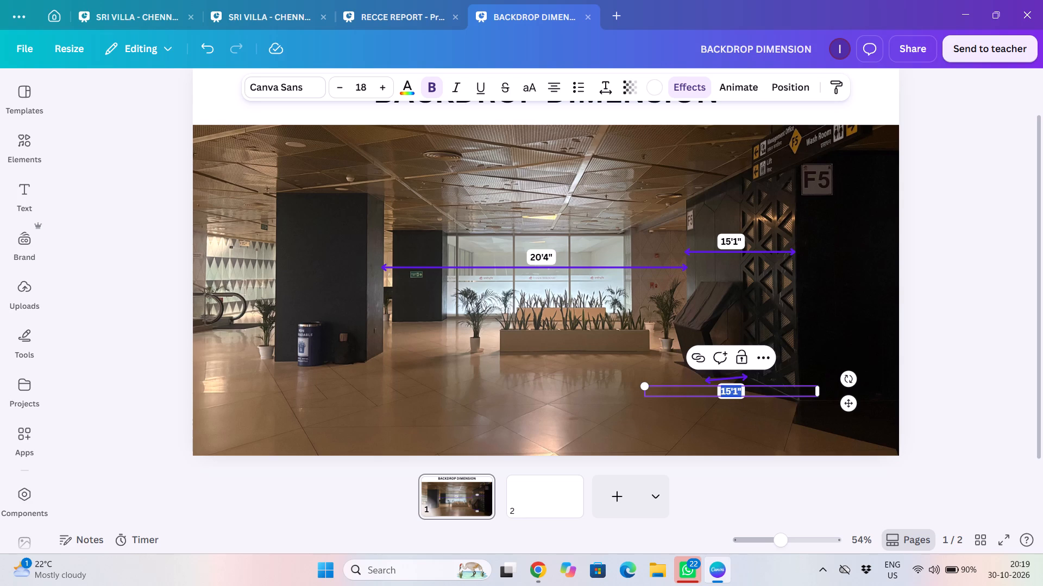
left_click(731, 393)
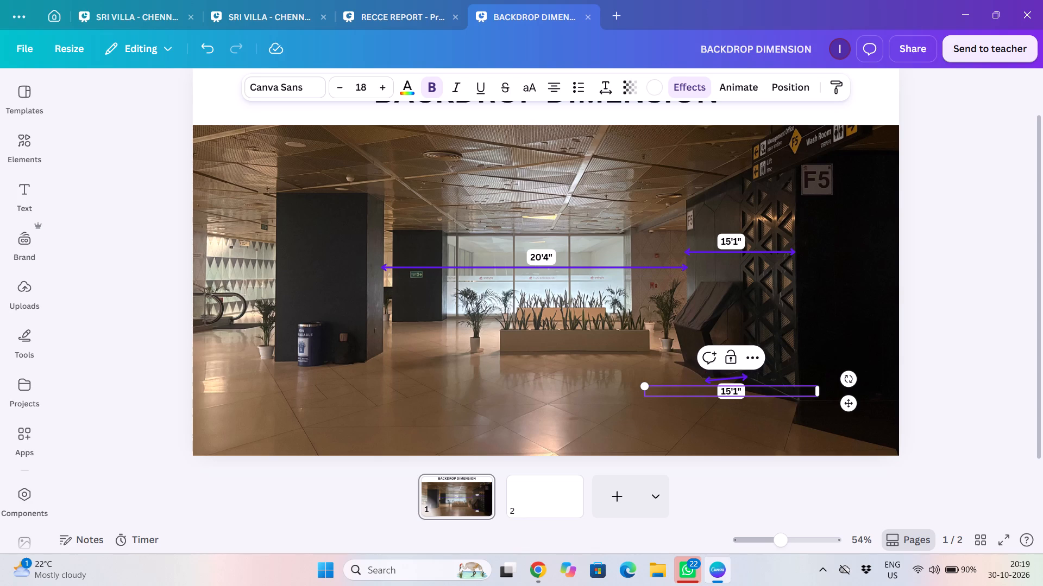
key("BackSpace")
key("BackSpace")
key("2")
key("Right")
key("Right")
key("BackSpace")
key("3")
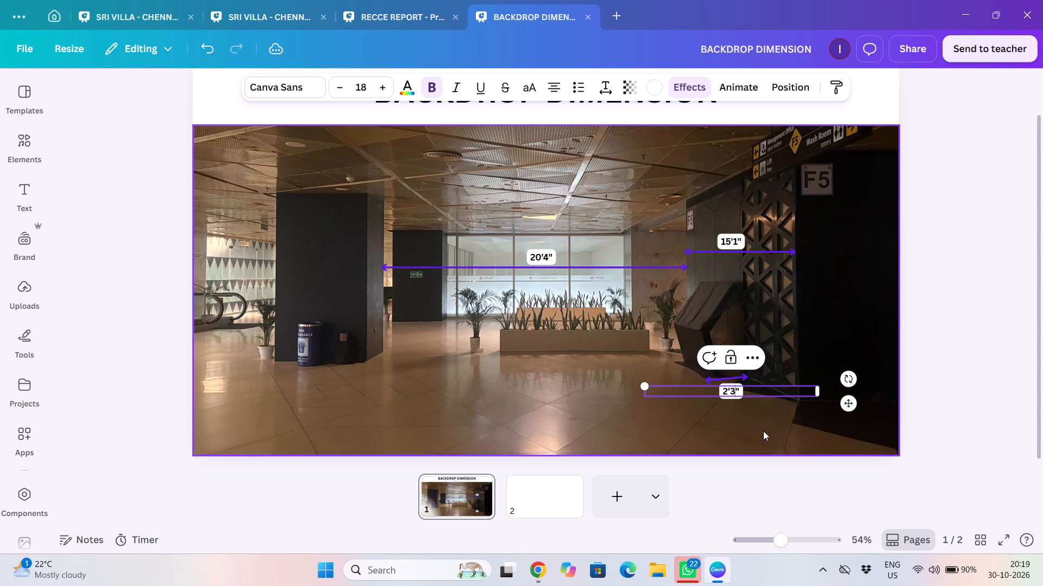
left_click(763, 431)
left_click(974, 368)
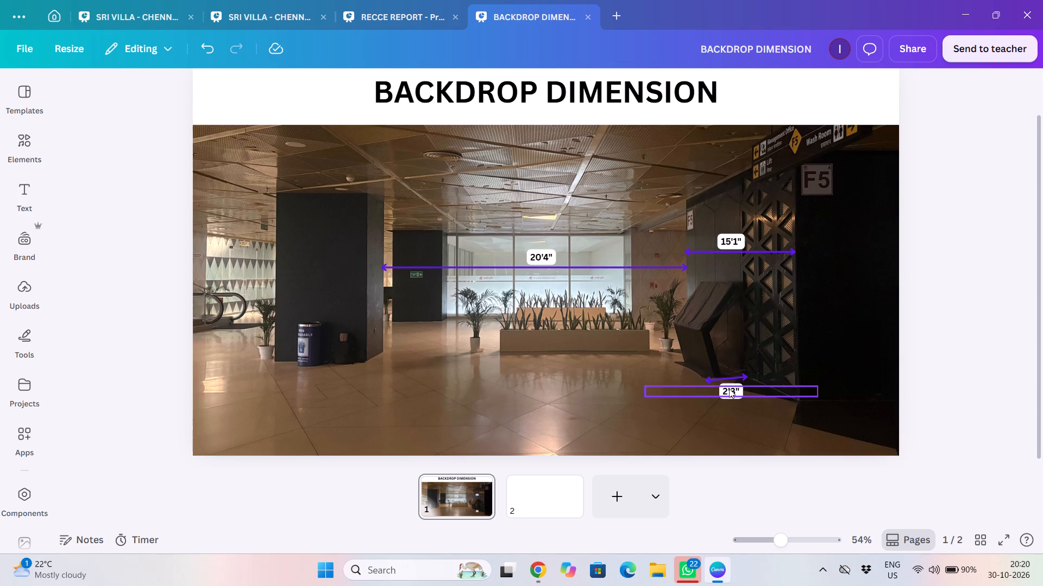
Duplicate the 2'3" arrow and move the copy across to the large dark pillar beside the bins.
left_click(708, 379)
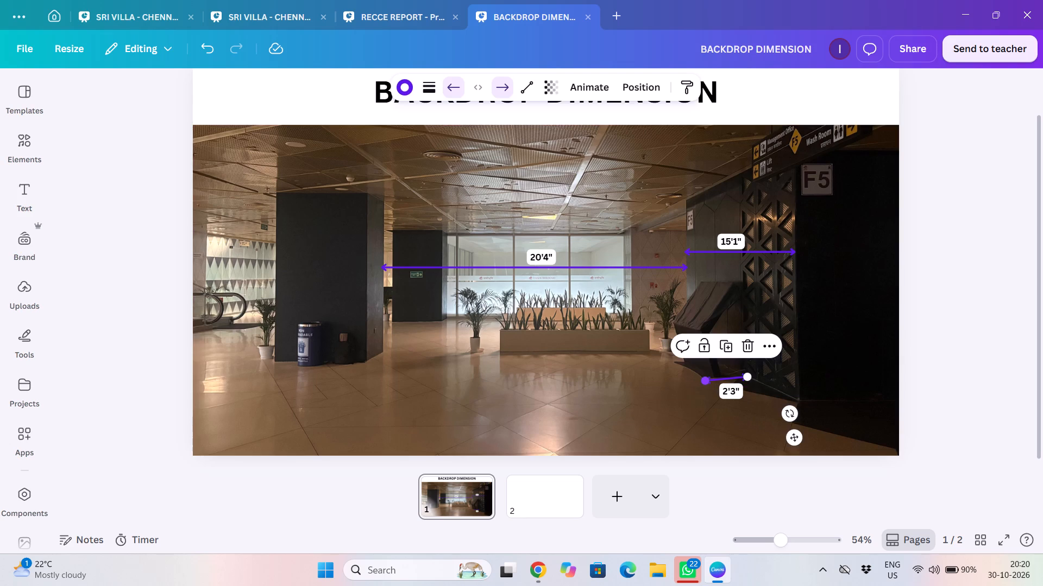
key("ctrl+c")
key("ctrl+v")
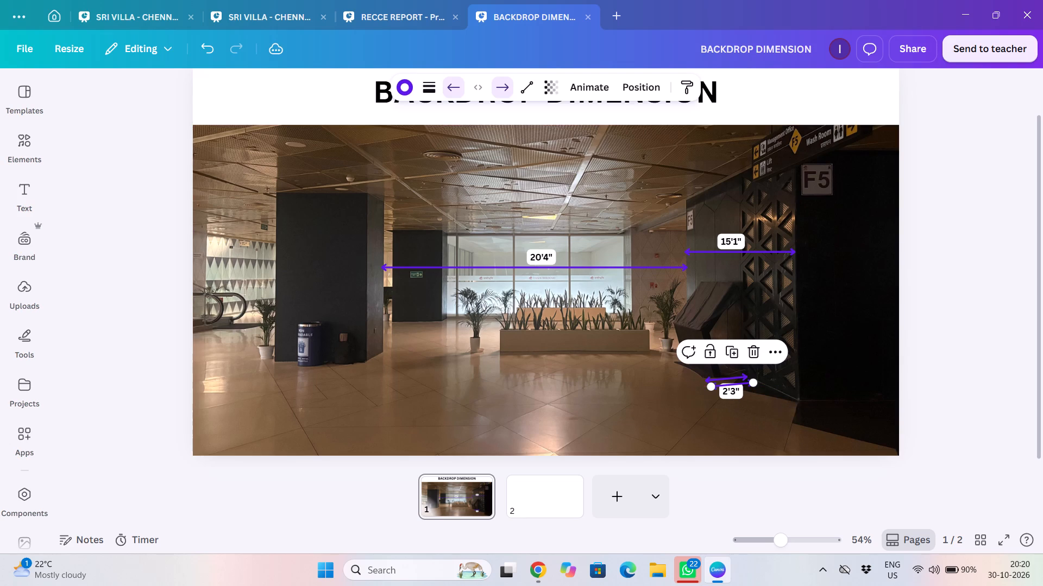
left_click_drag(714, 387, 549, 358)
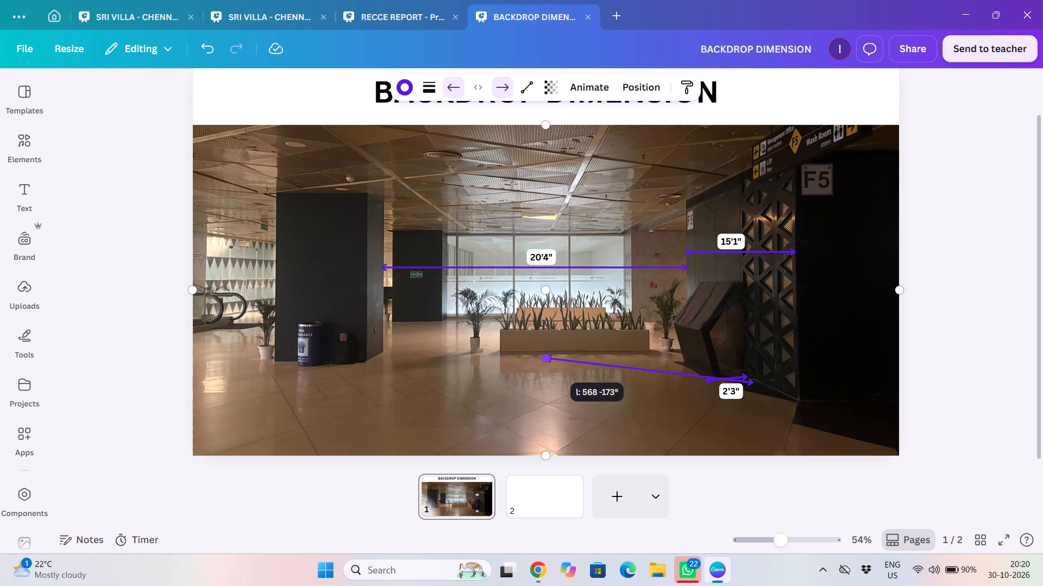
left_click_drag(549, 358, 684, 421)
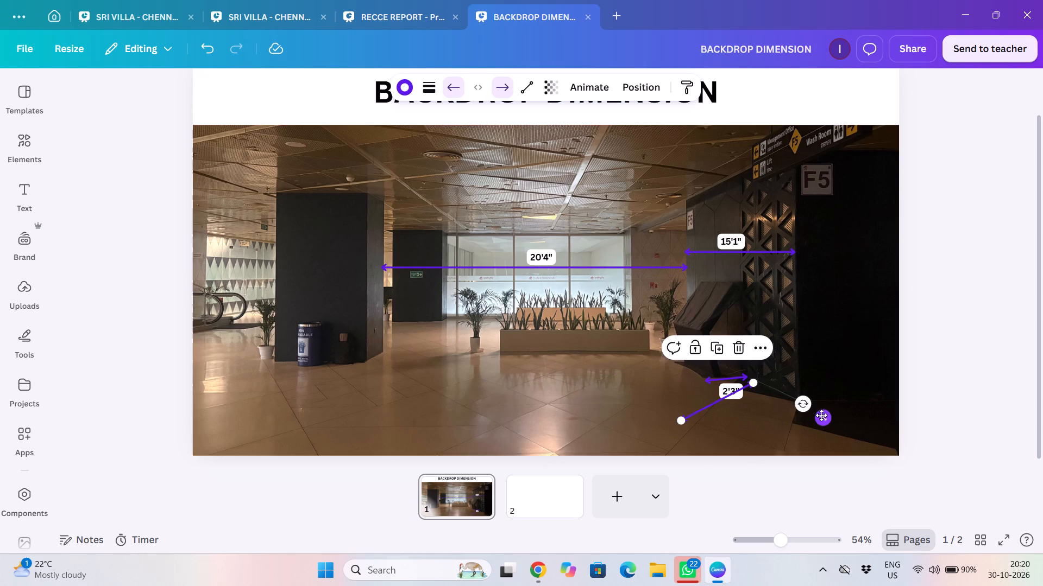
left_click_drag(824, 415, 489, 304)
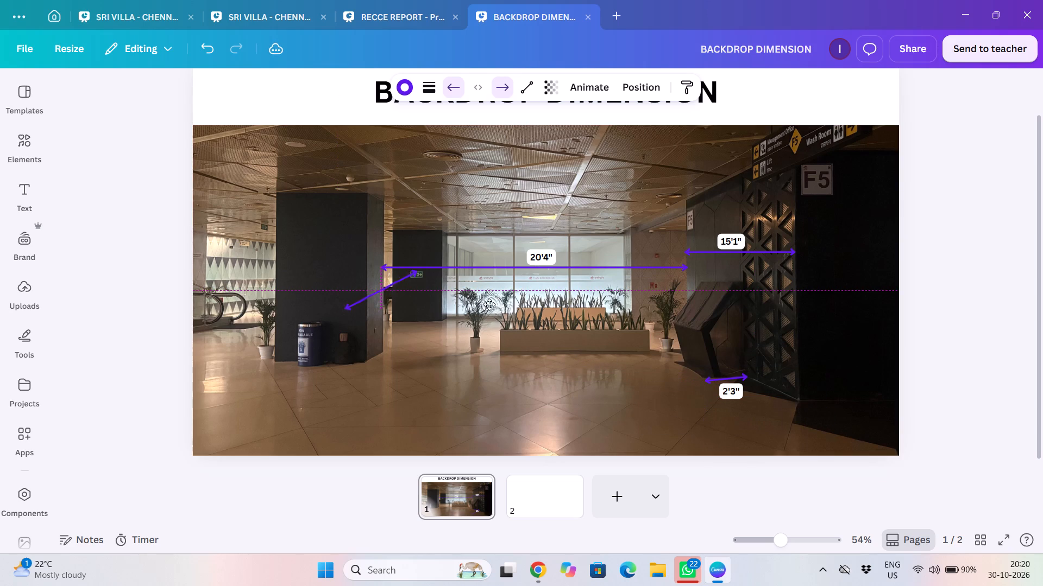
left_click_drag(489, 304, 506, 305)
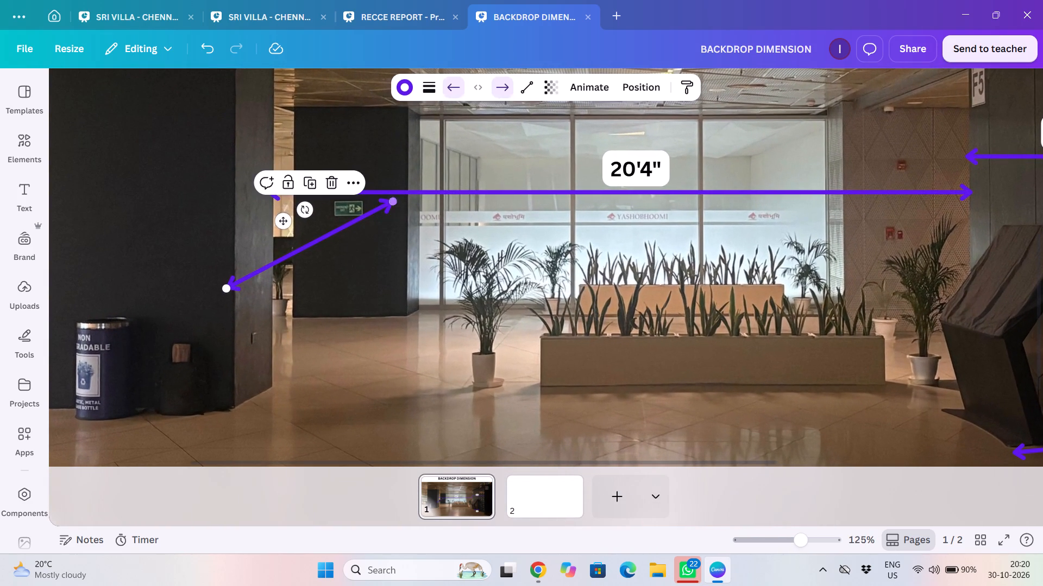
Shorten the copied pillar arrow to span only the pillar's narrow side face, nearly level and about 49 long.
left_click_drag(395, 202, 276, 280)
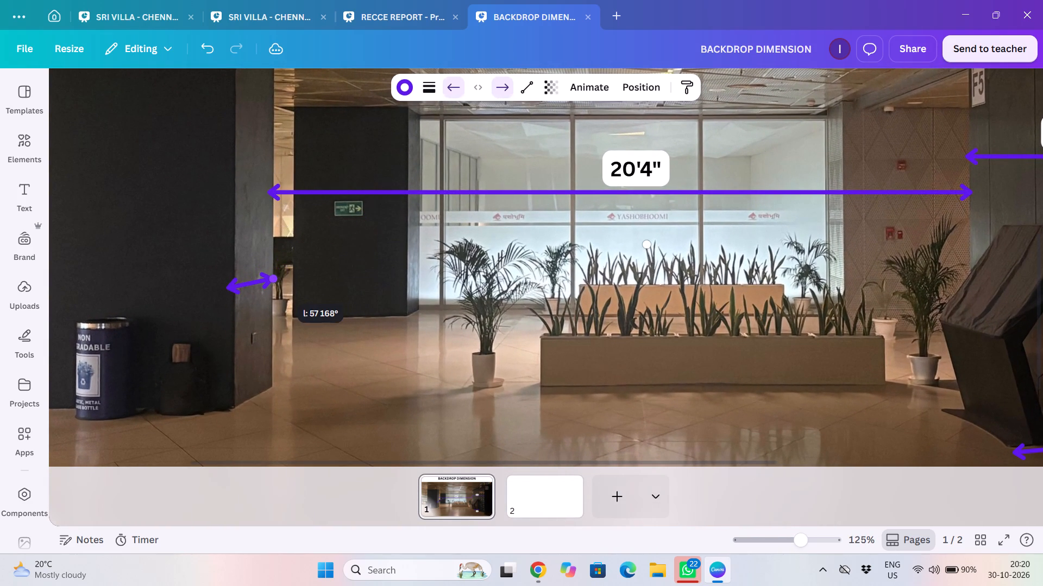
left_click_drag(276, 280, 280, 283)
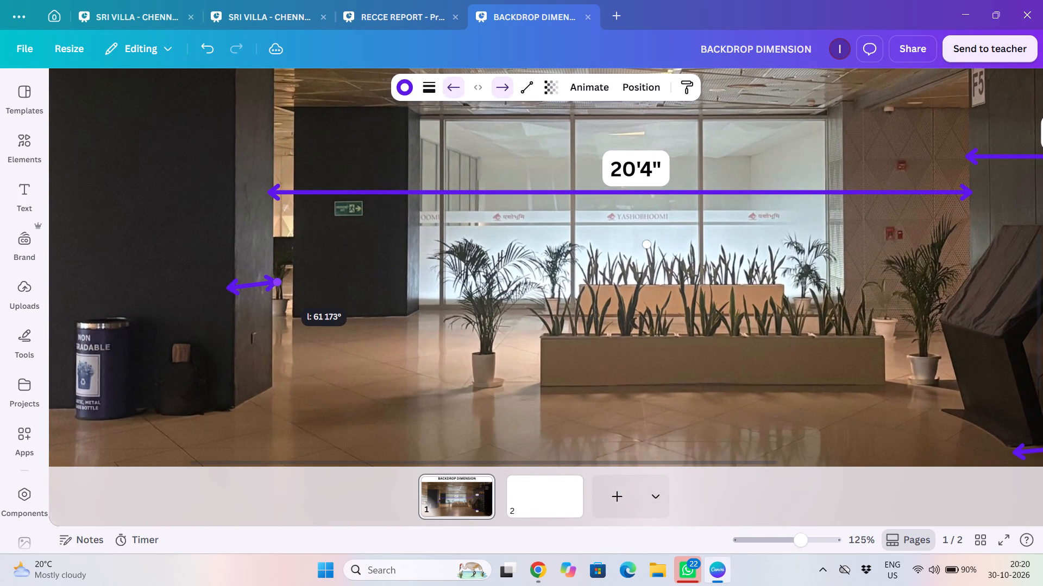
left_click_drag(280, 283, 280, 284)
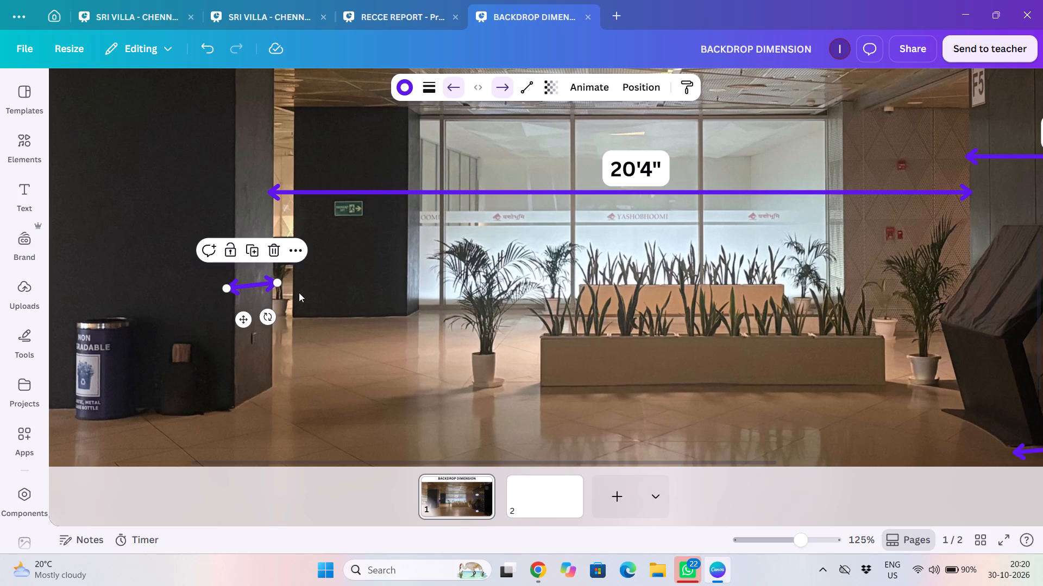
left_click_drag(229, 290, 235, 287)
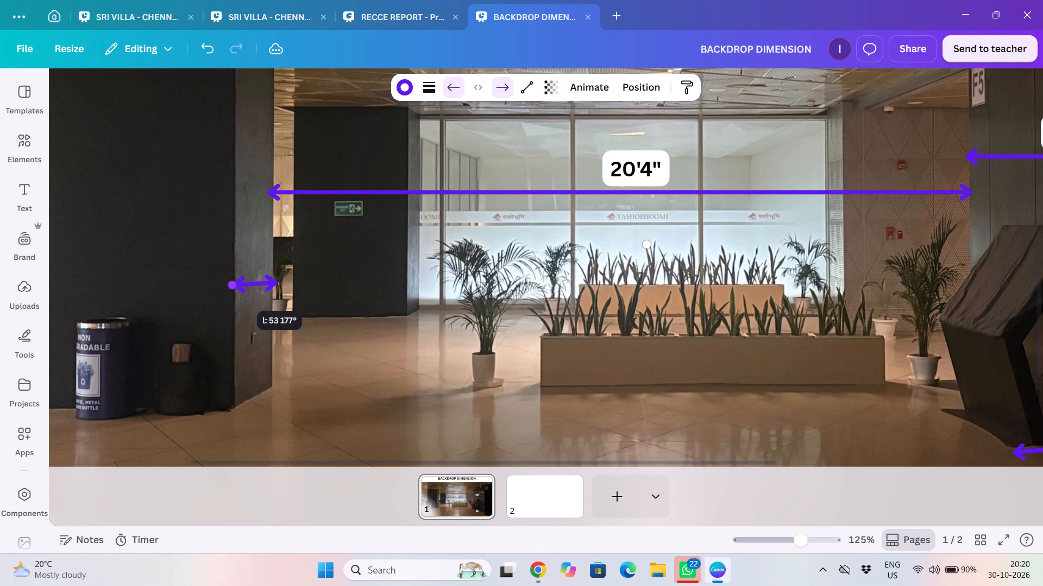
left_click_drag(235, 287, 235, 287)
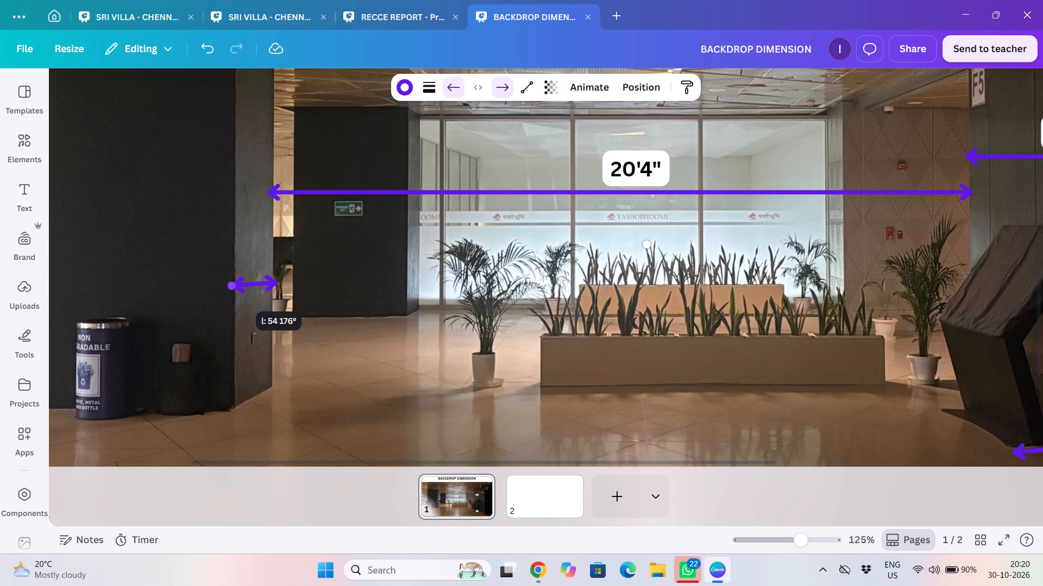
left_click_drag(235, 287, 236, 287)
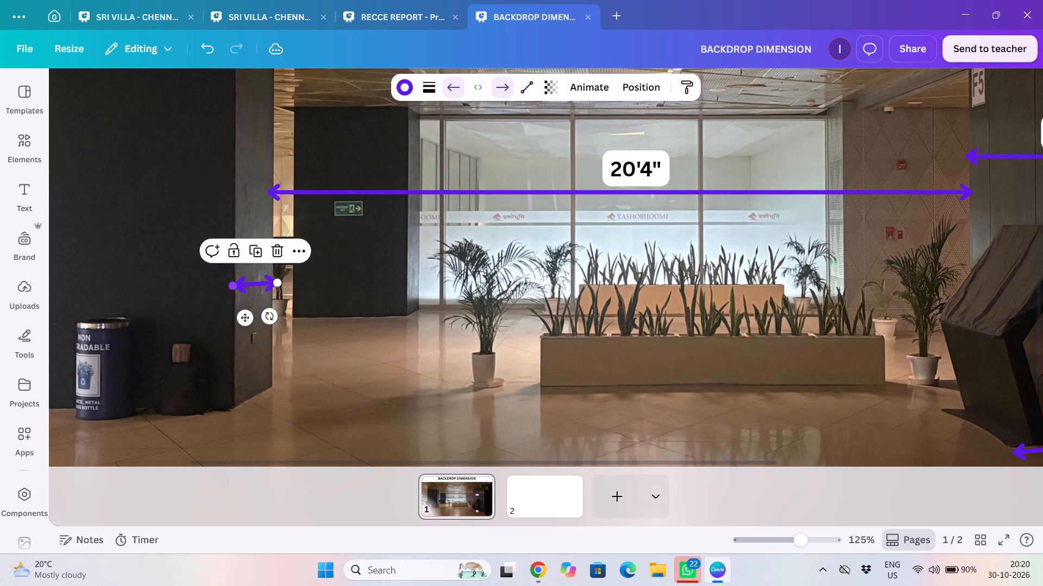
left_click(280, 282)
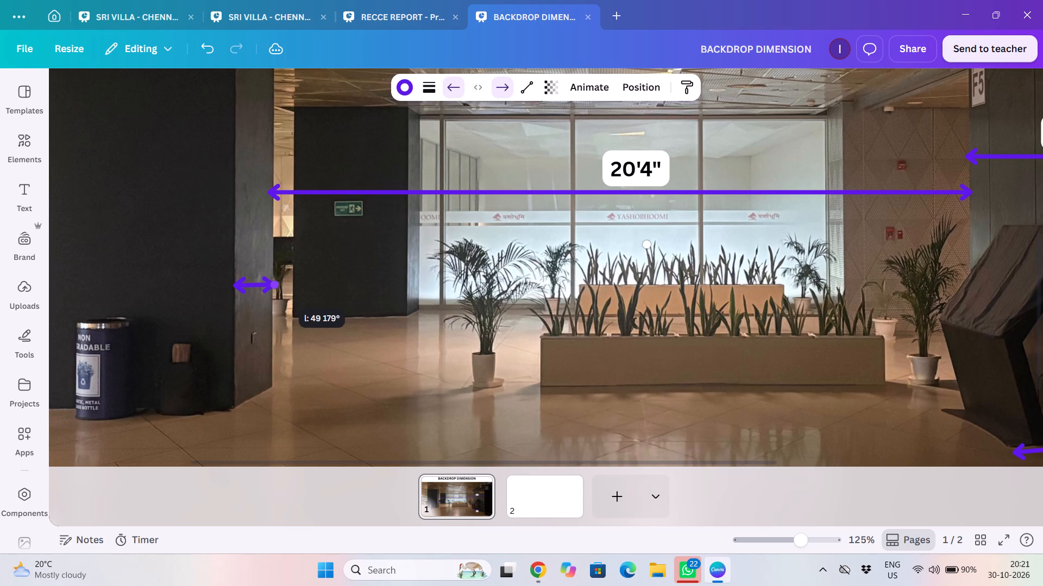
left_click(305, 288)
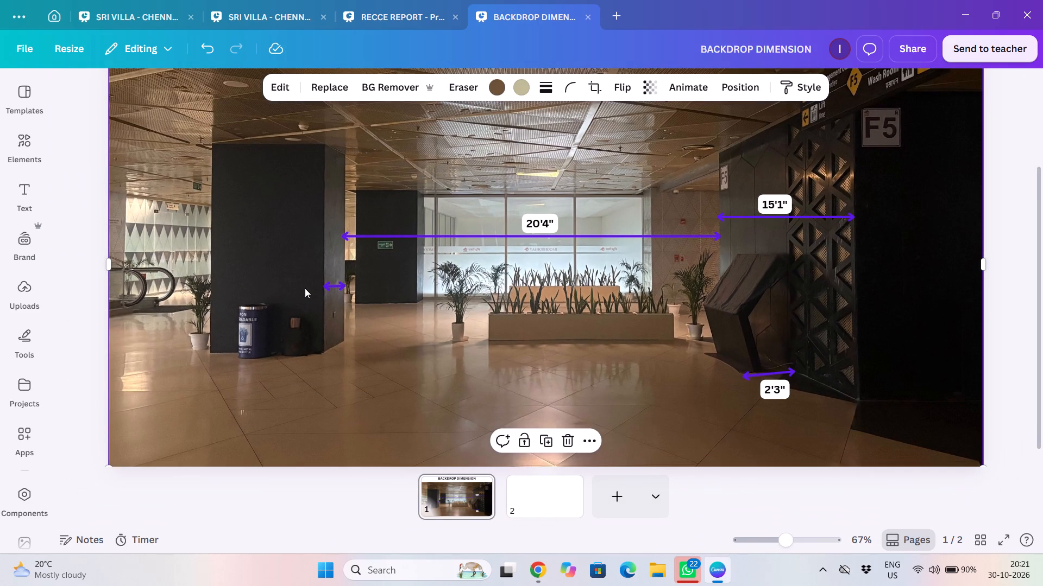
Set the stroke weight of the short pillar arrow to 3.
left_click(332, 286)
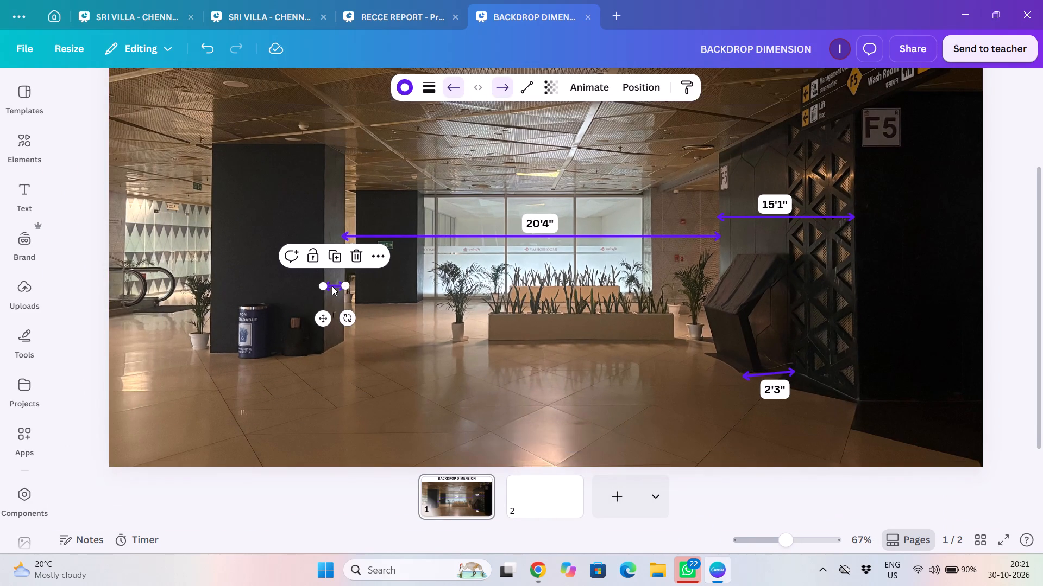
left_click(431, 94)
left_click(521, 205)
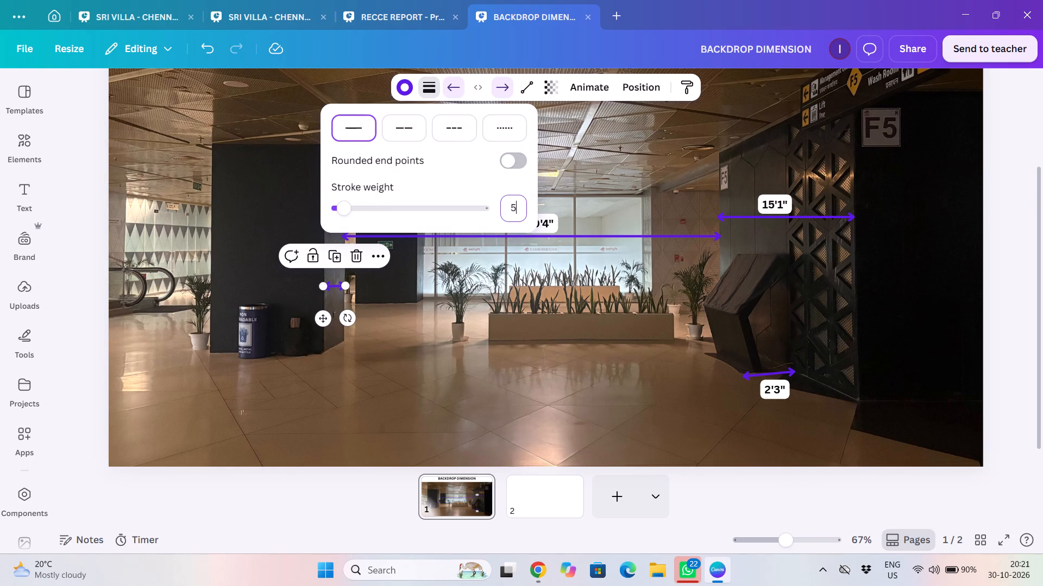
key("BackSpace")
key("3")
key("Return")
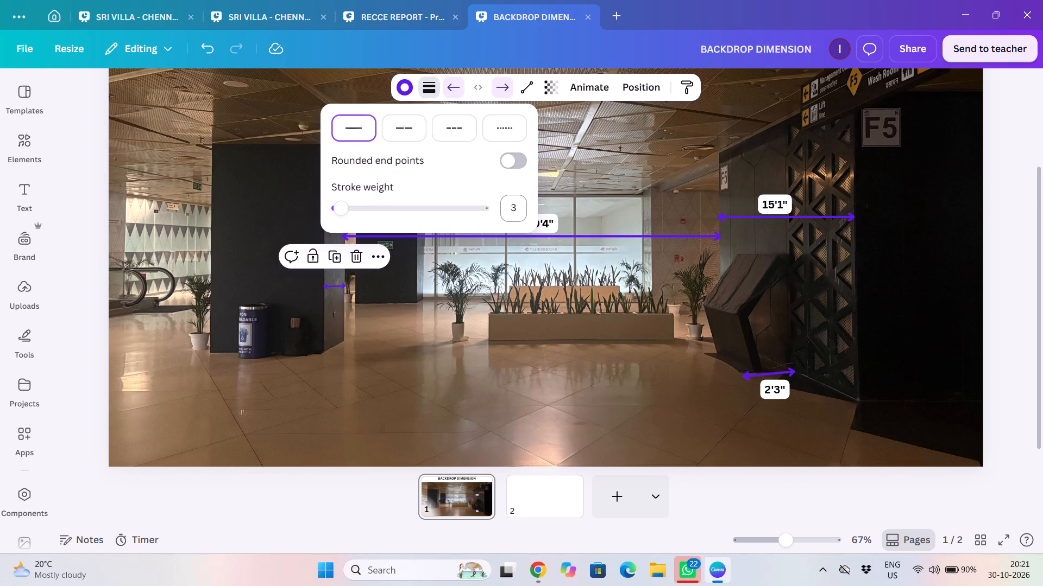
left_click(437, 374)
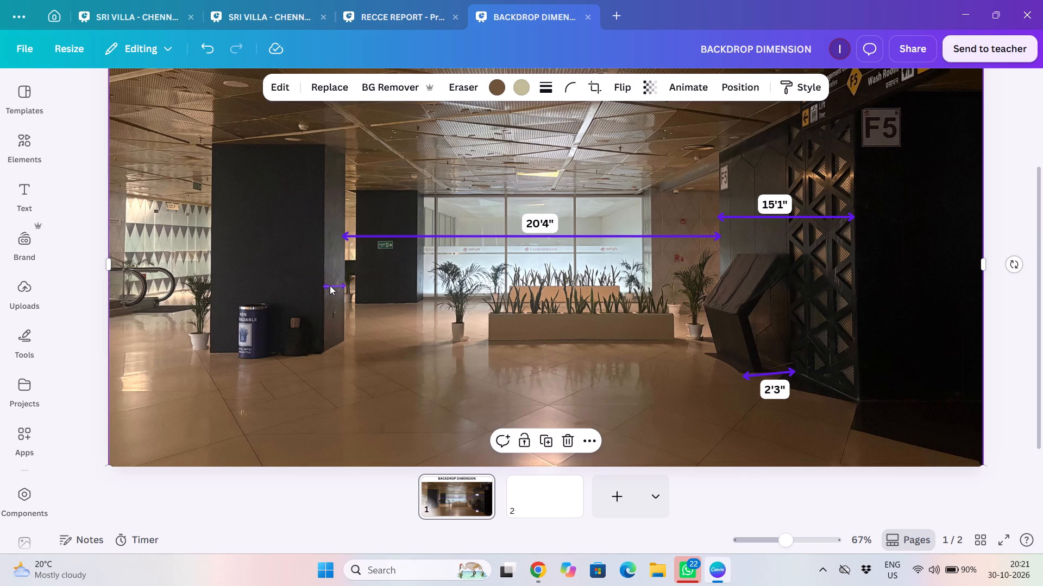
Adjust the end of the short pillar arrow so it tilts slightly upward toward the pillar's outer edge.
left_click(330, 285)
left_click(345, 286)
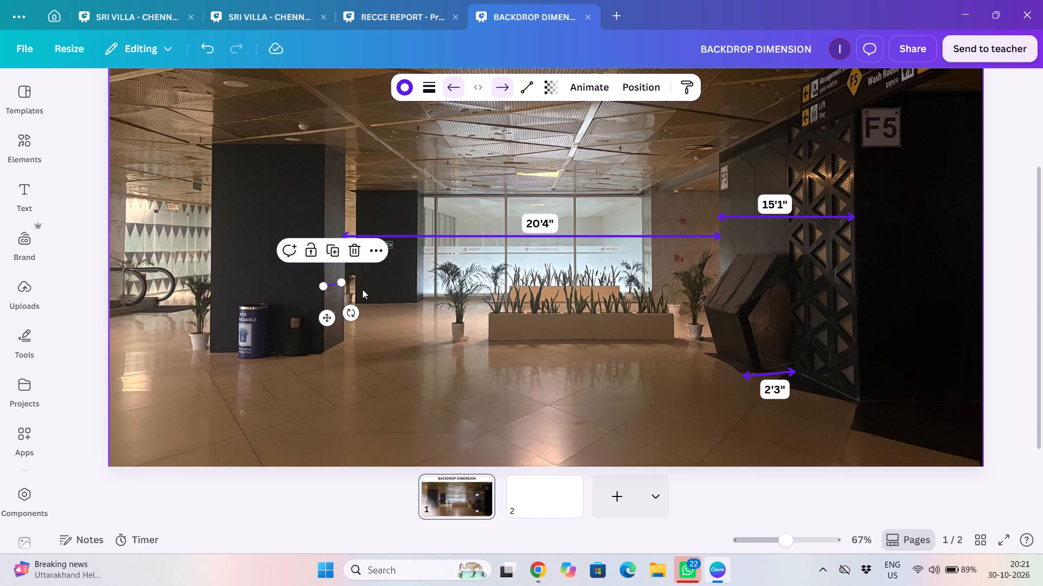
Fine-tune the outer end of the short pillar arrow to meet the side face's edge, about 48 long at about 176°.
left_click(362, 289)
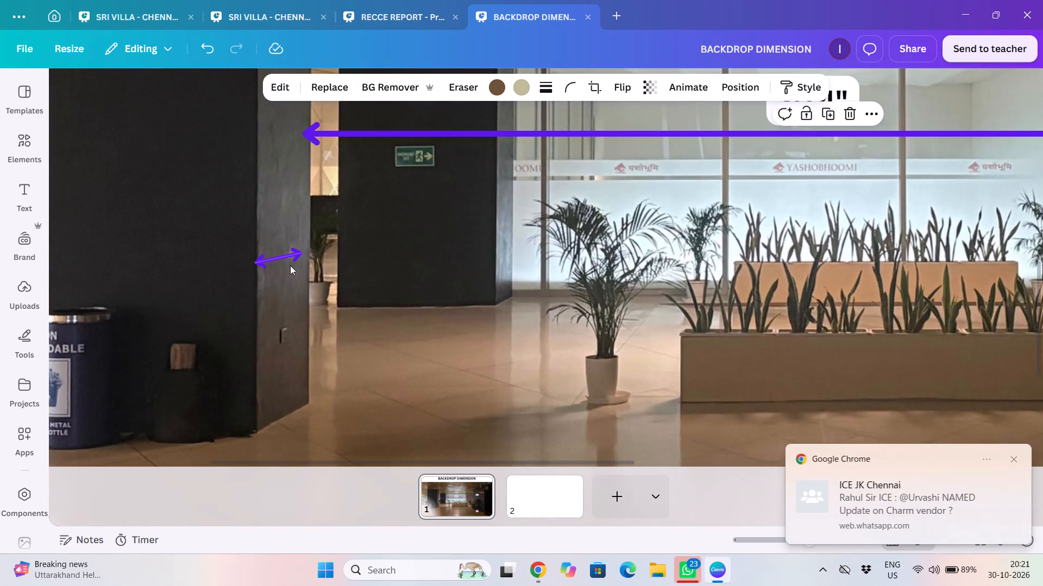
left_click(284, 261)
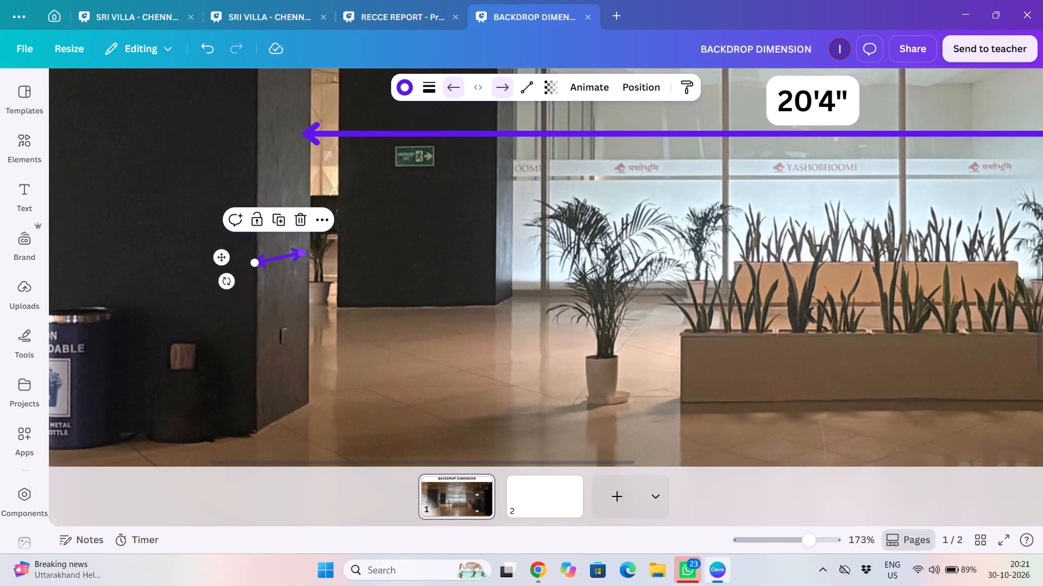
left_click_drag(303, 252, 312, 256)
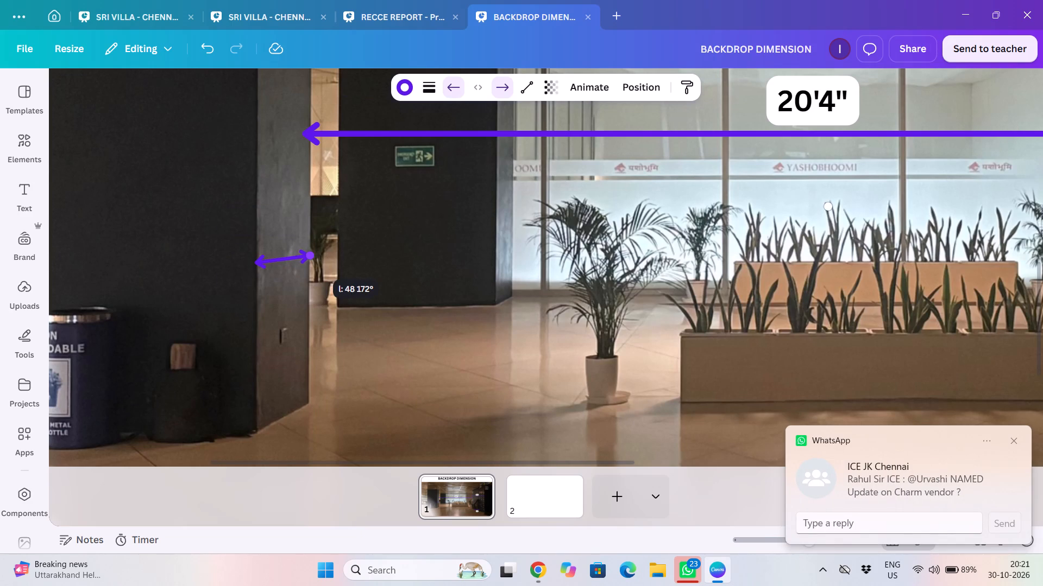
left_click_drag(312, 256, 314, 259)
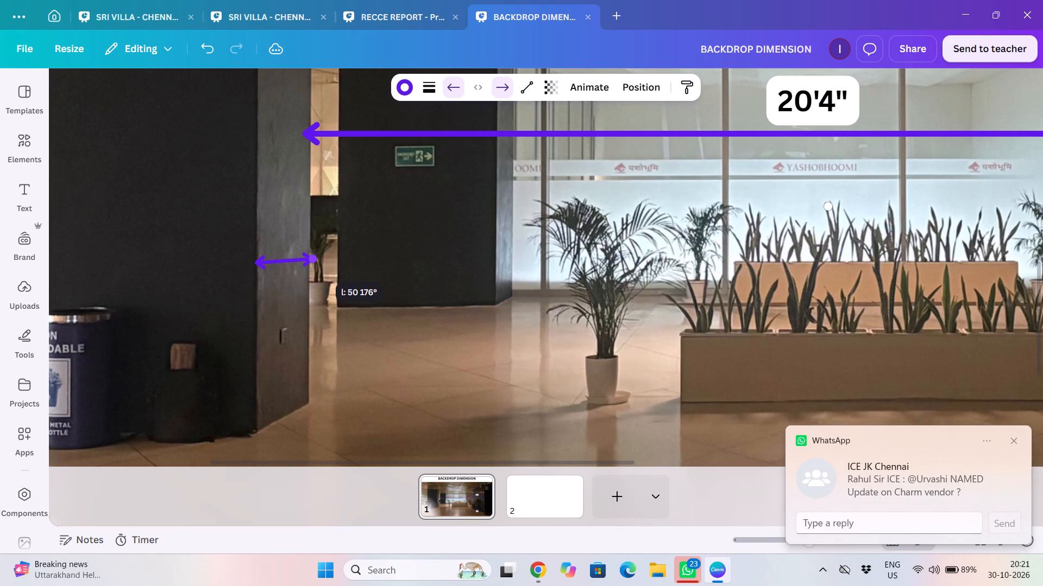
left_click_drag(314, 259, 311, 258)
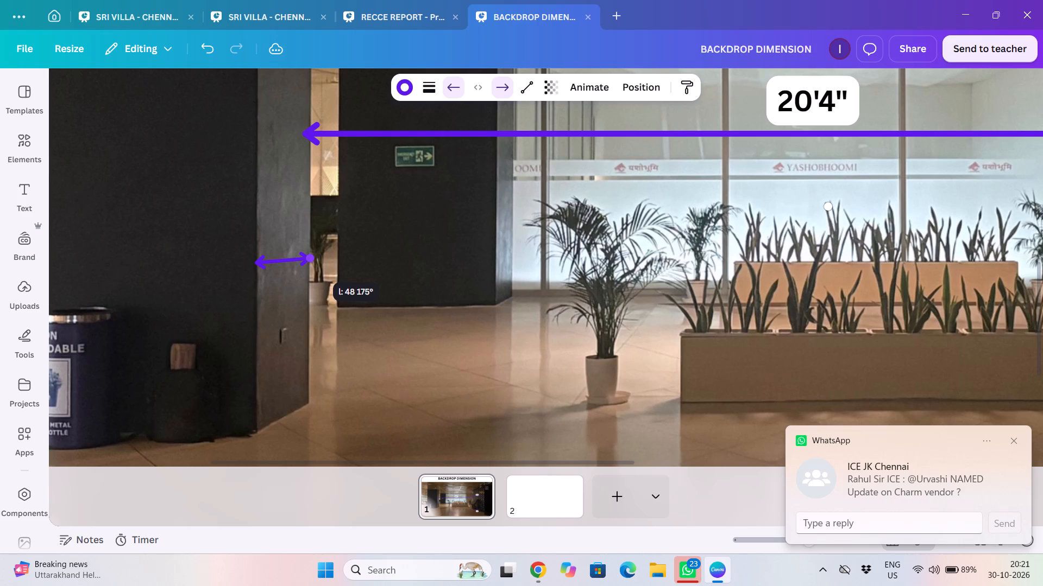
left_click_drag(311, 258, 313, 259)
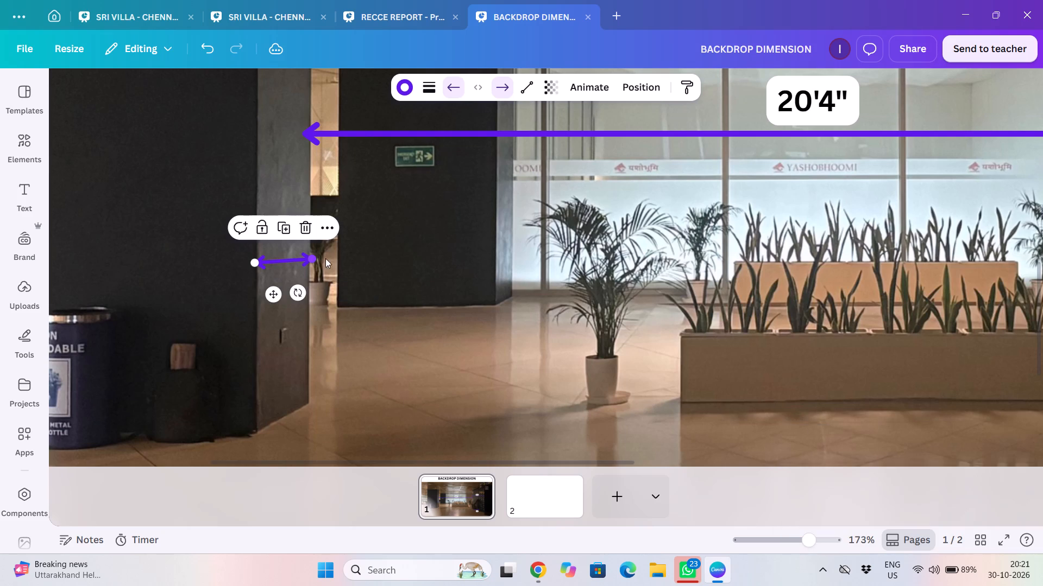
left_click(336, 259)
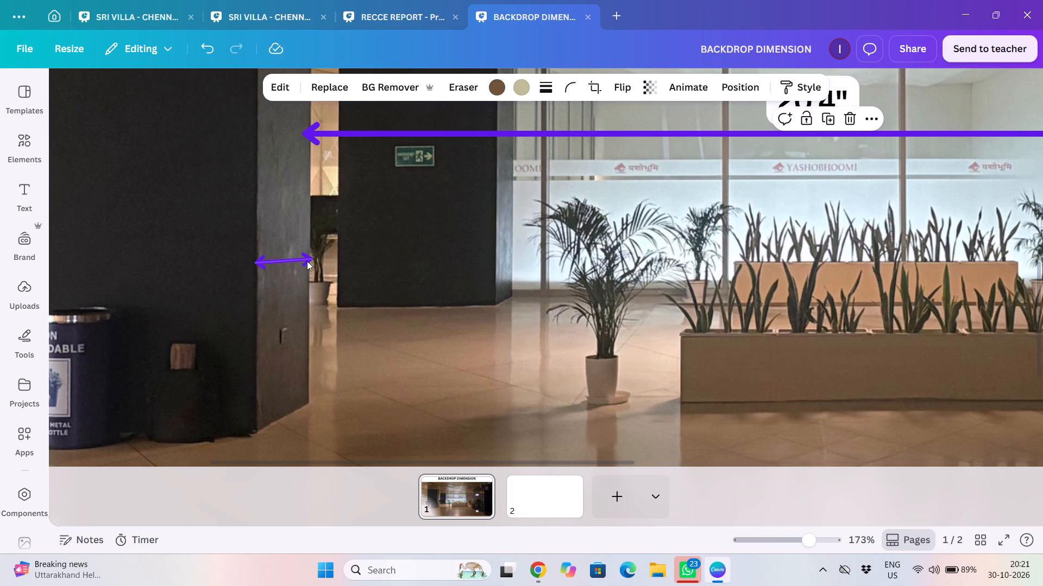
left_click(307, 261)
left_click(312, 259)
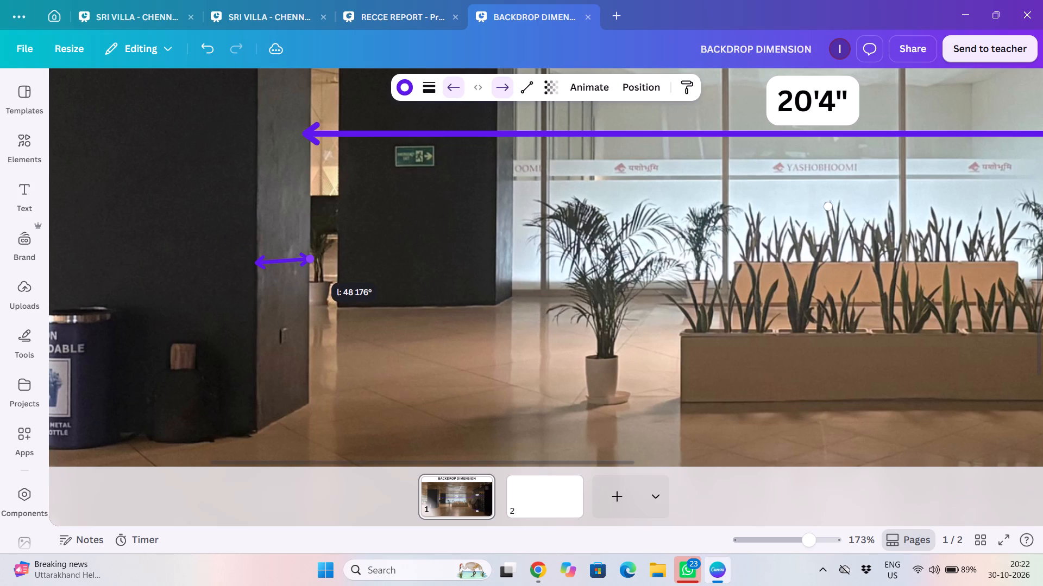
left_click(352, 260)
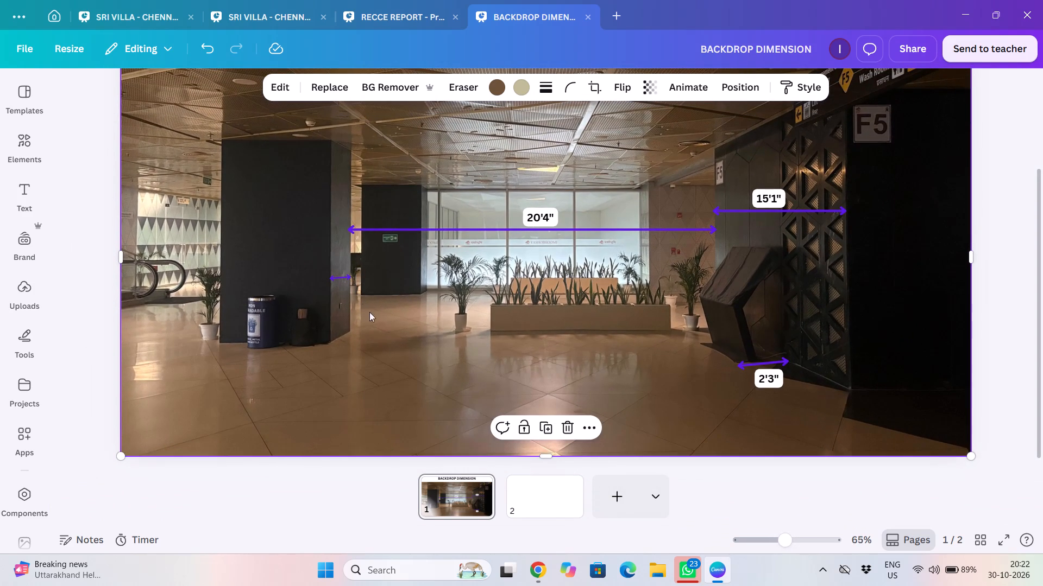
Duplicate the 2'3" label and place the copy just below the short arrow on the pillar's side face.
left_click(770, 378)
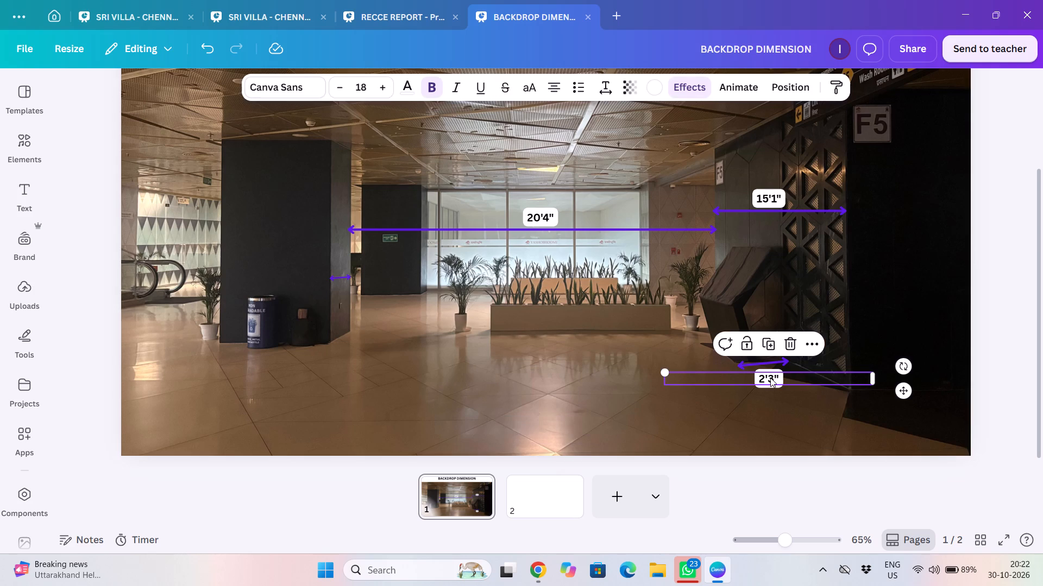
key("ctrl+c")
key("ctrl+v")
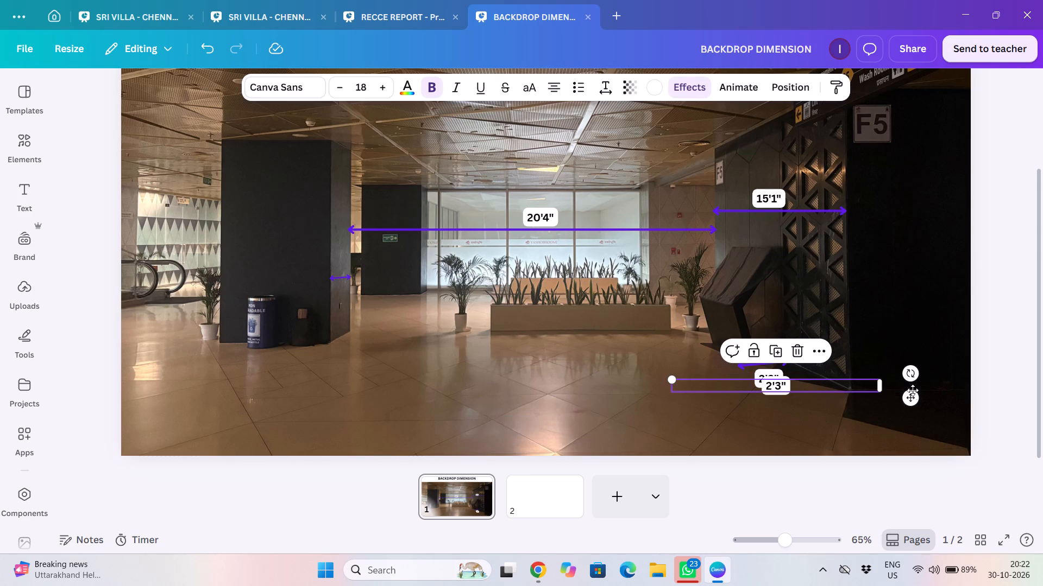
left_click_drag(913, 394, 484, 308)
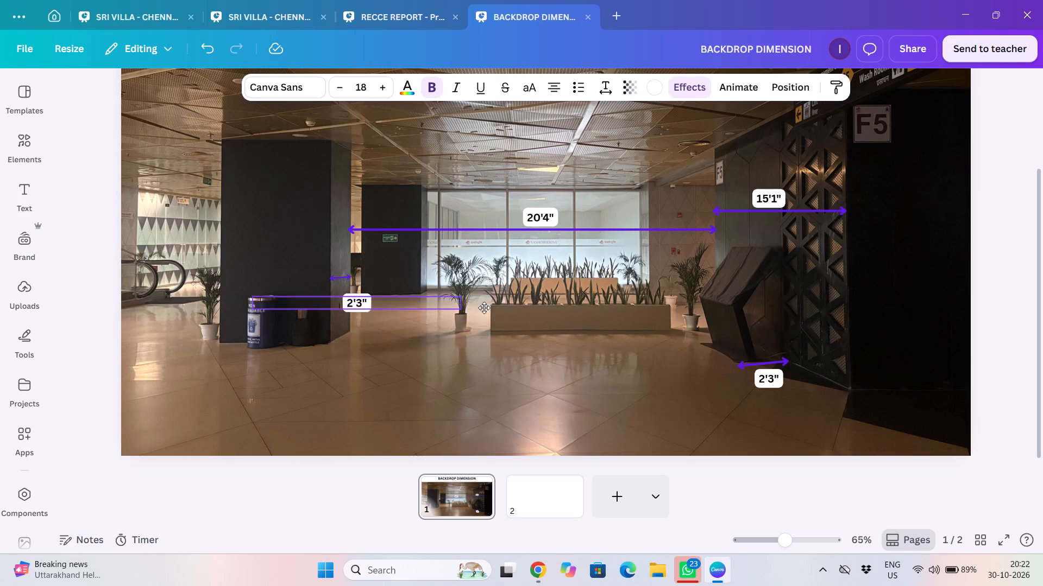
left_click_drag(484, 308, 479, 305)
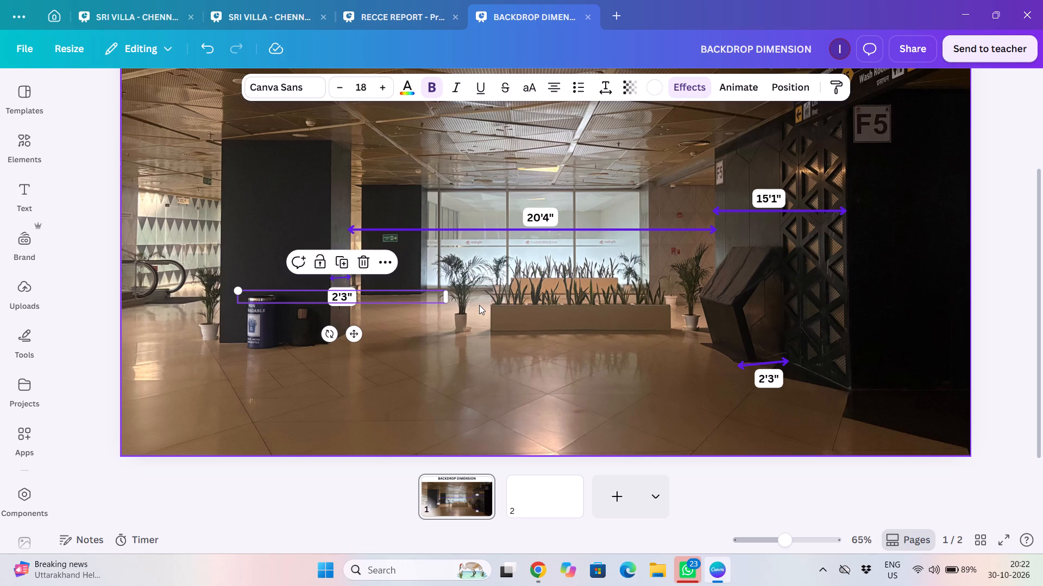
Change the copied label below the pillar arrow to read 3'8".
left_click(349, 296)
left_click(349, 296)
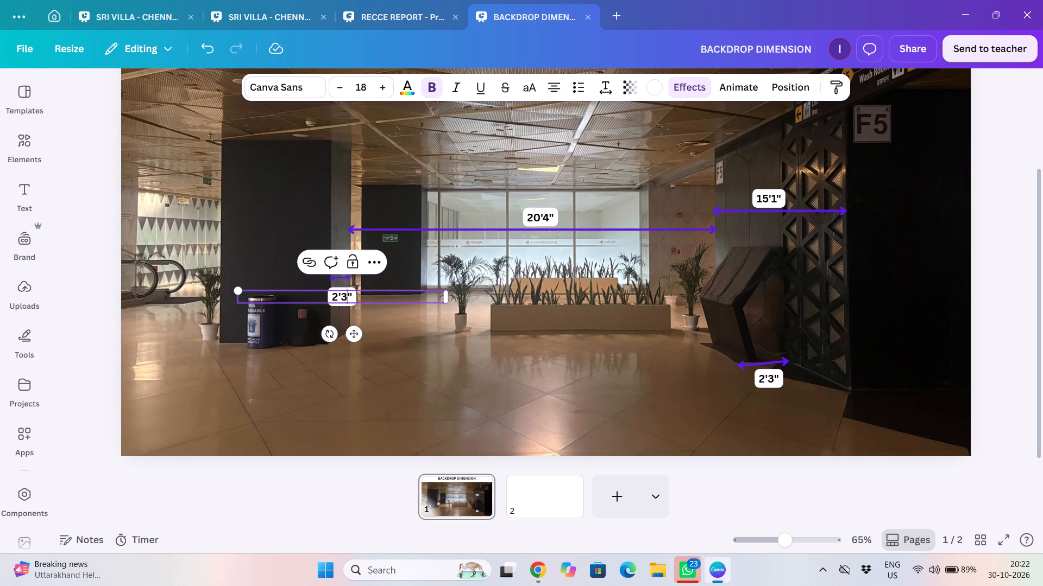
key("BackSpace")
key("8")
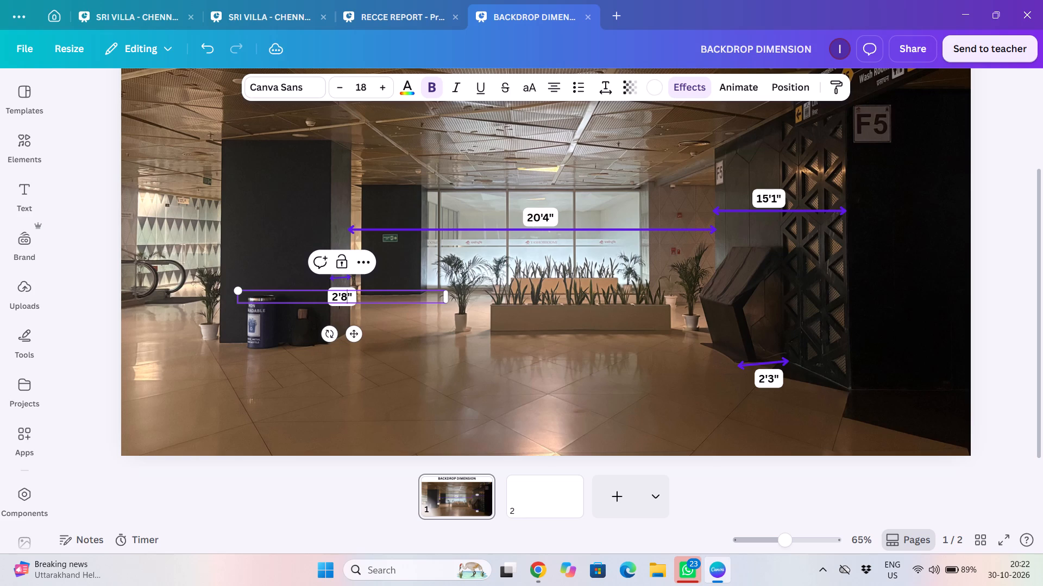
key("Left")
key("Left")
key("BackSpace")
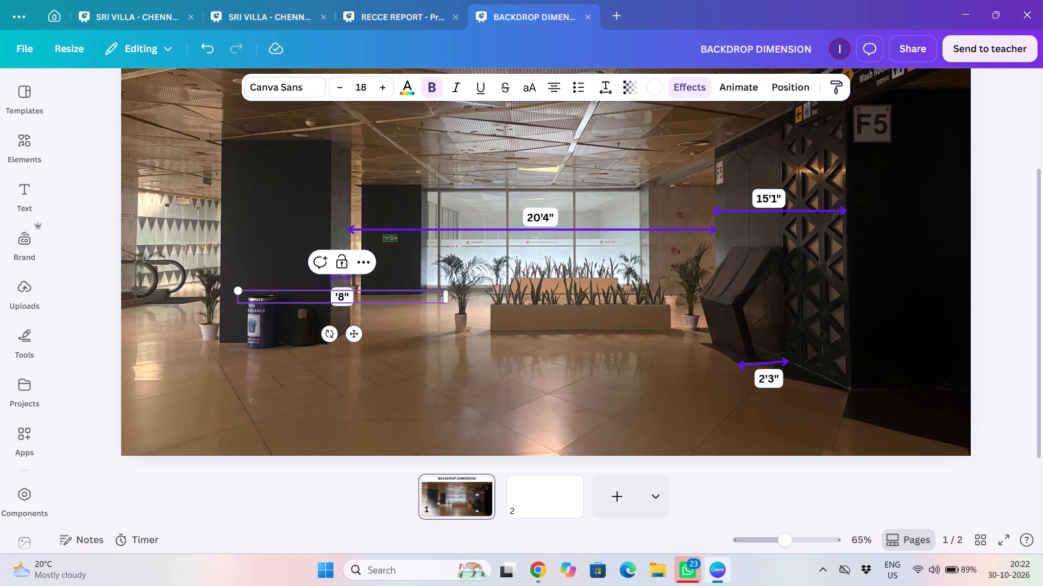
key("3")
left_click(357, 330)
left_click(378, 337)
Reduce the font size of the 3'8" label to 10.
left_click(340, 289)
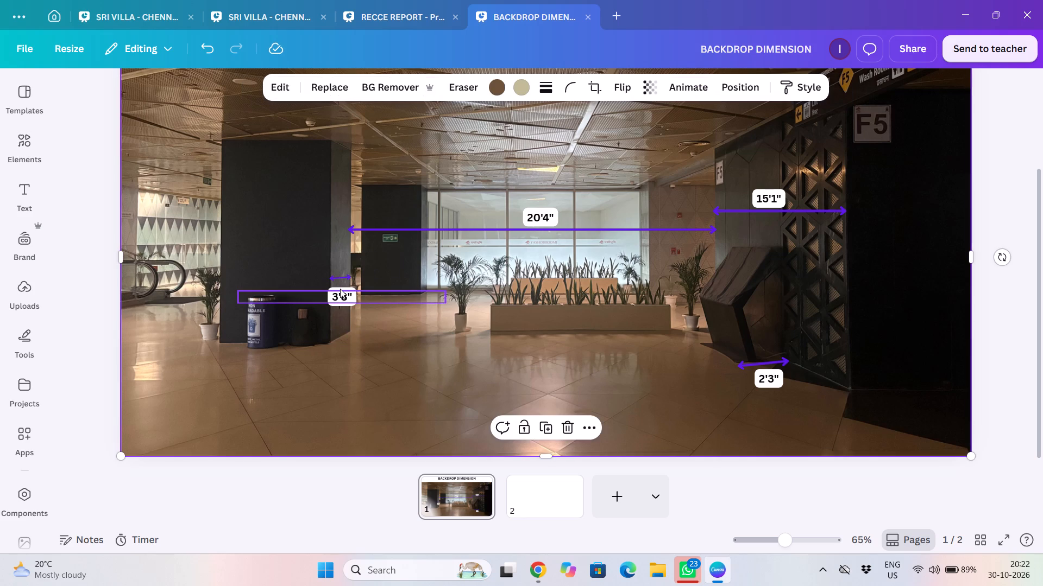
triple_click(341, 89)
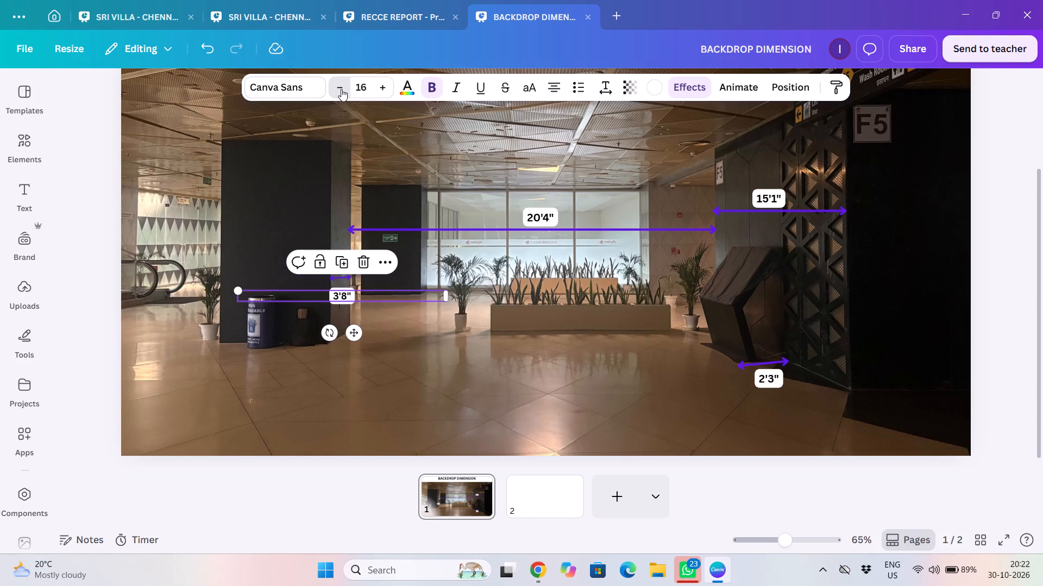
triple_click(341, 89)
double_click(341, 89)
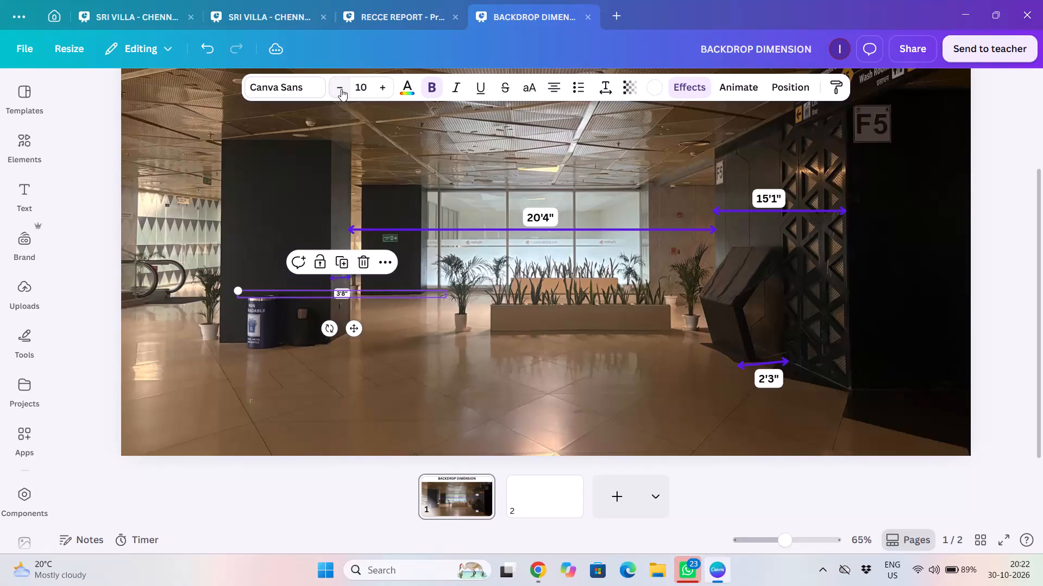
double_click(383, 90)
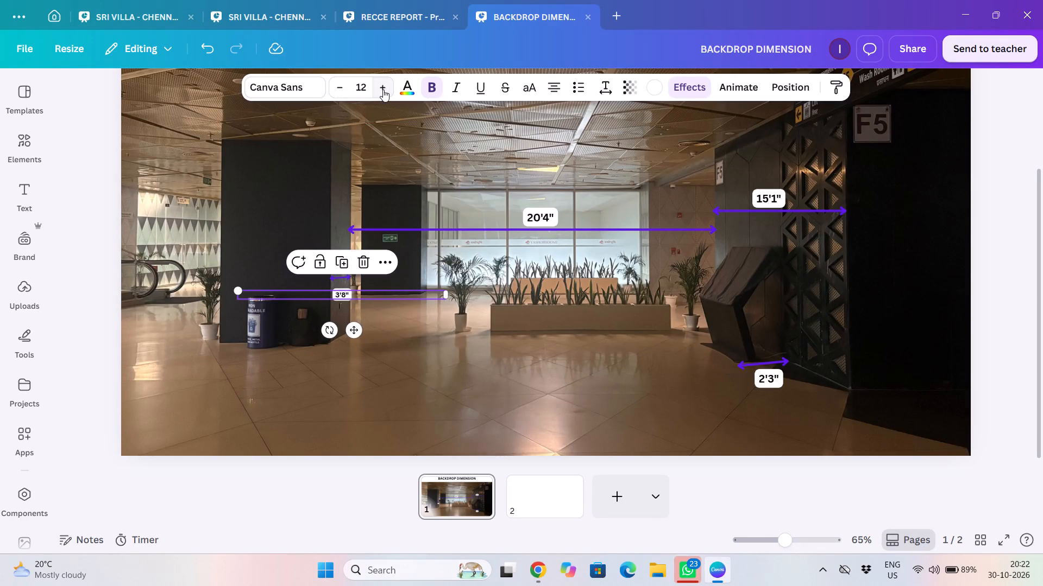
triple_click(341, 94)
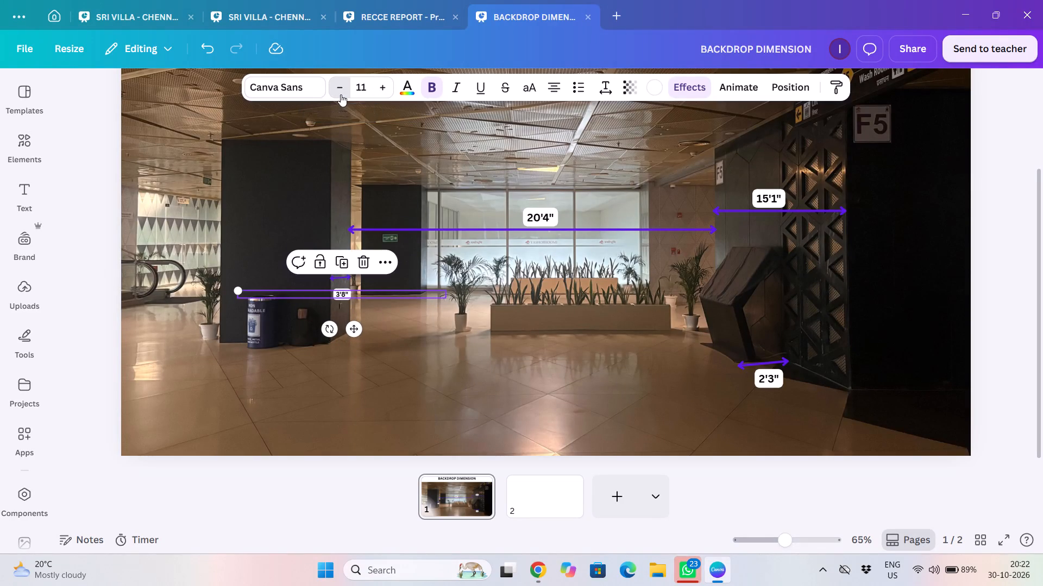
left_click(380, 87)
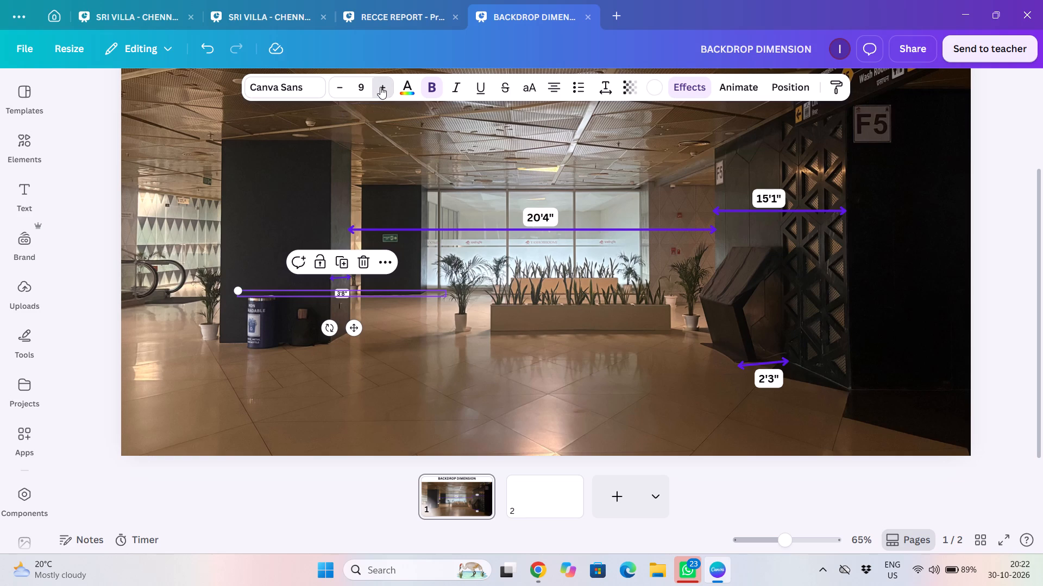
left_click(361, 174)
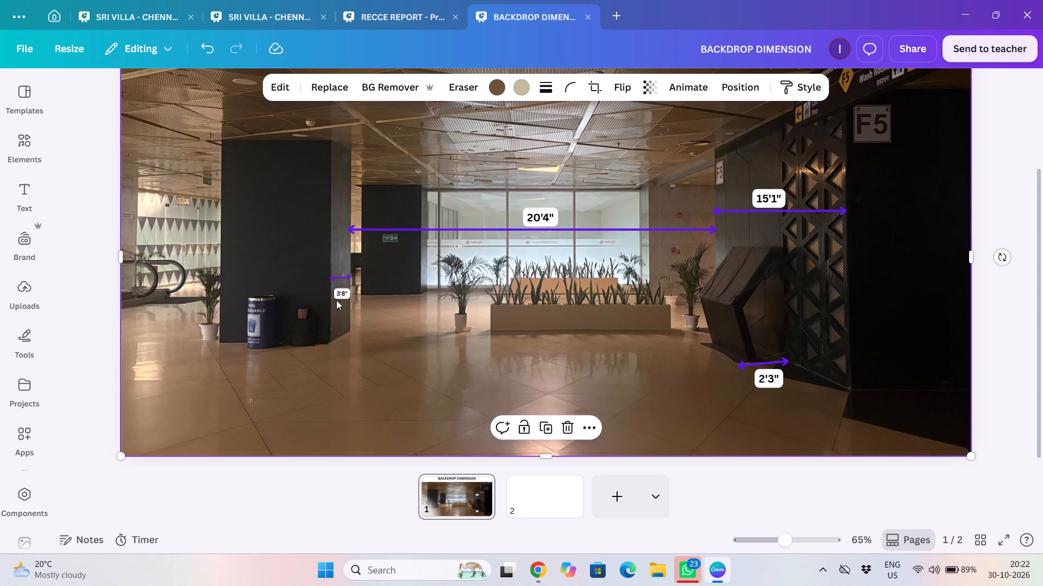
Move the 3'8" label up so it sits just above the short arrow on the pillar's side face.
left_click(338, 295)
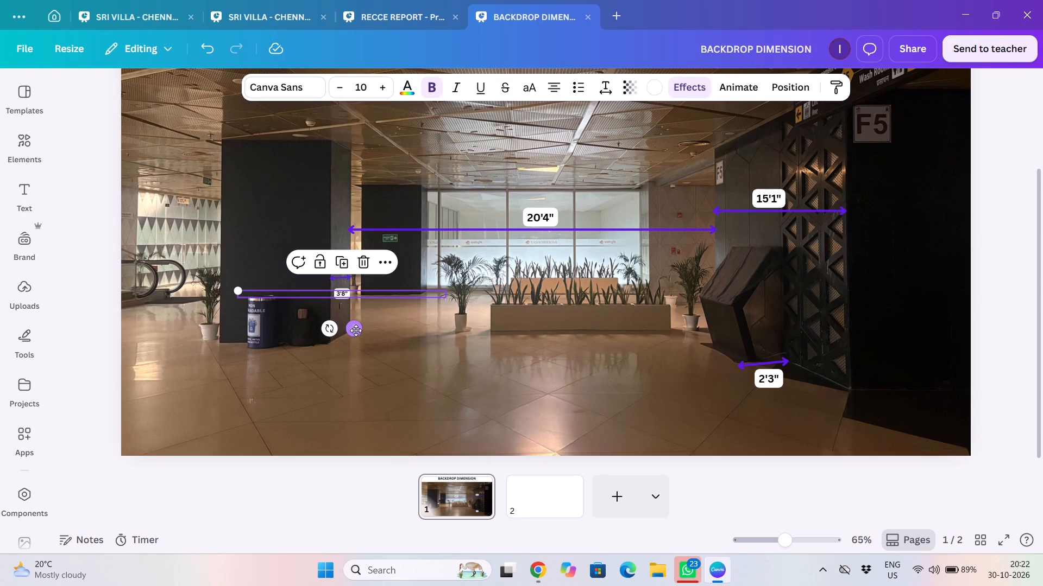
left_click_drag(356, 330, 355, 307)
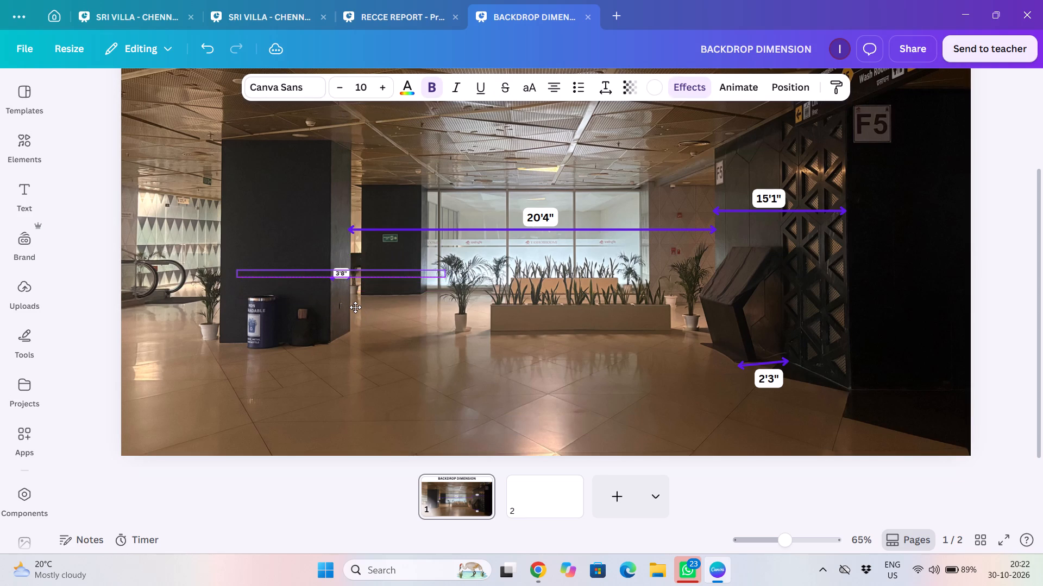
left_click_drag(355, 307, 356, 305)
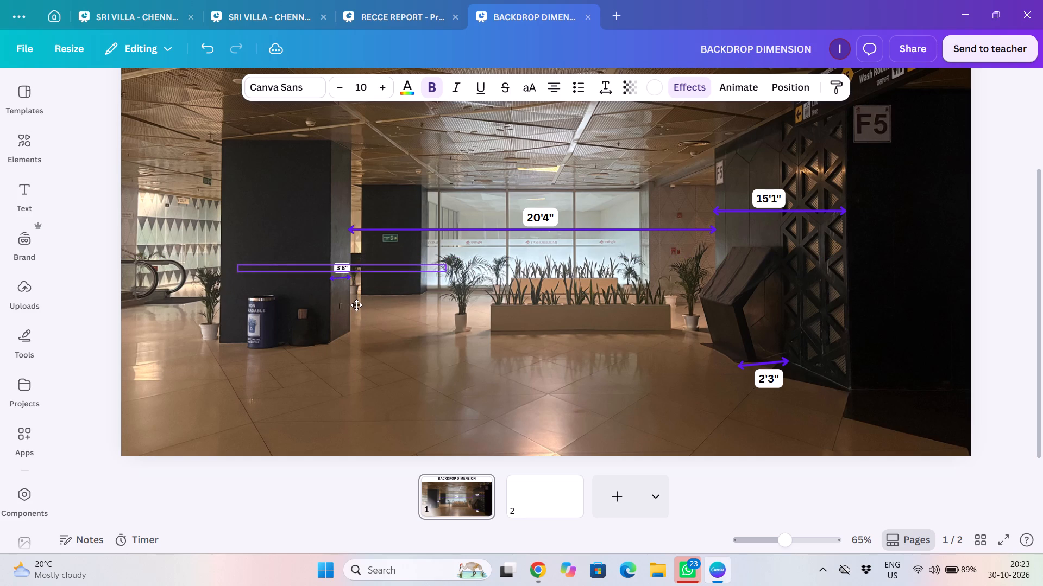
left_click_drag(356, 305, 355, 305)
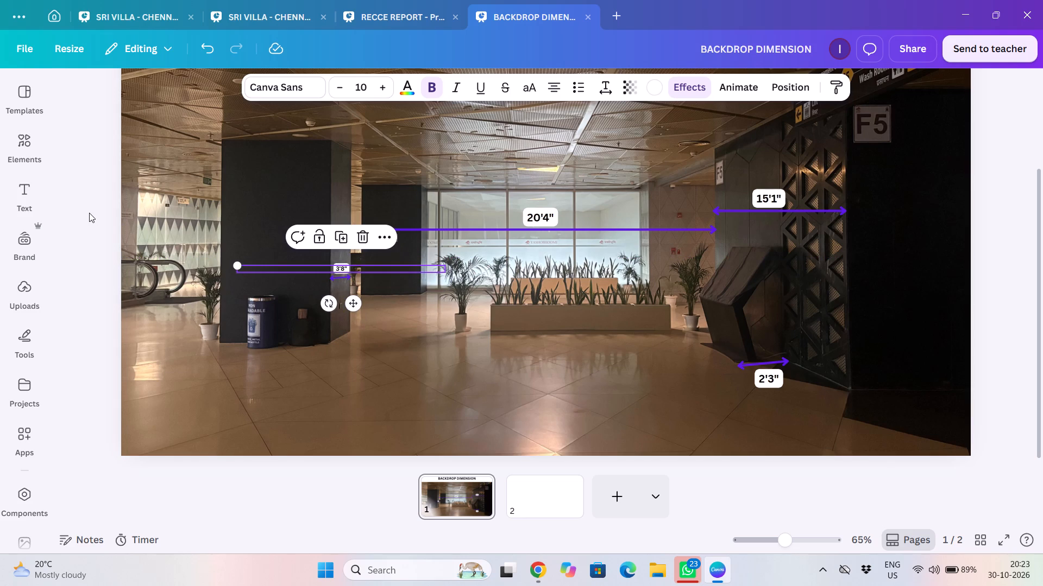
left_click(89, 213)
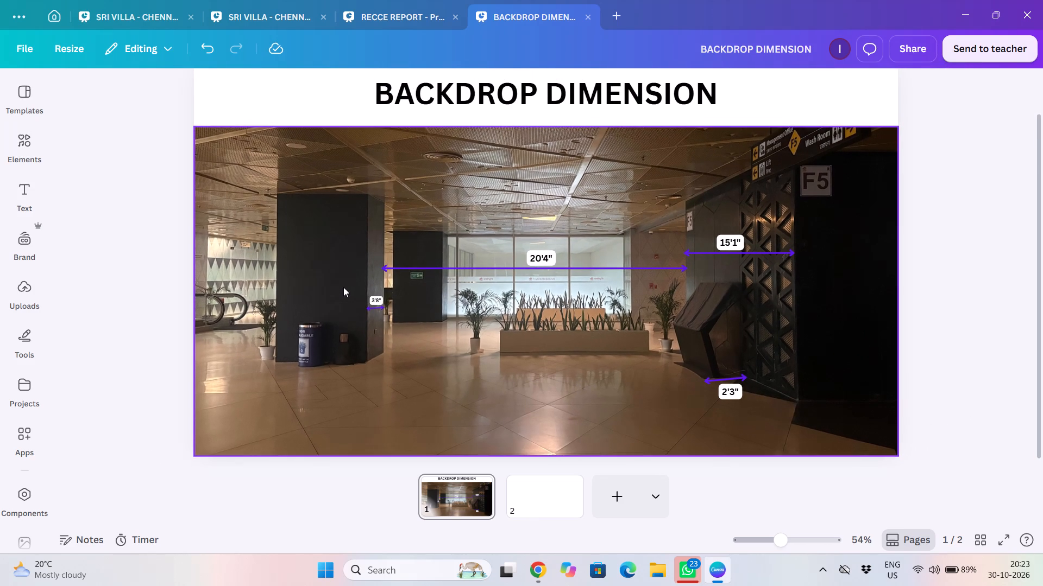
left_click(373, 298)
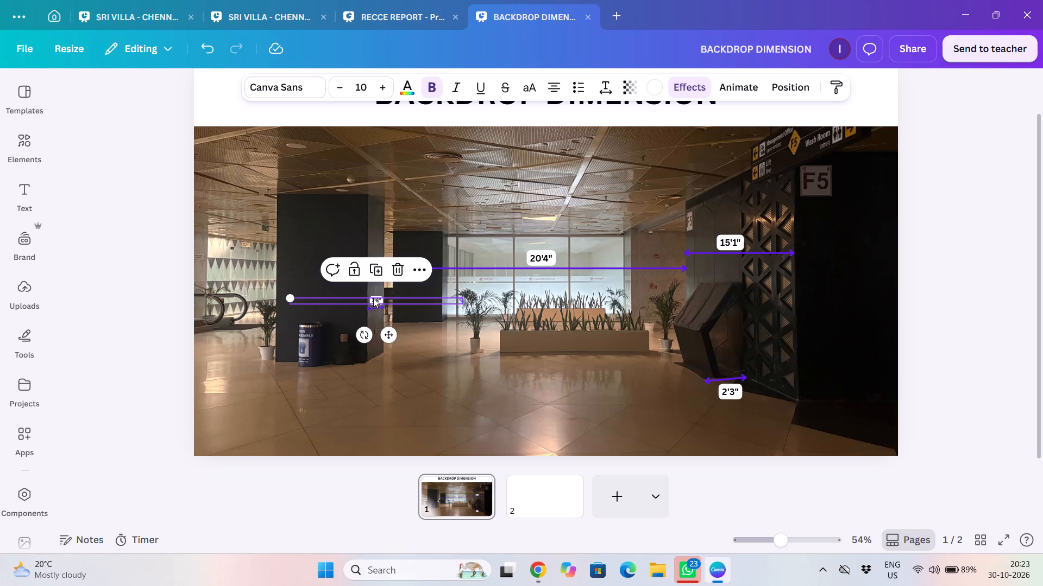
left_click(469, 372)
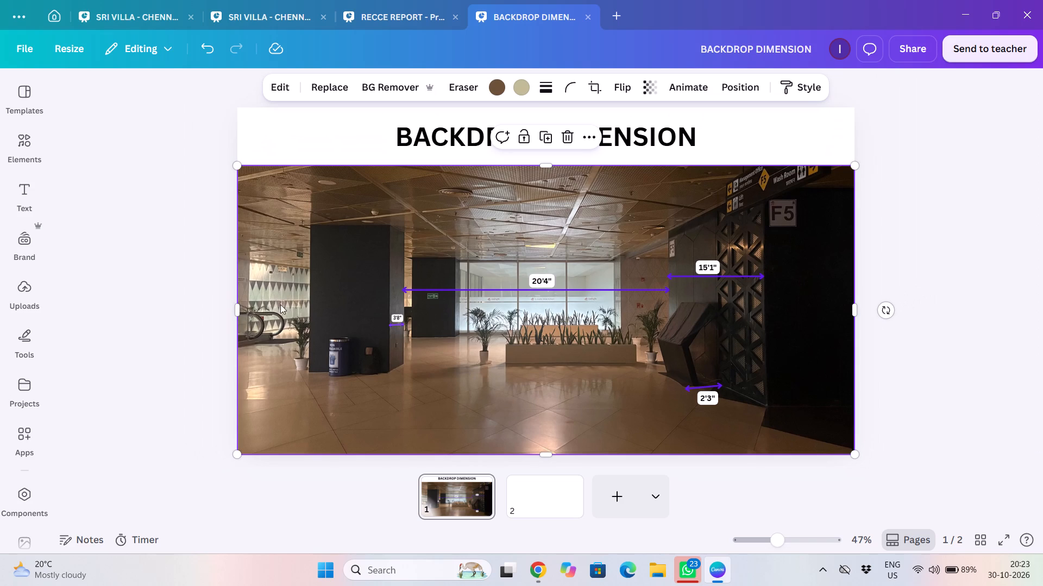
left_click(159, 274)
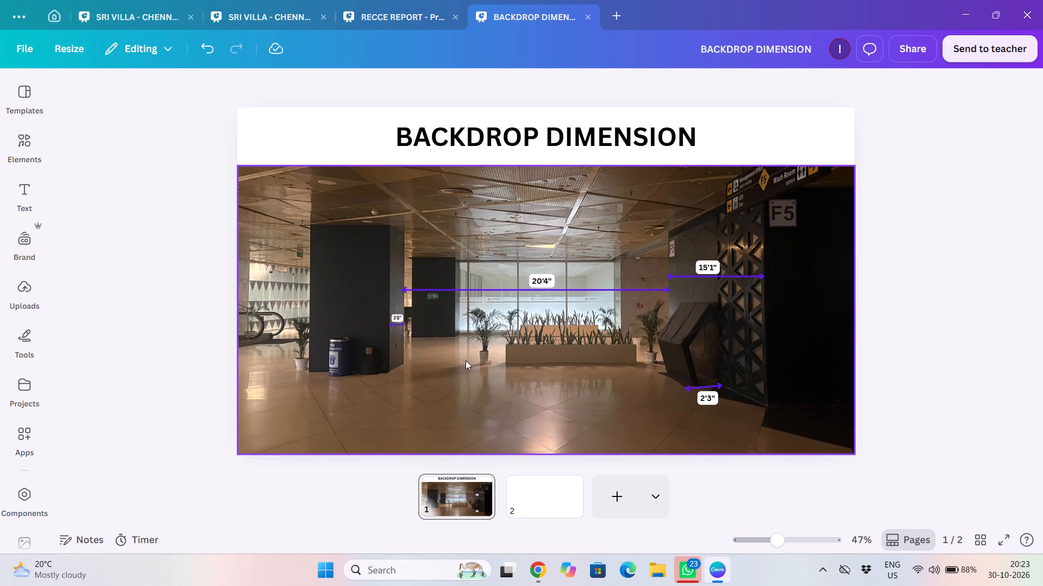
Duplicate the short arrow on the pillar's side face and place the copy on the floor beside the pillar's base.
left_click(397, 329)
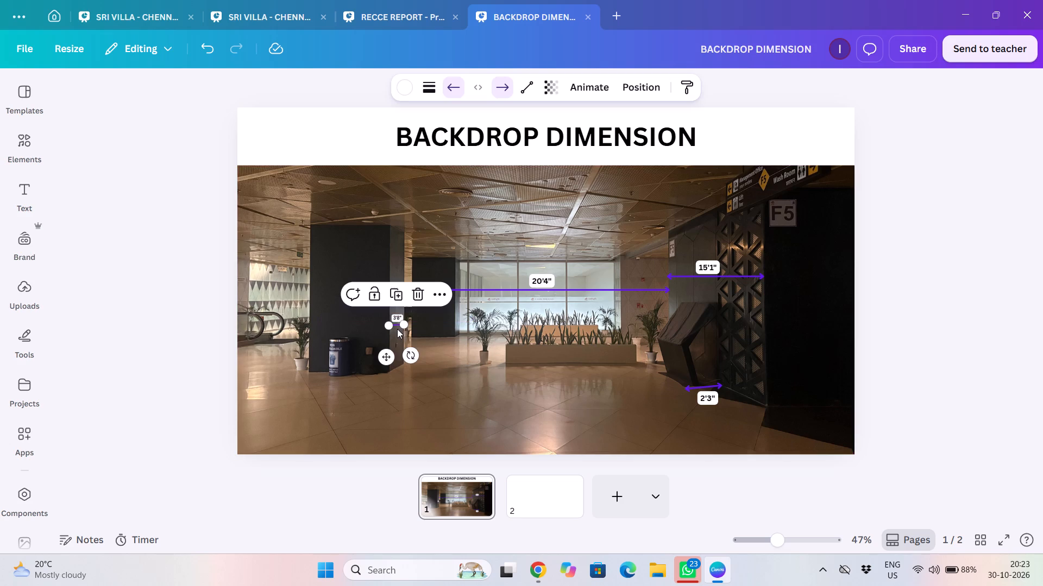
key("ctrl+c")
key("ctrl+v")
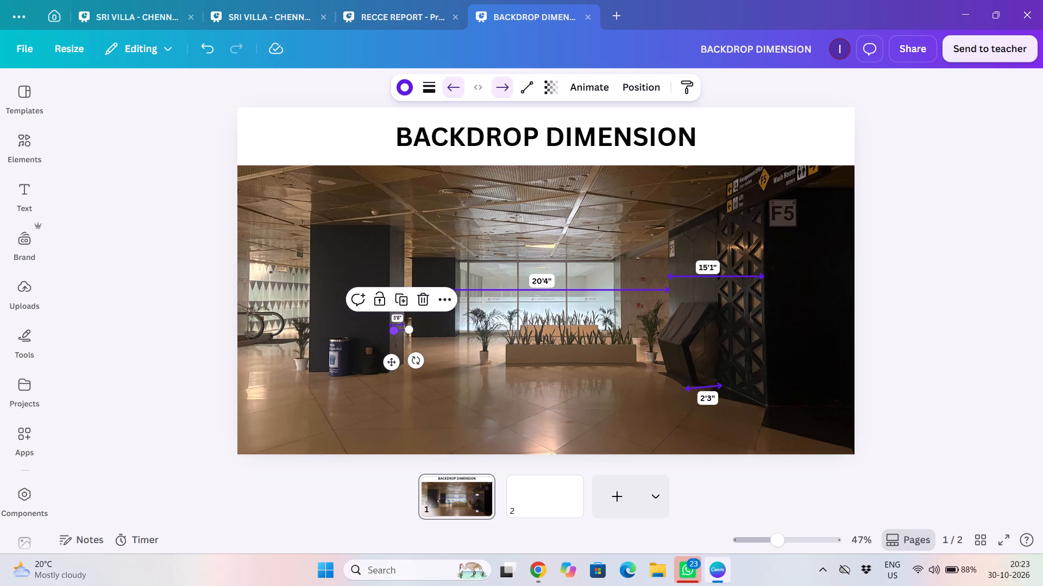
left_click_drag(397, 364, 420, 383)
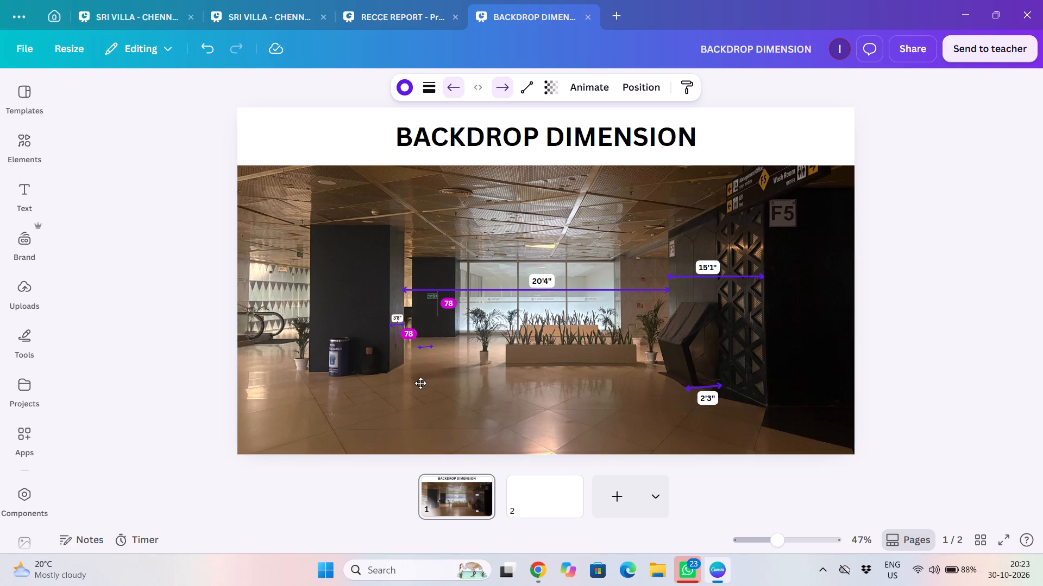
left_click_drag(420, 383, 407, 393)
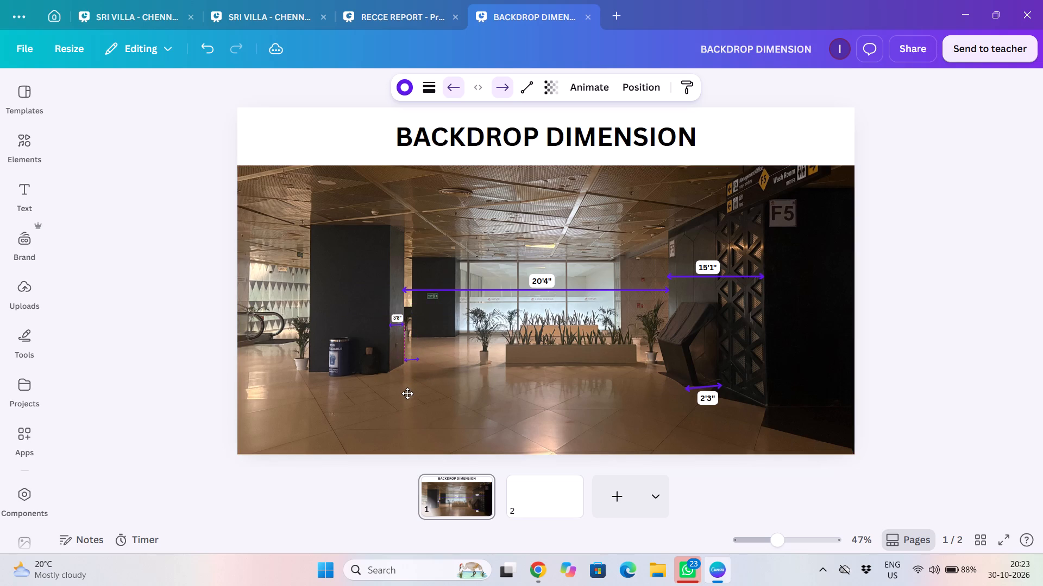
left_click_drag(407, 393, 407, 396)
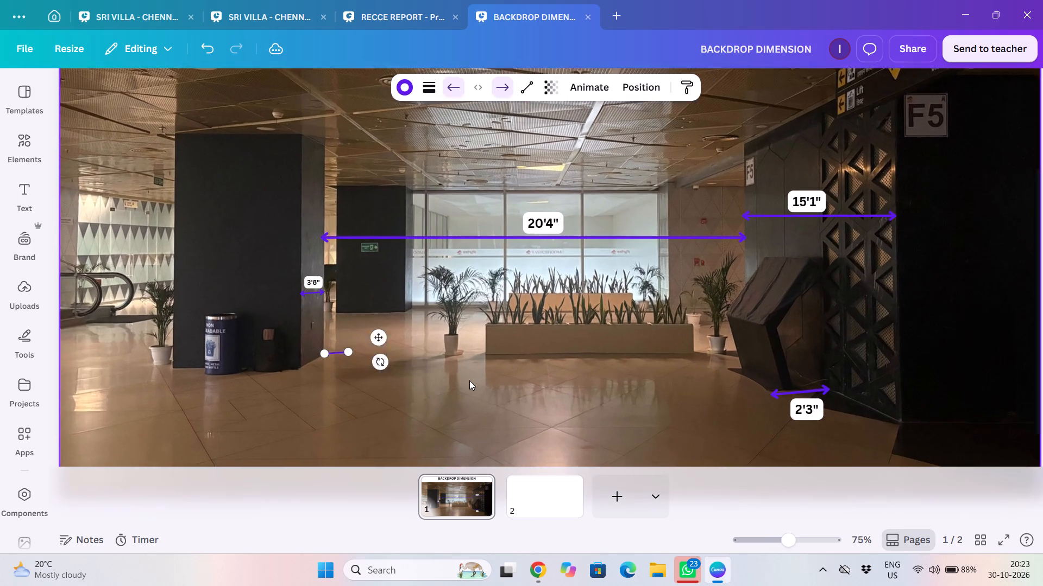
Stretch the copied floor arrow horizontally from the pillar's base to the nearest potted plant, about 235 long.
left_click(330, 358)
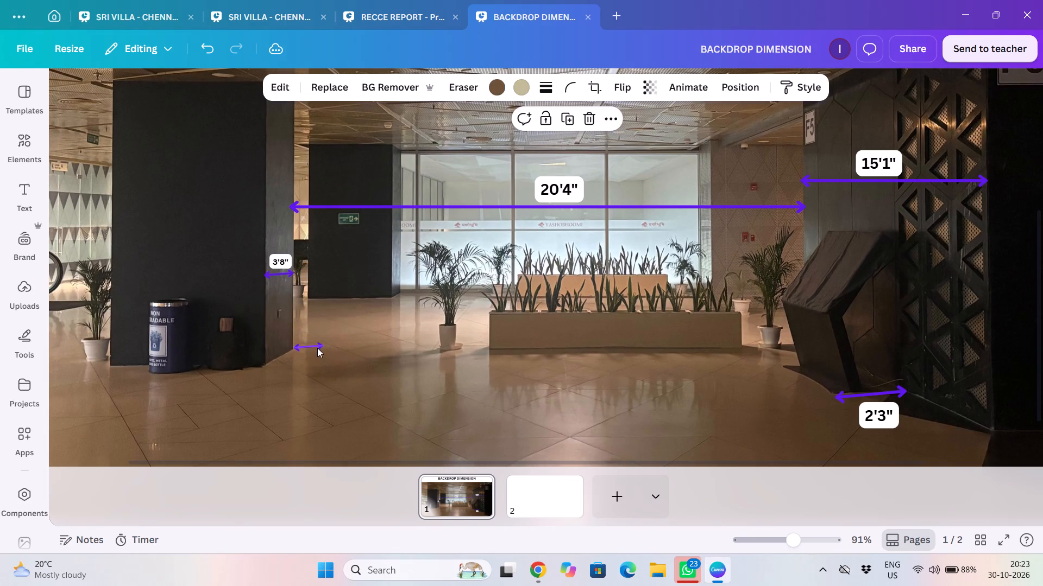
left_click(317, 348)
left_click_drag(324, 346, 327, 347)
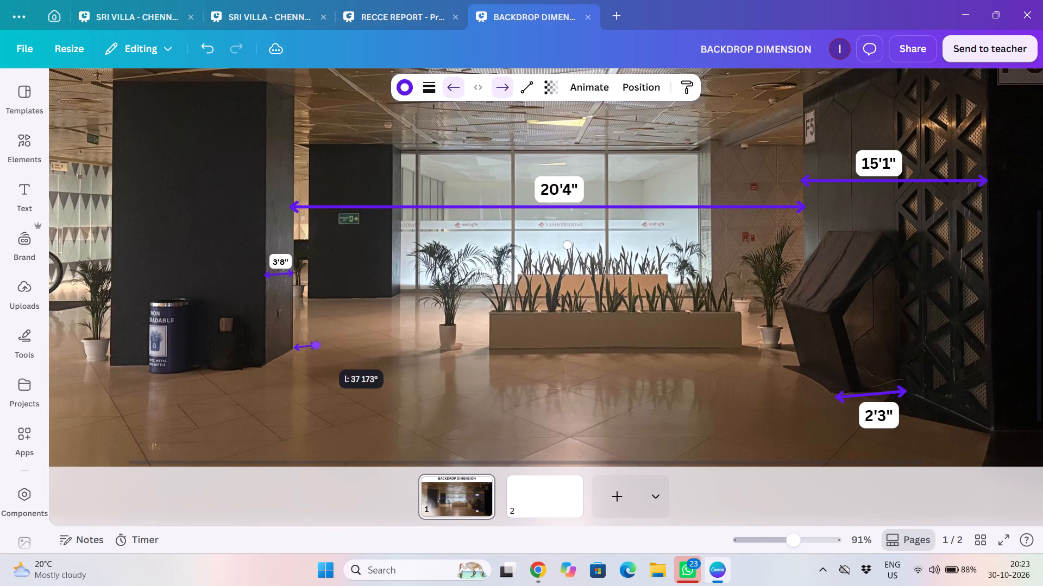
left_click_drag(327, 347, 441, 350)
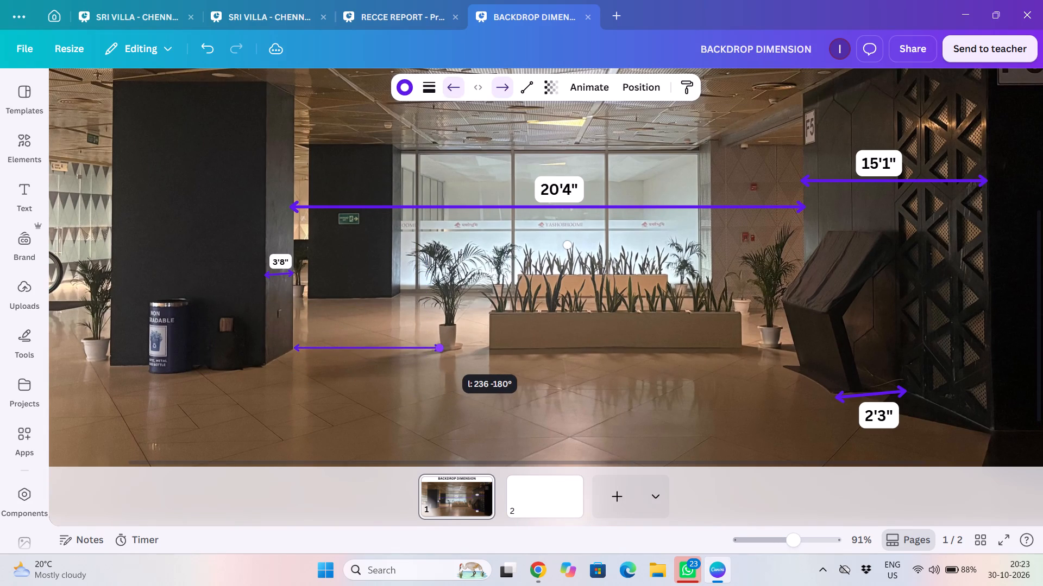
left_click_drag(441, 350, 441, 350)
left_click(394, 393)
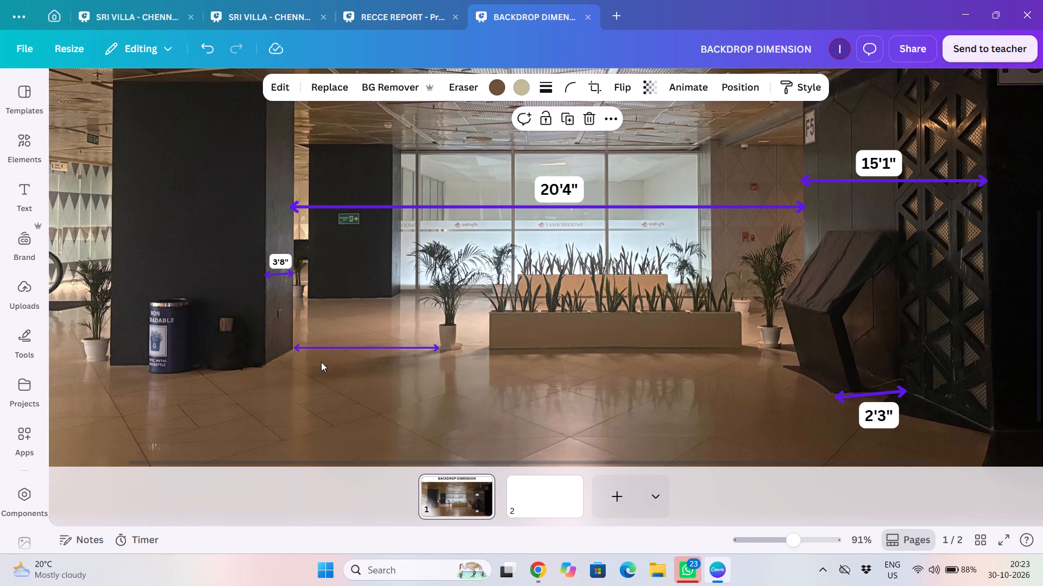
Fine-tune the floor arrow's plant end so it meets the pot's base, making the arrow about 237 long.
left_click(309, 346)
left_click(294, 348)
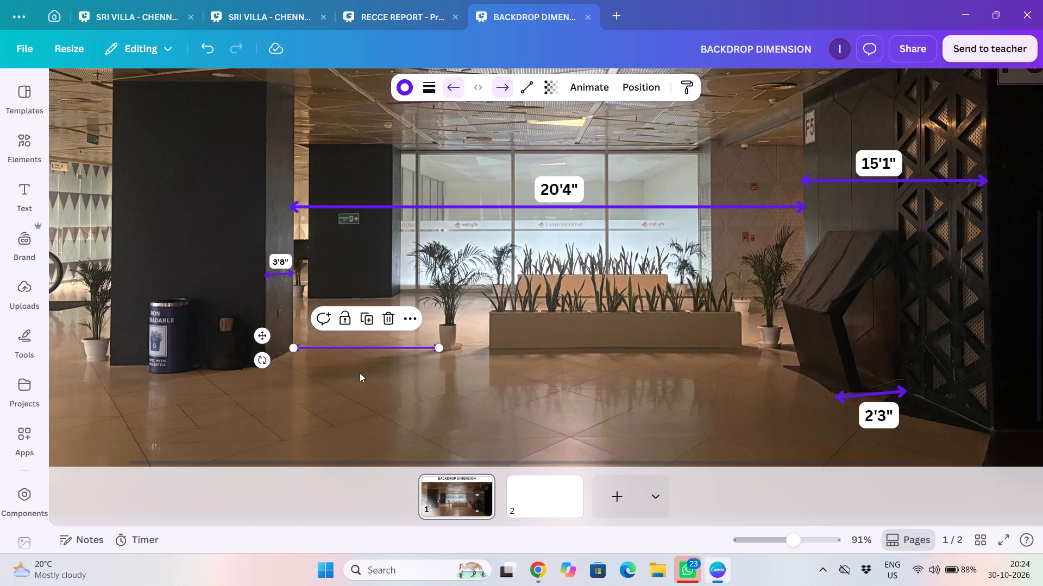
left_click(400, 349)
left_click(436, 346)
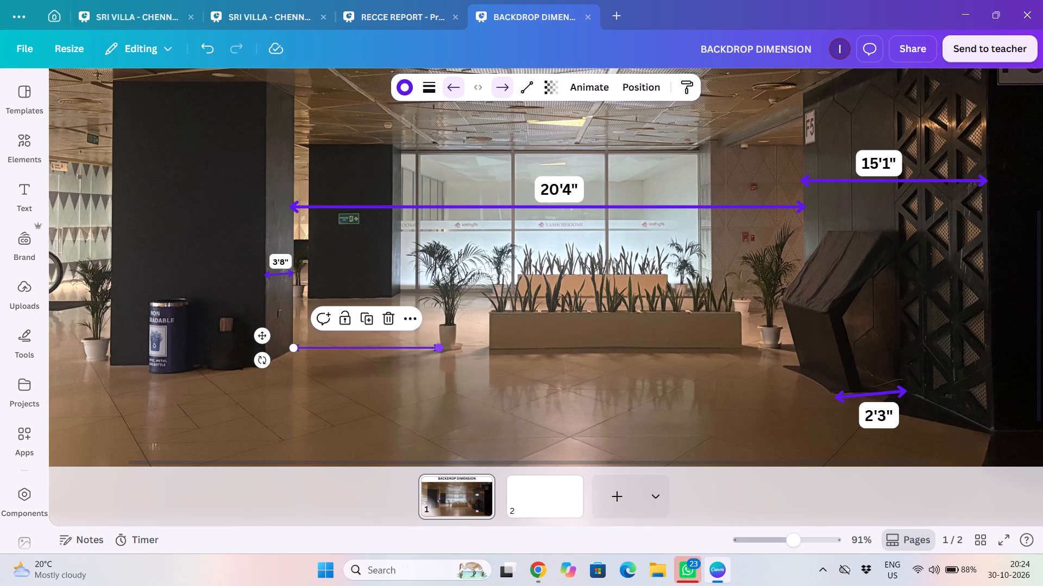
left_click(442, 348)
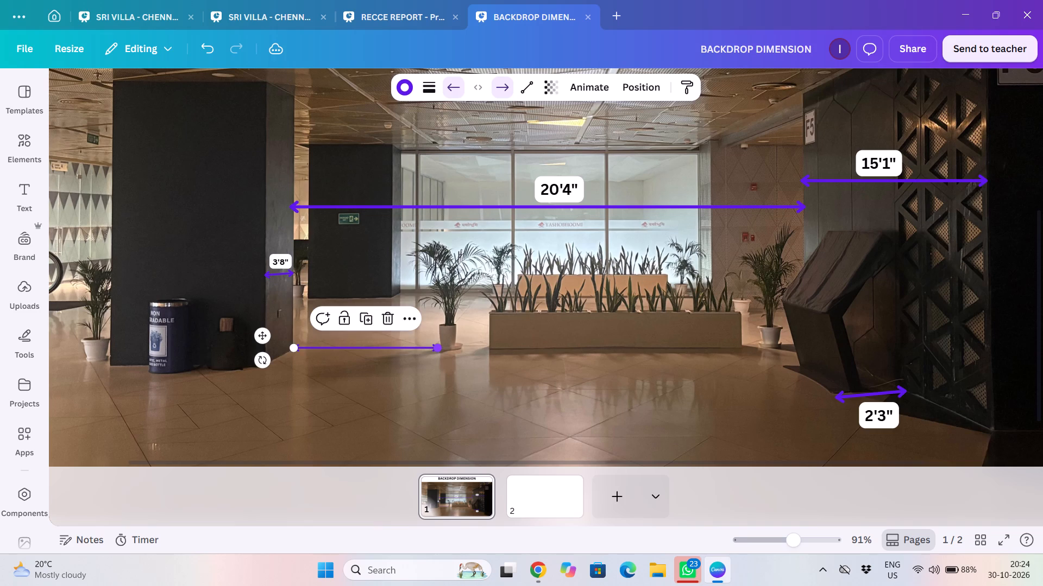
left_click(429, 365)
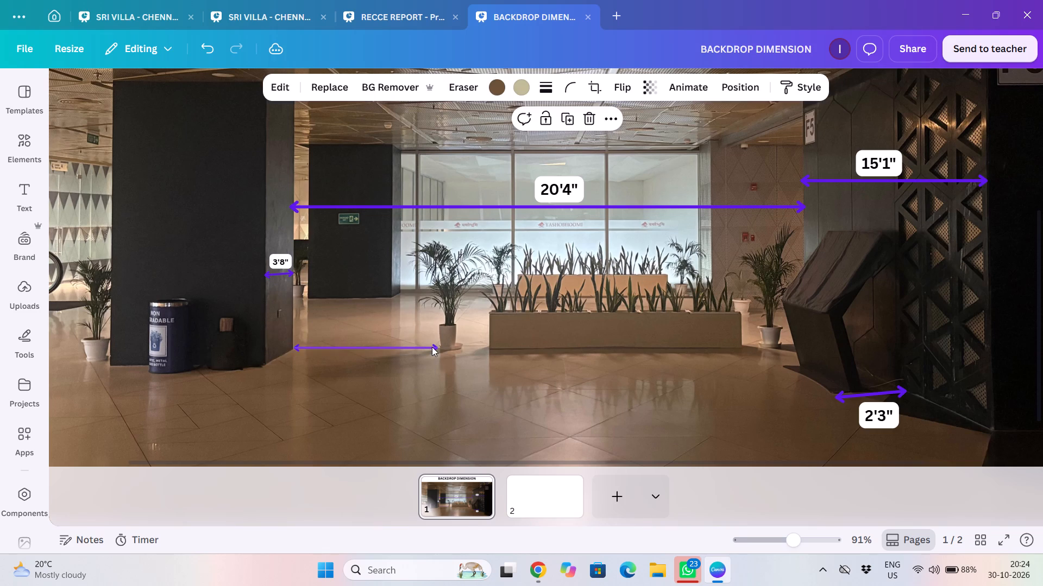
left_click(432, 347)
left_click_drag(438, 351, 448, 352)
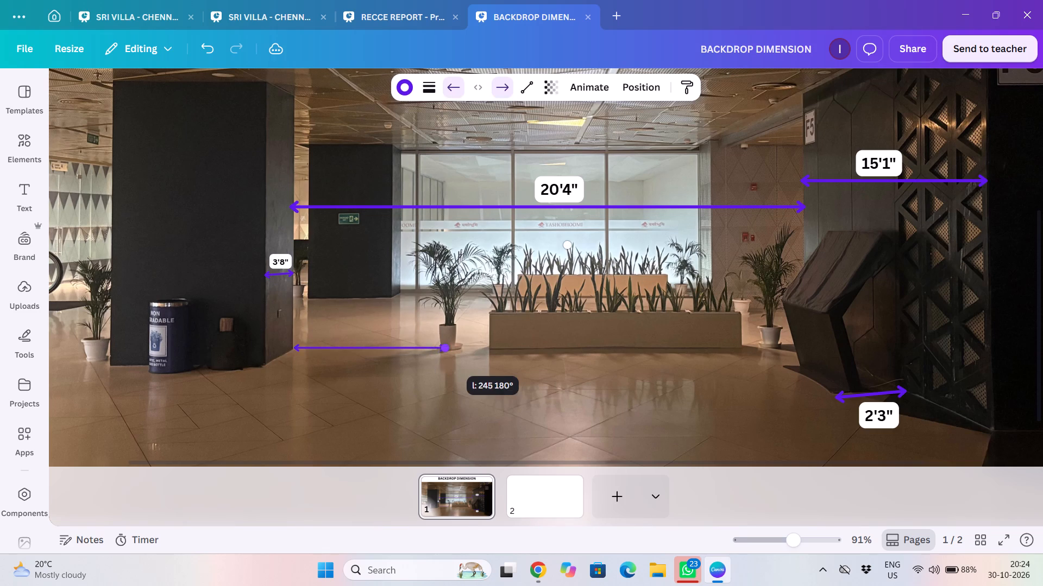
left_click_drag(448, 352, 443, 351)
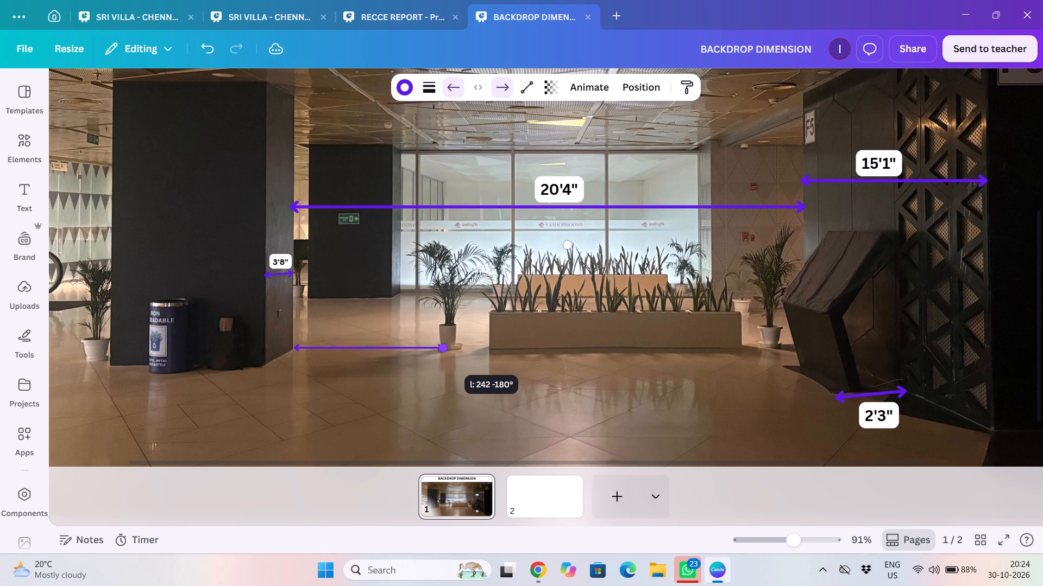
left_click_drag(443, 351, 442, 351)
left_click_drag(442, 351, 443, 351)
left_click(455, 367)
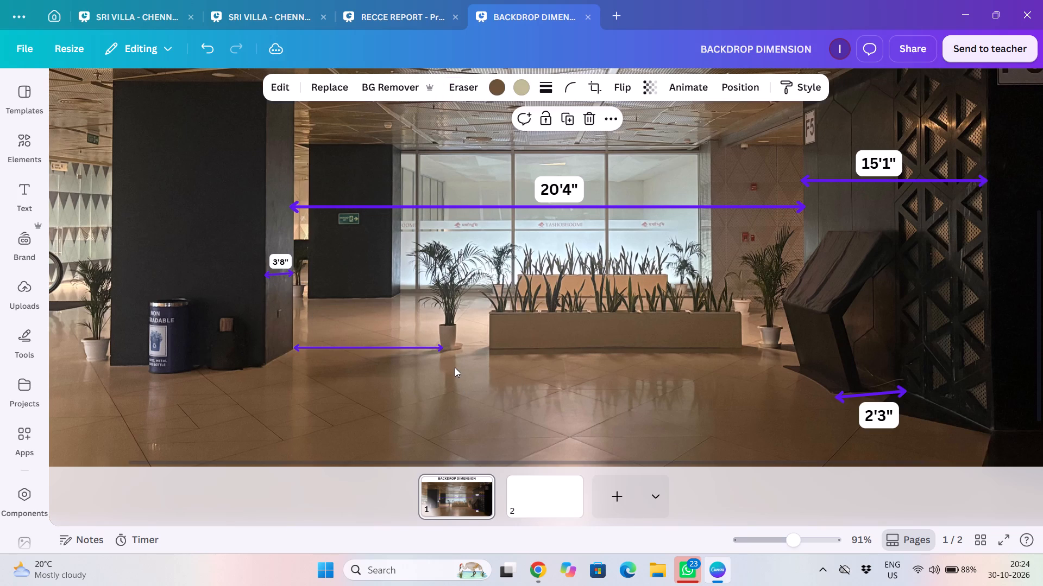
left_click(440, 352)
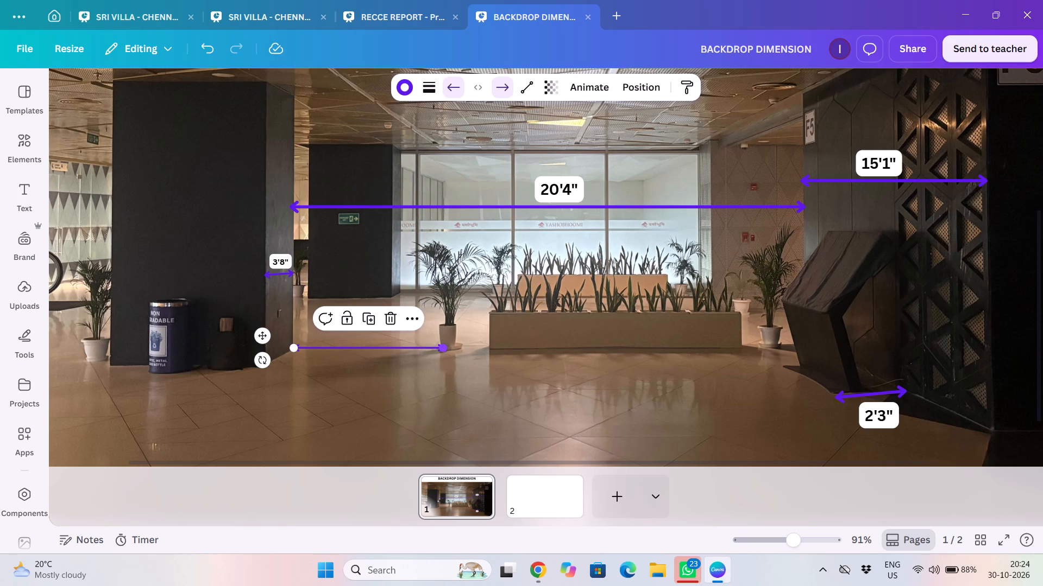
left_click(443, 349)
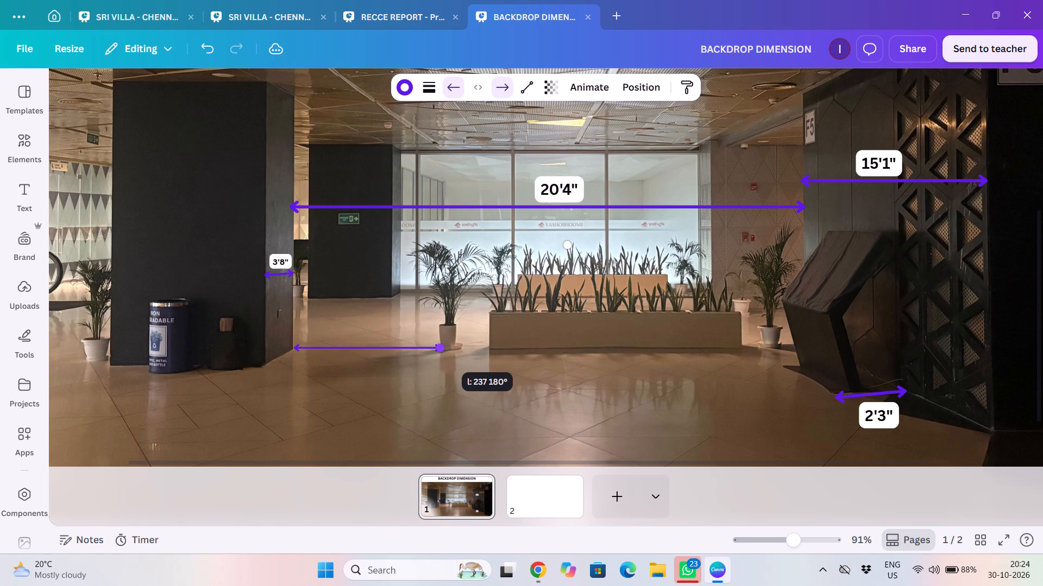
left_click(445, 370)
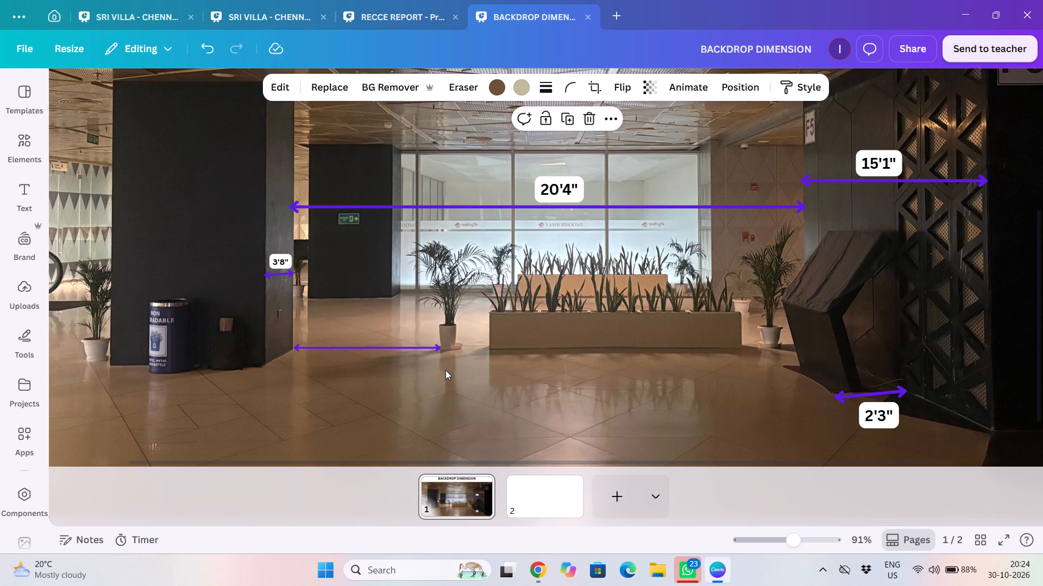
Extend the floor arrow's other end slightly so it touches the pillar's edge.
left_click(328, 347)
left_click(295, 347)
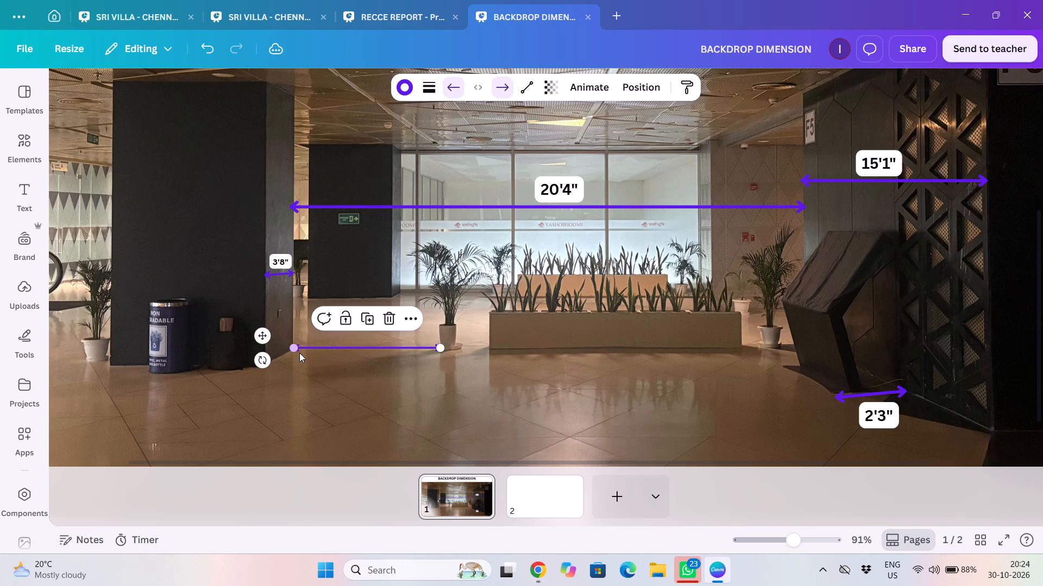
left_click(299, 353)
left_click(299, 353)
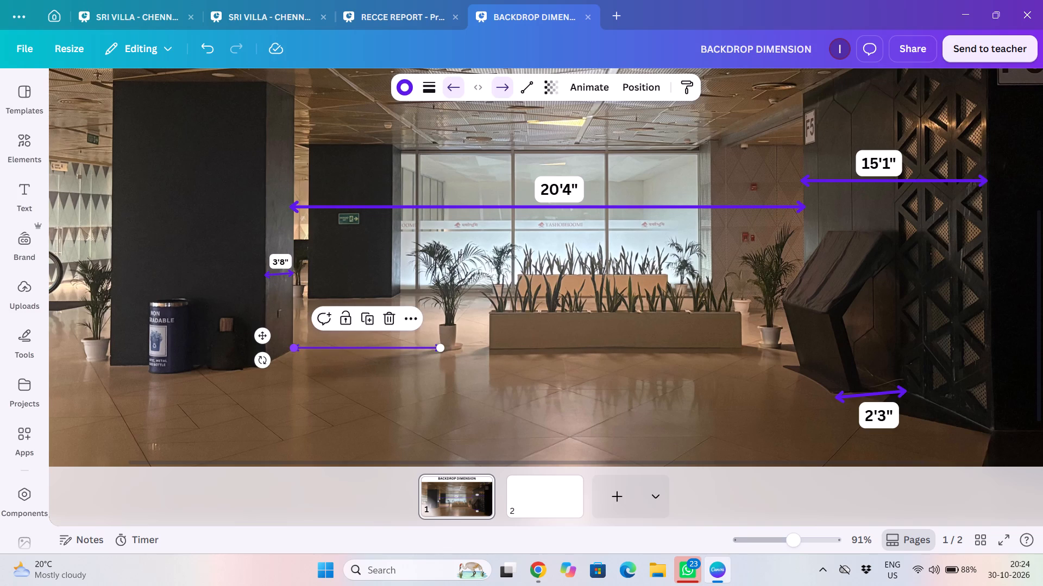
left_click(297, 349)
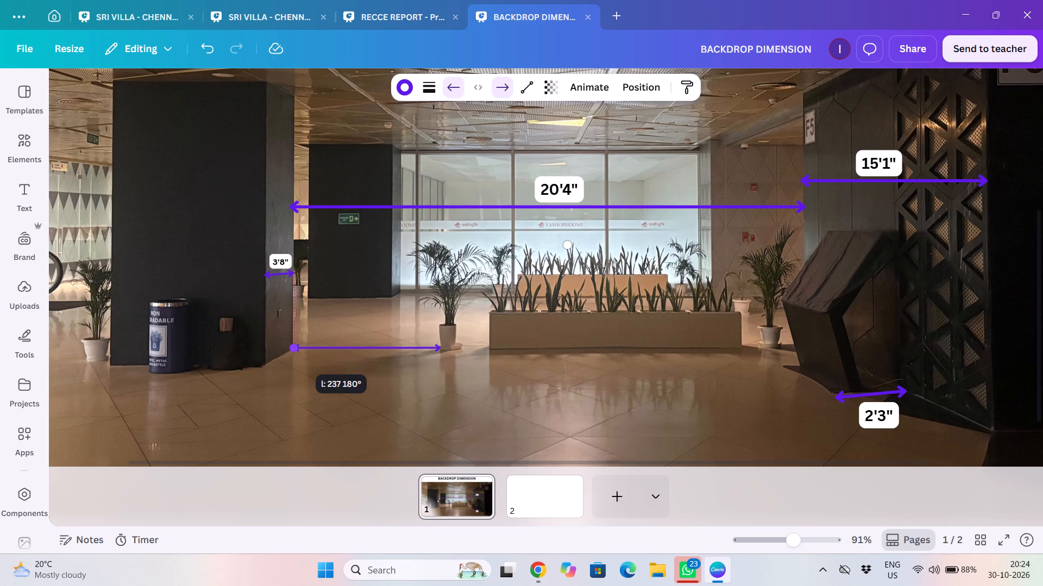
left_click(301, 366)
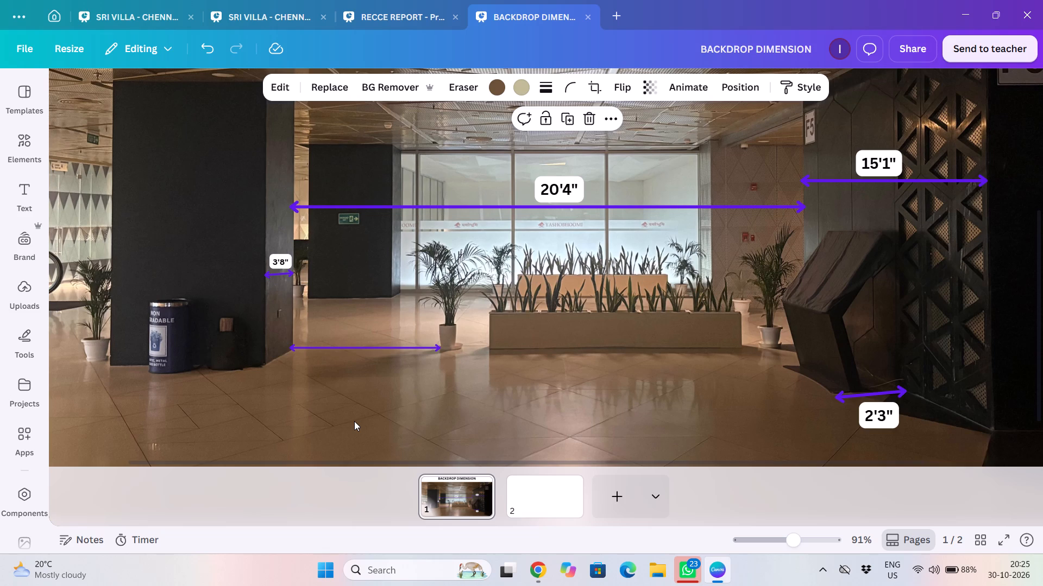
Duplicate the 3'8" label and place the copy just above the middle of the floor arrow between pillar and plant.
left_click(279, 256)
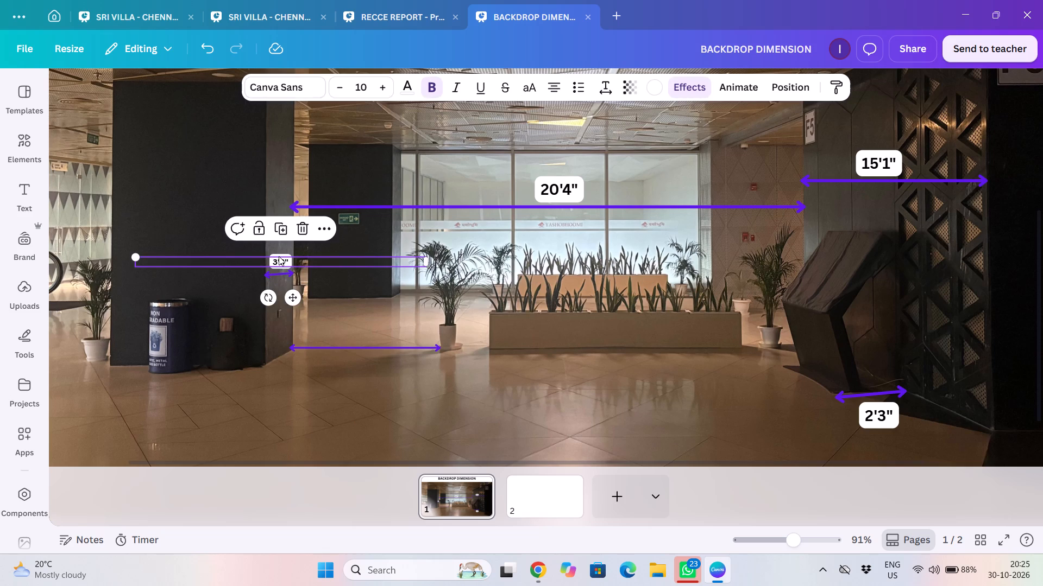
key("ctrl+c")
key("ctrl+v")
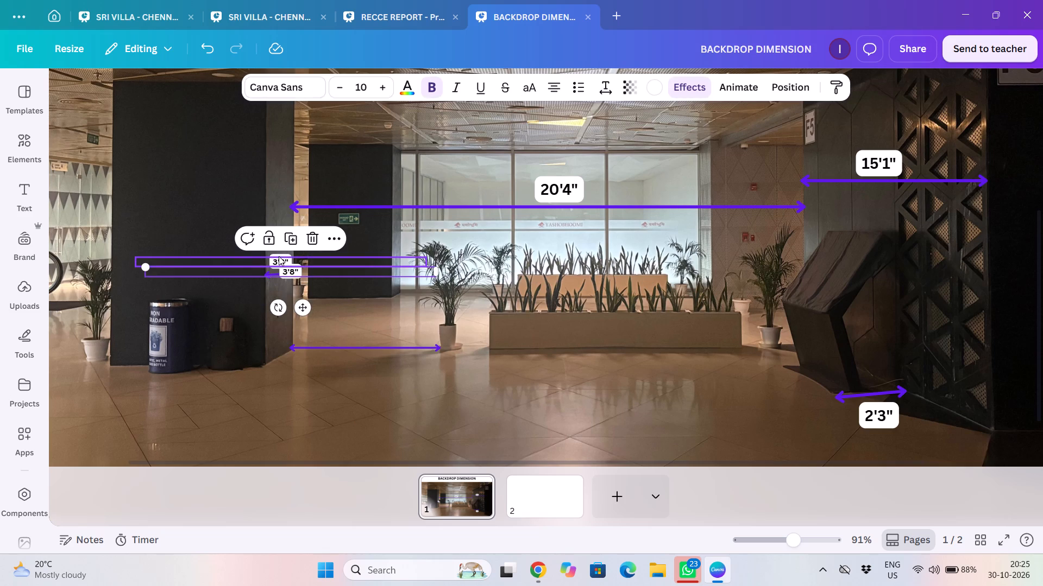
left_click_drag(304, 306, 388, 383)
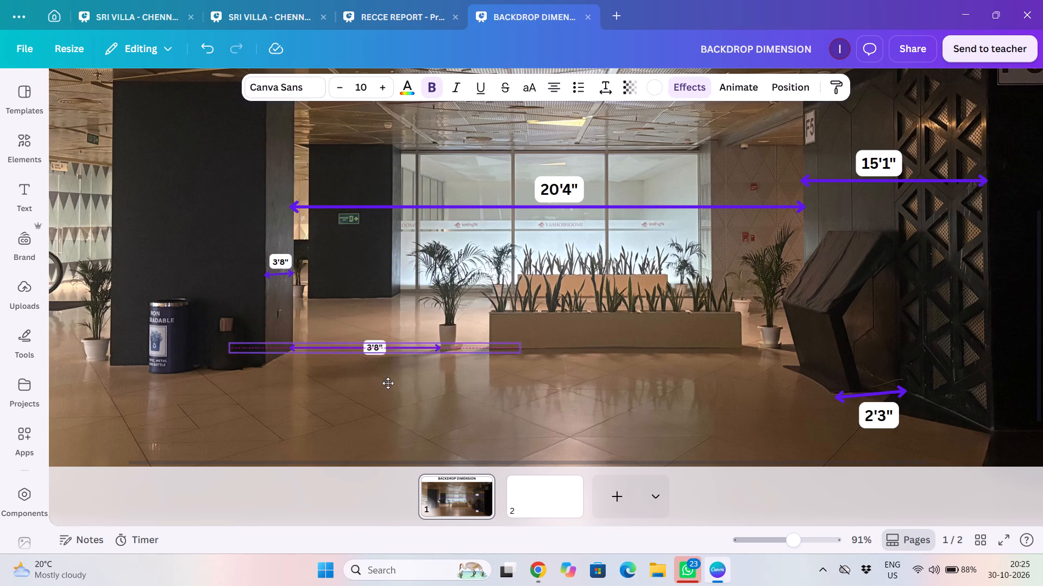
left_click_drag(388, 383, 379, 370)
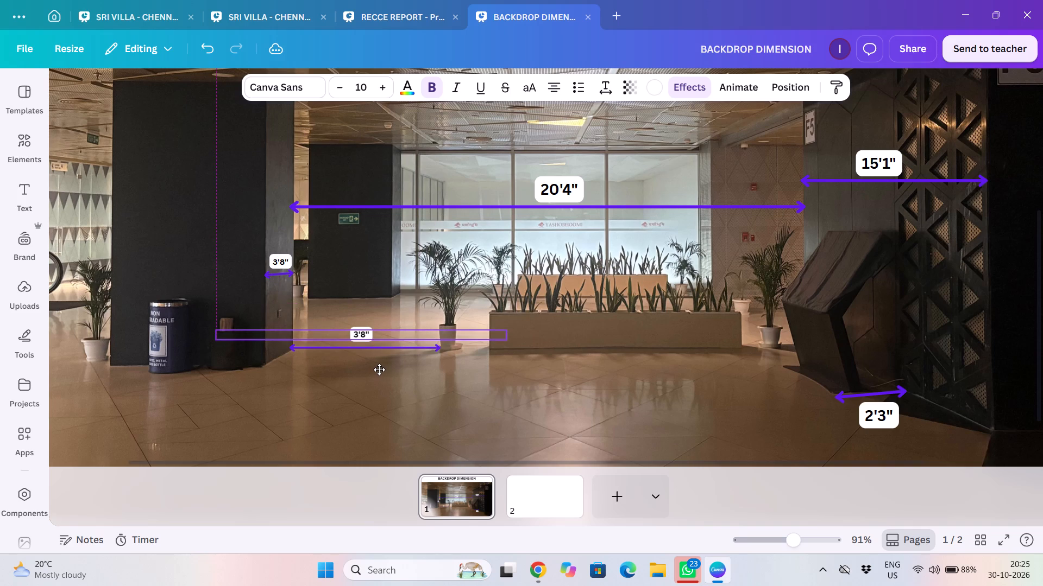
left_click_drag(379, 370, 379, 370)
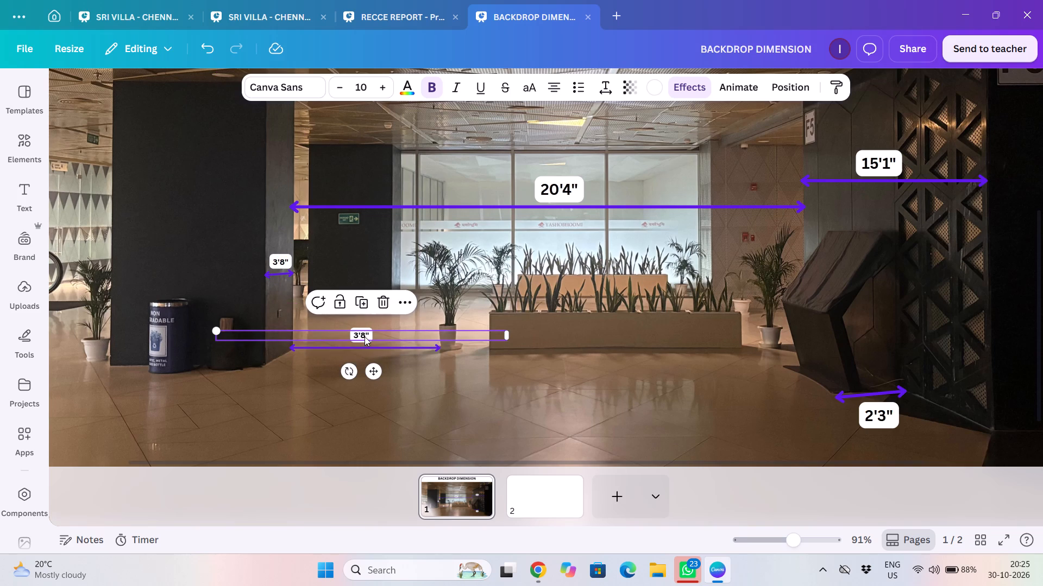
Change the copied label above the pillar-to-plant floor arrow to read 5'5".
left_click(365, 336)
left_click(365, 336)
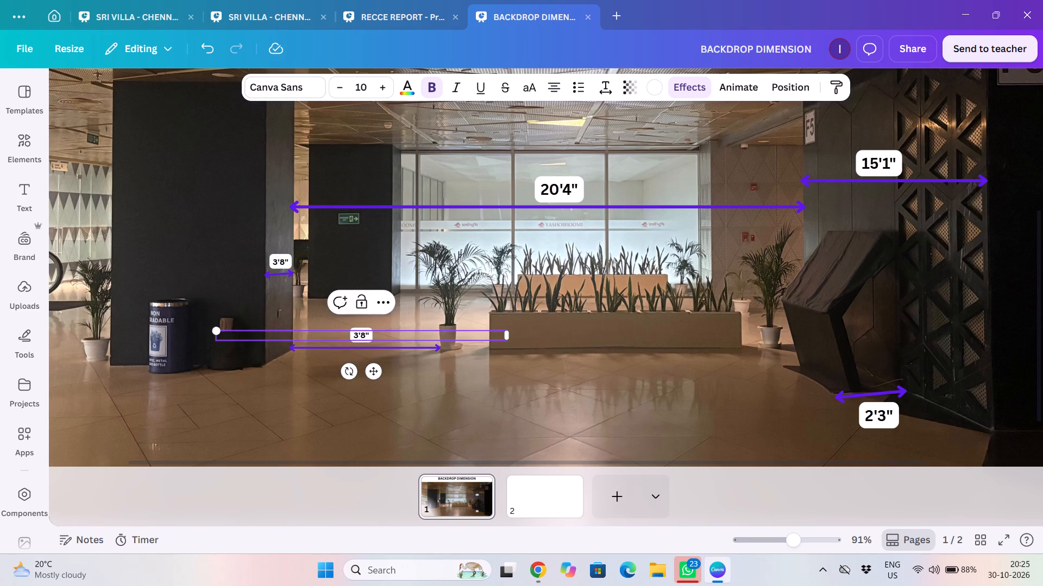
key("Left")
key("Left")
key("BackSpace")
key("5")
key("Right")
key("Right")
key("BackSpace")
key("5")
left_click(426, 388)
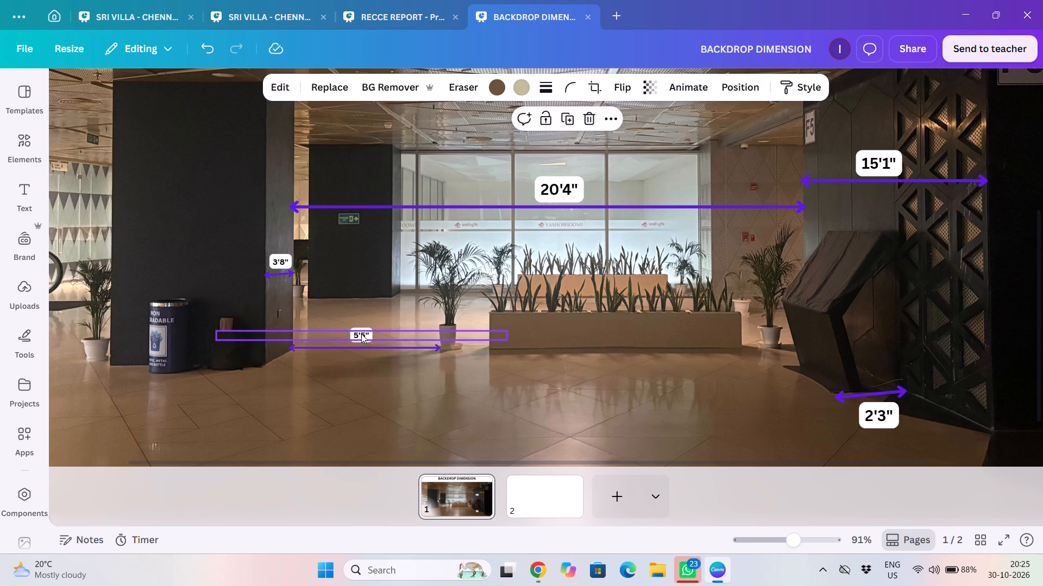
Nudge the 5'5" label so it sits centred just above the pillar-to-plant floor arrow.
left_click_drag(361, 334, 366, 335)
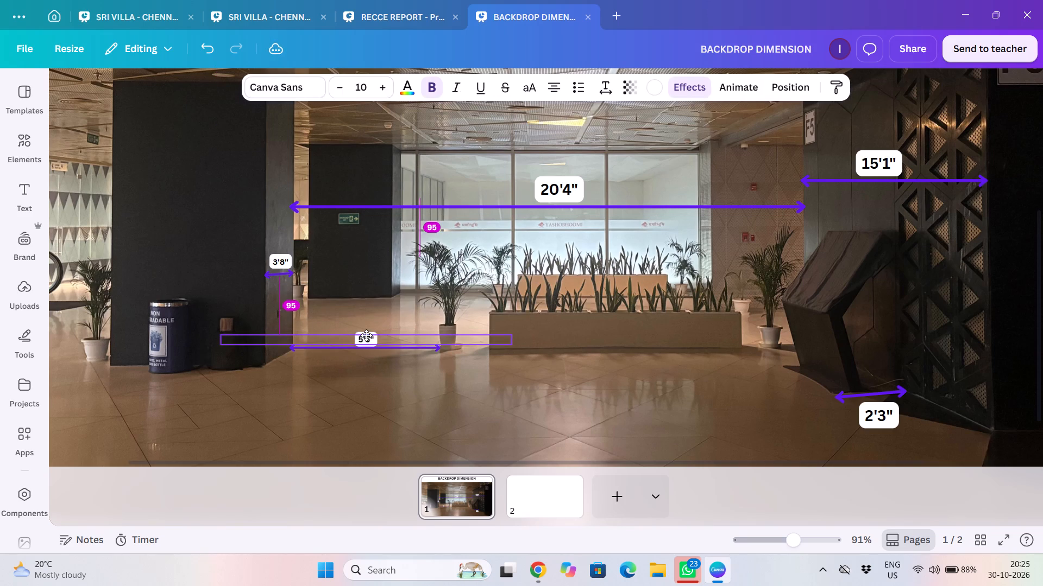
left_click_drag(366, 335, 365, 335)
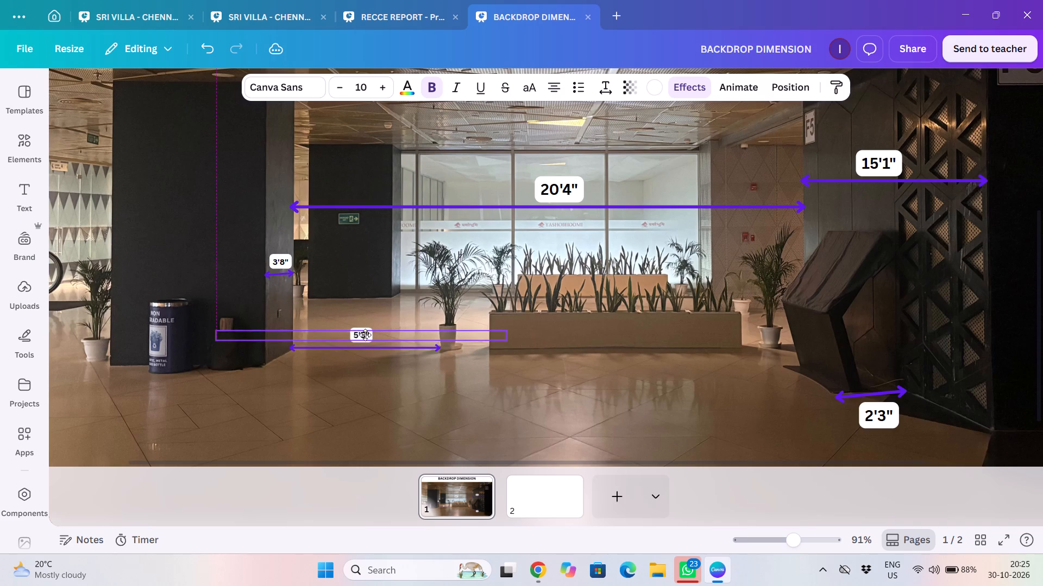
left_click_drag(365, 335, 367, 334)
left_click(485, 417)
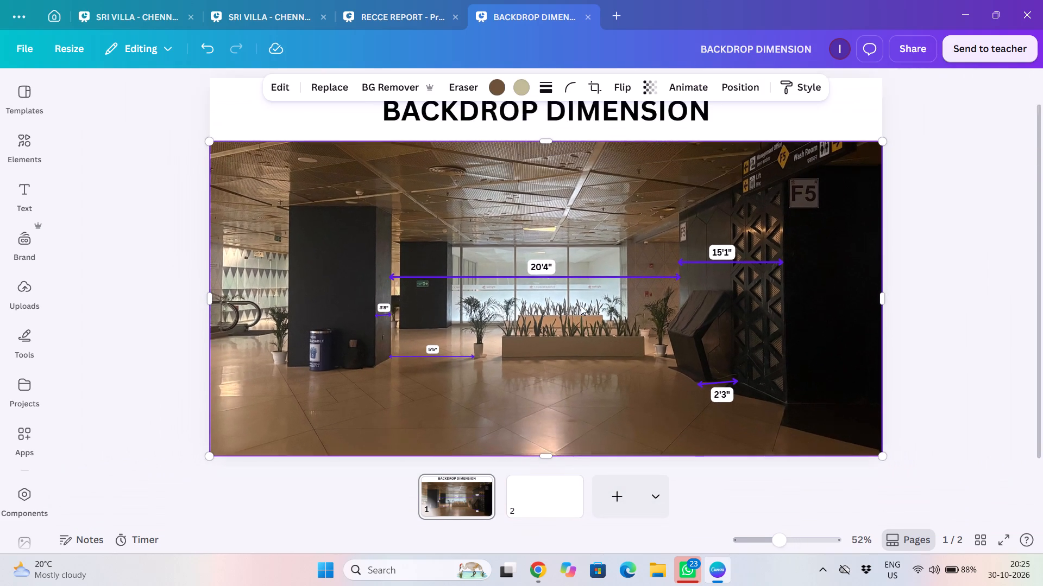
left_click(994, 245)
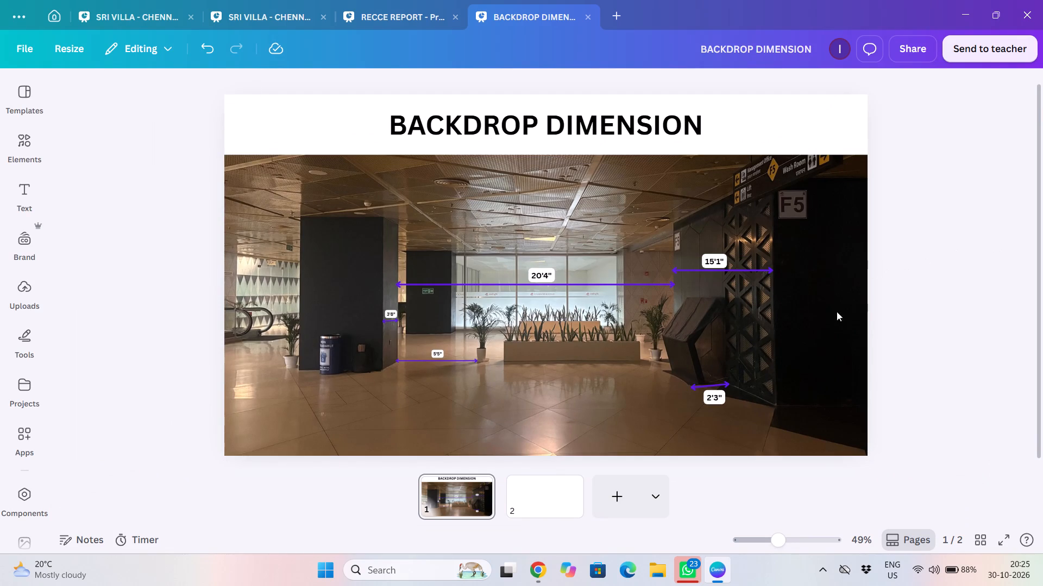
Set the stroke weight of the 2'3" arrow to 3.
left_click(694, 386)
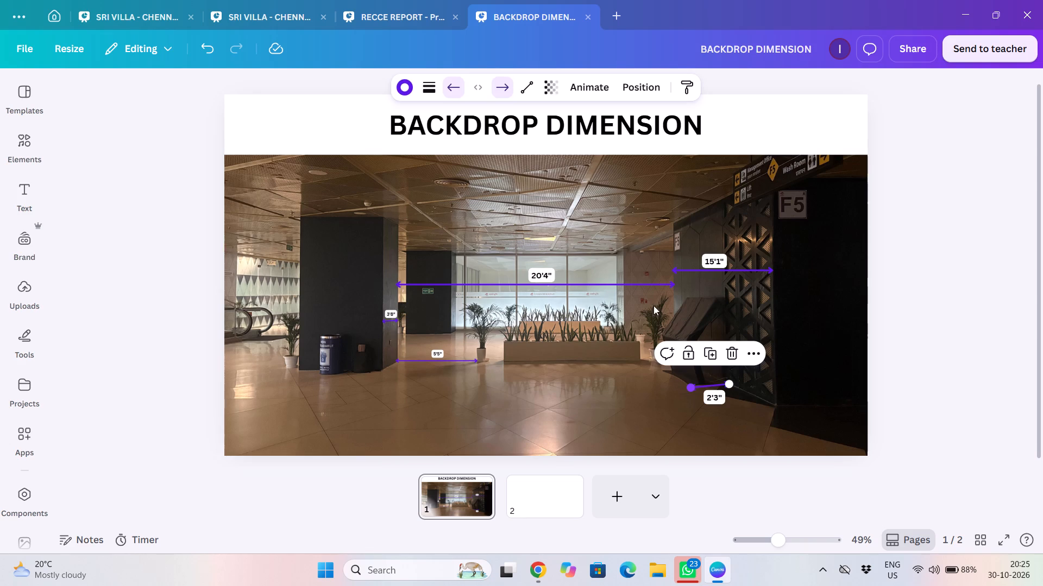
left_click(425, 90)
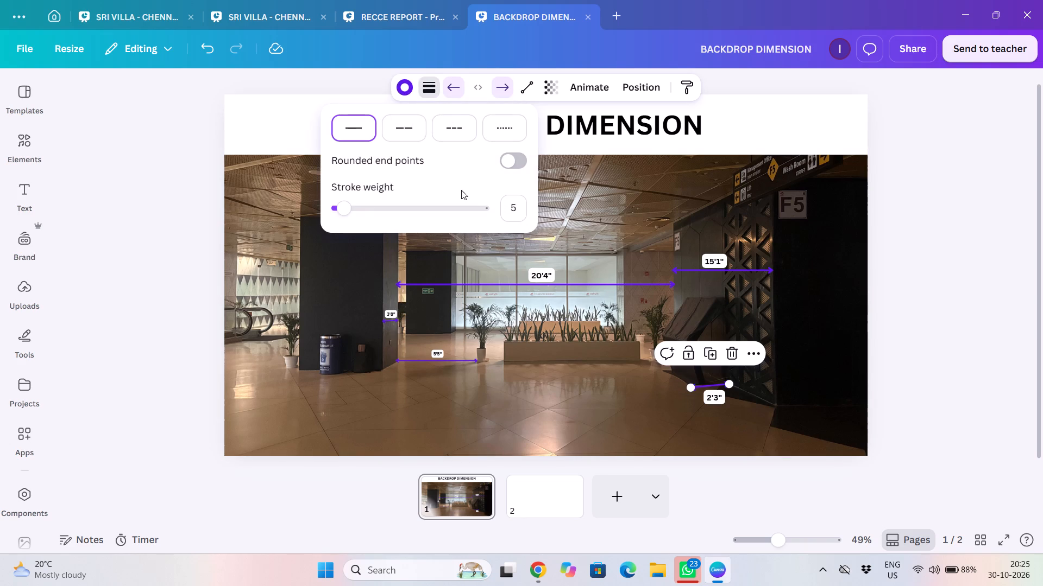
left_click(521, 207)
key("BackSpace")
key("3")
key("Return")
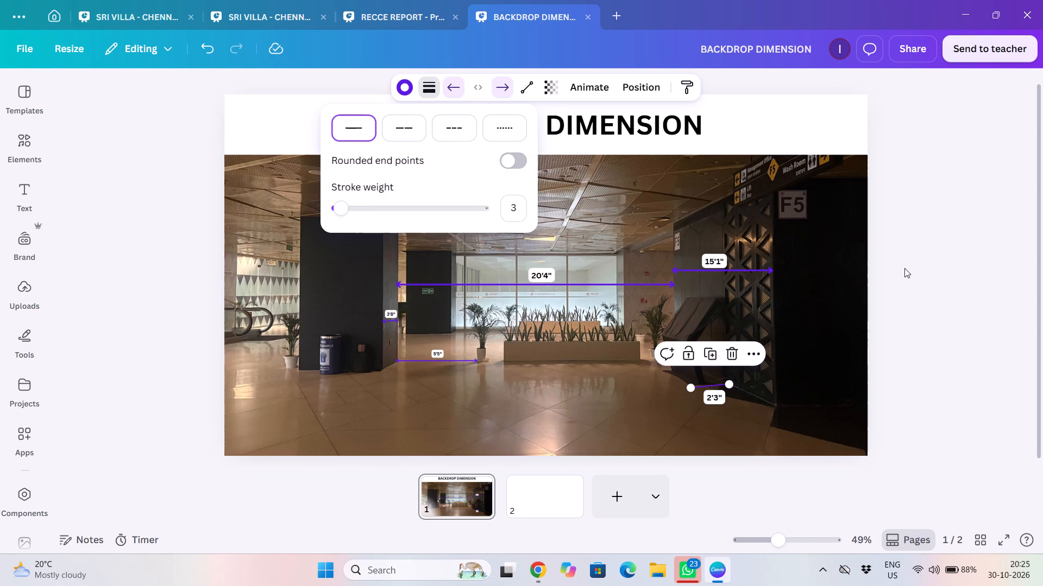
left_click(904, 268)
left_click(904, 268)
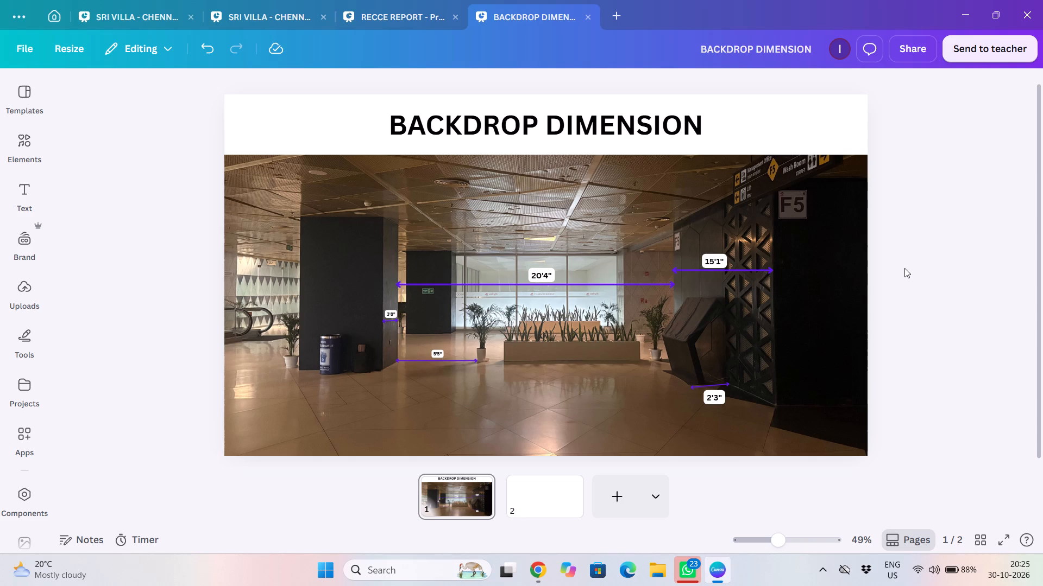
Increase the font size of the 5'5" floor label to 14.
left_click(436, 353)
left_click(385, 86)
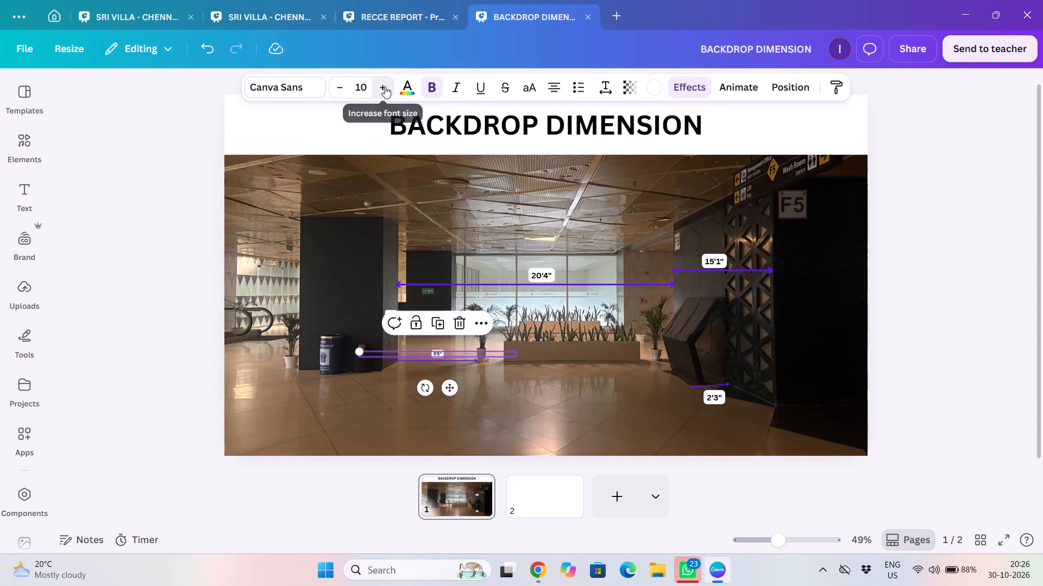
left_click(385, 86)
left_click(385, 86)
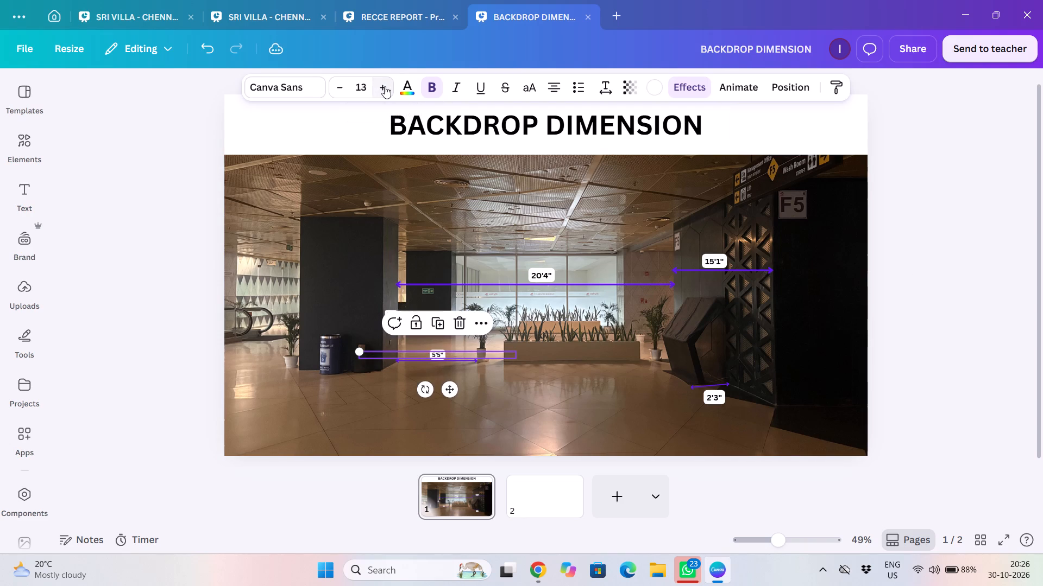
left_click(385, 86)
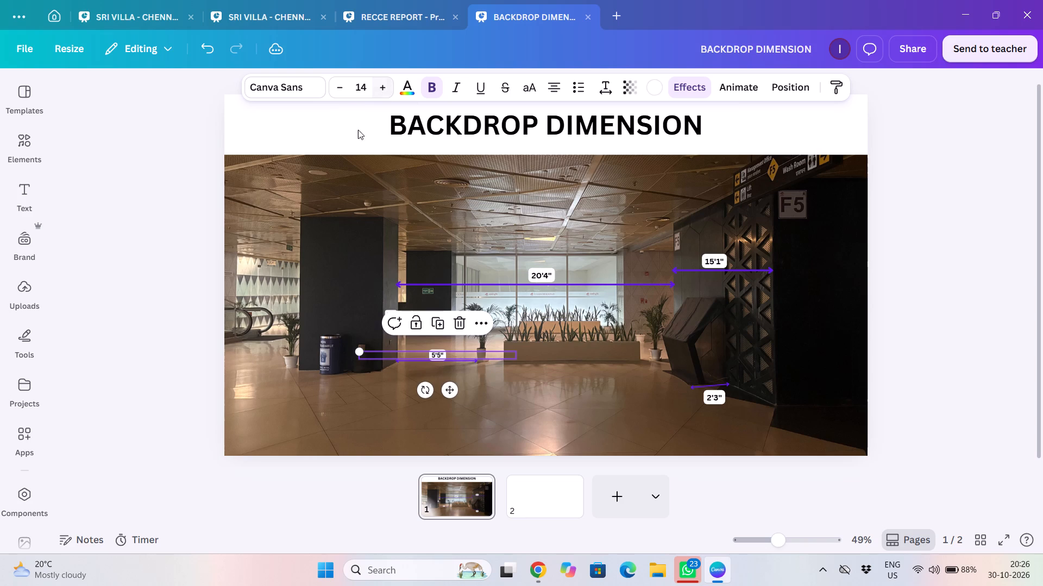
left_click(149, 155)
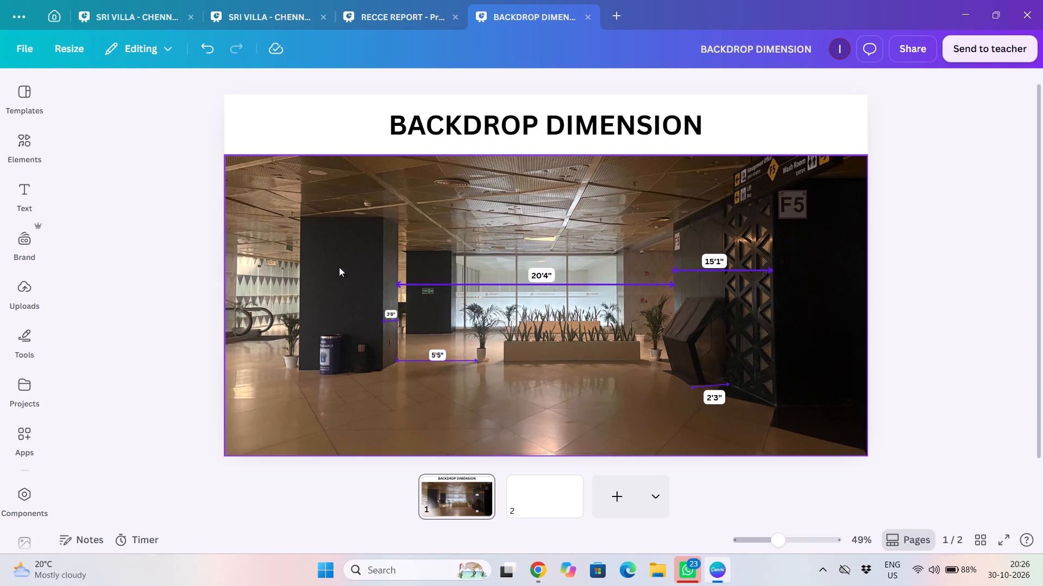
Enlarge the text of the 3'8" pillar label by one font-size step, after trying size 12.
left_click(391, 312)
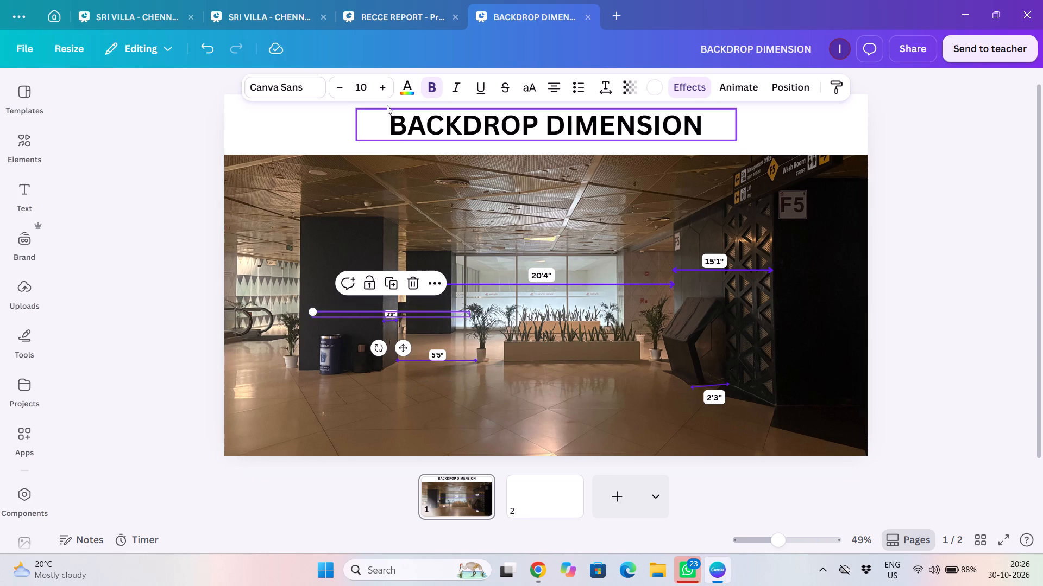
left_click(382, 89)
left_click(382, 89)
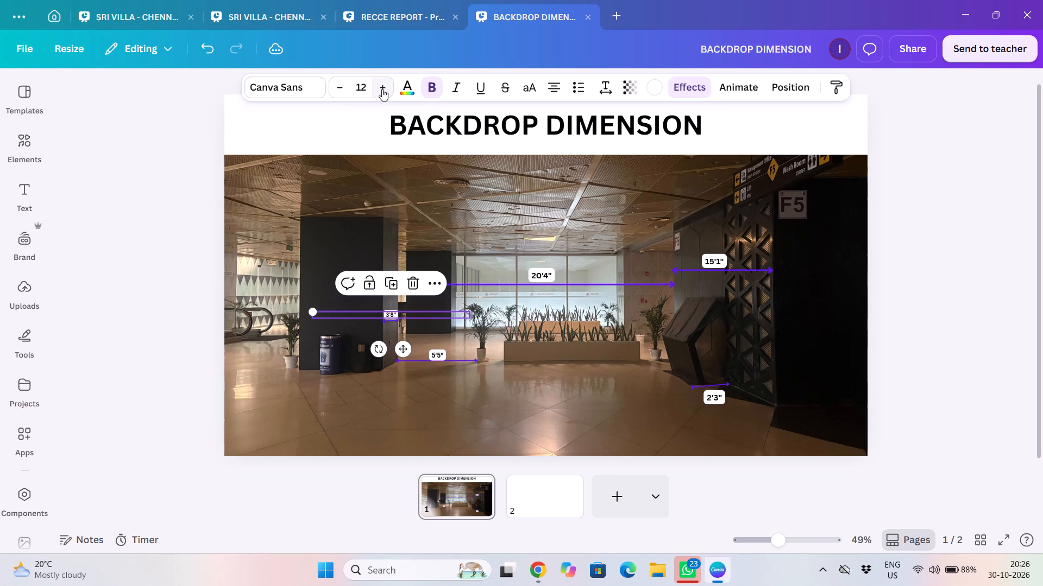
left_click(336, 90)
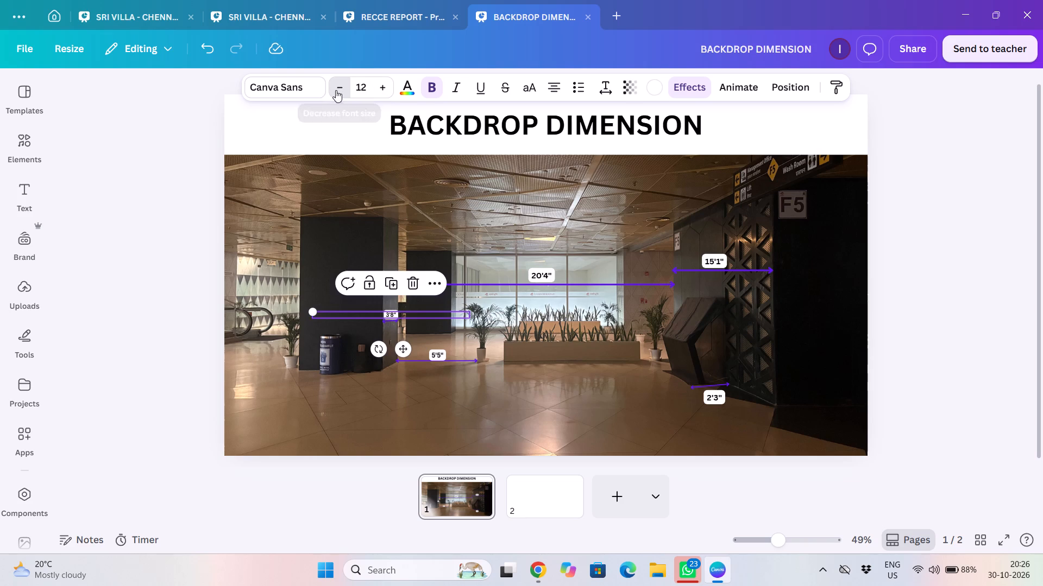
left_click(336, 90)
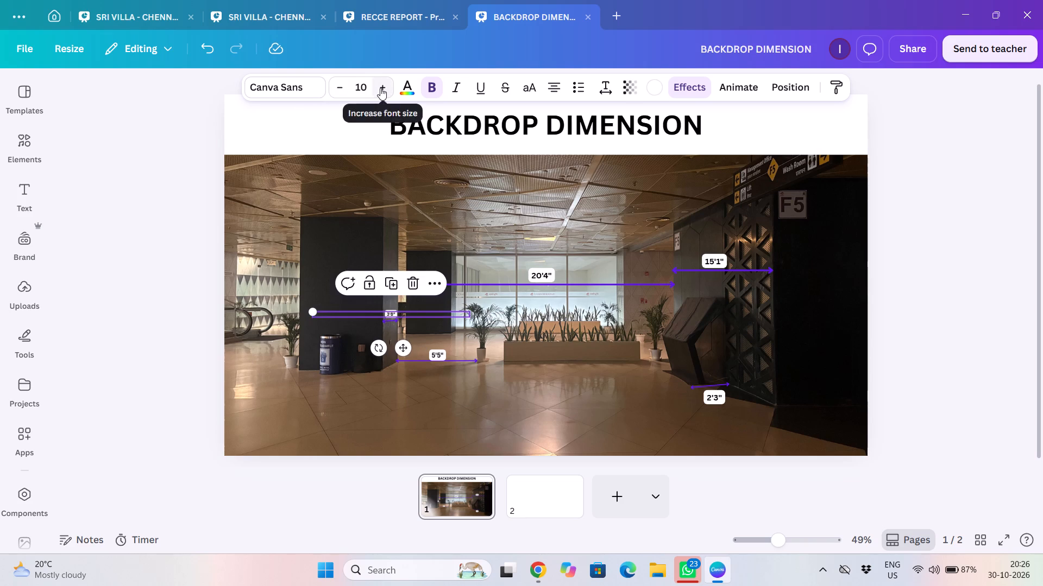
left_click(380, 88)
left_click(173, 212)
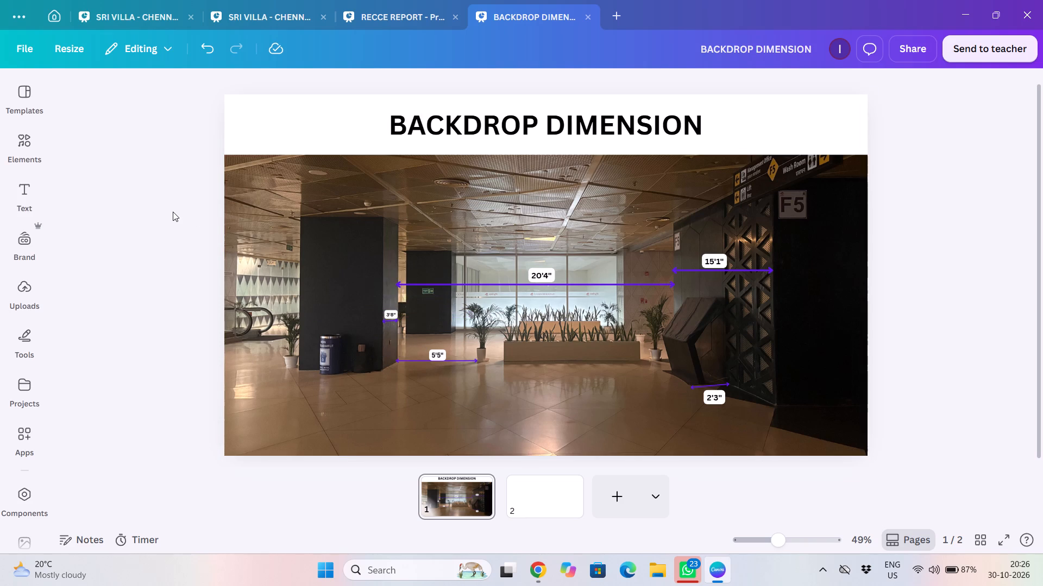
Move the 5'5" label slightly upward so it clears the floor arrow beneath it.
left_click(438, 353)
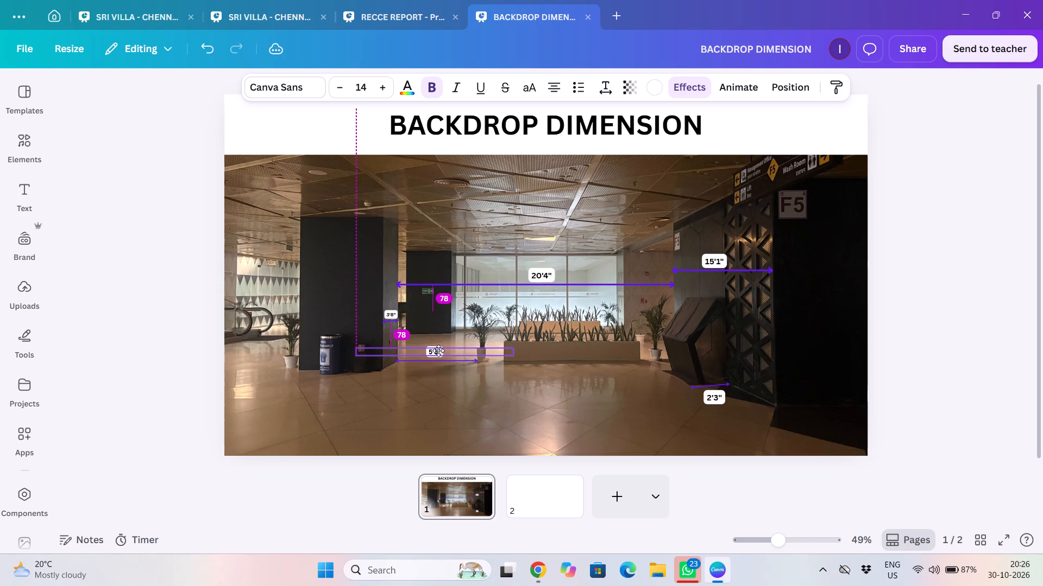
left_click(193, 278)
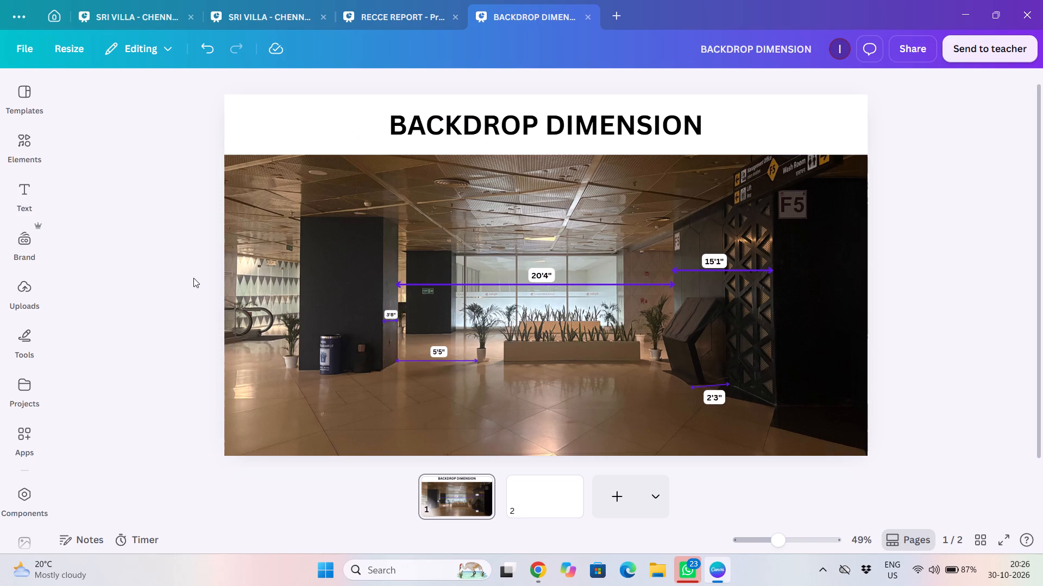
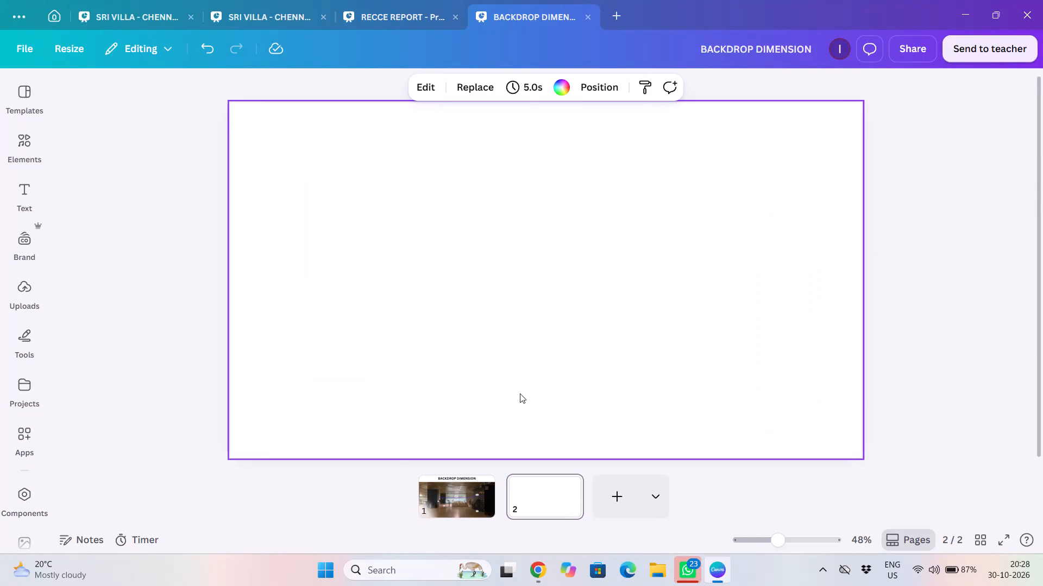
Paste the planter-area venue photo onto page 2, align it to the page's upper-left corner and enlarge it to cover the full page.
key("ctrl+v")
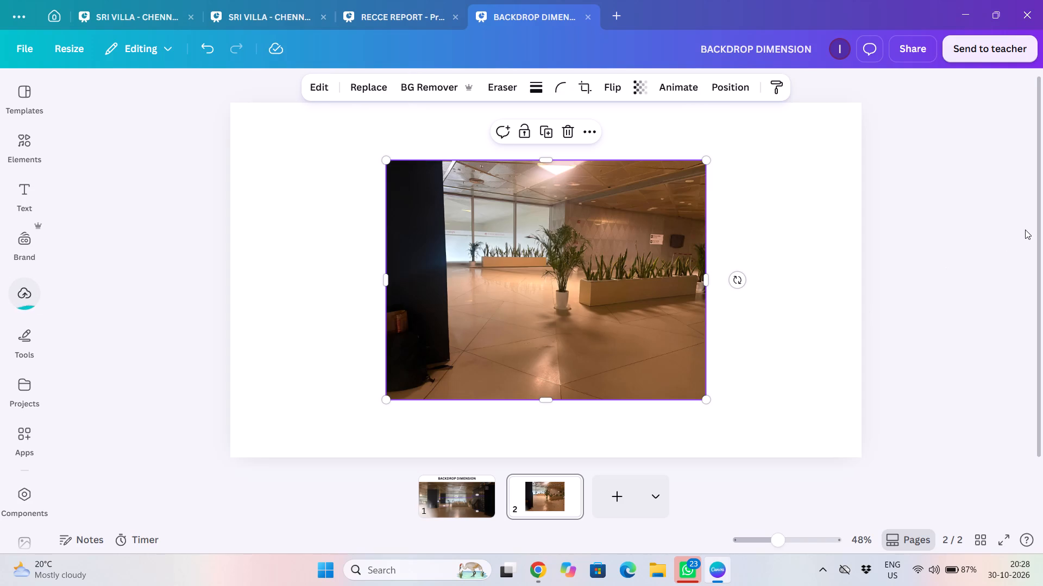
left_click_drag(549, 256, 395, 203)
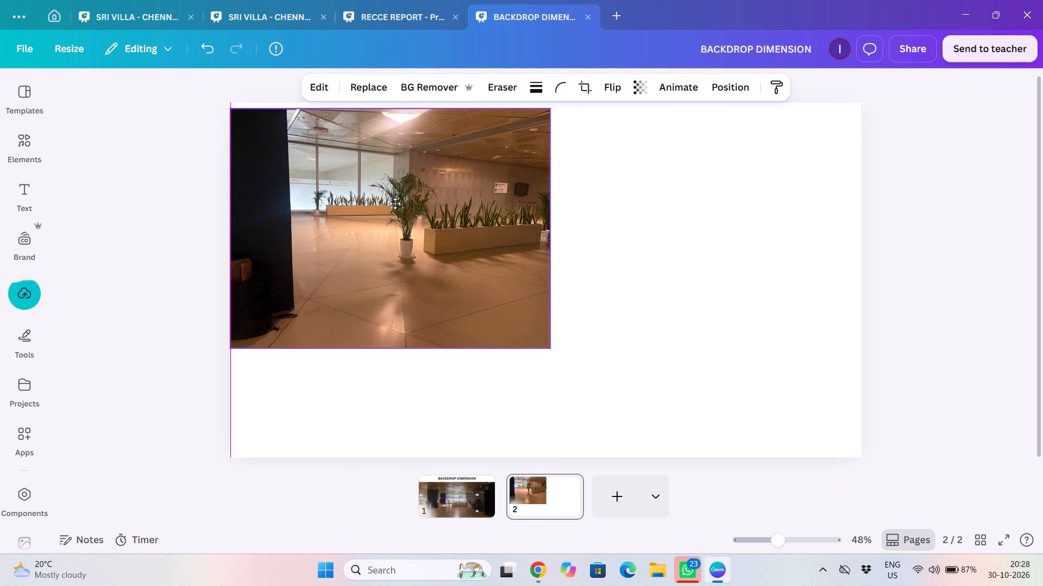
left_click_drag(395, 203, 397, 202)
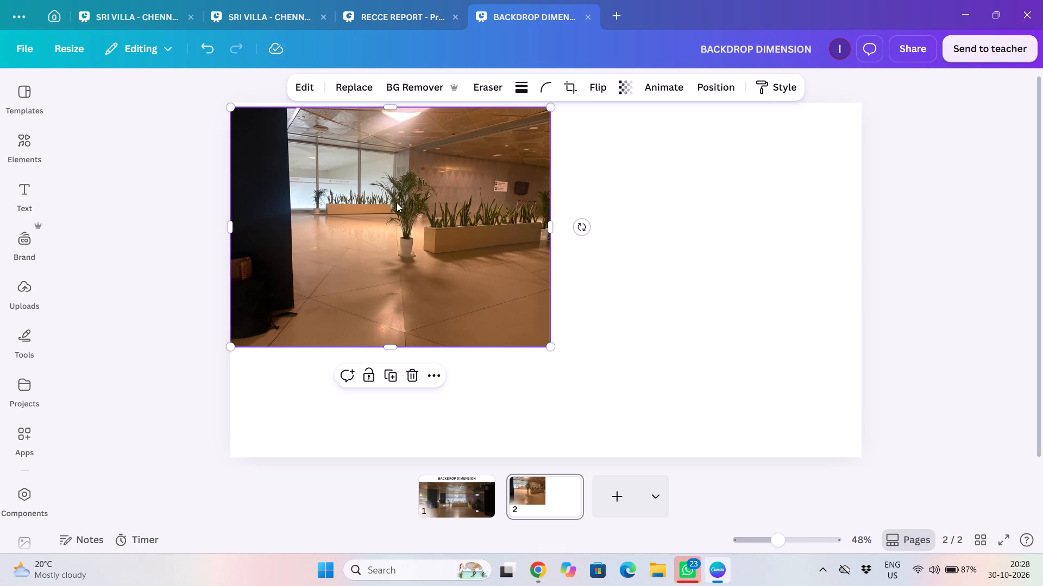
left_click(409, 223)
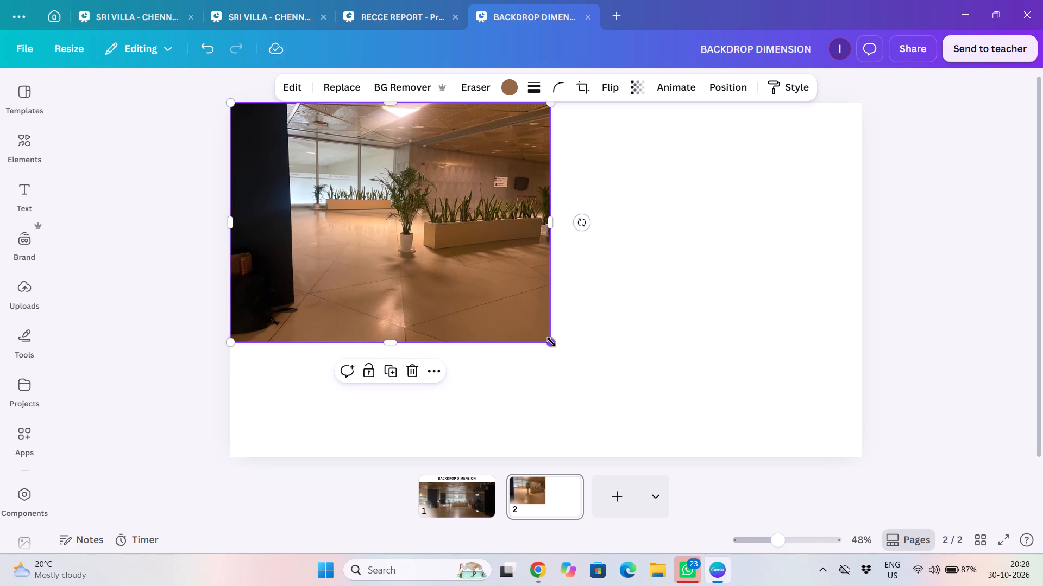
left_click_drag(551, 342, 664, 373)
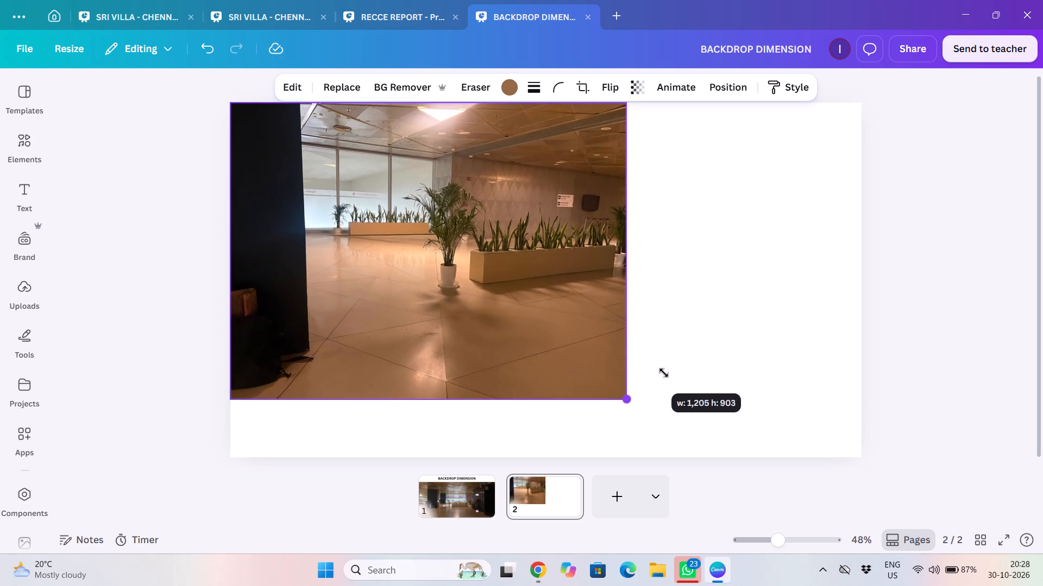
left_click_drag(664, 373, 749, 381)
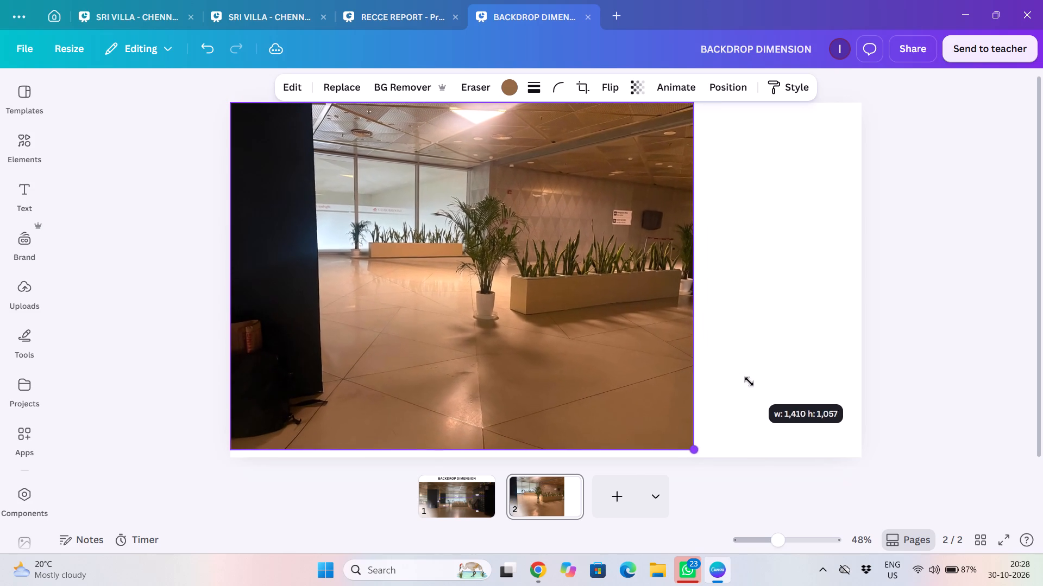
left_click_drag(749, 381, 755, 385)
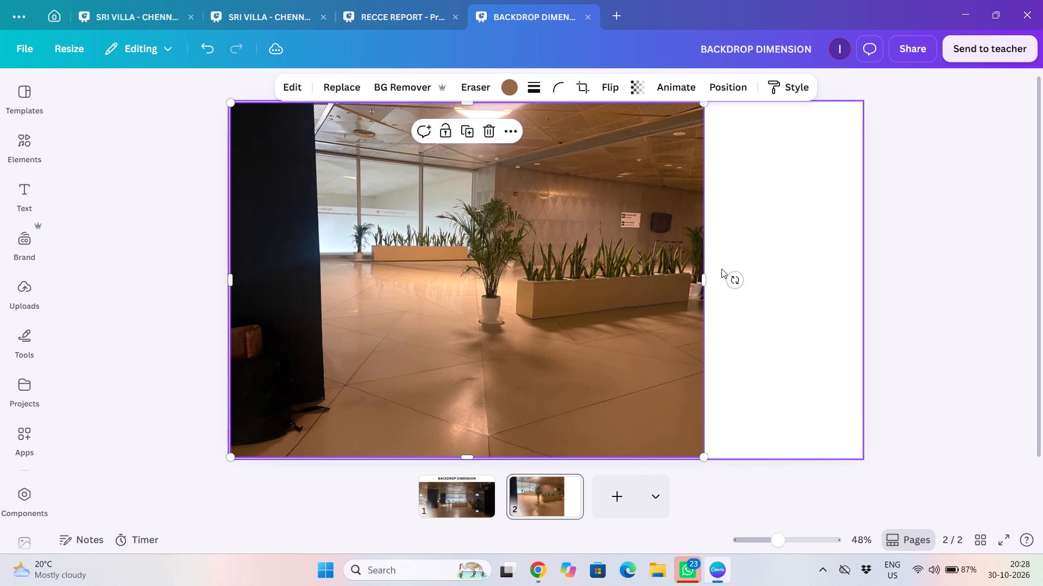
left_click_drag(704, 279, 758, 273)
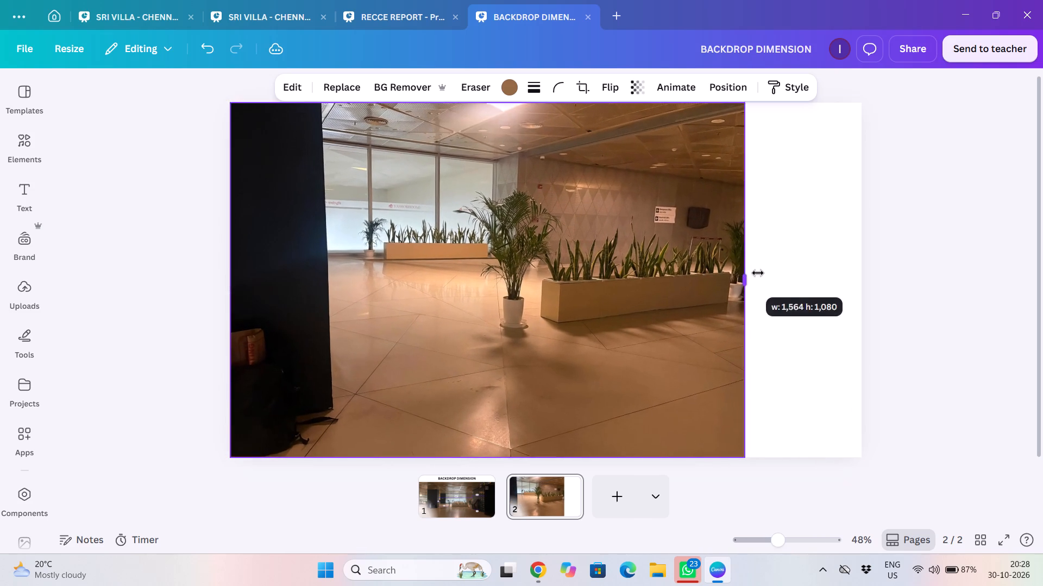
left_click_drag(758, 273, 853, 272)
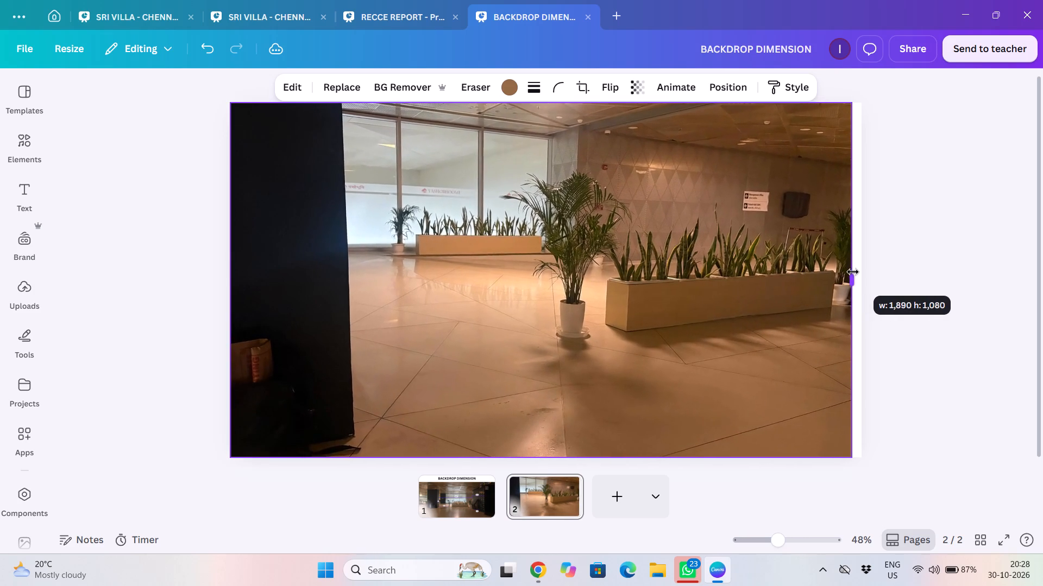
left_click_drag(853, 272, 860, 273)
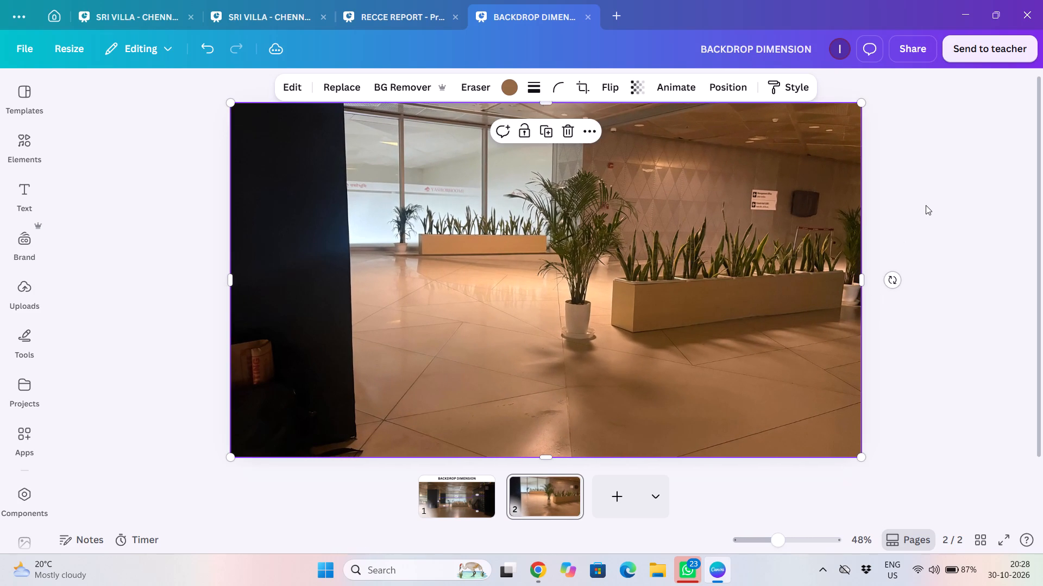
left_click(926, 205)
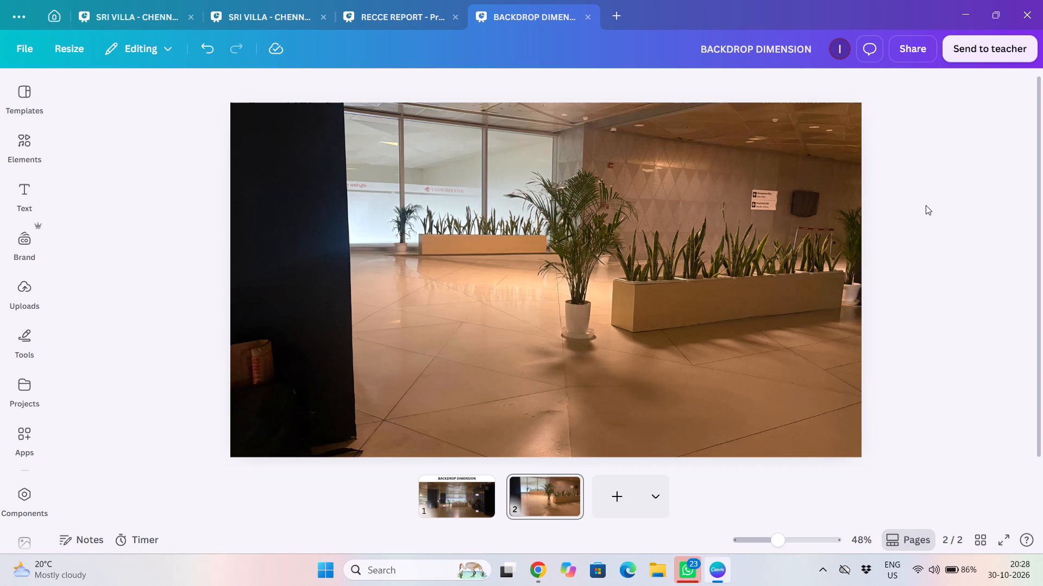
Crop the page 2 photo down from its top edge to about 900 px high, leaving a blank band for a title.
left_click(731, 177)
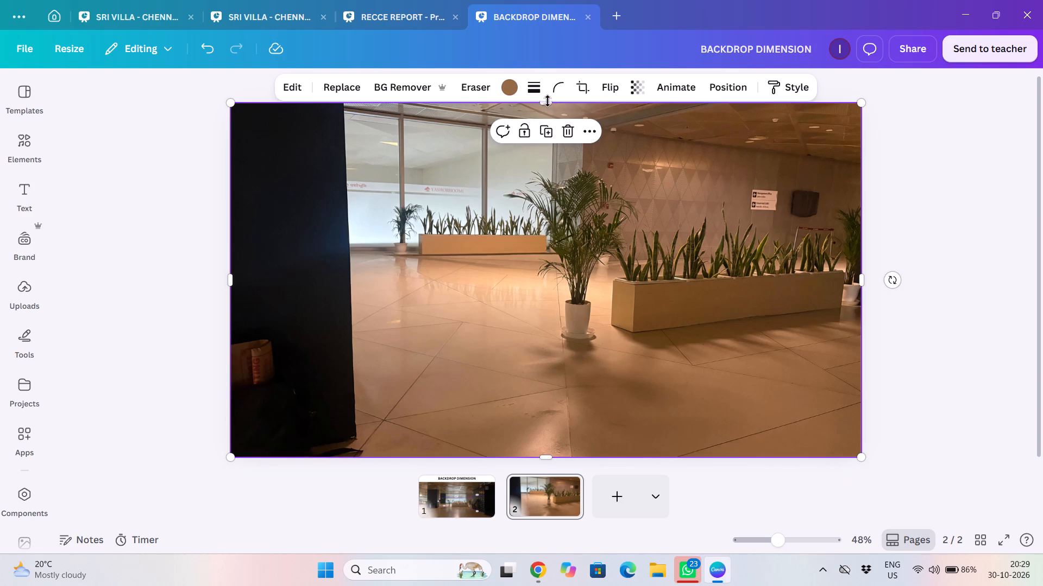
left_click_drag(550, 104, 554, 146)
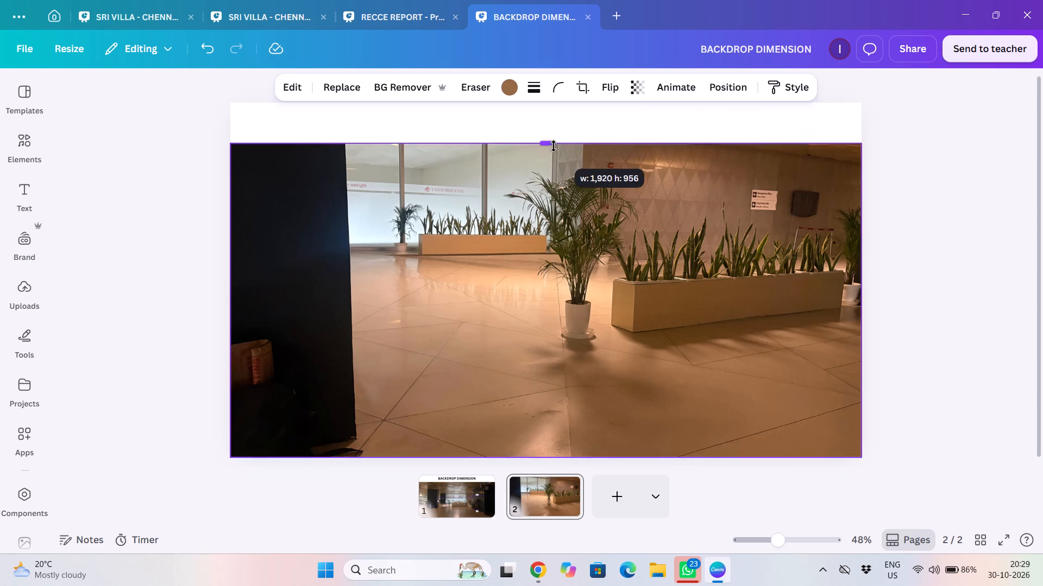
left_click_drag(554, 146, 557, 166)
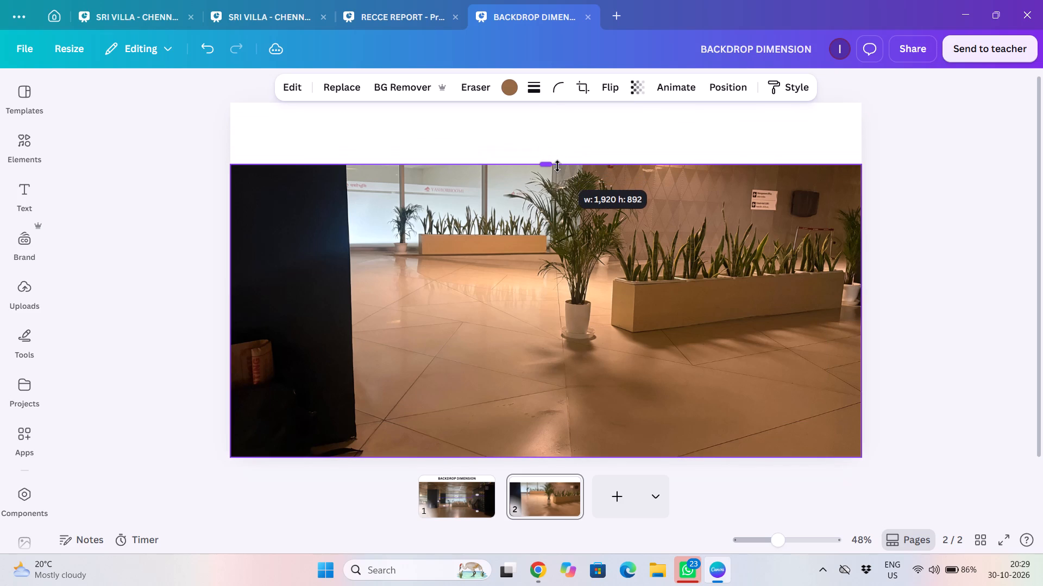
left_click_drag(557, 166, 558, 163)
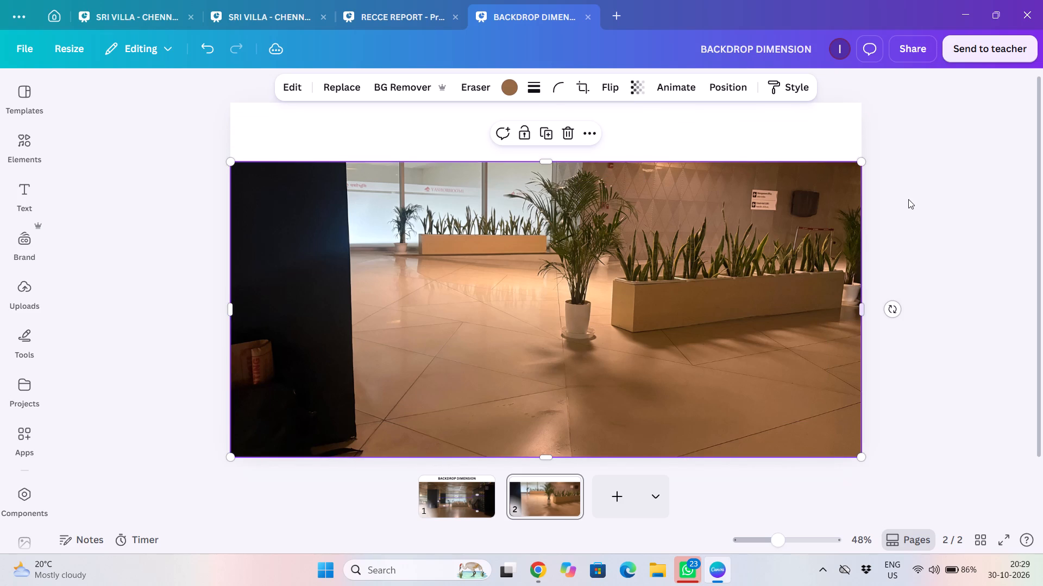
left_click(908, 199)
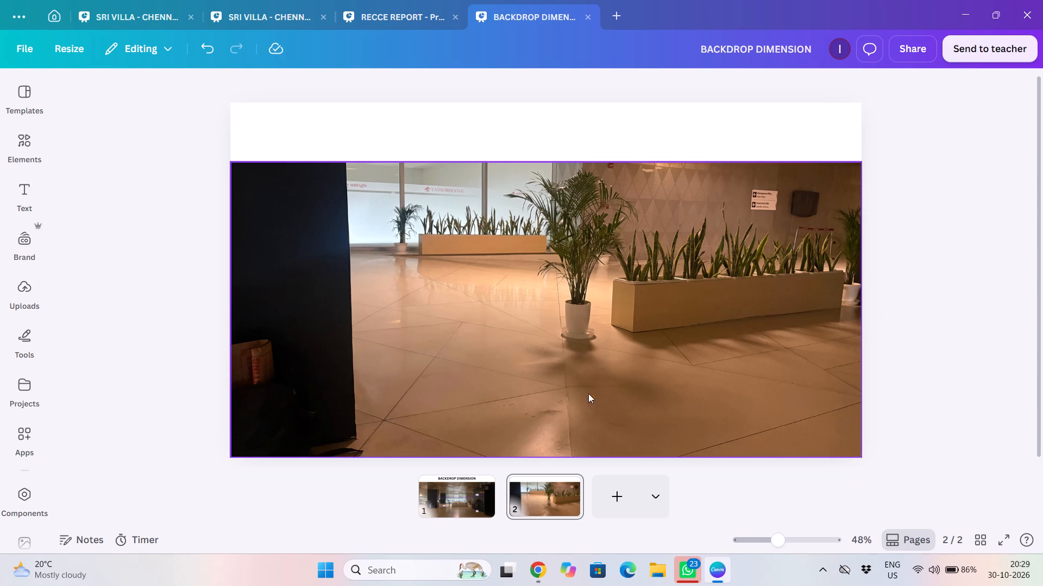
left_click(548, 366)
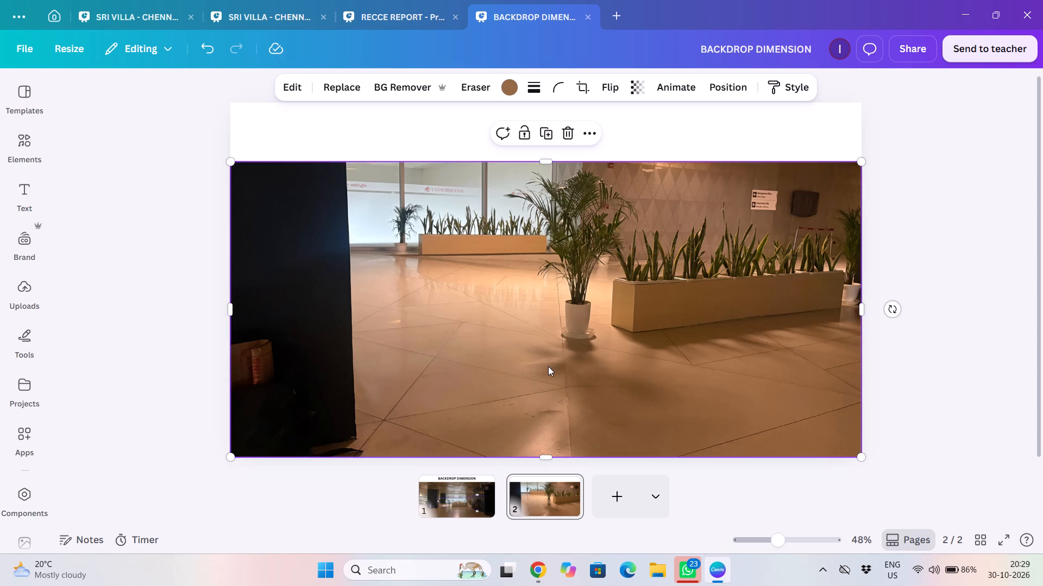
Copy the 5'5" floor arrow from page 1 to page 2 and place it at the near end of the long planter box.
left_click(456, 501)
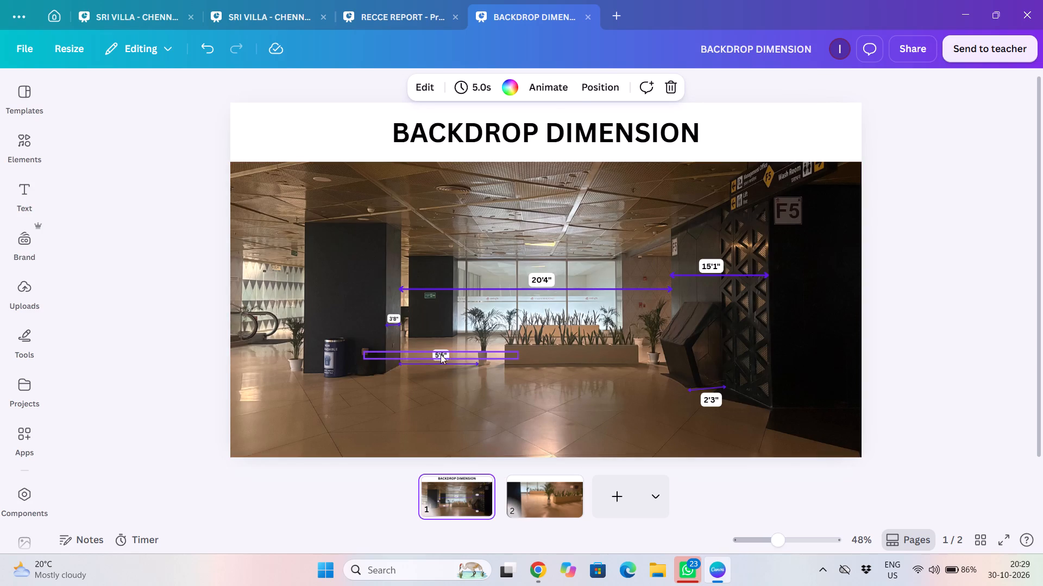
left_click(409, 364)
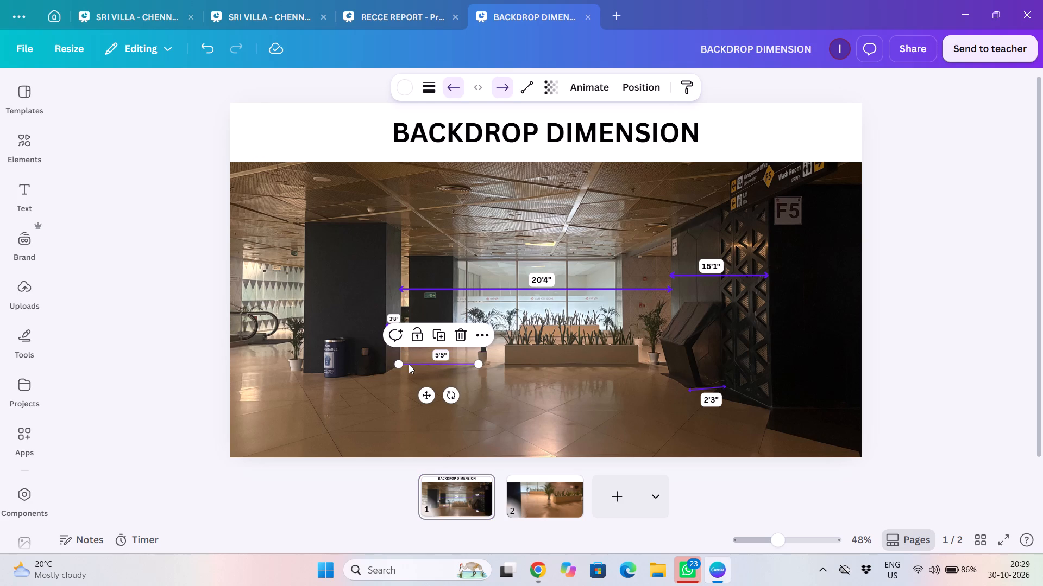
key("ctrl+c")
left_click(524, 500)
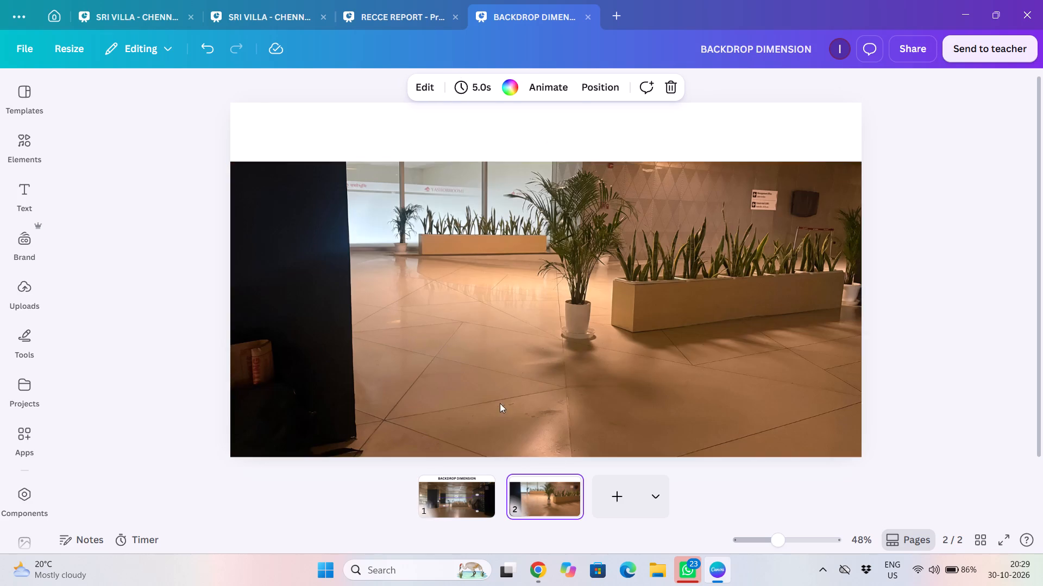
left_click(453, 359)
key("ctrl+v")
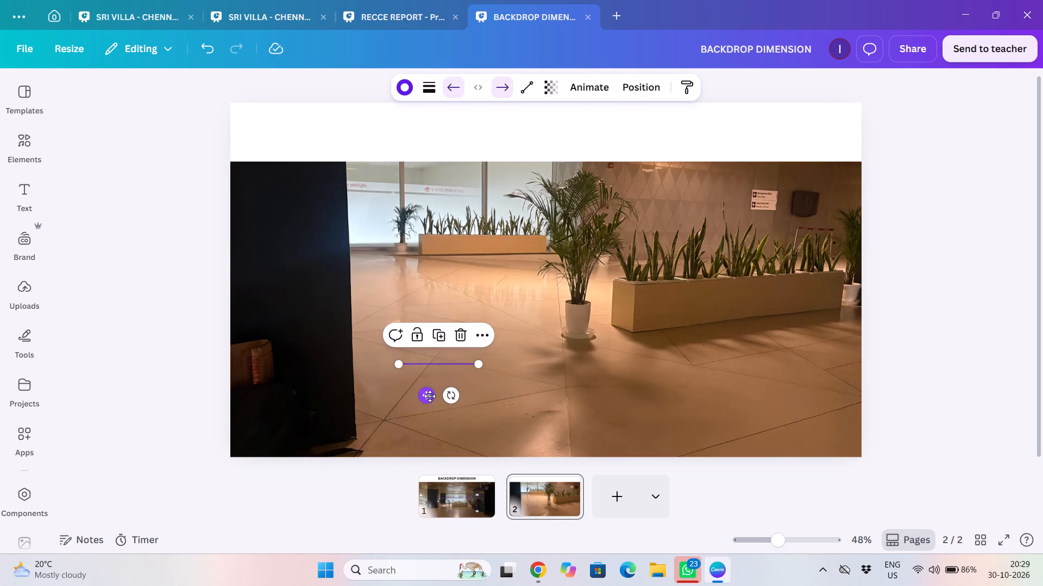
left_click_drag(430, 396, 633, 347)
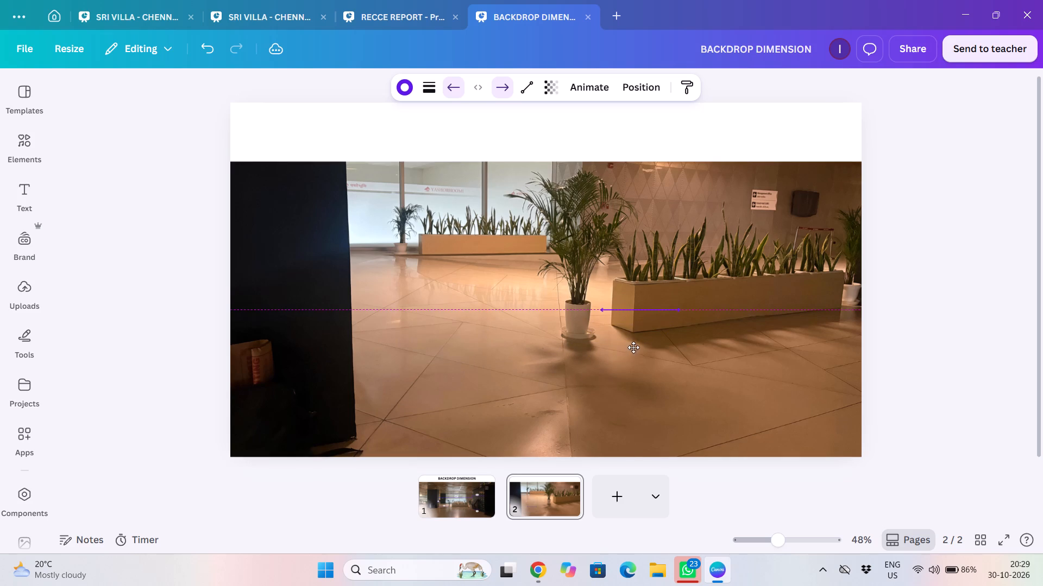
left_click_drag(633, 347, 642, 348)
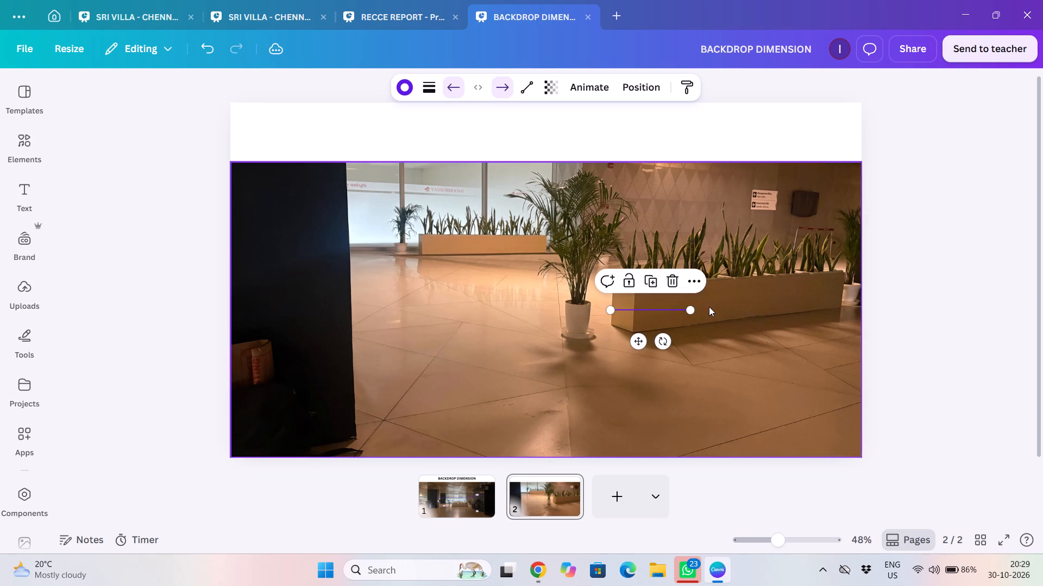
Shorten and tilt the copied arrow to about 70 px so it spans the short end face of the long planter box.
left_click_drag(694, 309, 634, 321)
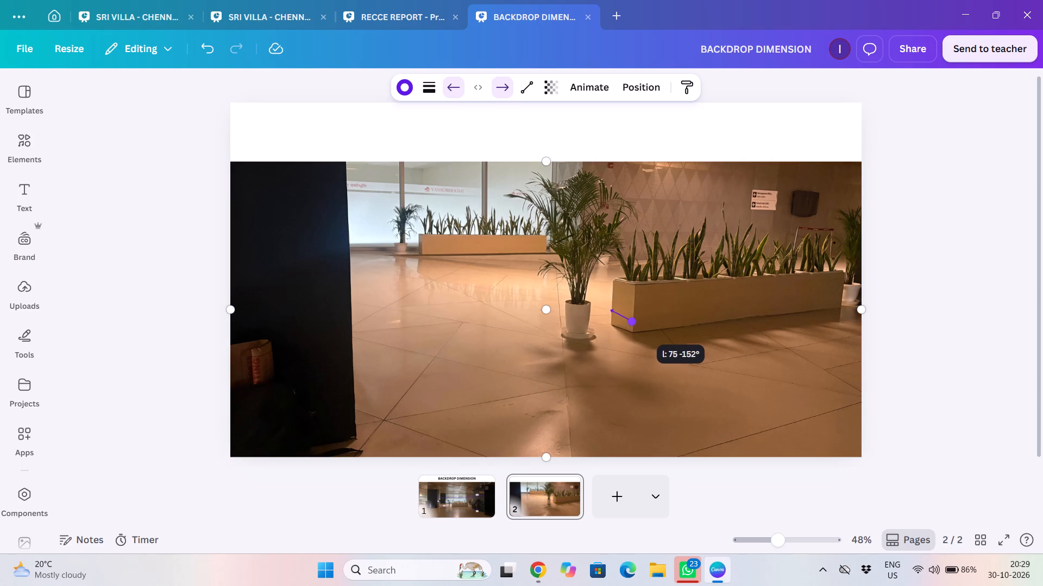
left_click_drag(634, 321, 636, 319)
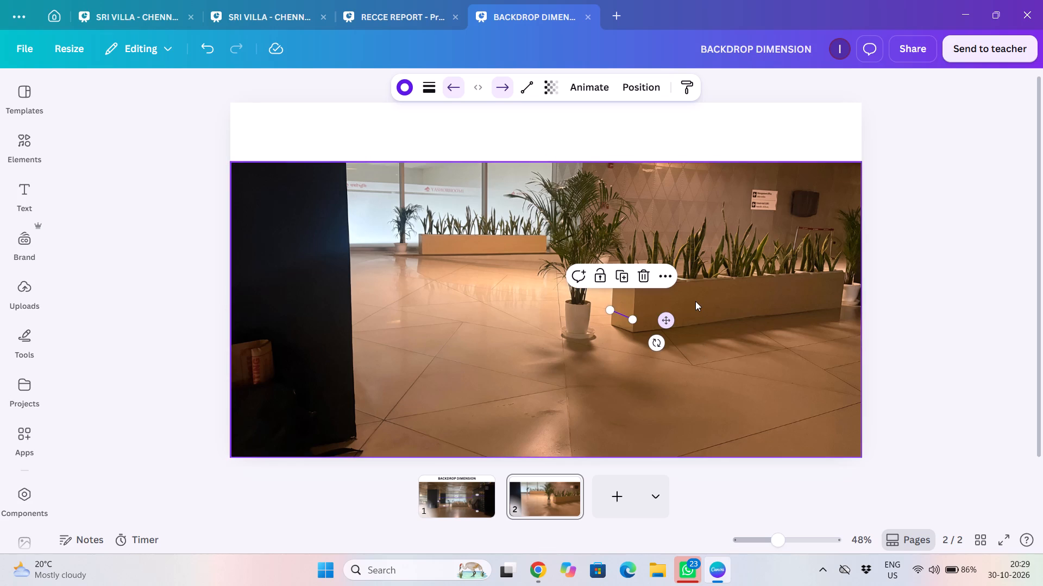
left_click(695, 301)
left_click(624, 315)
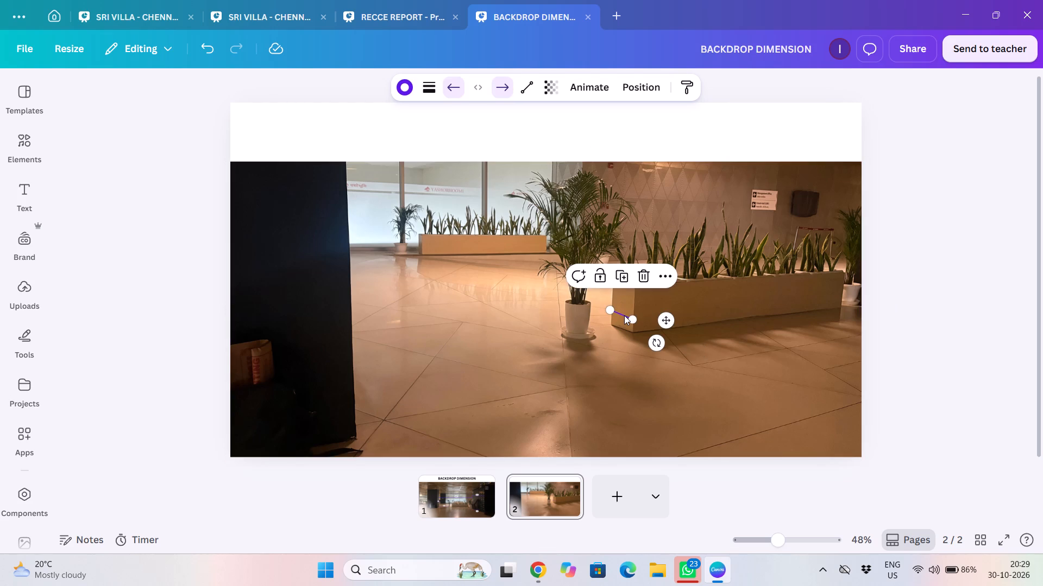
left_click(633, 321)
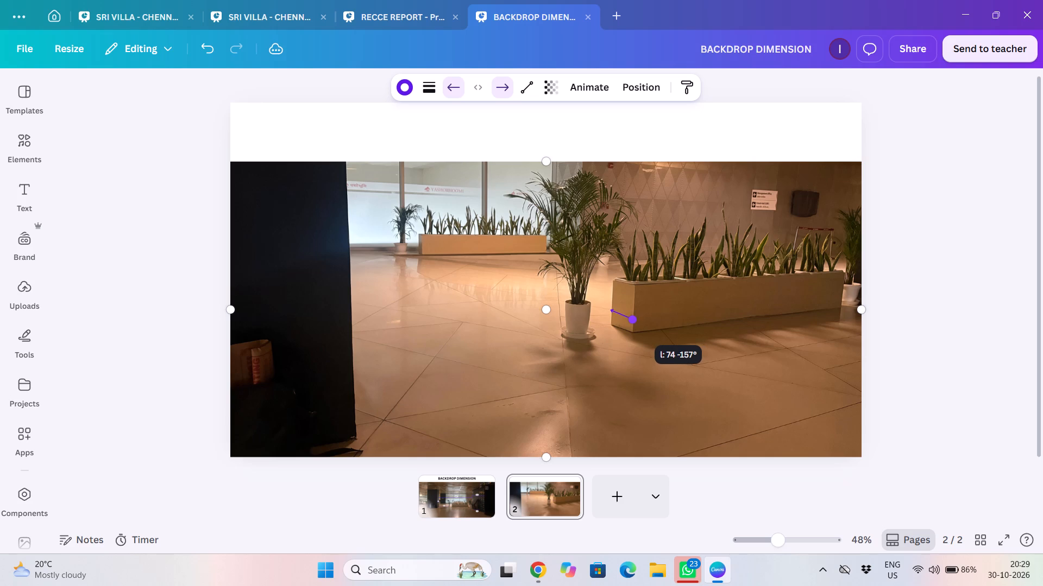
left_click(736, 300)
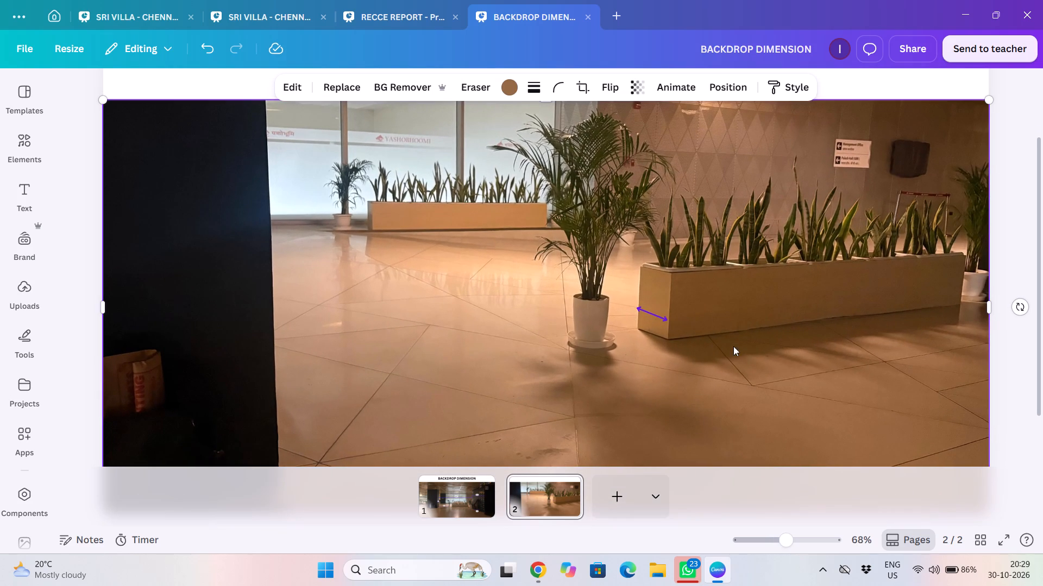
left_click(666, 321)
left_click(669, 321)
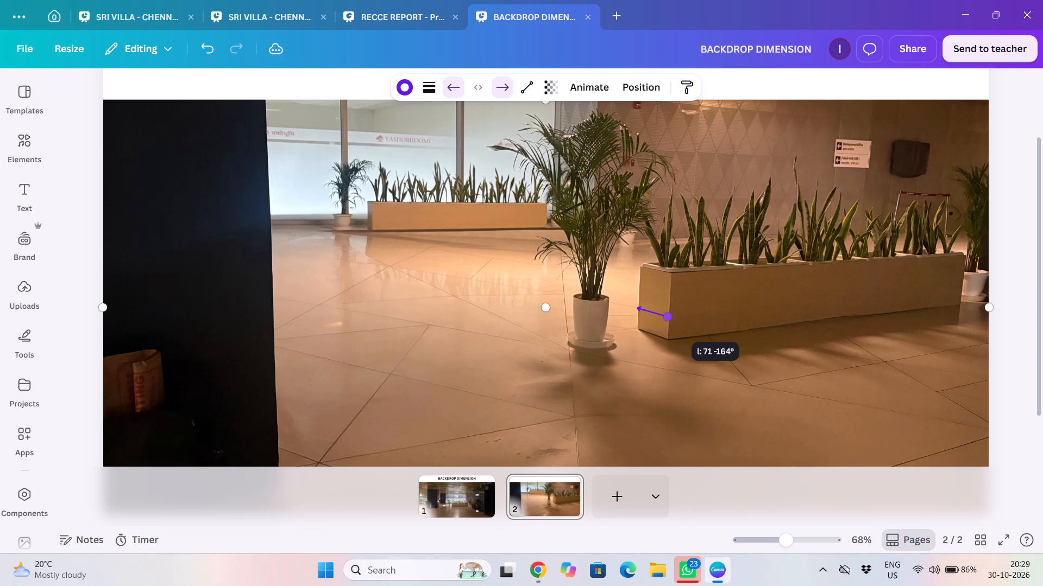
left_click(745, 316)
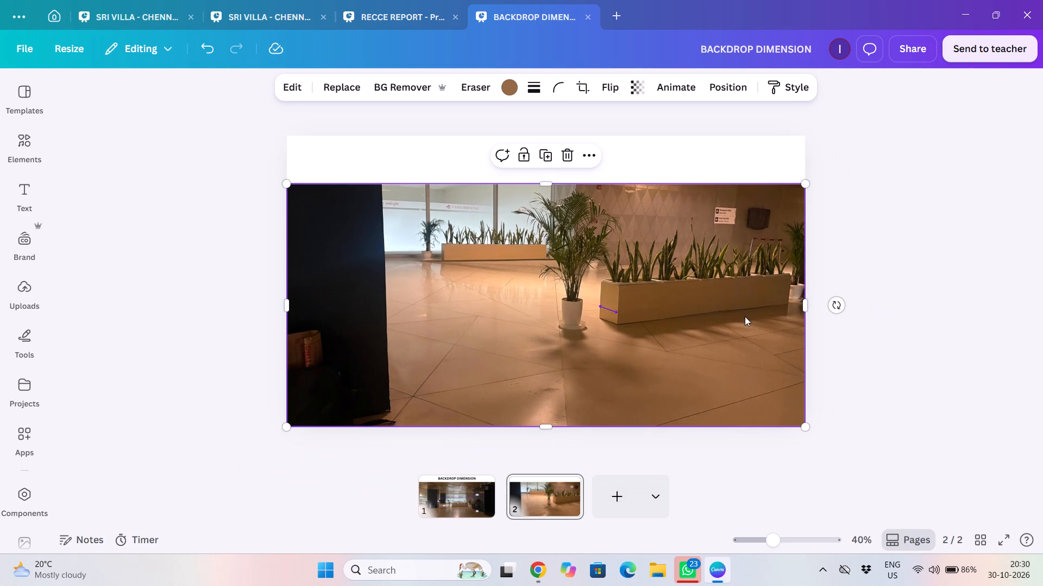
left_click(859, 265)
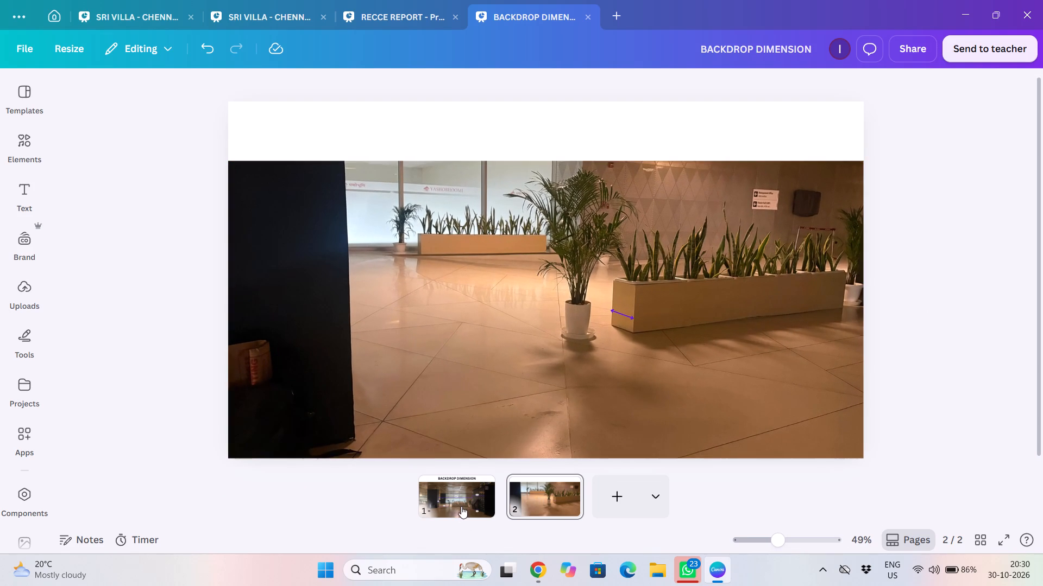
Copy the 5'5" dimension label from page 1 and paste it onto page 2.
left_click(462, 504)
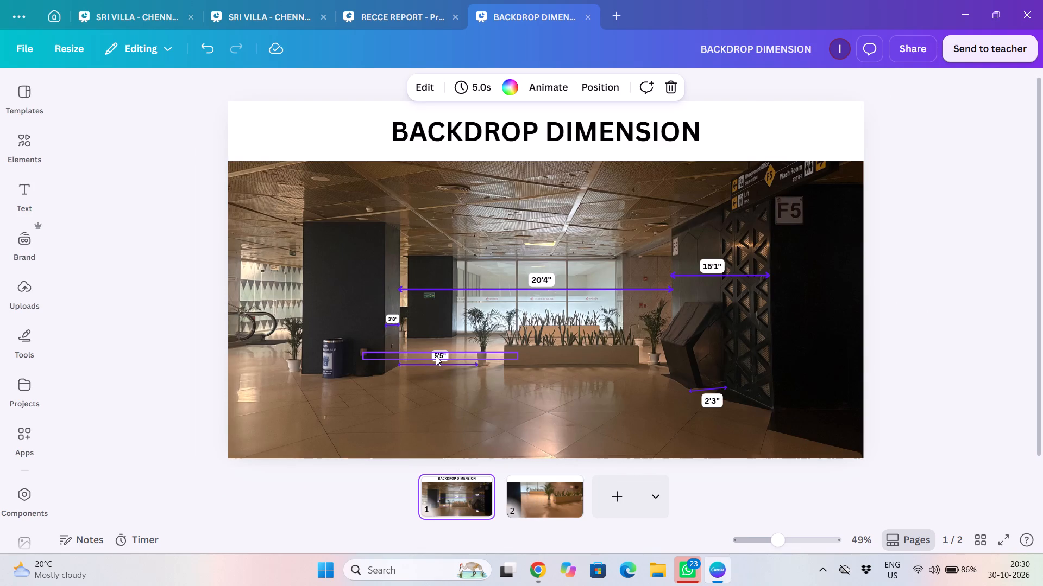
left_click(436, 356)
key("ctrl+c")
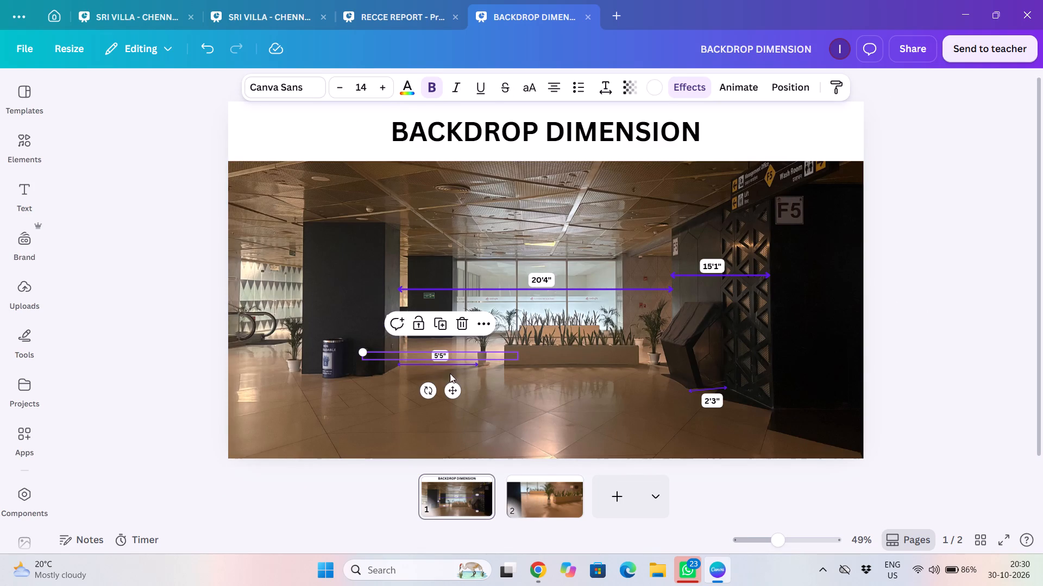
left_click(516, 507)
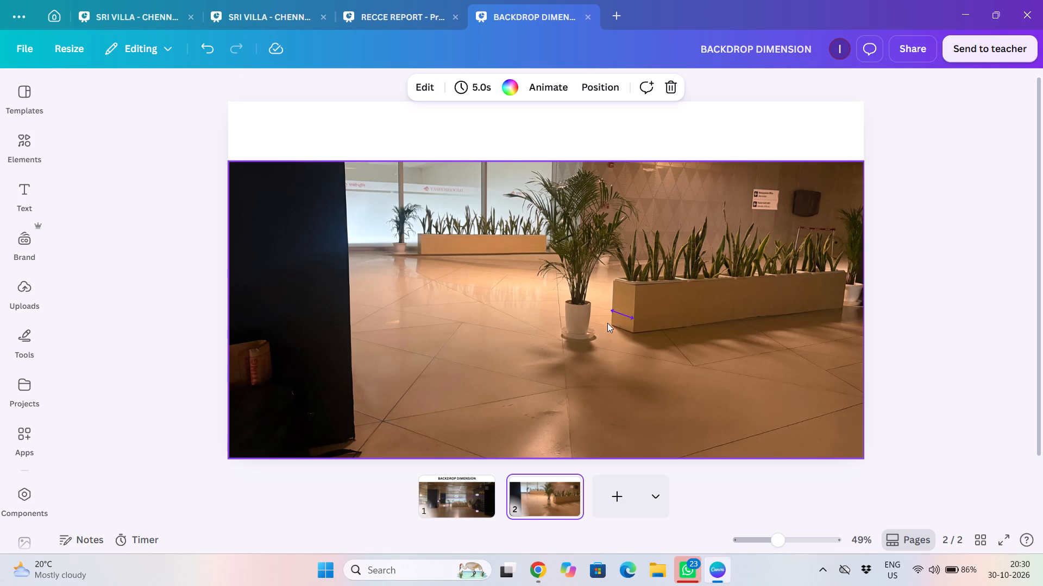
left_click(608, 334)
key("ctrl+v")
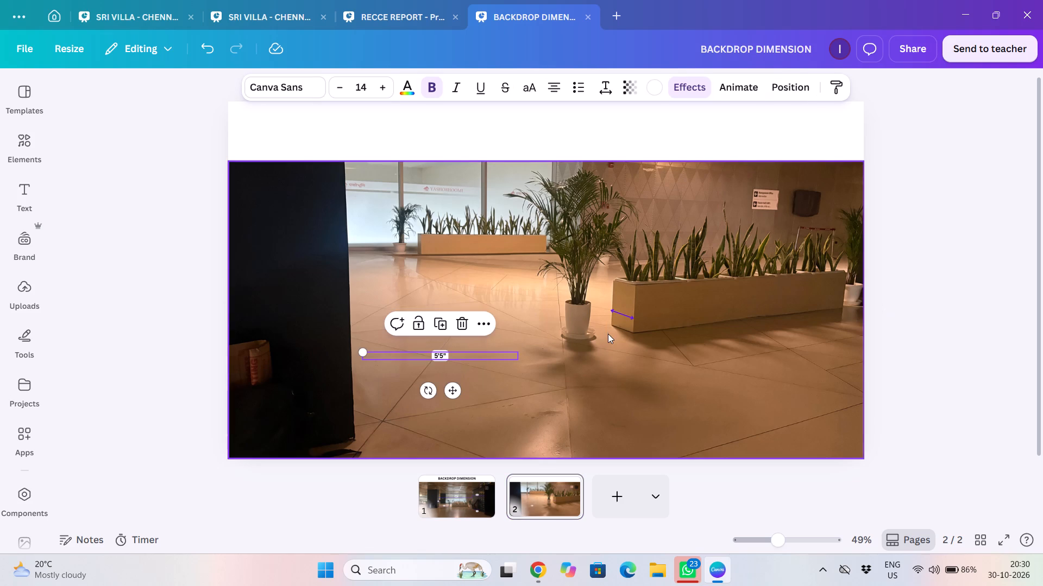
Change the pasted label's text on page 2 to 11".
double_click(439, 354)
left_click(439, 354)
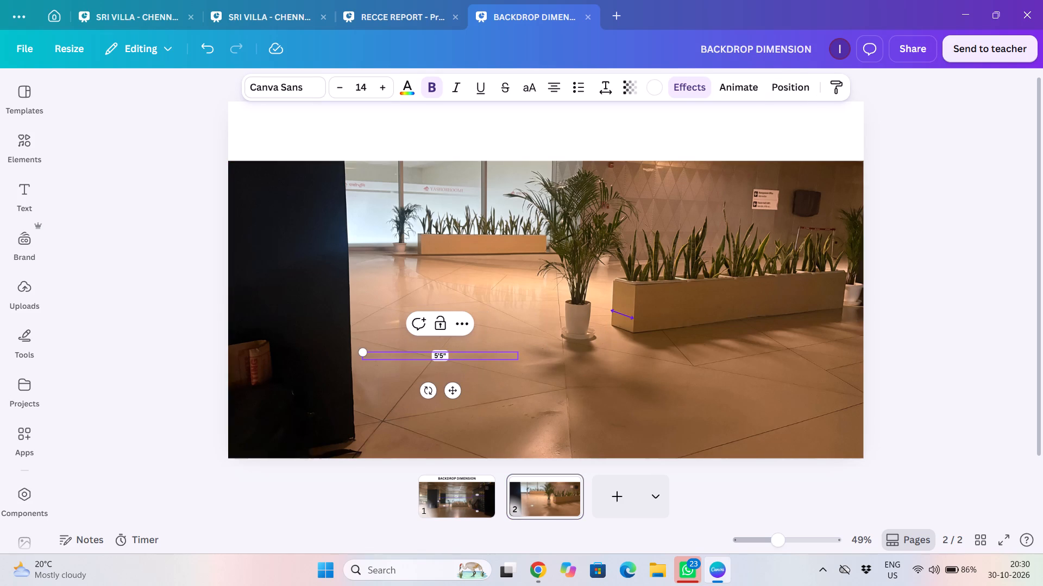
key("BackSpace")
key("BackSpace")
key("Right")
key("BackSpace")
type("11")
Move the 11" label to just above the short arrow on the long planter box's end face.
left_click_drag(455, 391, 640, 341)
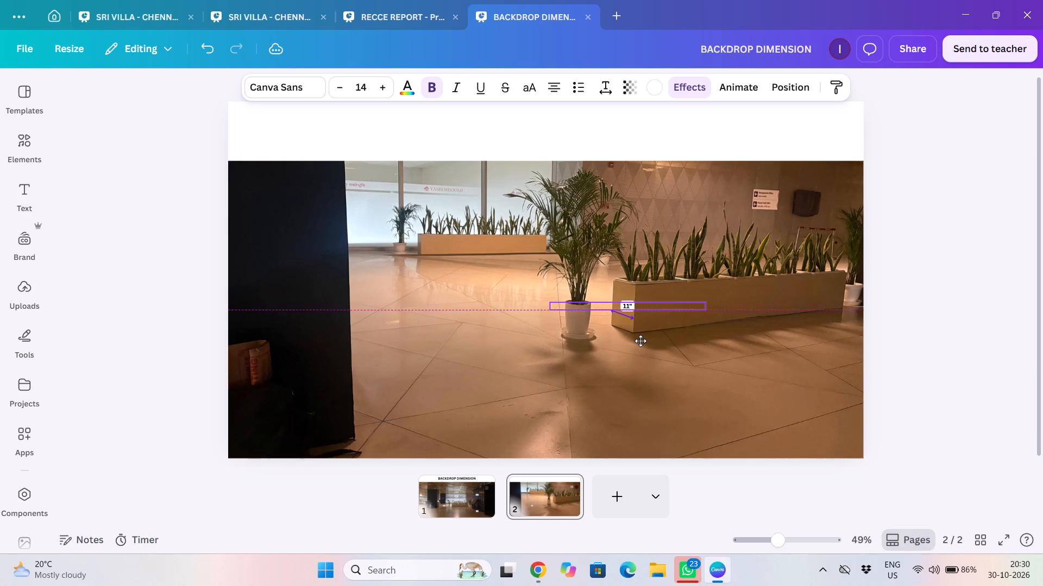
left_click_drag(640, 341, 643, 340)
left_click_drag(643, 340, 644, 339)
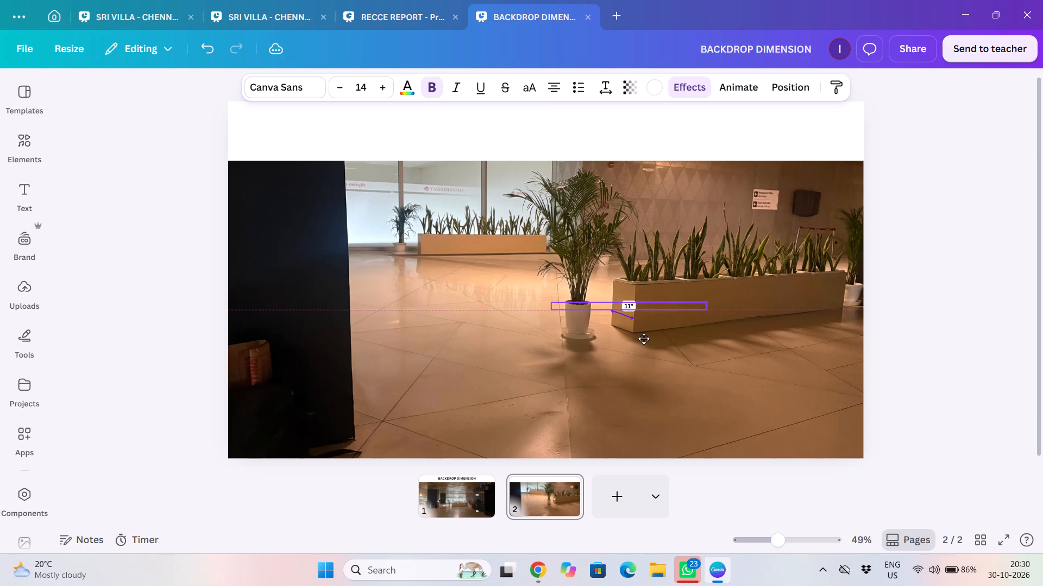
left_click_drag(644, 339, 643, 337)
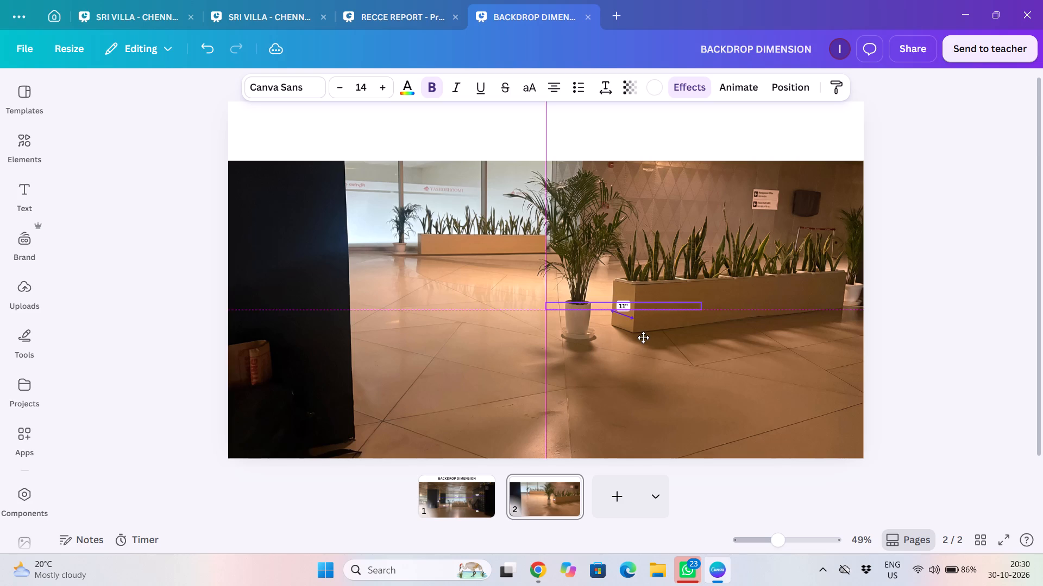
left_click_drag(643, 337, 642, 337)
left_click_drag(642, 337, 642, 337)
left_click_drag(642, 337, 643, 337)
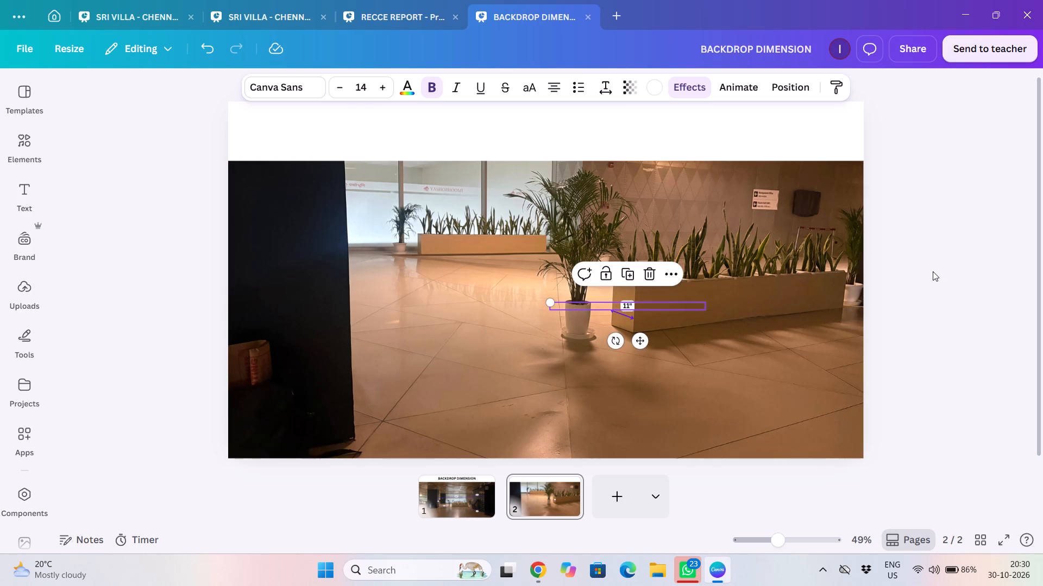
left_click(933, 271)
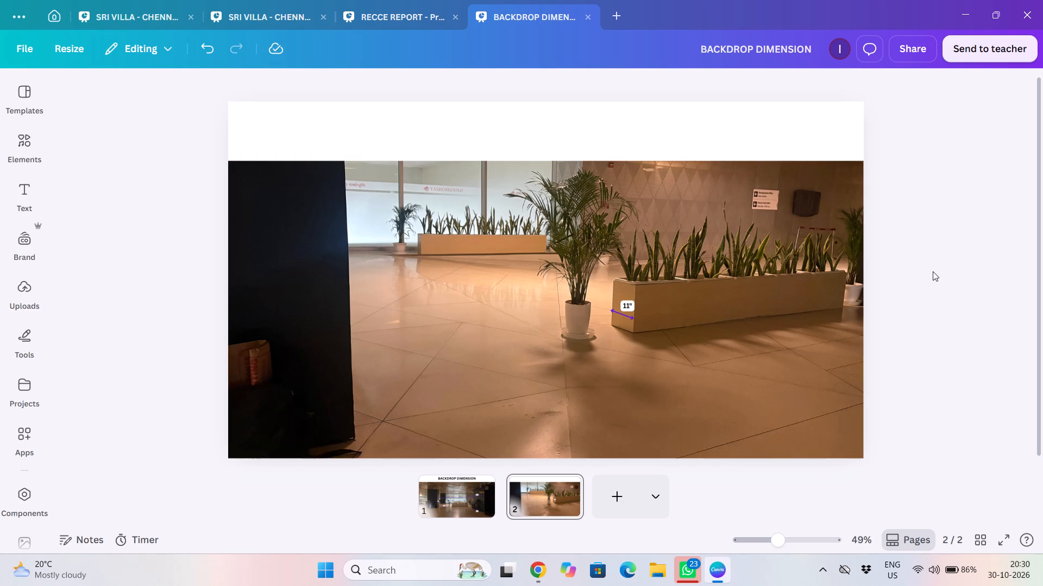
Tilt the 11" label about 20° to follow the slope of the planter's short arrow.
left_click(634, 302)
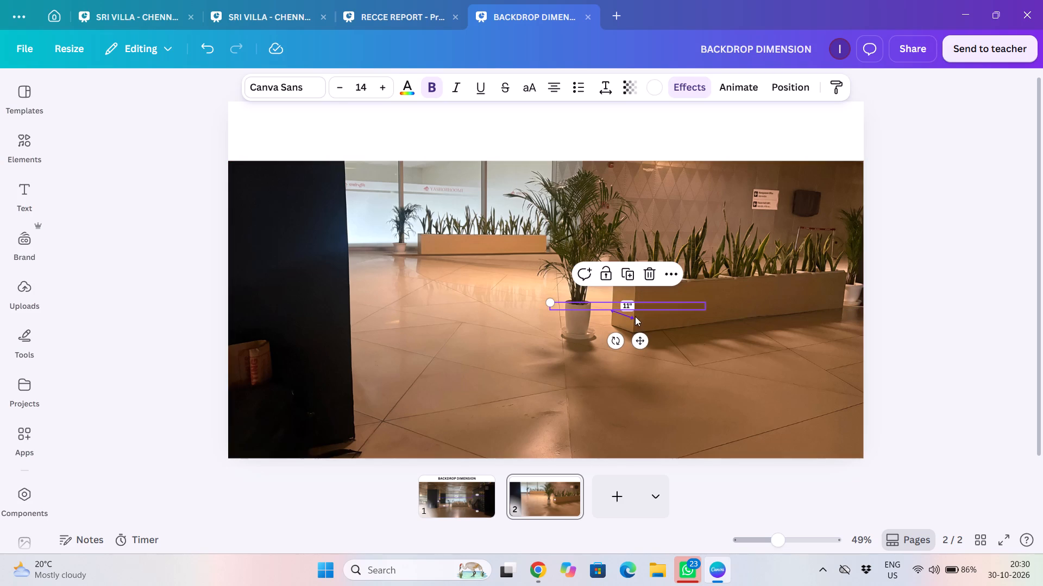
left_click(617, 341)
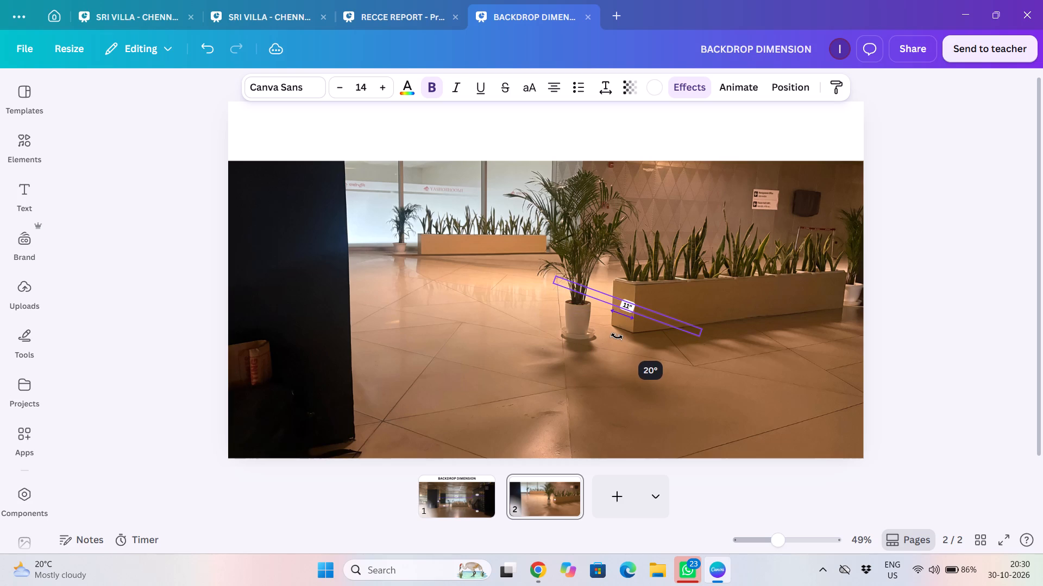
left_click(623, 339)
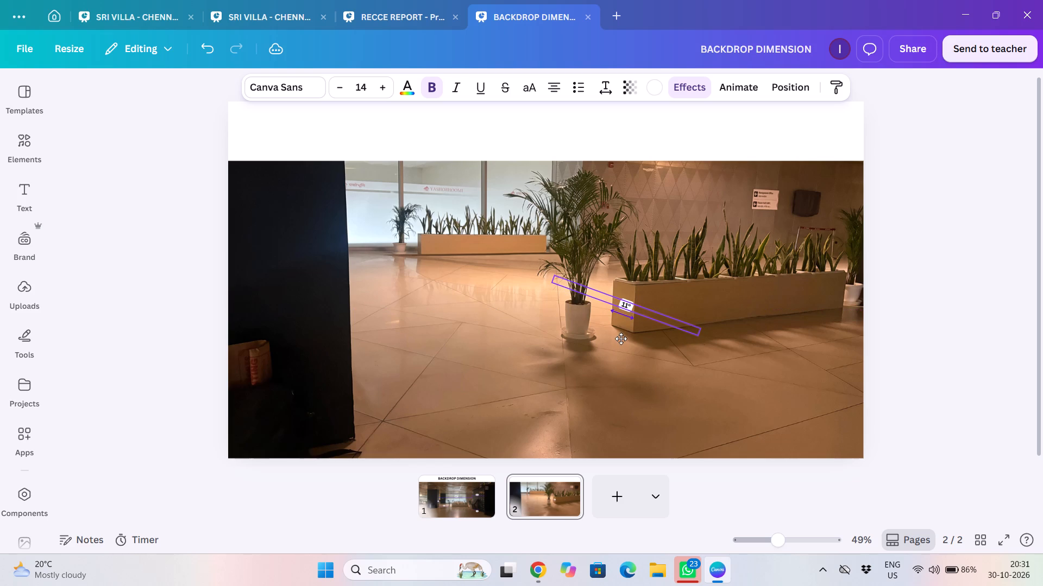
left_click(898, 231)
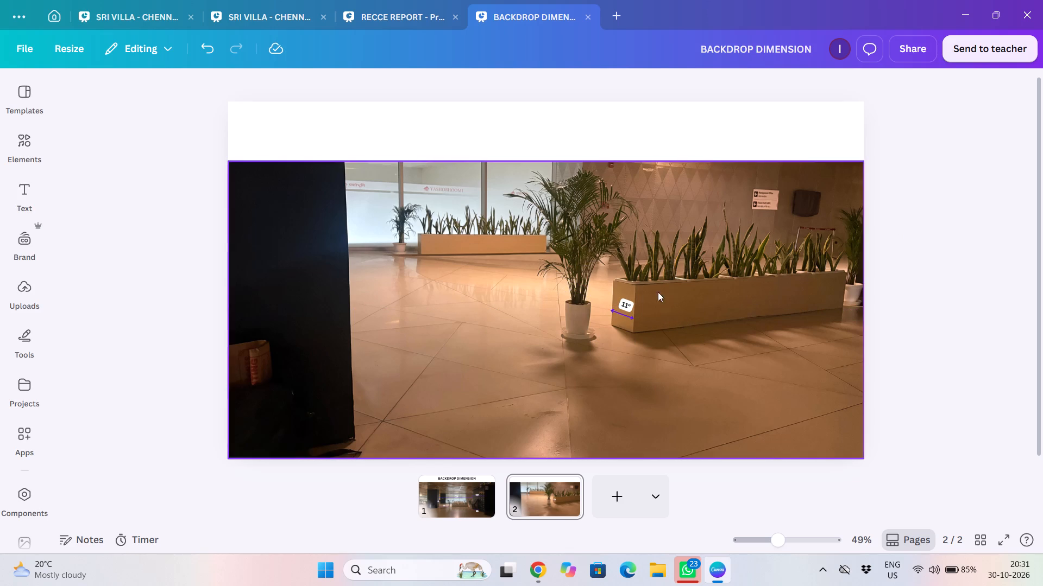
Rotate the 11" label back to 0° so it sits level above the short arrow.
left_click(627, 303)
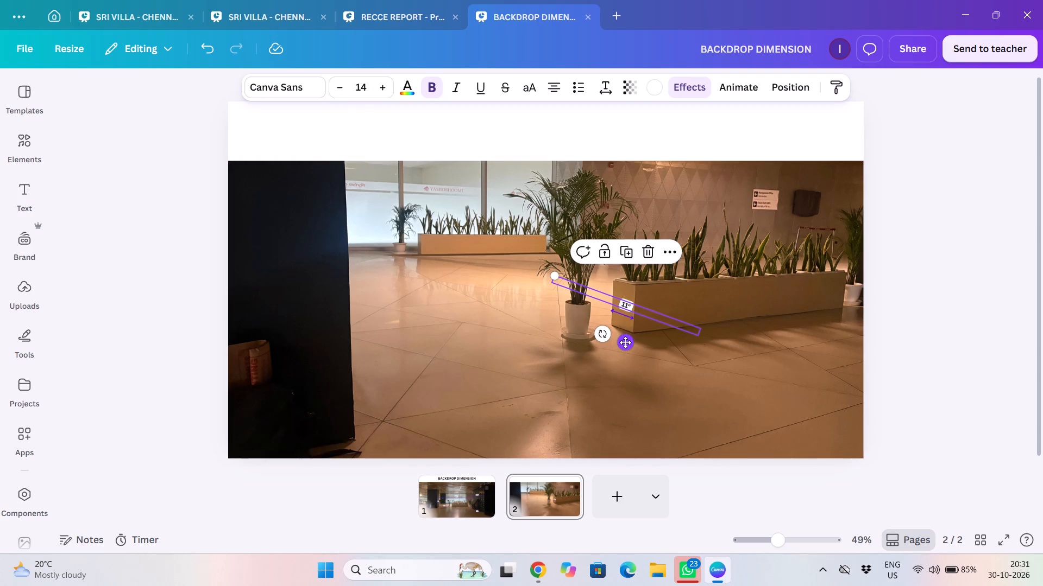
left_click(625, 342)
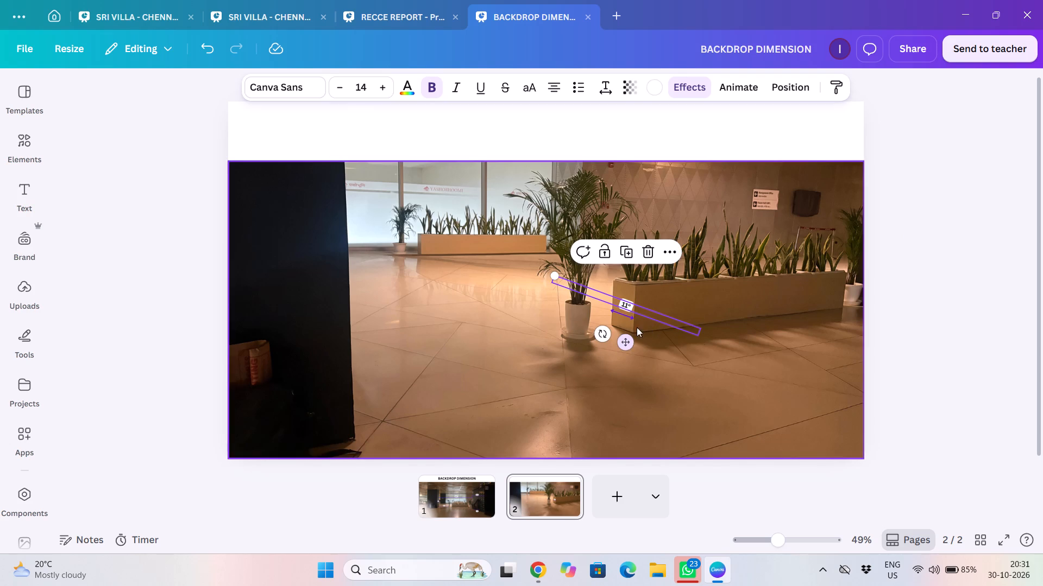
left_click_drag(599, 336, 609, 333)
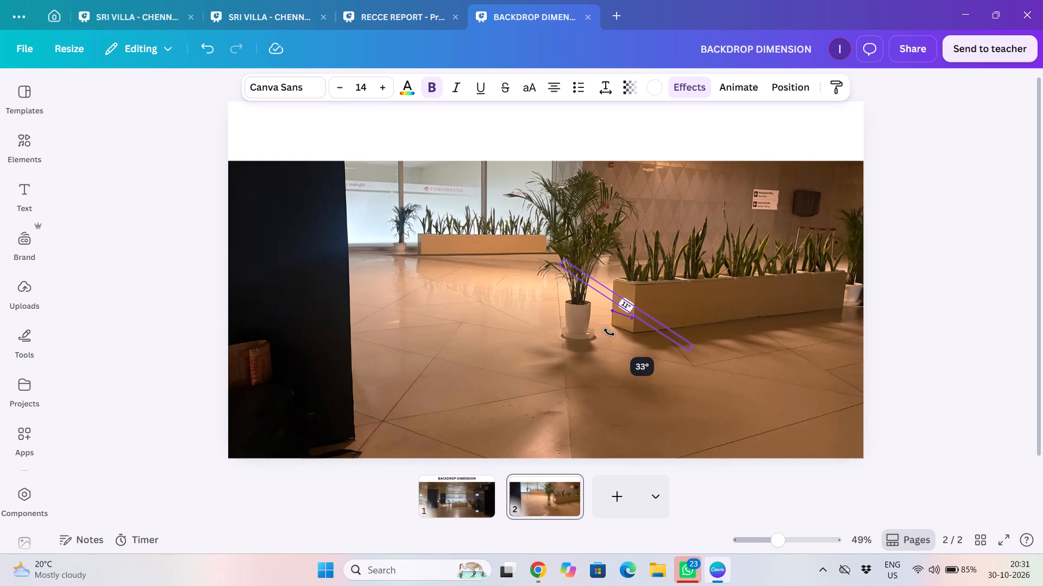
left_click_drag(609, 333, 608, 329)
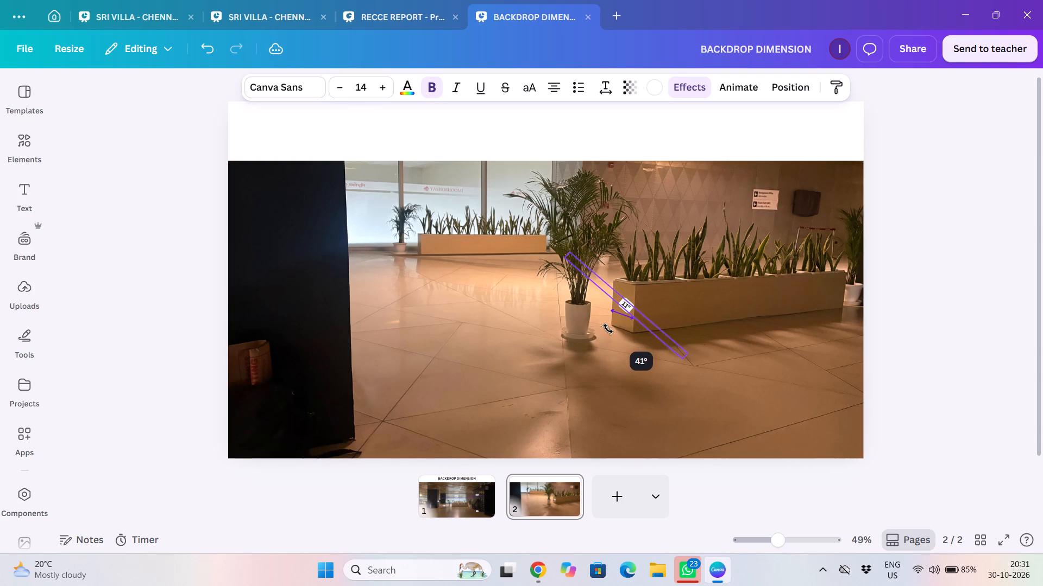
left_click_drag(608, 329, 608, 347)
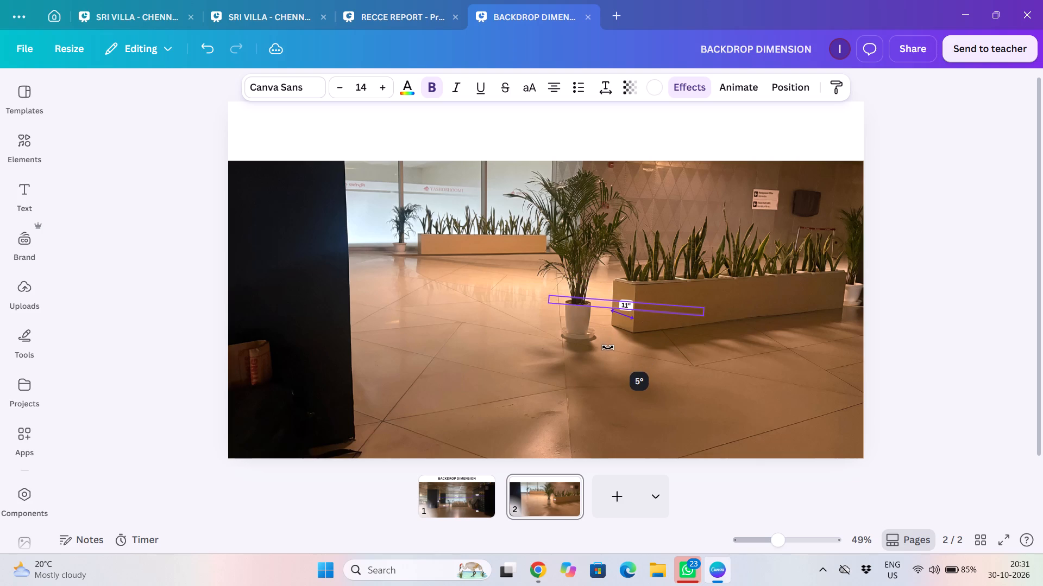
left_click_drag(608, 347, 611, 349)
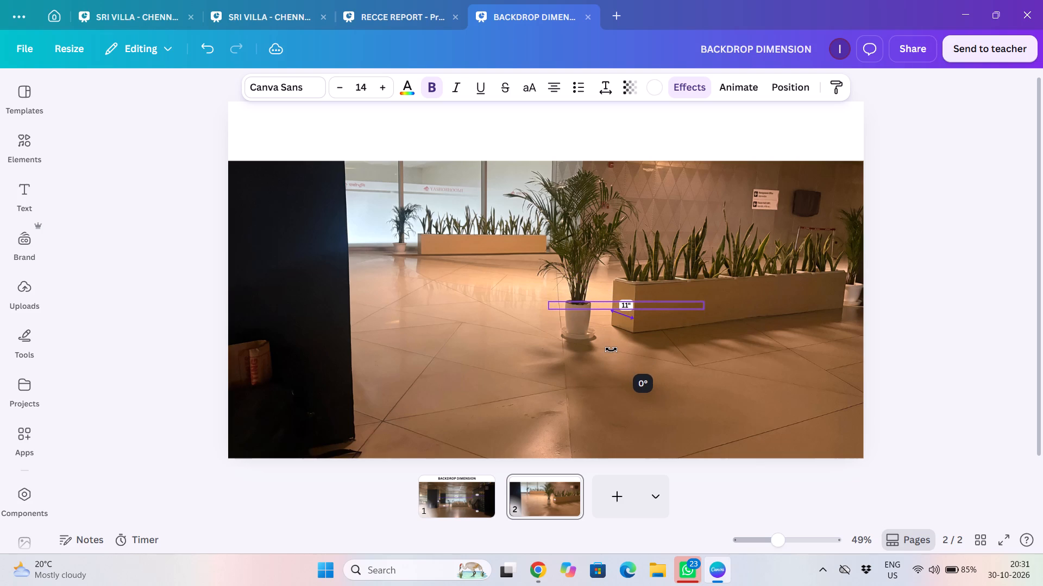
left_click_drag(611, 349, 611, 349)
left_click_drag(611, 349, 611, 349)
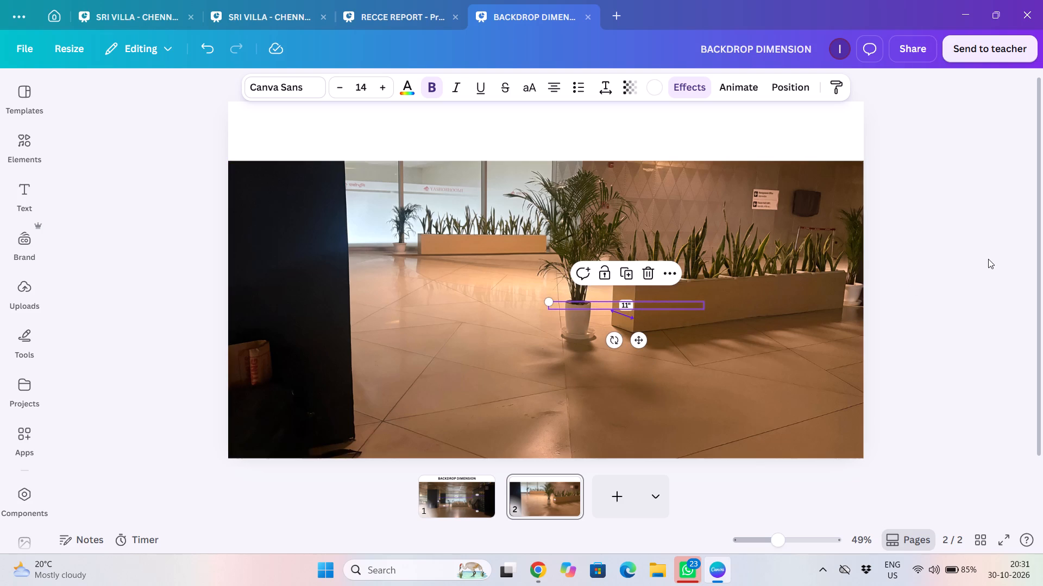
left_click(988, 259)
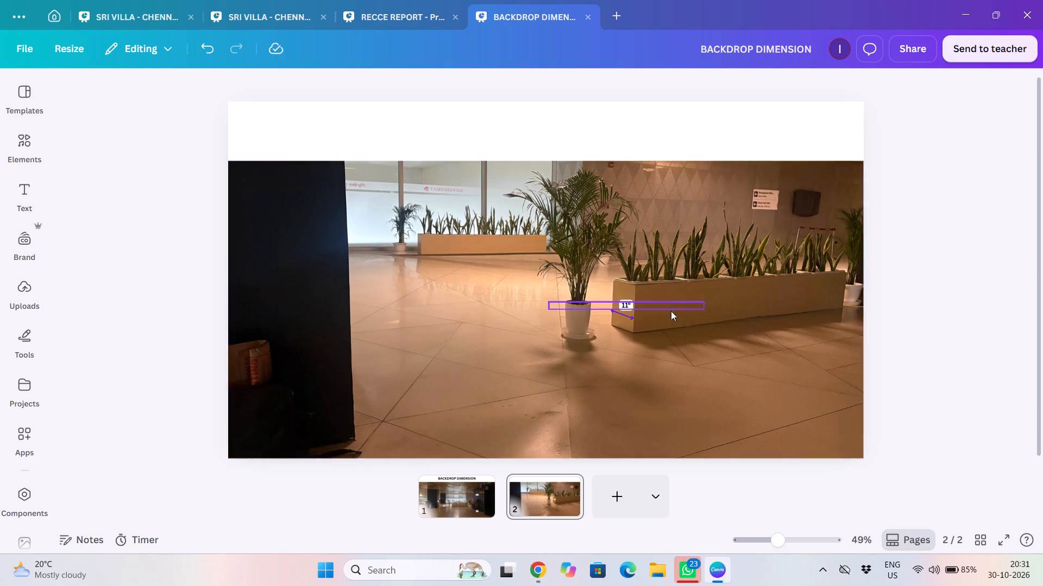
Duplicate the short planter arrow and place the copy on the floor beside the black column.
left_click(628, 316)
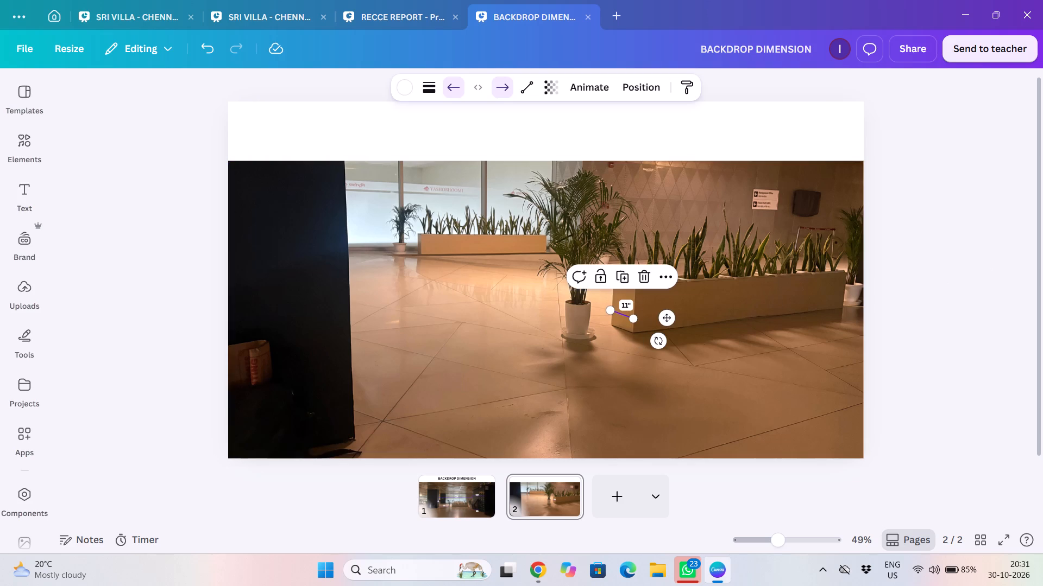
key("ctrl+c")
key("ctrl+v")
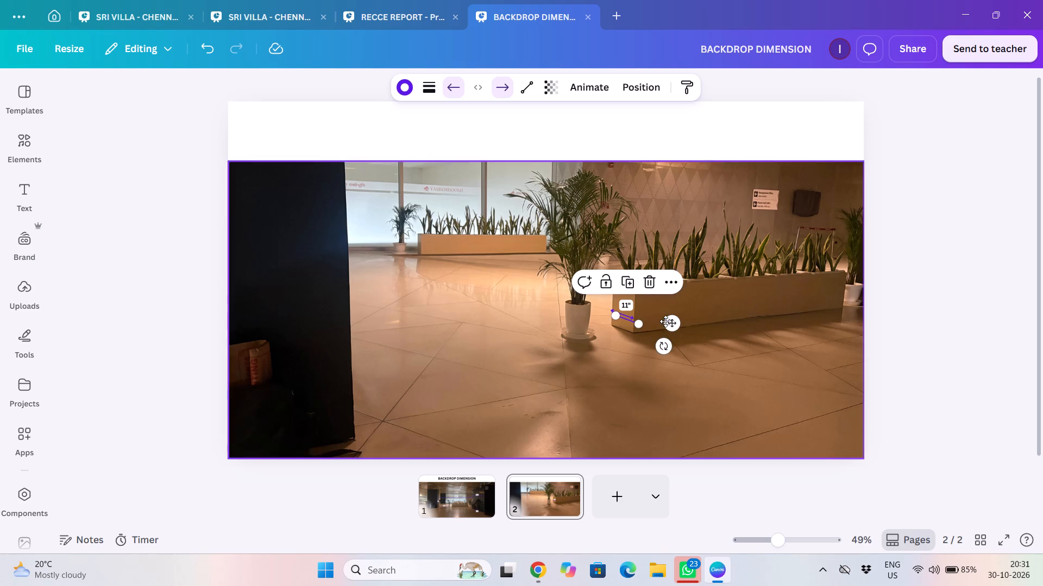
left_click_drag(668, 323, 427, 406)
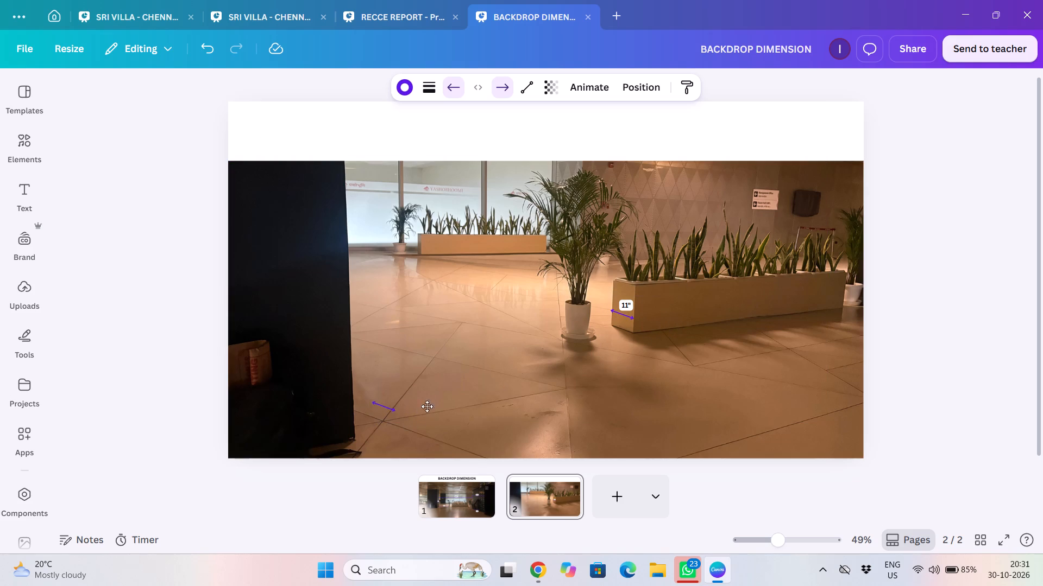
left_click_drag(427, 406, 413, 375)
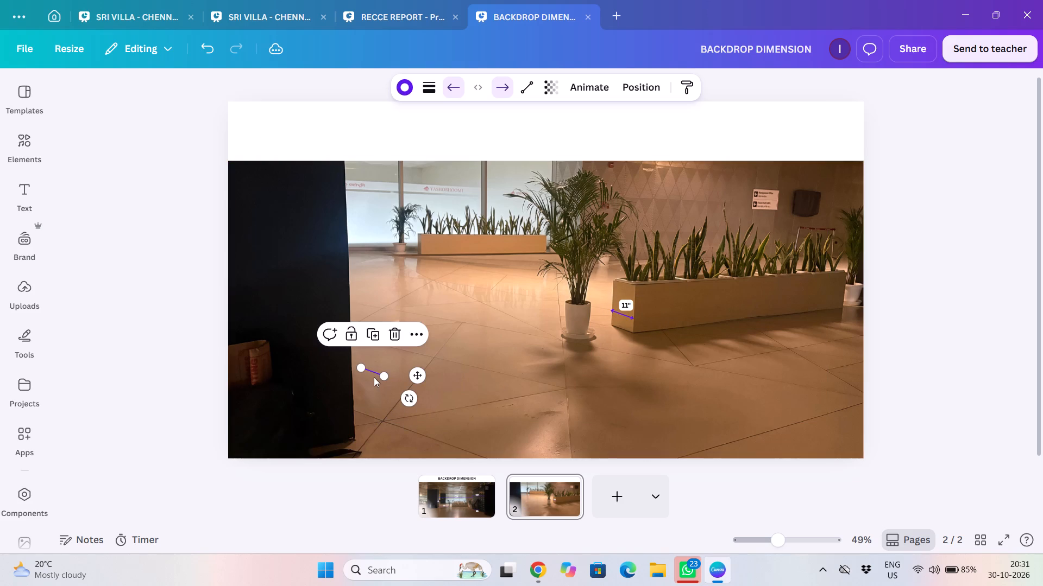
Stretch the copied arrow's pot-side end across the floor to the base of the white palm pot, about 615 long.
left_click_drag(386, 376, 564, 337)
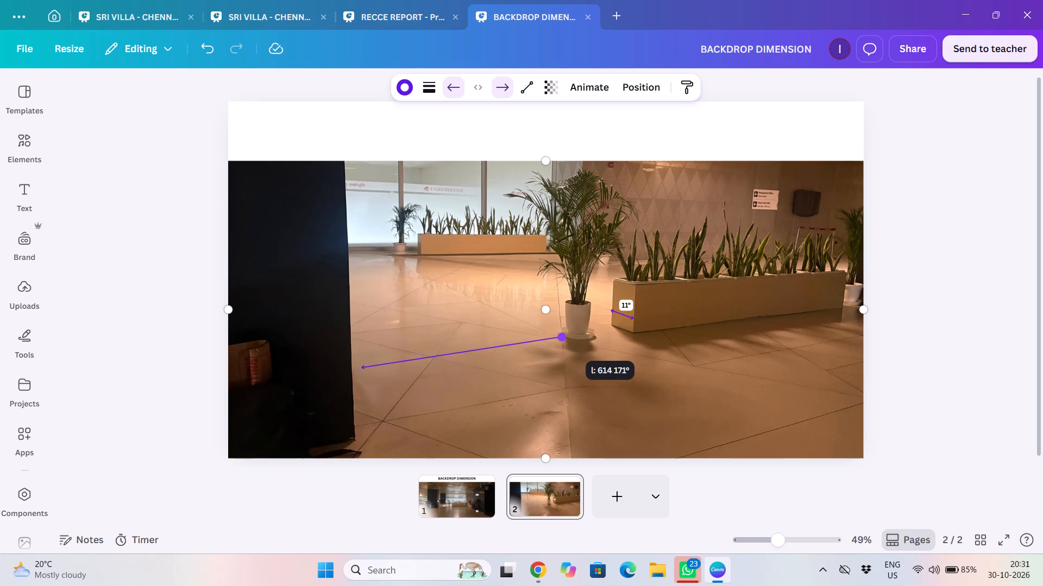
left_click_drag(564, 337, 564, 334)
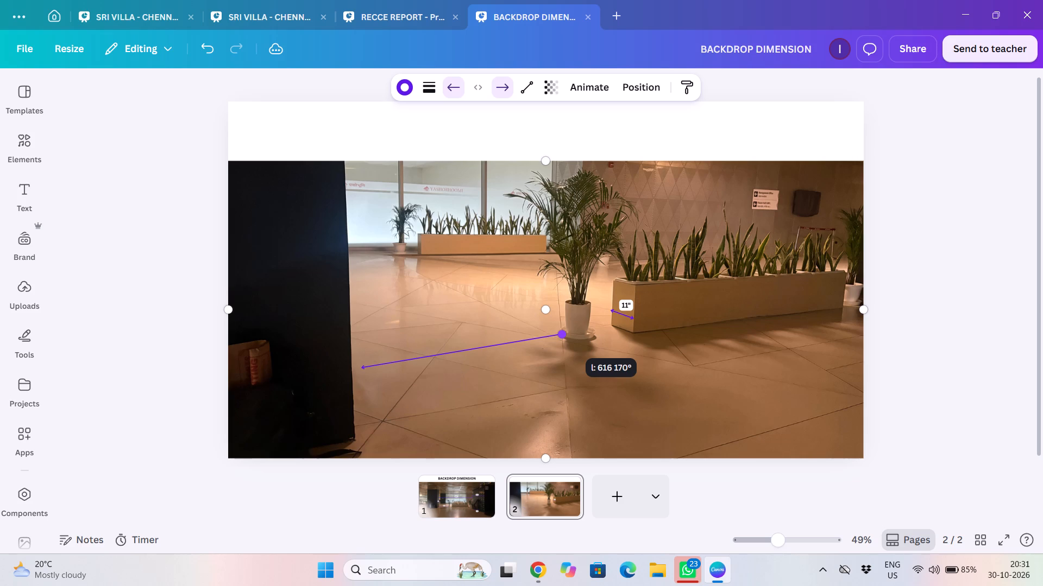
left_click_drag(564, 334, 566, 335)
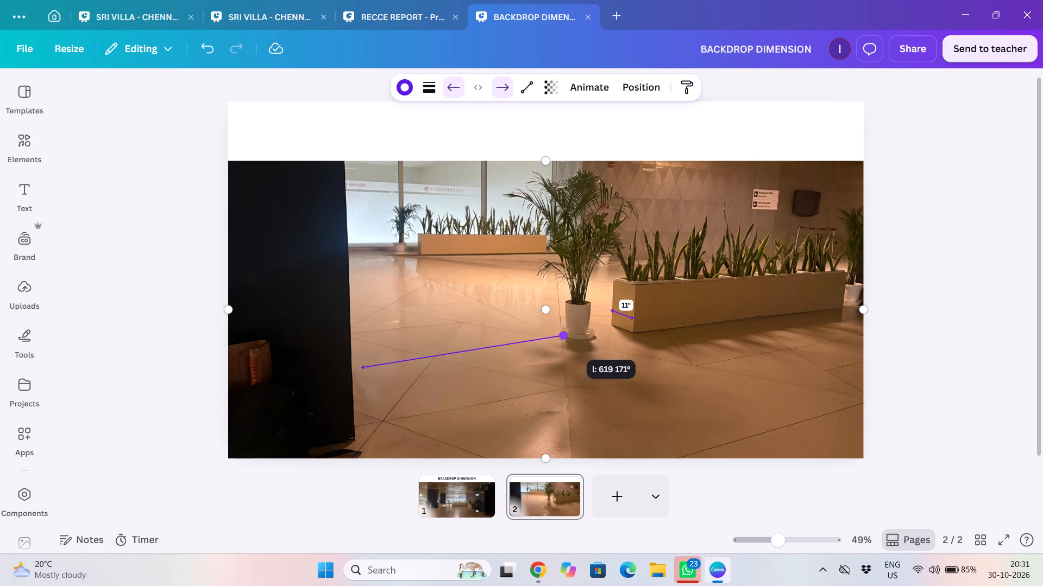
left_click_drag(566, 335, 564, 335)
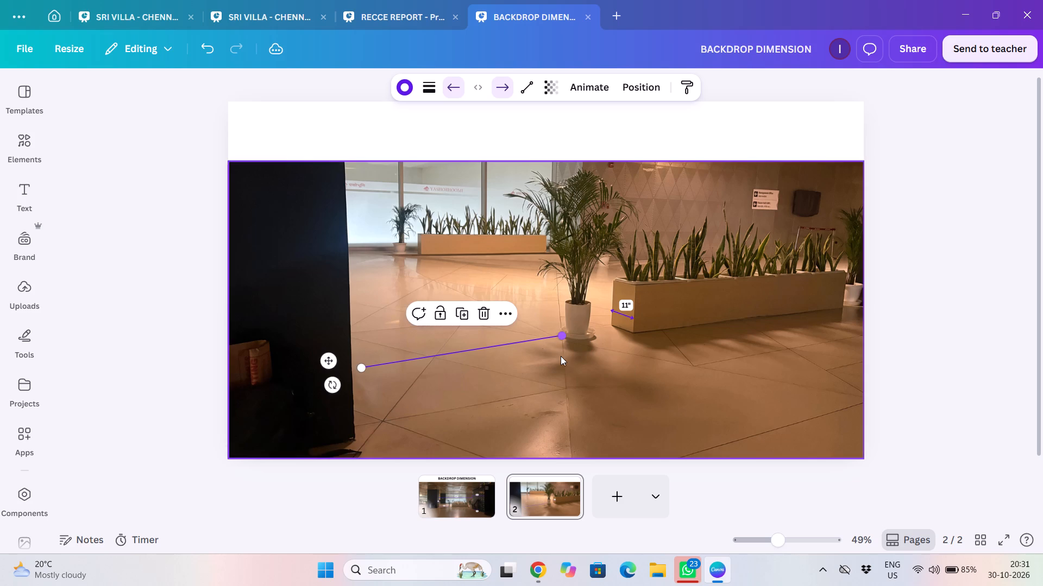
left_click(558, 358)
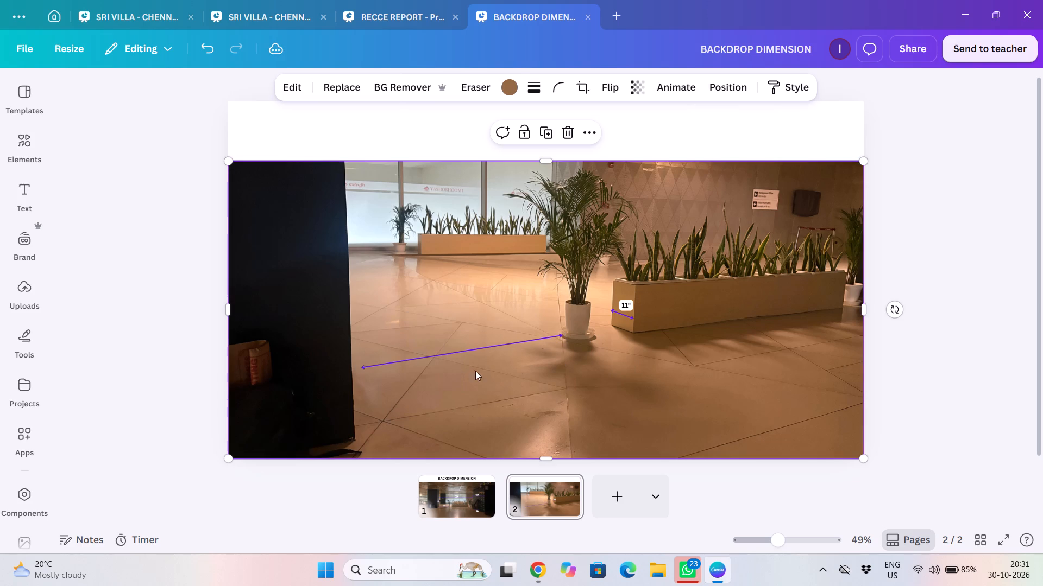
Extend the floor arrow's other end to the black column's edge, making it about 641 long at 173°.
left_click(382, 362)
left_click_drag(363, 368, 357, 367)
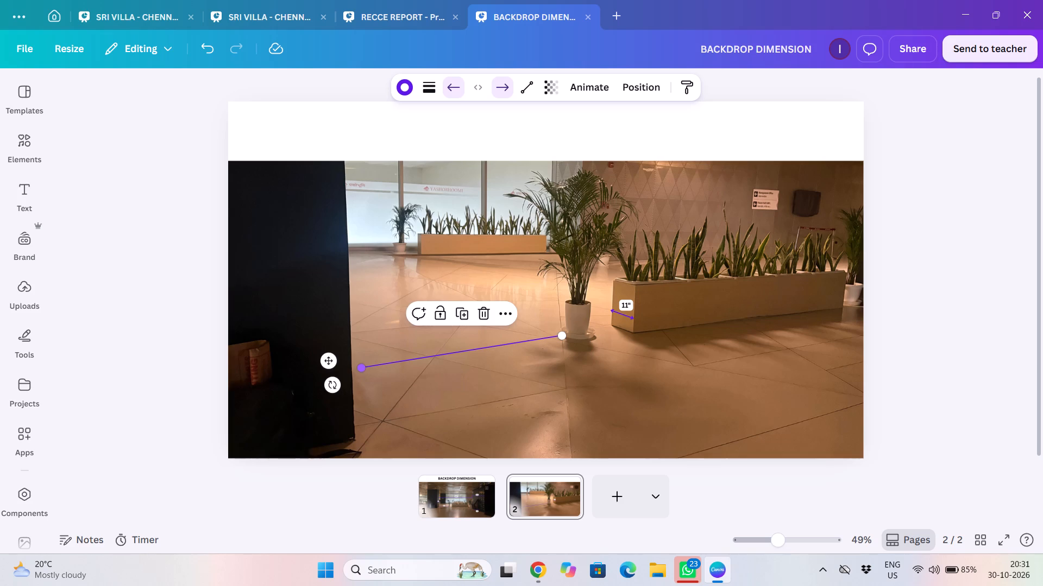
left_click_drag(357, 367, 355, 365)
left_click(397, 373)
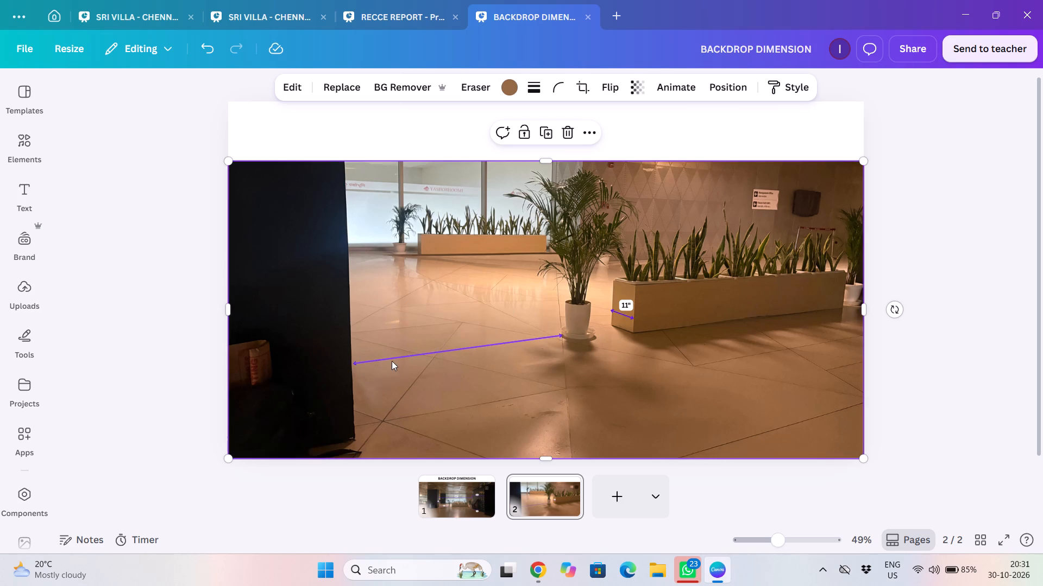
left_click(392, 361)
left_click(353, 363)
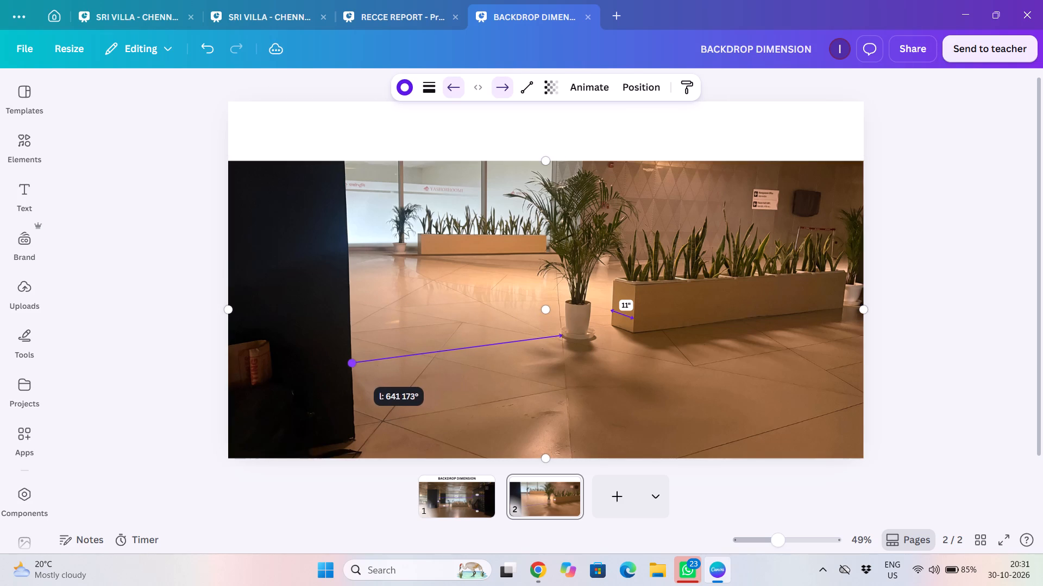
left_click(409, 360)
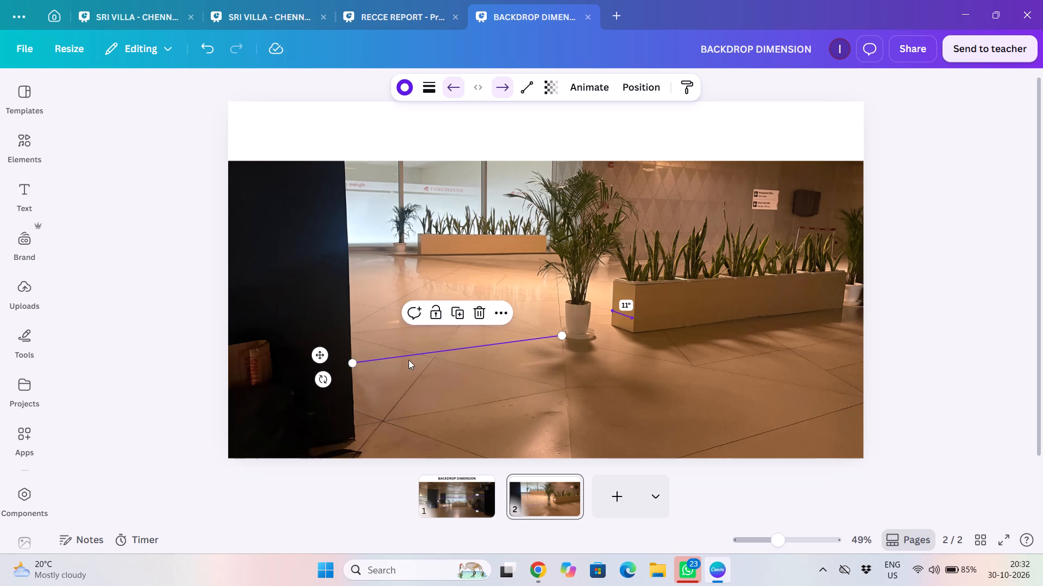
left_click(409, 360)
left_click(409, 360)
left_click(409, 360)
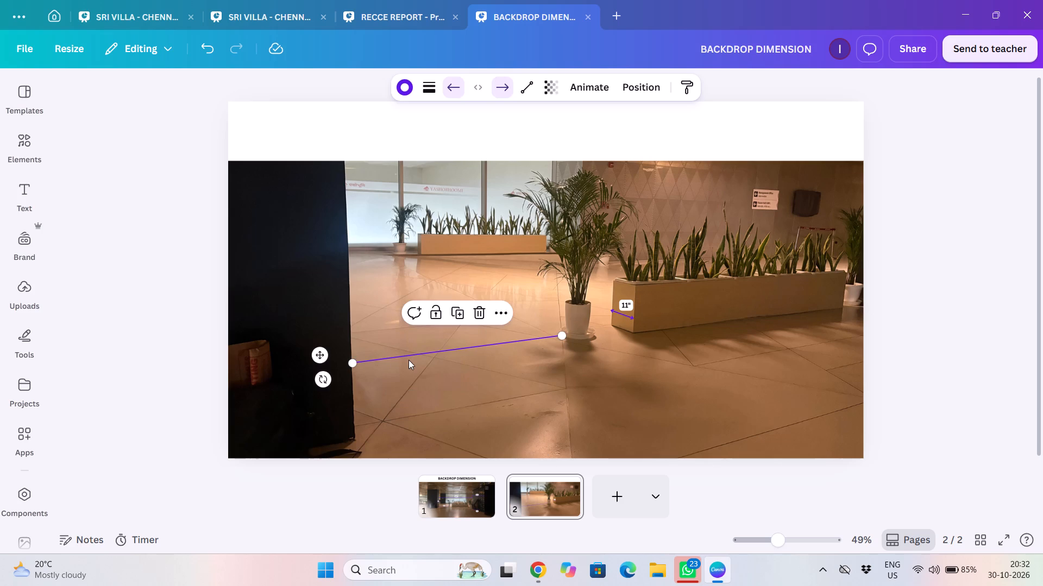
left_click(409, 360)
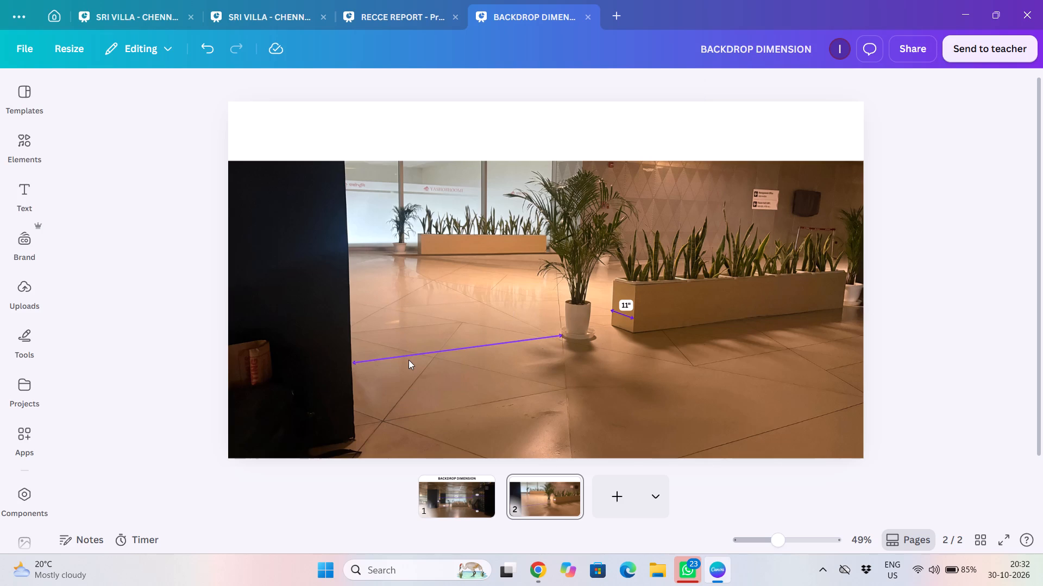
Copy the 5'5" label from page 1 onto page 2 and place it just above the middle of the column-to-pot arrow.
left_click(477, 501)
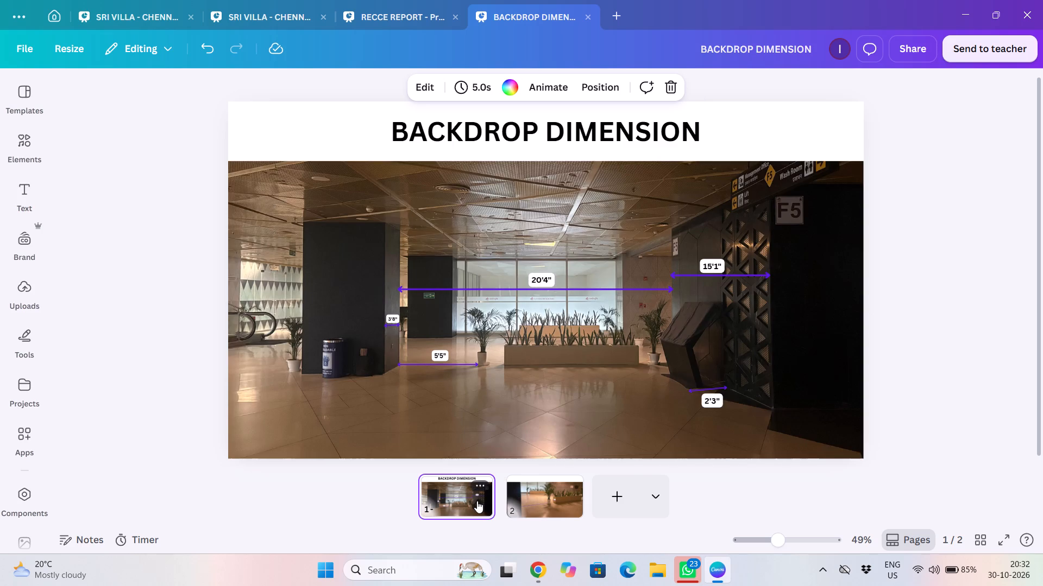
left_click(441, 355)
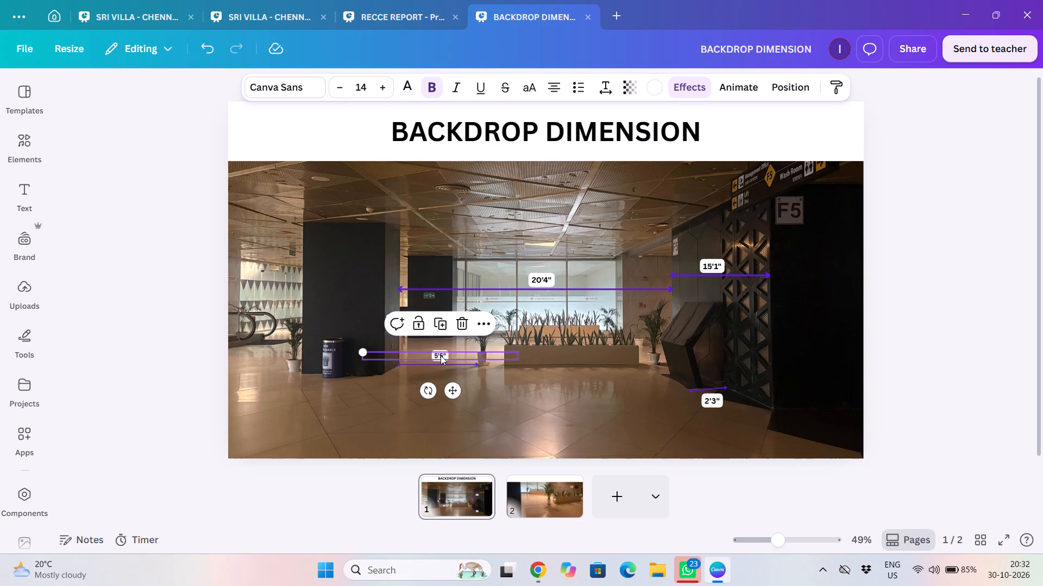
key("ctrl+c")
left_click(521, 494)
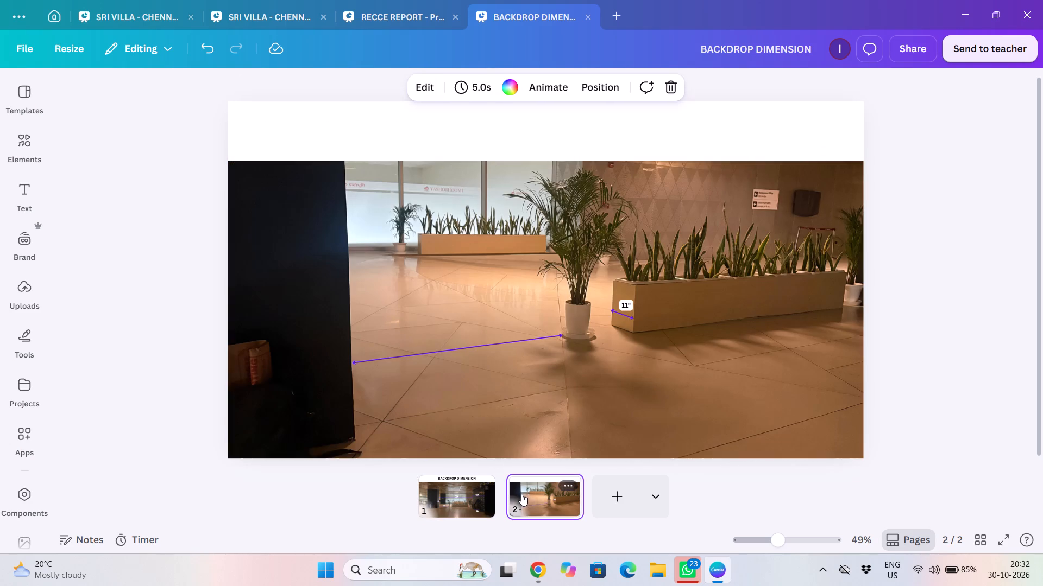
left_click(430, 327)
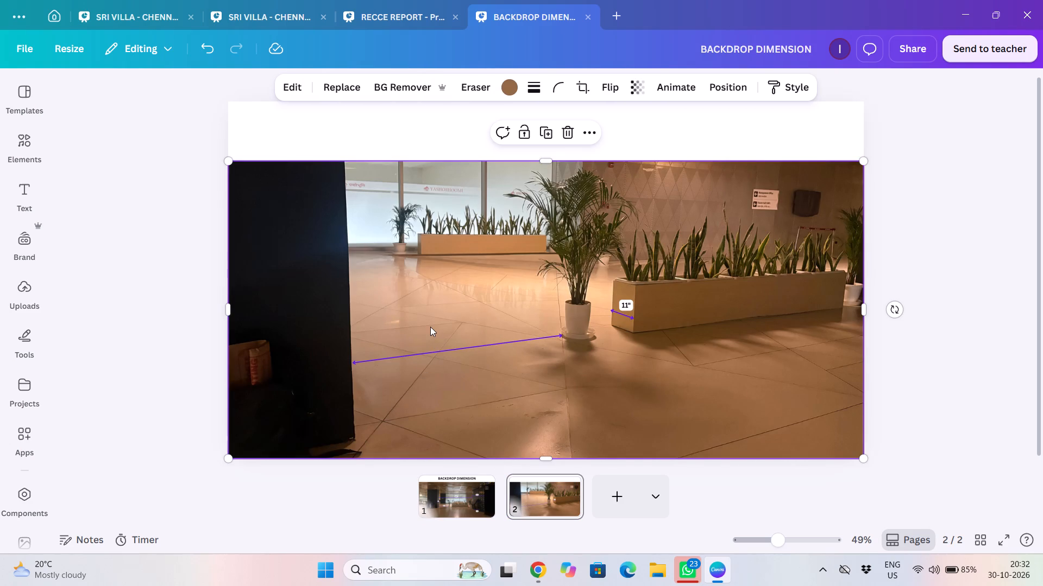
key("ctrl+v")
left_click(493, 405)
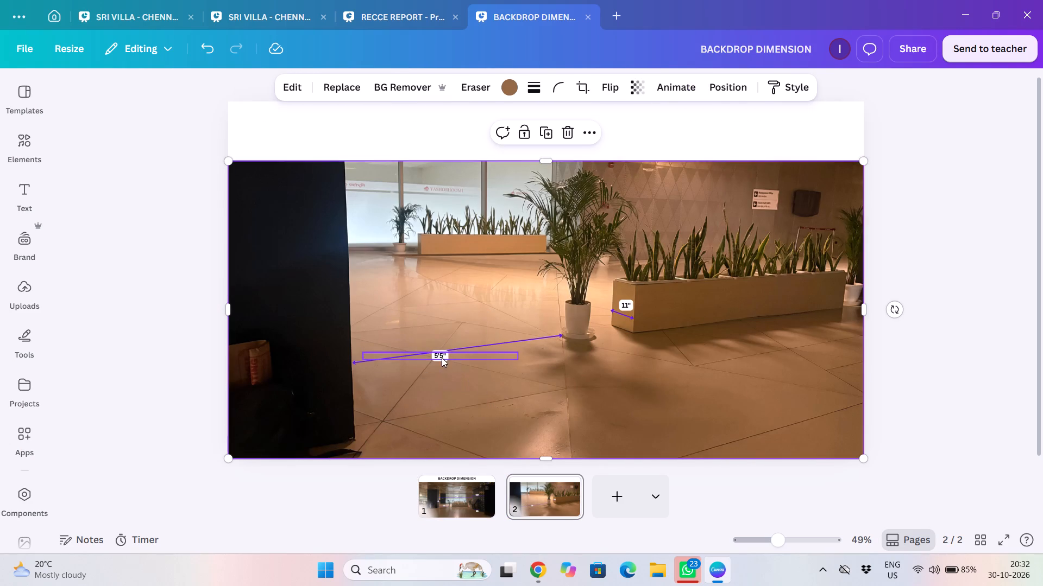
left_click_drag(439, 355, 460, 341)
left_click(539, 419)
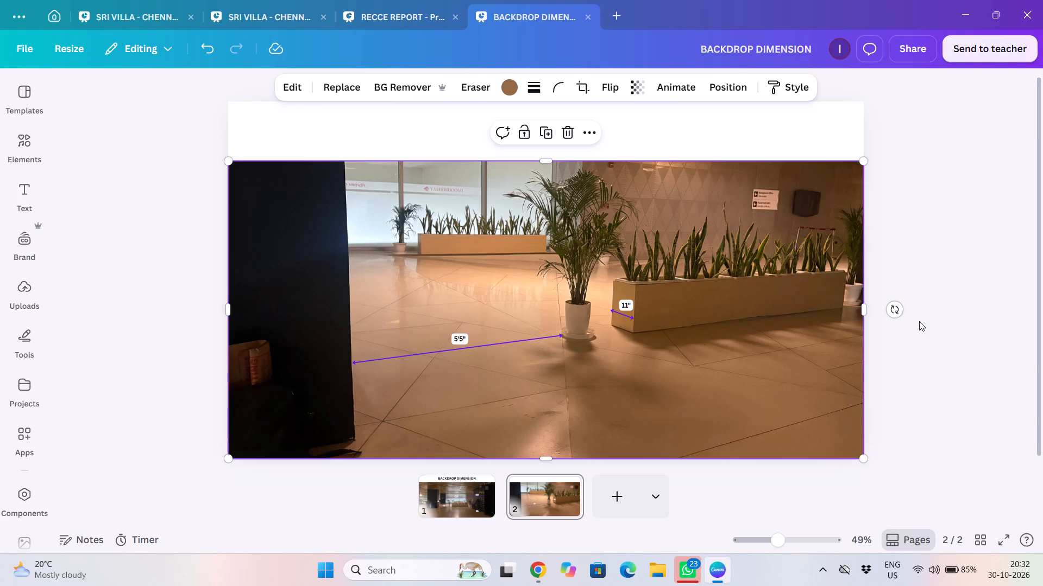
left_click(927, 219)
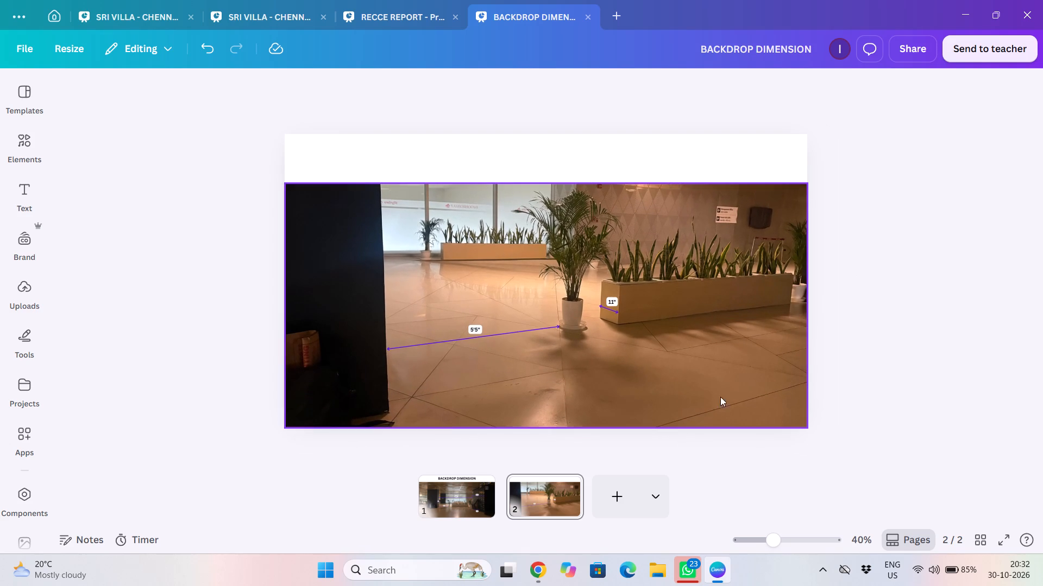
Add a blank third page after page 2.
left_click(606, 509)
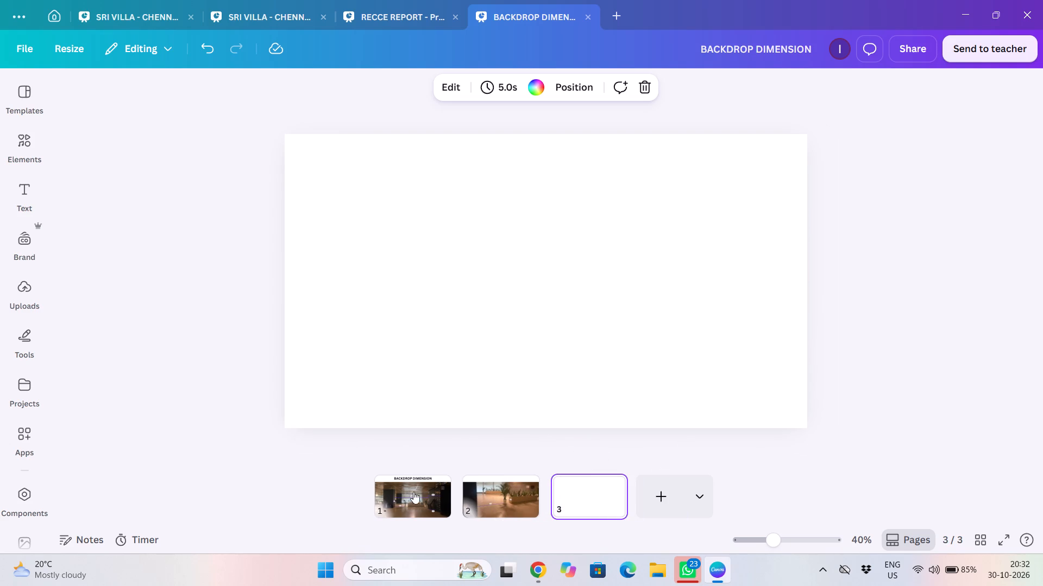
Copy the BACKDROP DIMENSION title from page 1 into the white header area of page 2.
left_click(411, 492)
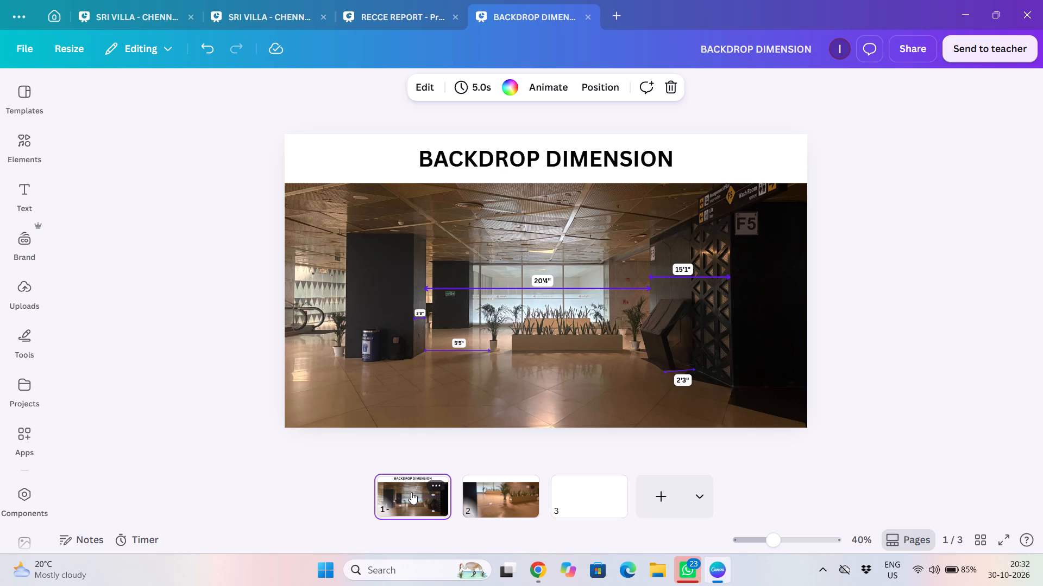
key("Right")
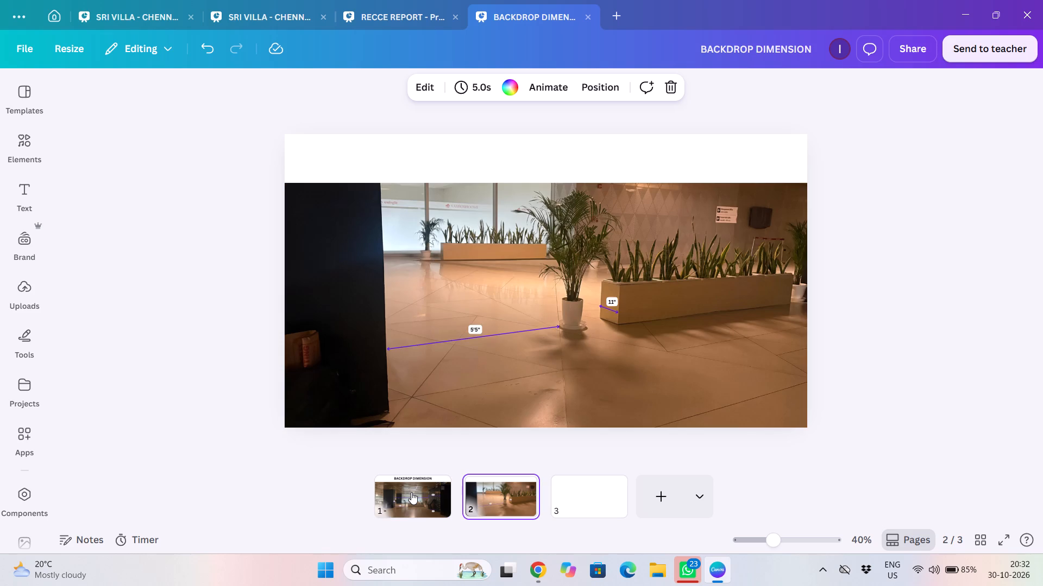
key("Left")
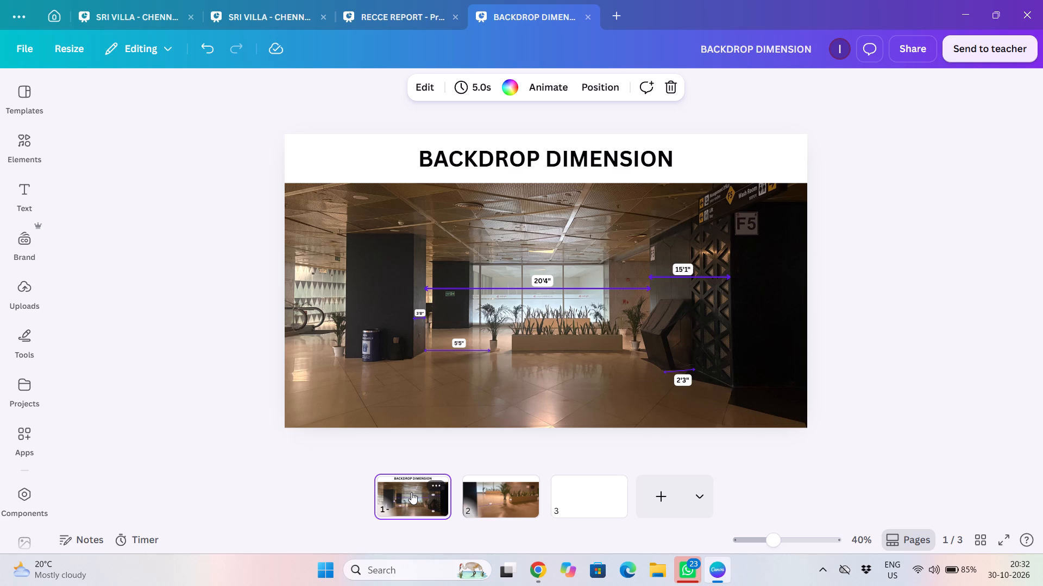
key("Right")
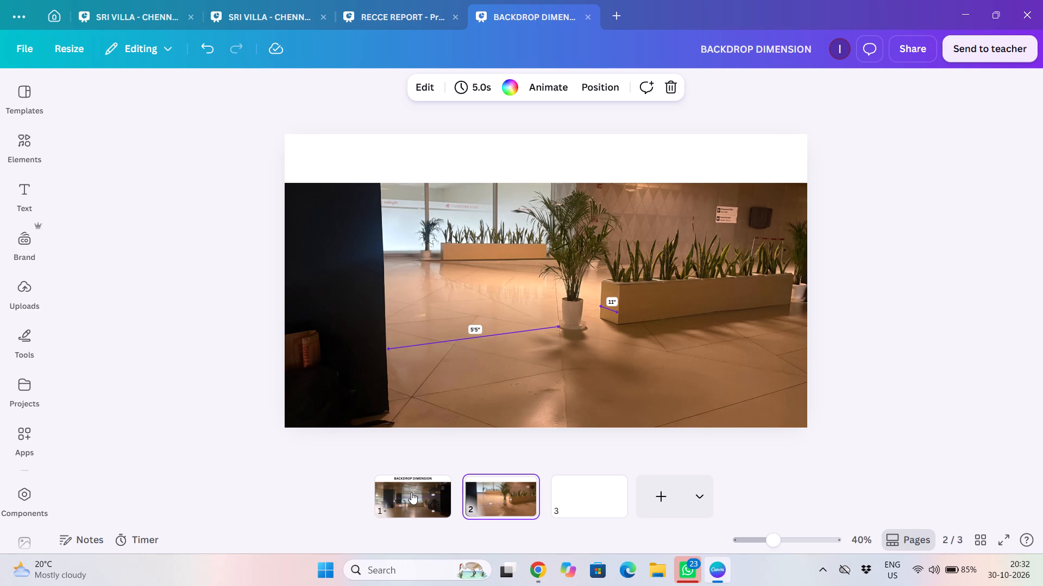
key("Left")
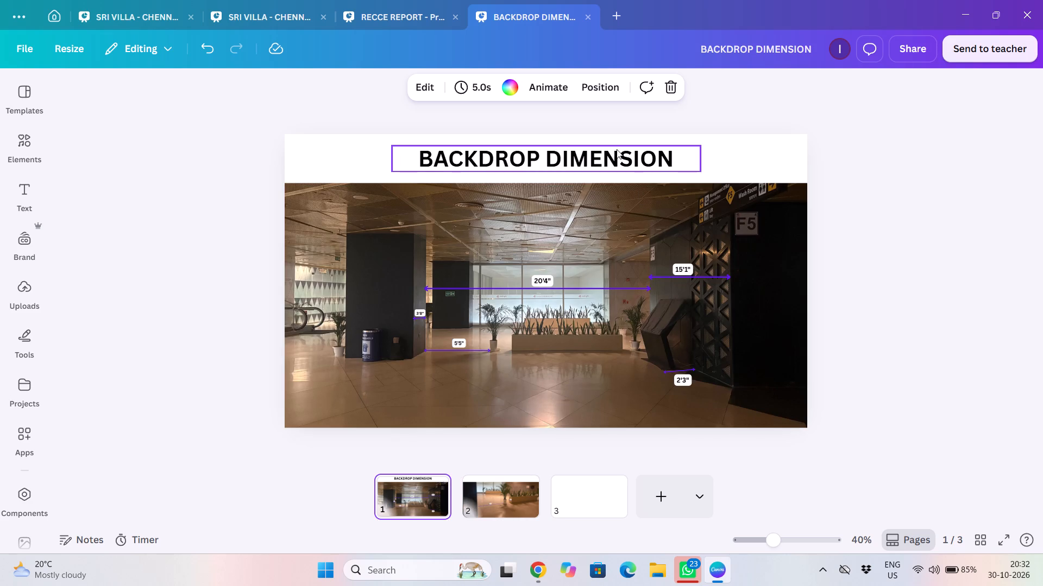
left_click(617, 149)
key("ctrl+c")
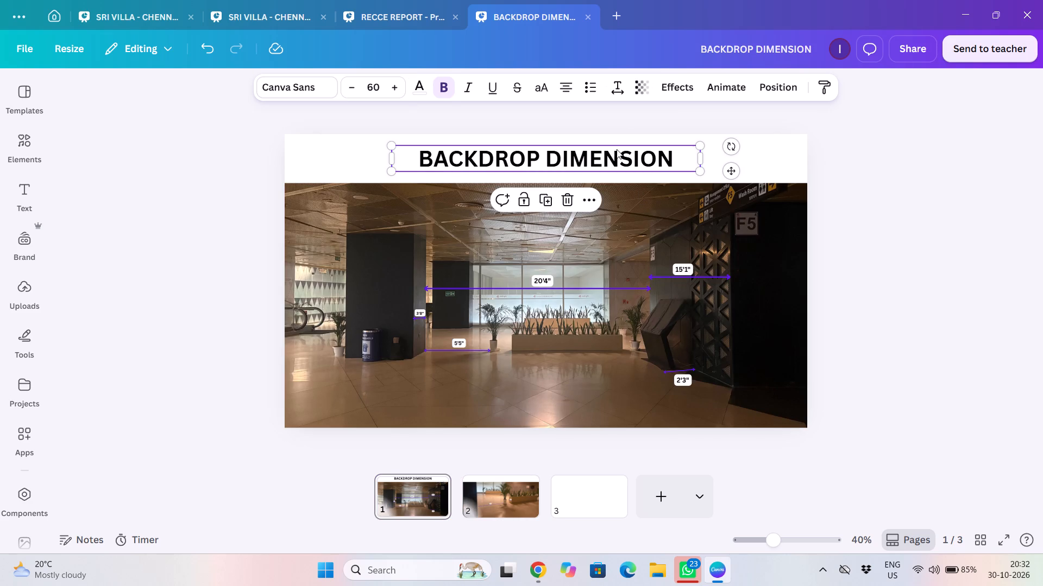
left_click(487, 488)
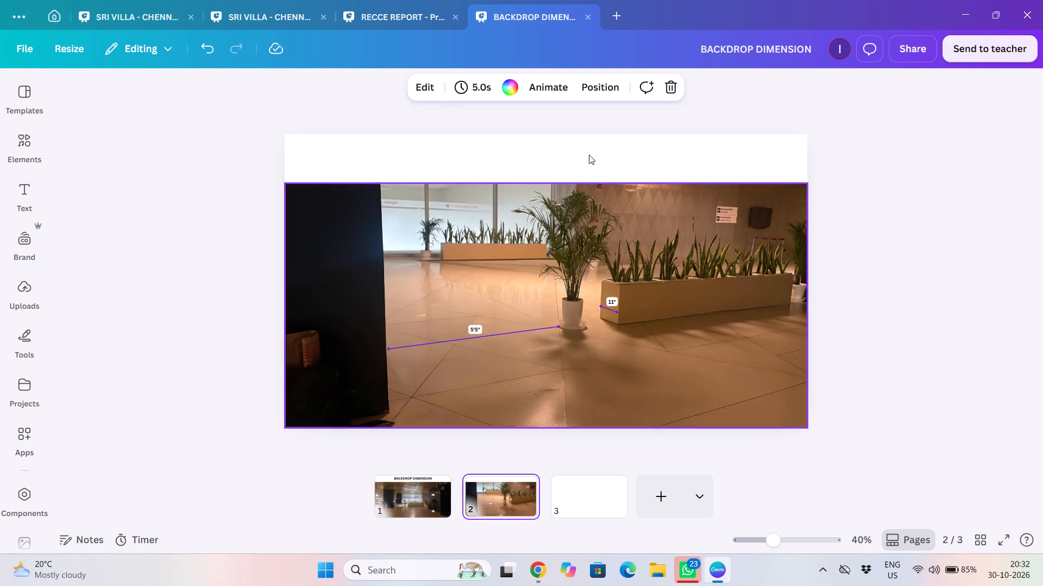
left_click(520, 169)
key("ctrl+v")
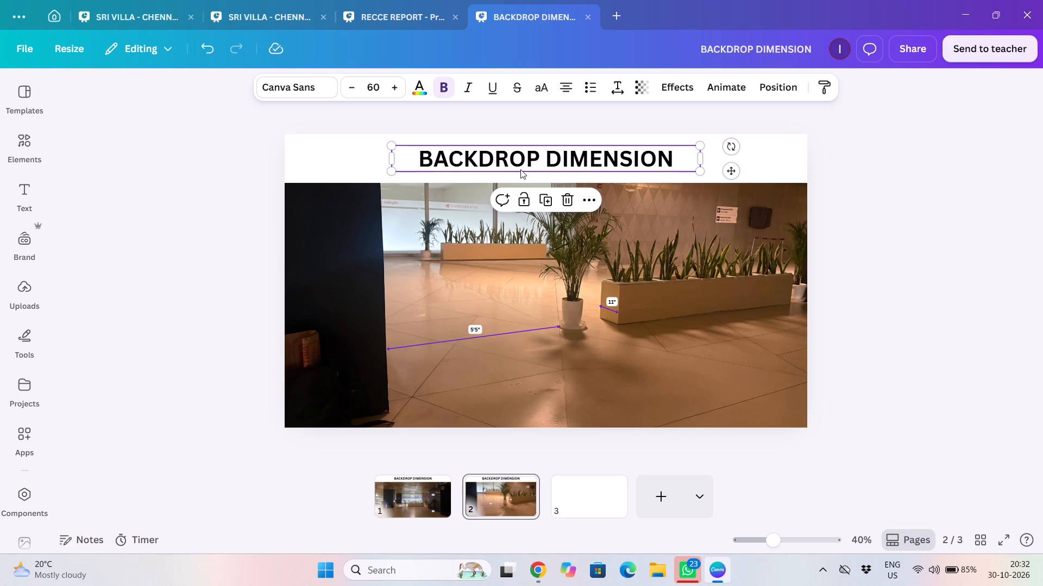
Delete the word BACKDROP from page 2's title so it reads DIMENSION.
double_click(541, 158)
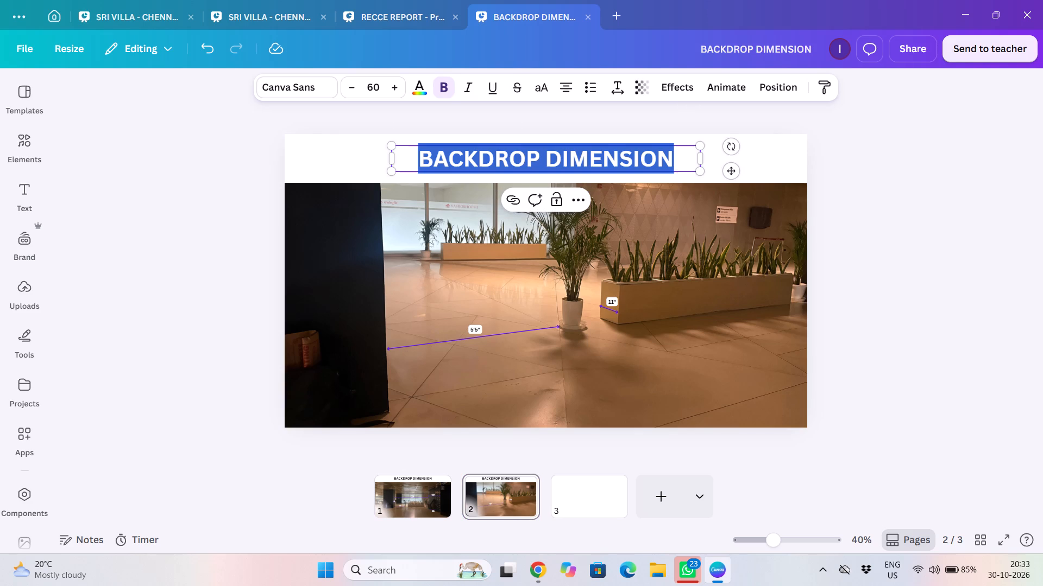
left_click(541, 158)
key("BackSpace")
key("BackSpace")
key("BackSpace")
key("BackSpace")
key("BackSpace")
key("BackSpace")
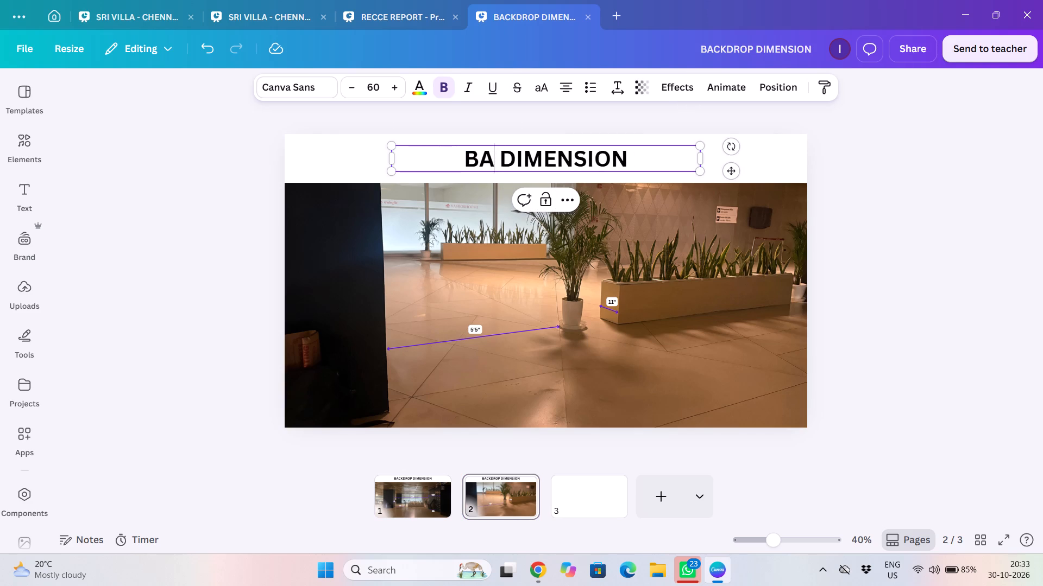
key("BackSpace")
key("BackSpace")
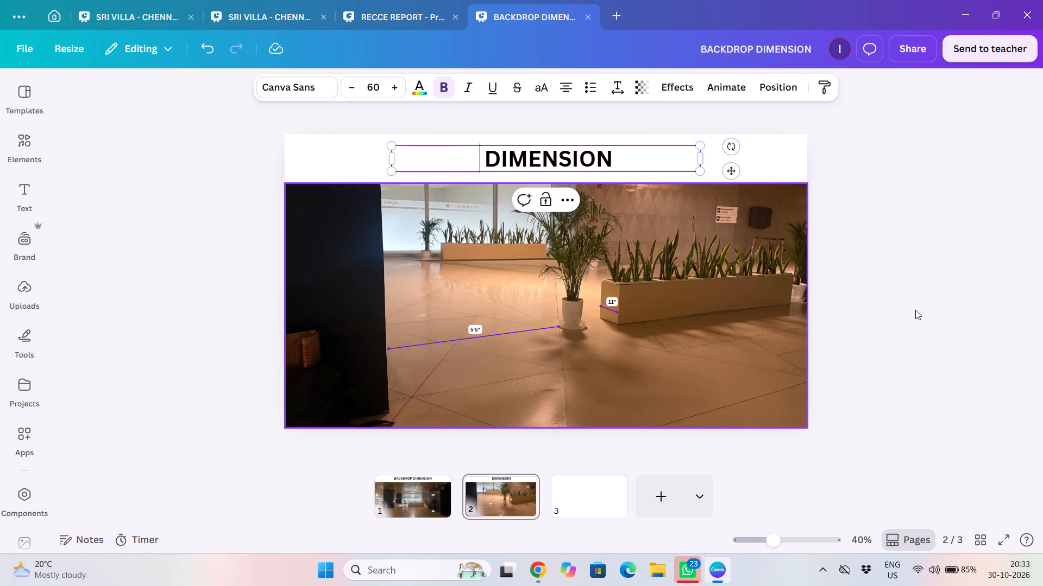
left_click(984, 252)
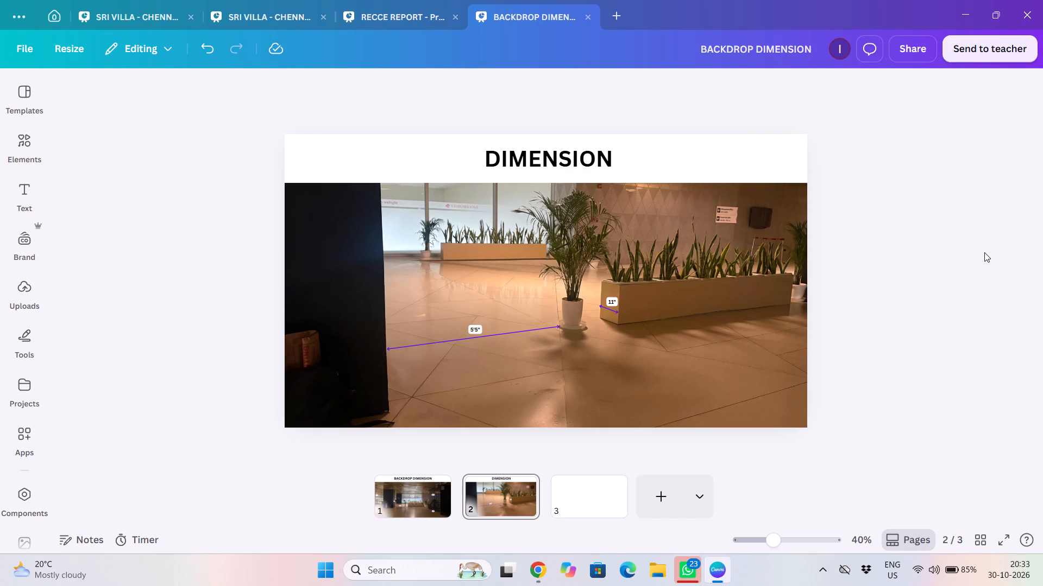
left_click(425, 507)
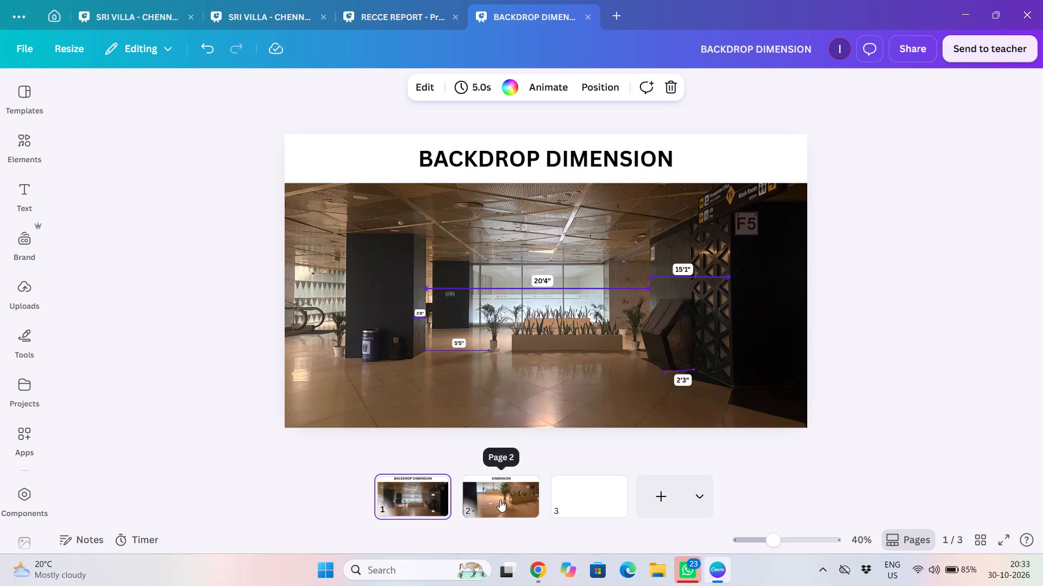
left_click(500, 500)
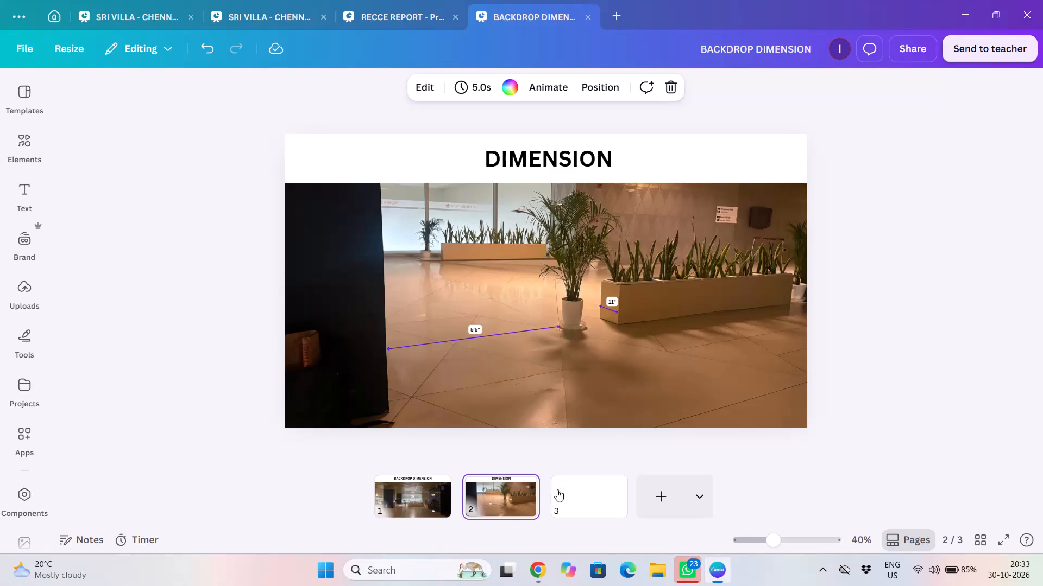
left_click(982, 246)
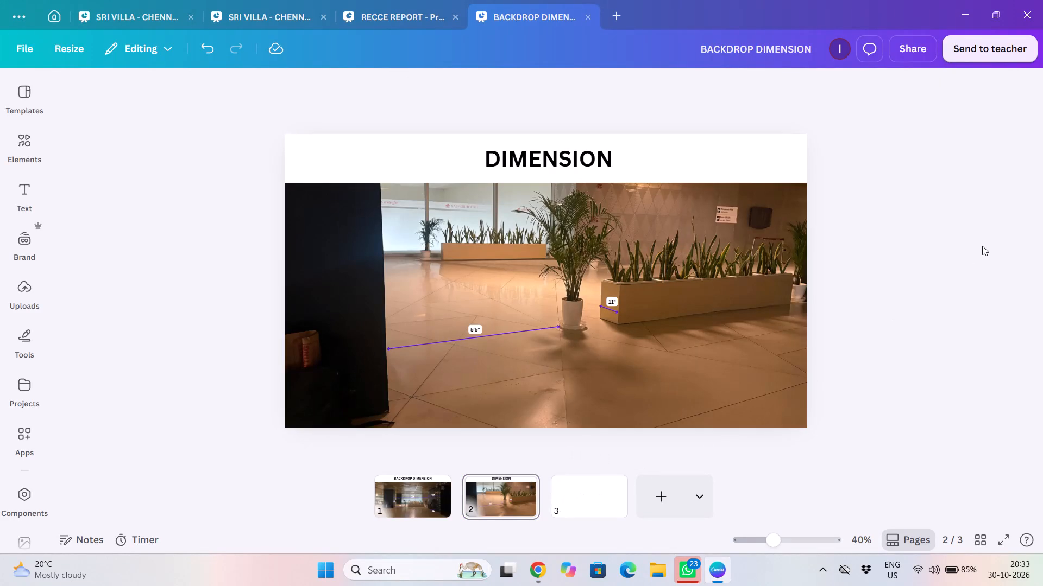
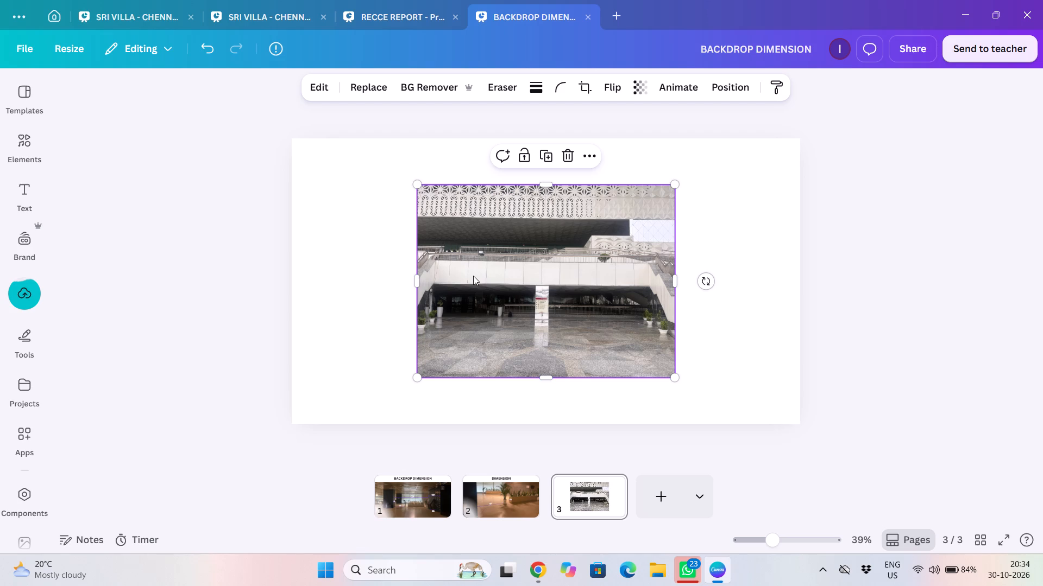
Move page 3's photo to the page's top-left corner and enlarge it to fill the whole 1,920 by 1,080 page.
left_click(422, 501)
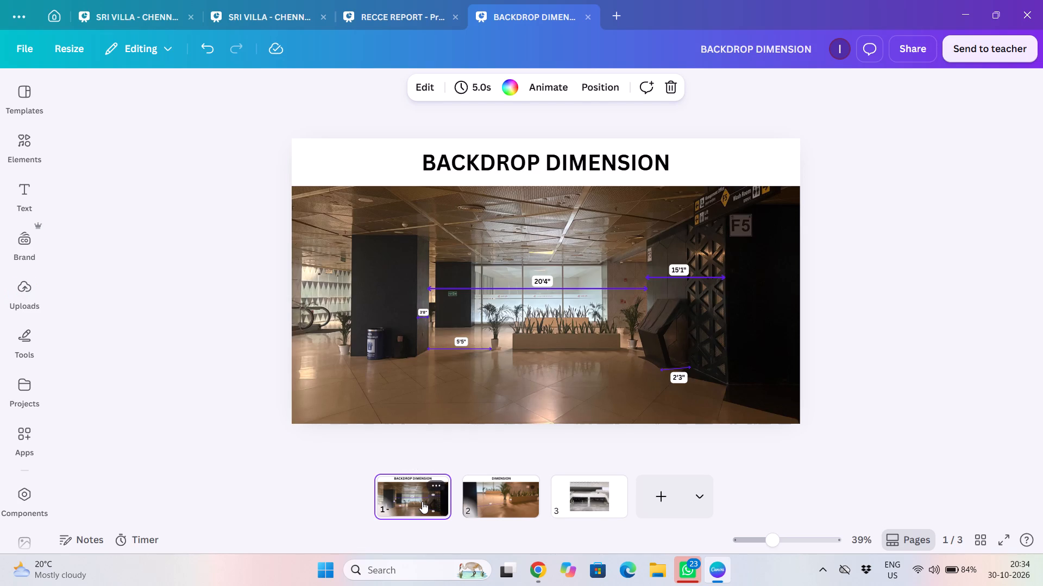
left_click(589, 494)
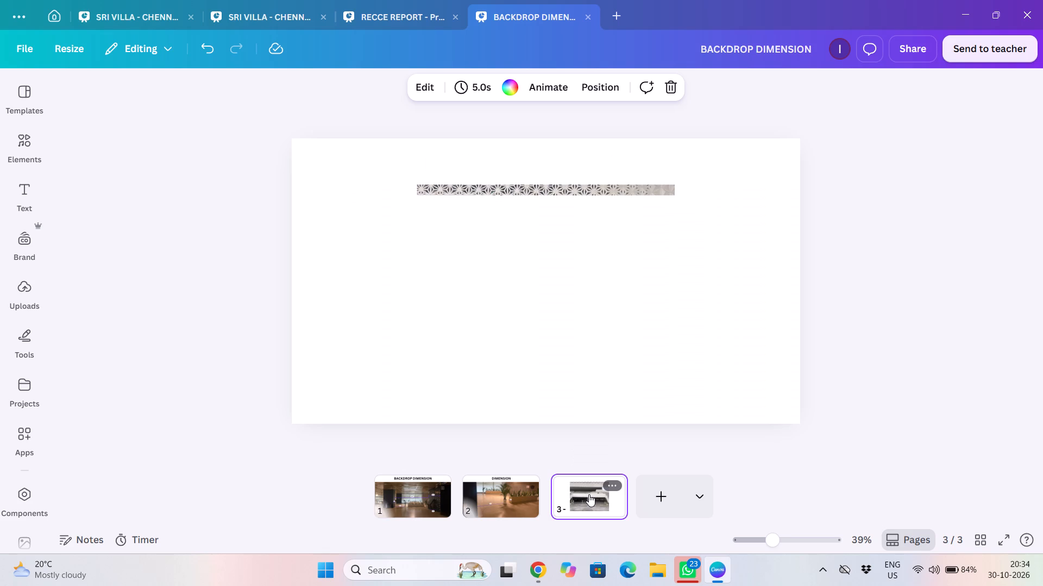
left_click(535, 314)
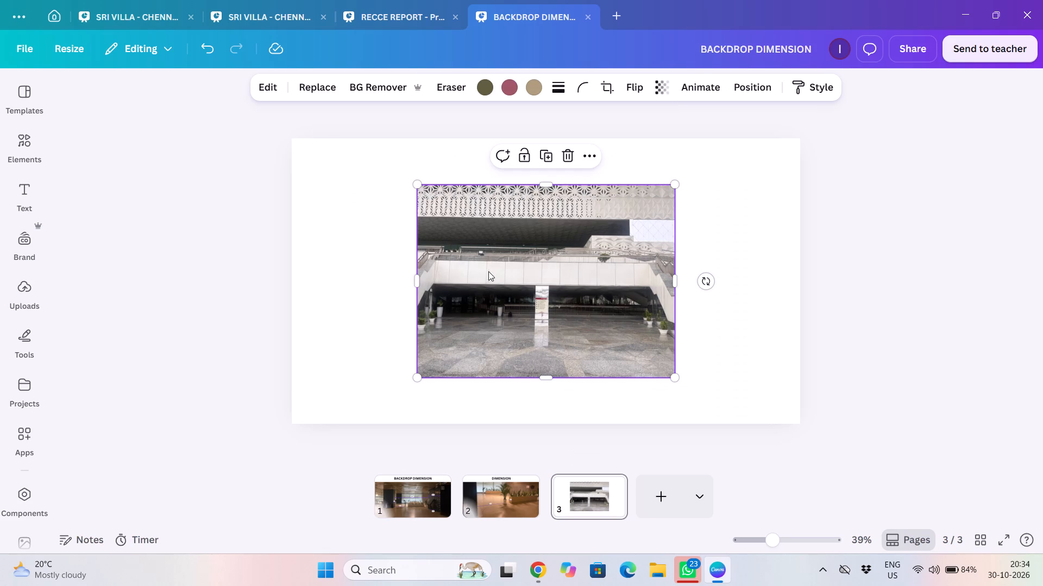
left_click_drag(491, 270, 369, 228)
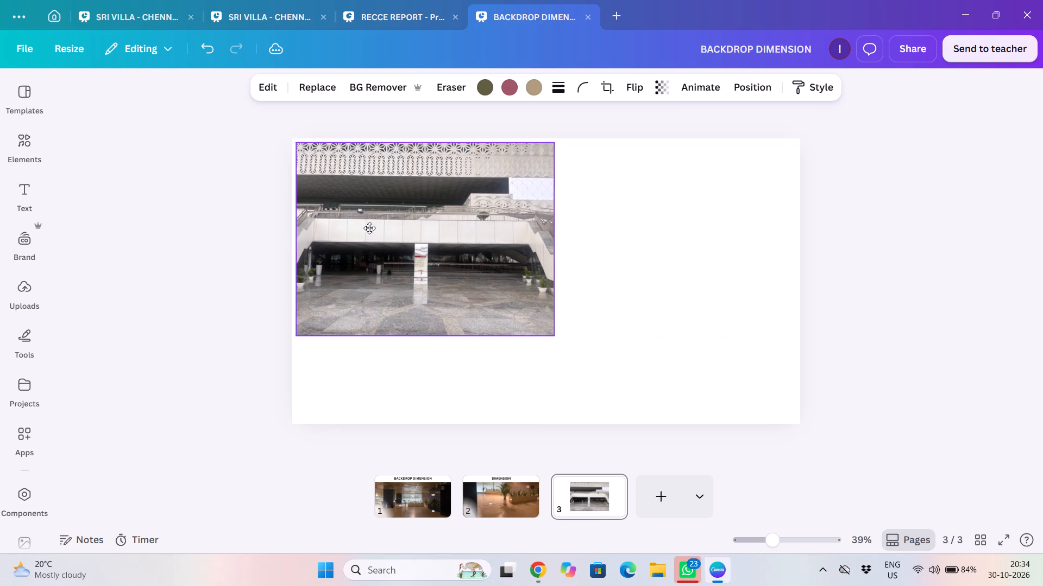
left_click_drag(369, 228, 370, 225)
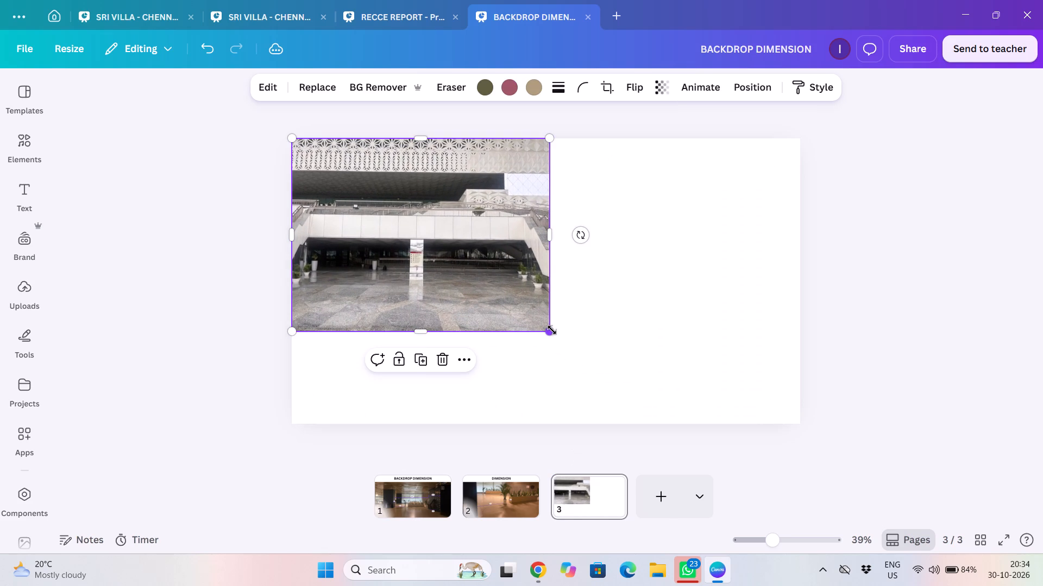
left_click_drag(551, 332, 700, 341)
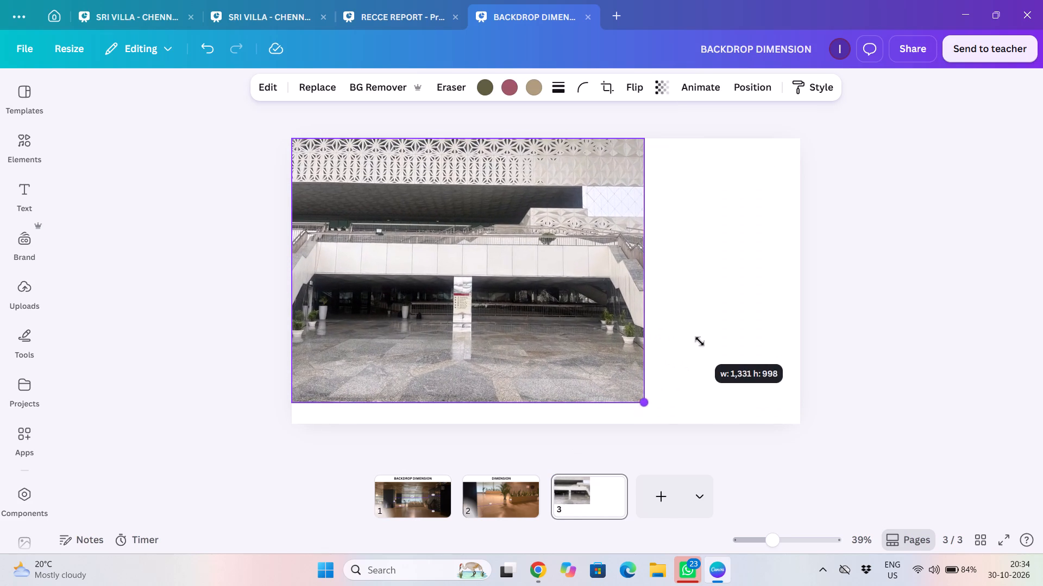
left_click_drag(700, 341, 728, 350)
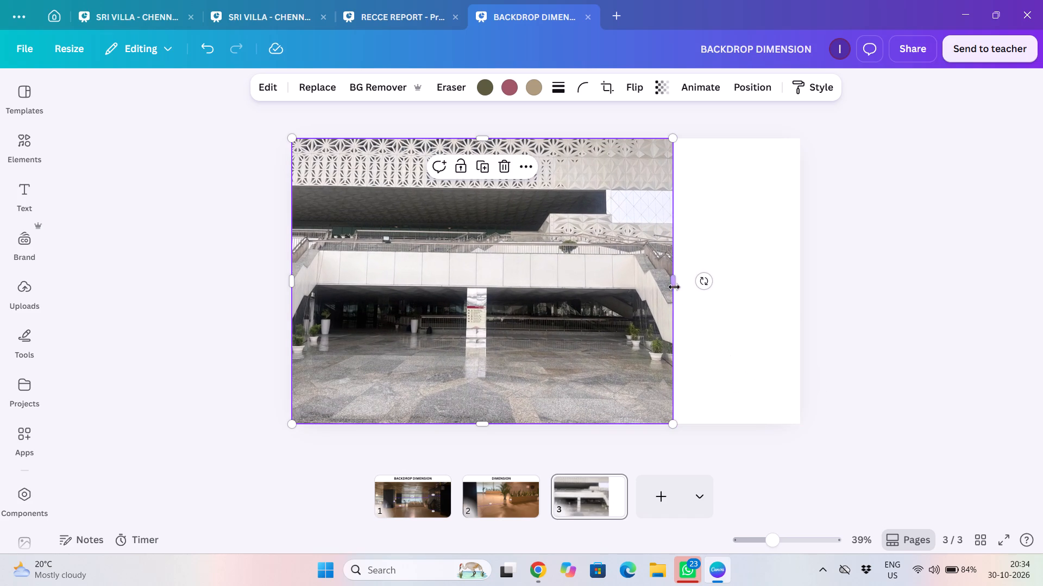
left_click_drag(673, 279, 786, 278)
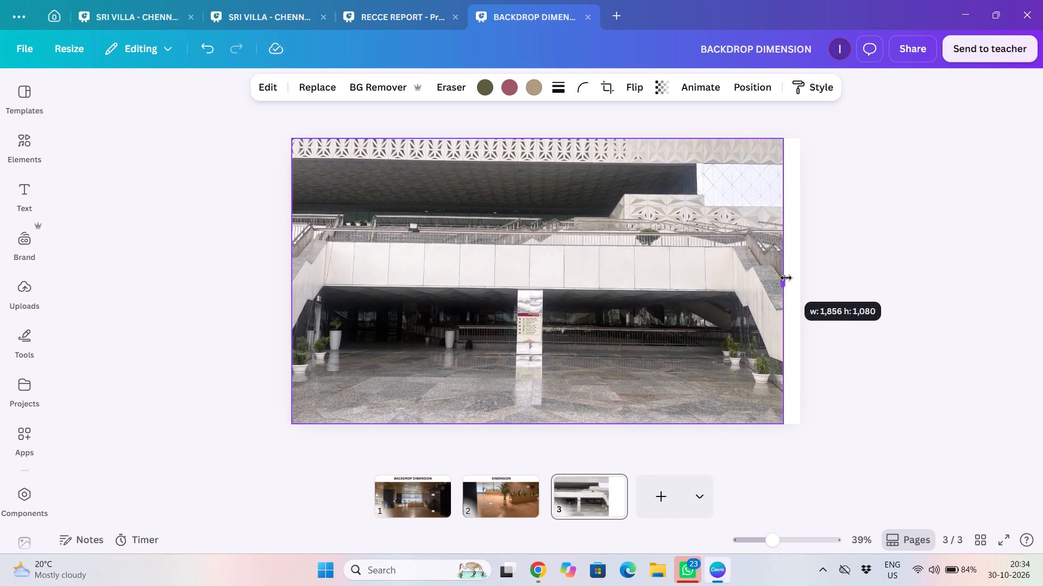
left_click_drag(786, 278, 797, 279)
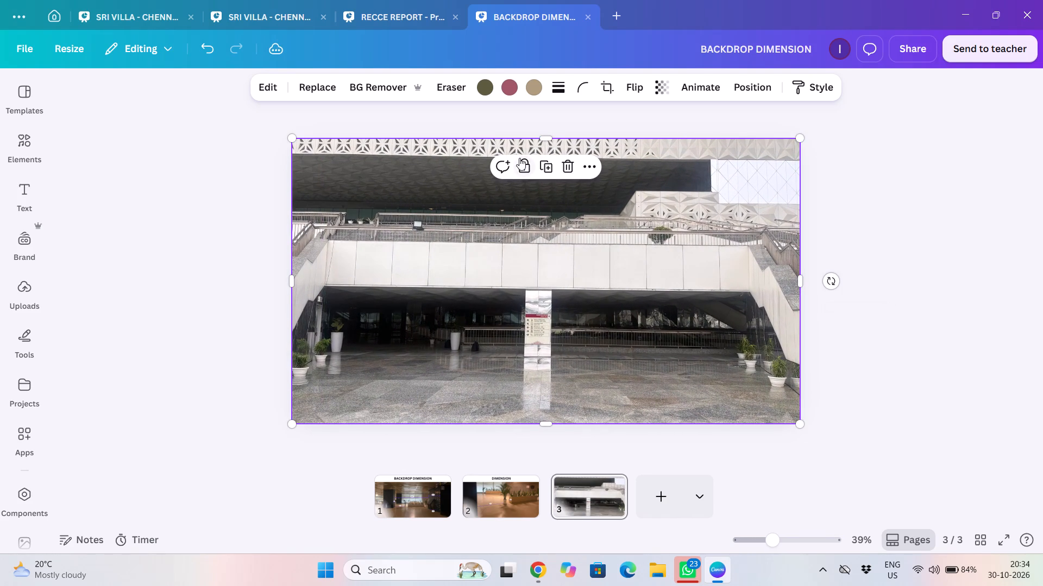
Crop the top of page 3's photo to about 900 high, leaving a white header band like the other pages.
left_click_drag(549, 137, 545, 181)
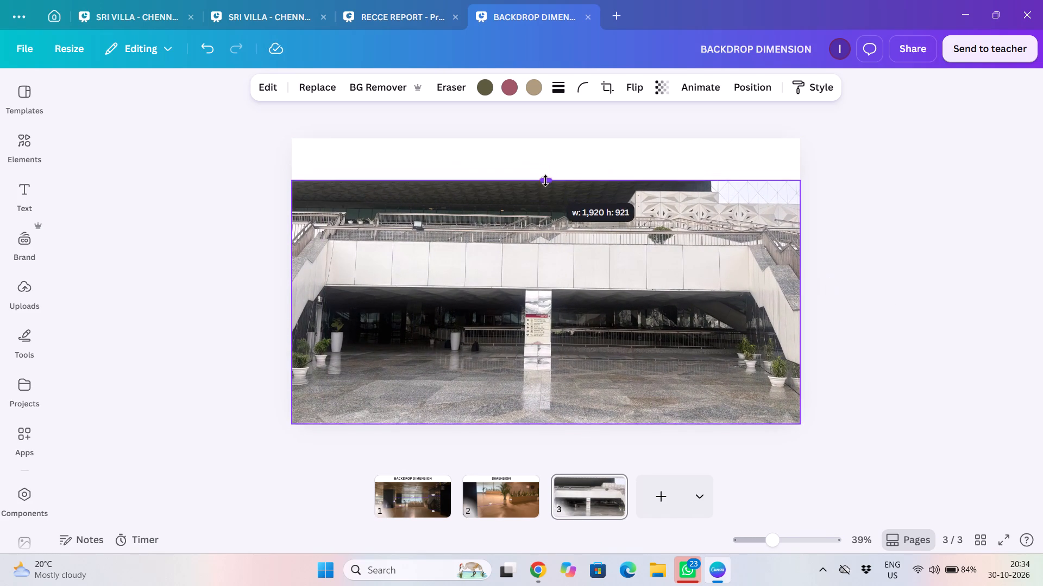
left_click_drag(545, 181, 547, 187)
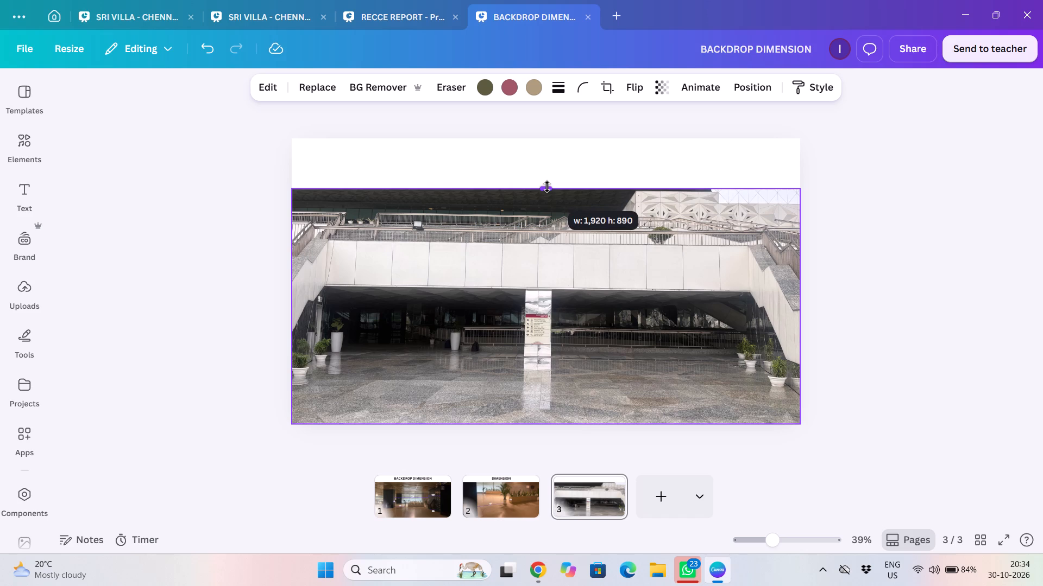
left_click_drag(547, 187, 549, 184)
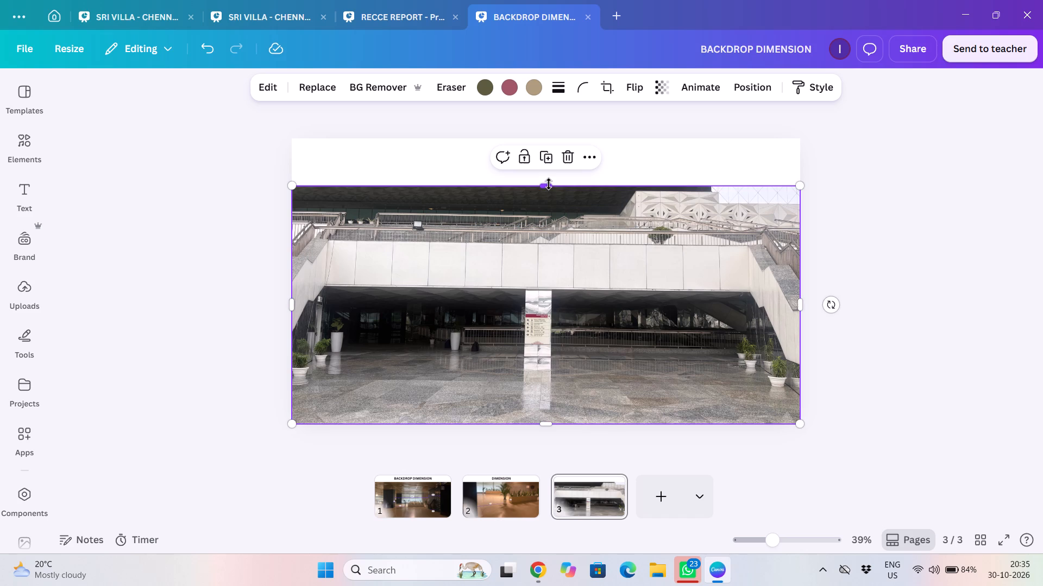
left_click(868, 185)
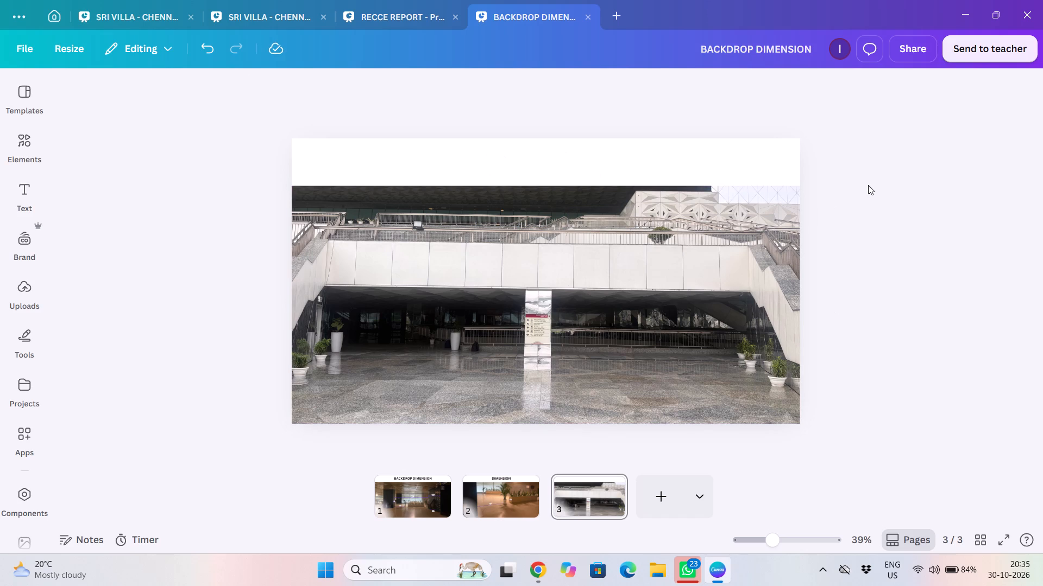
Copy the double-headed 20'4" arrow from page 1 onto the photo on page 3.
left_click(511, 500)
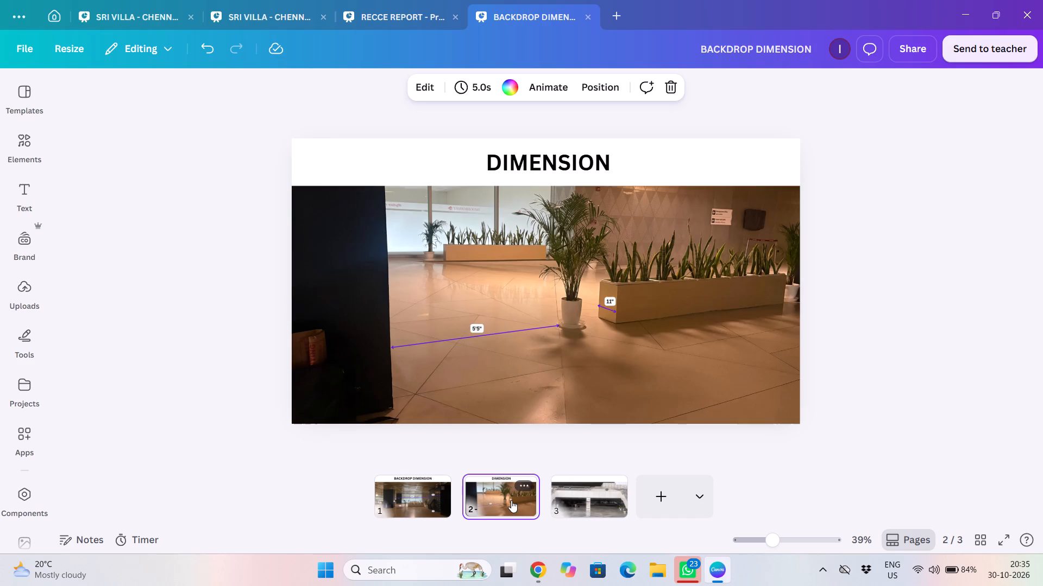
key("Left")
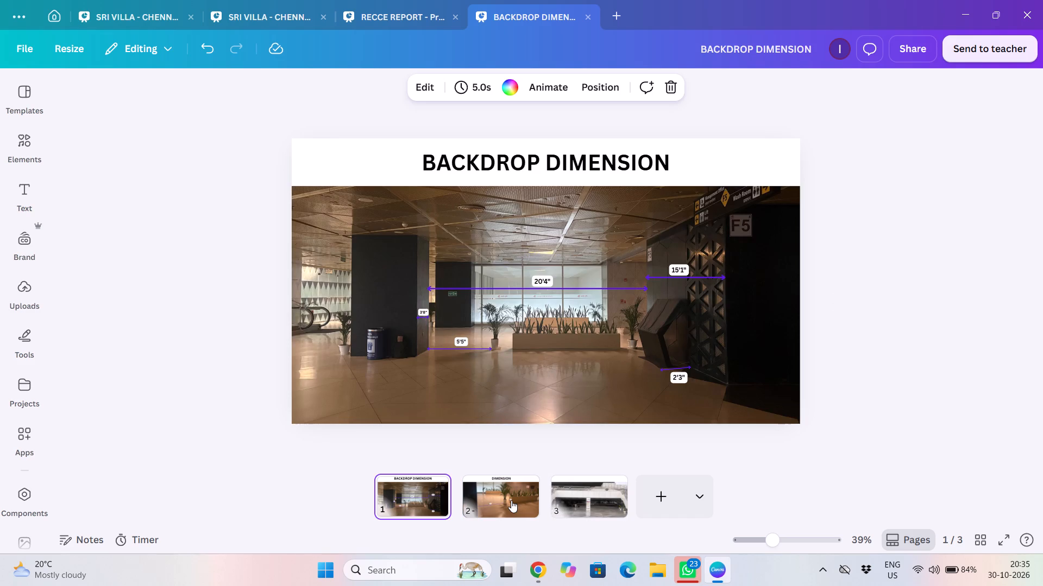
key("Right")
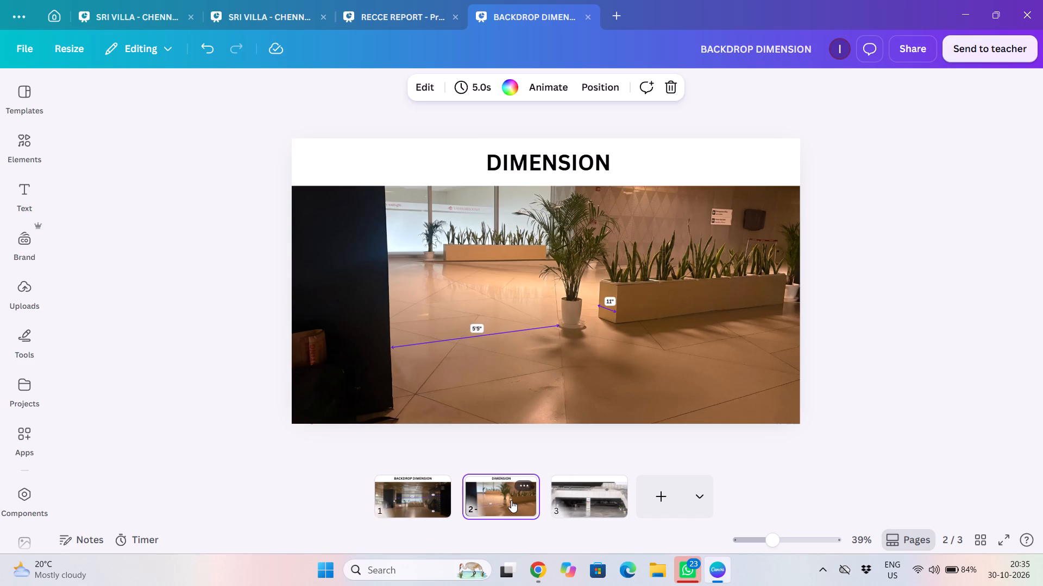
key("Right")
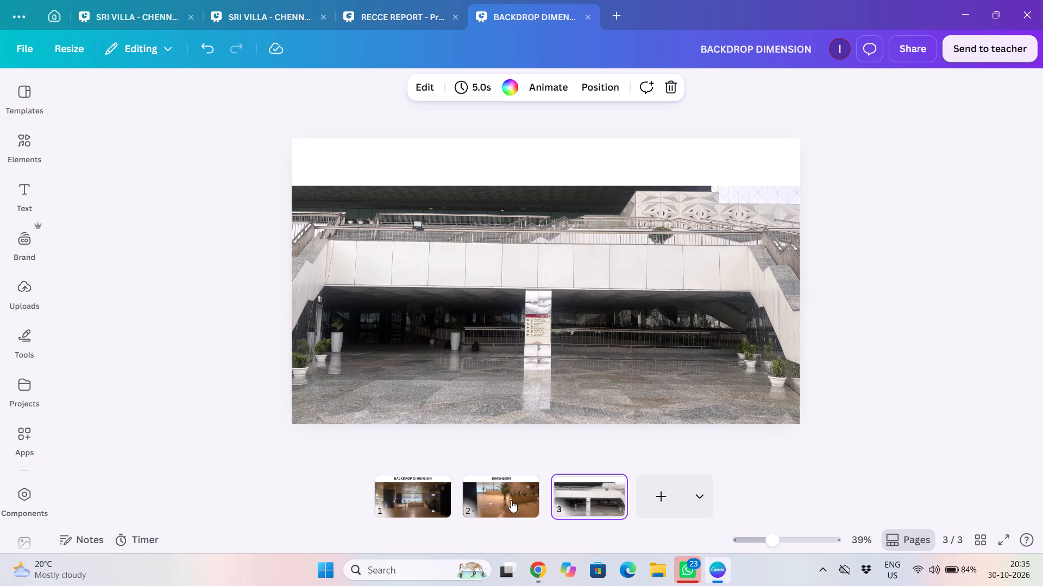
left_click(499, 500)
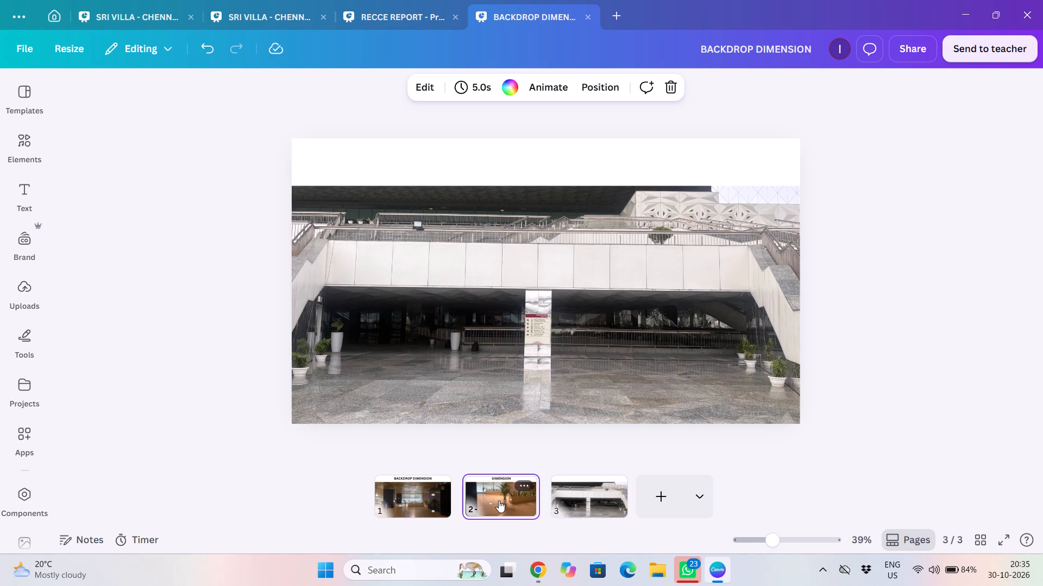
left_click(424, 503)
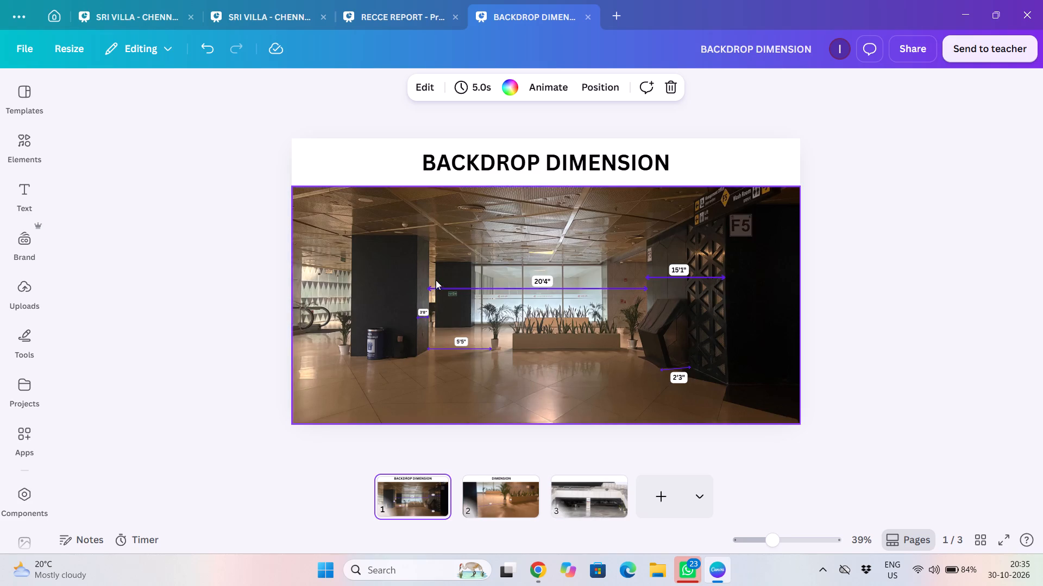
left_click(442, 287)
key("ctrl+c")
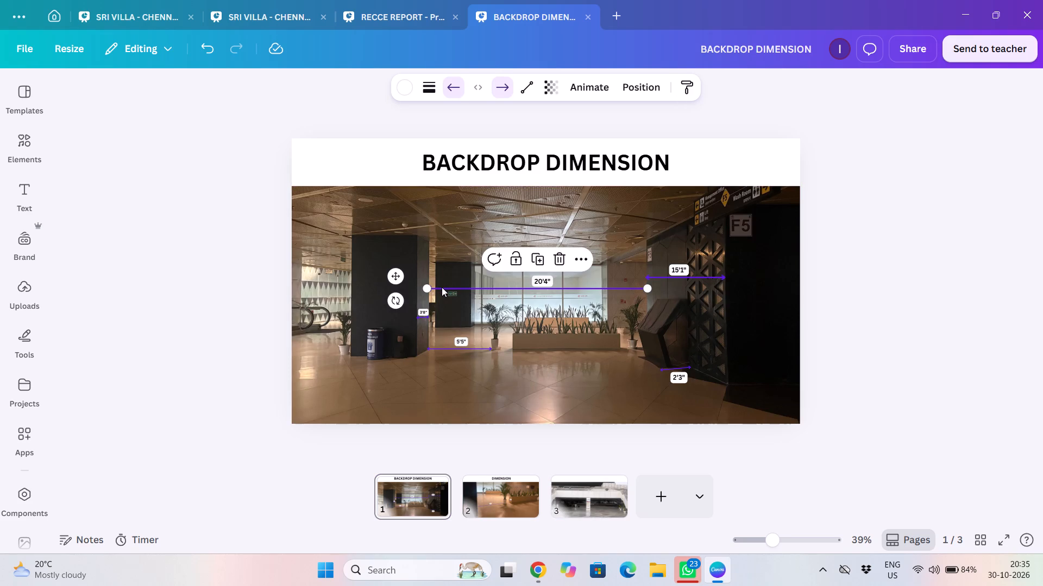
left_click(568, 491)
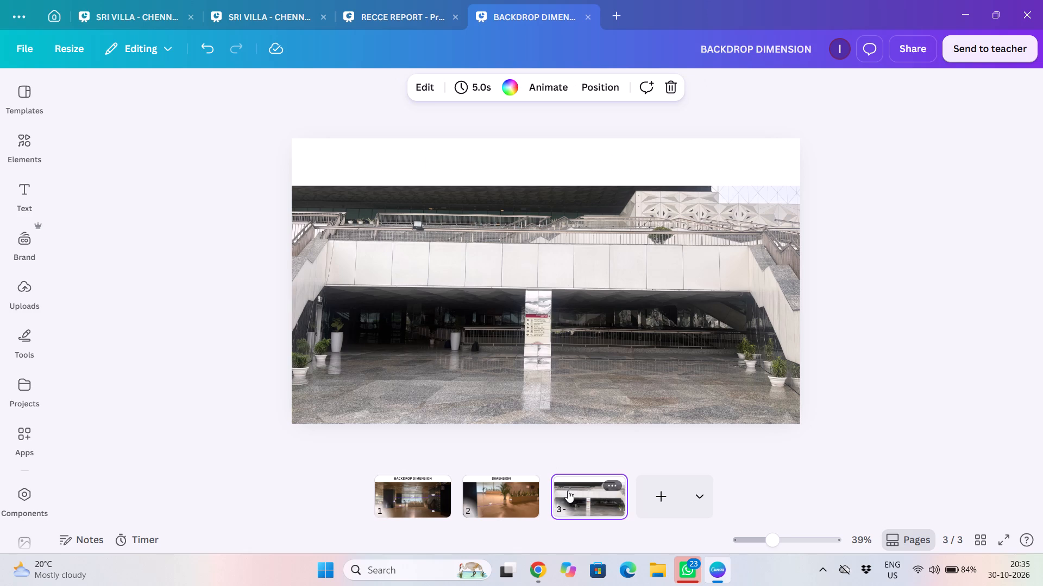
left_click(363, 260)
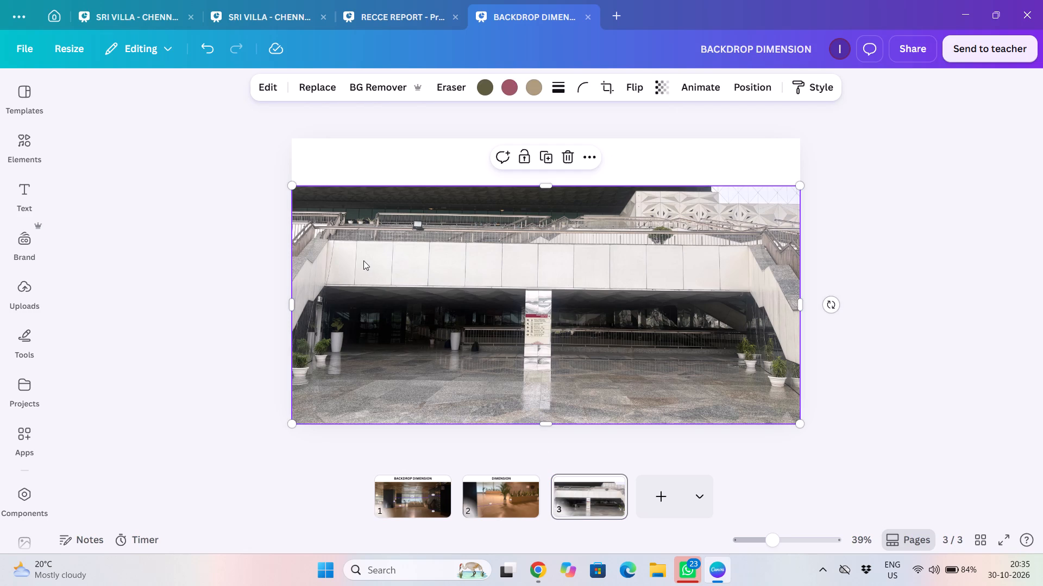
key("ctrl+v")
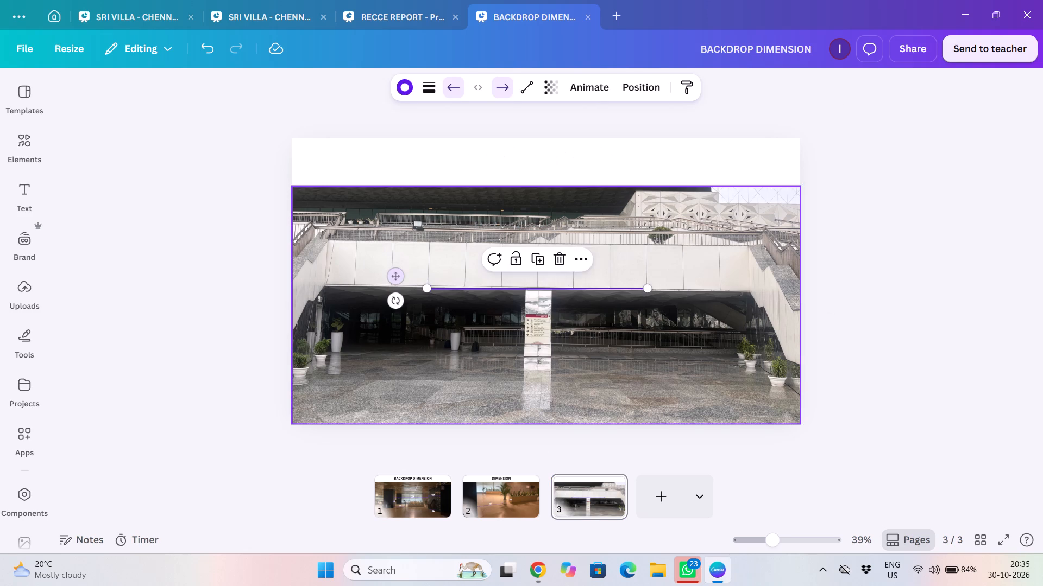
Move the copied arrow so it starts at the left edge of the dark opening, just under the white parapet.
left_click(397, 277)
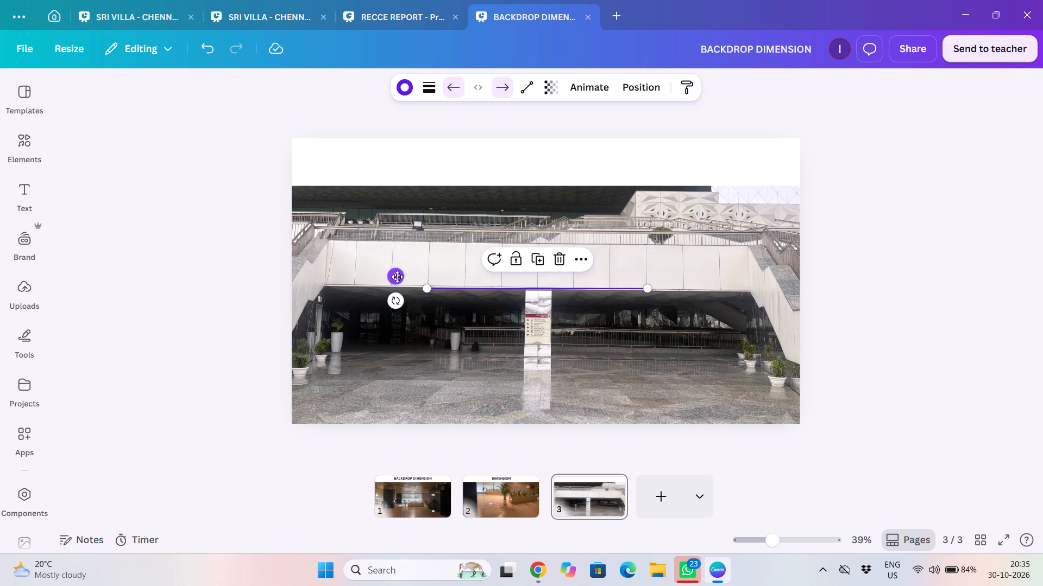
left_click_drag(397, 275, 354, 279)
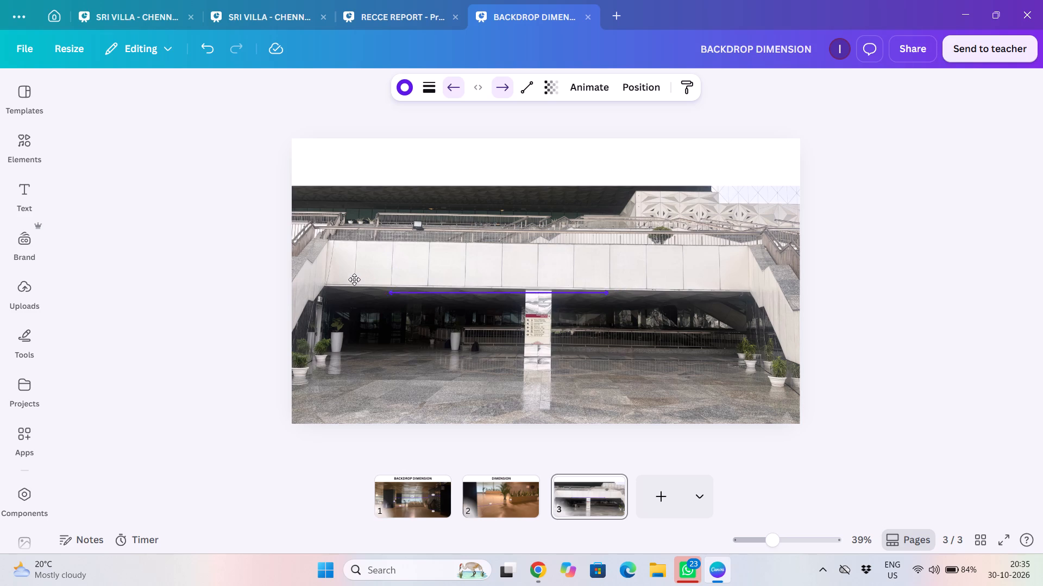
left_click_drag(354, 279, 345, 282)
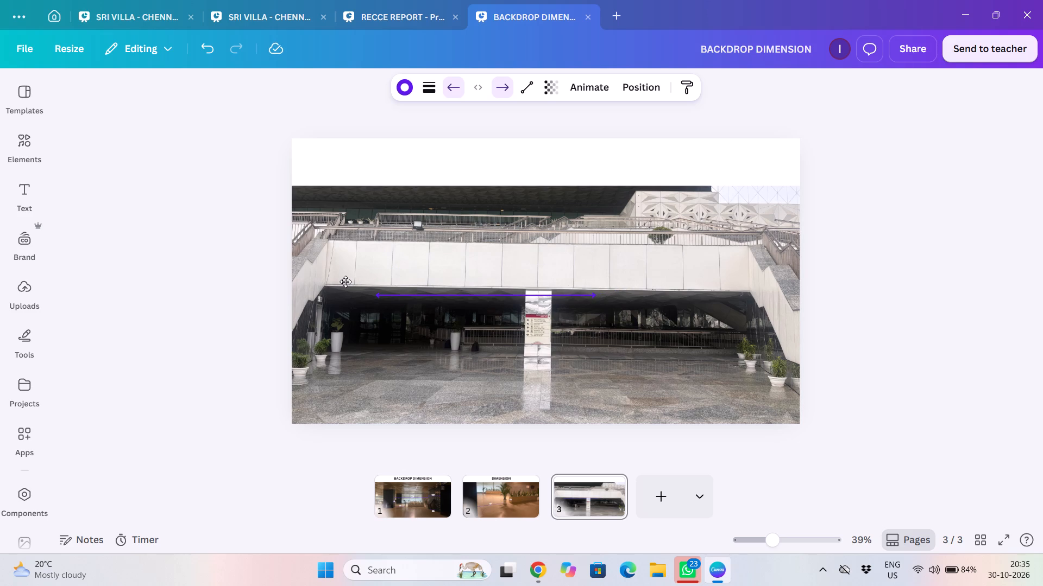
left_click_drag(345, 282, 296, 279)
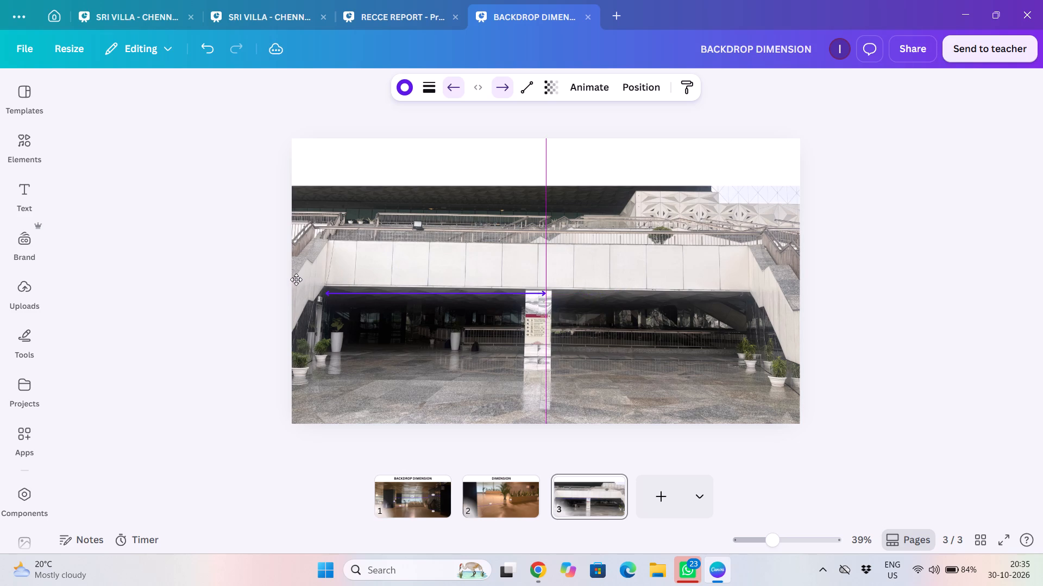
left_click_drag(296, 279, 293, 278)
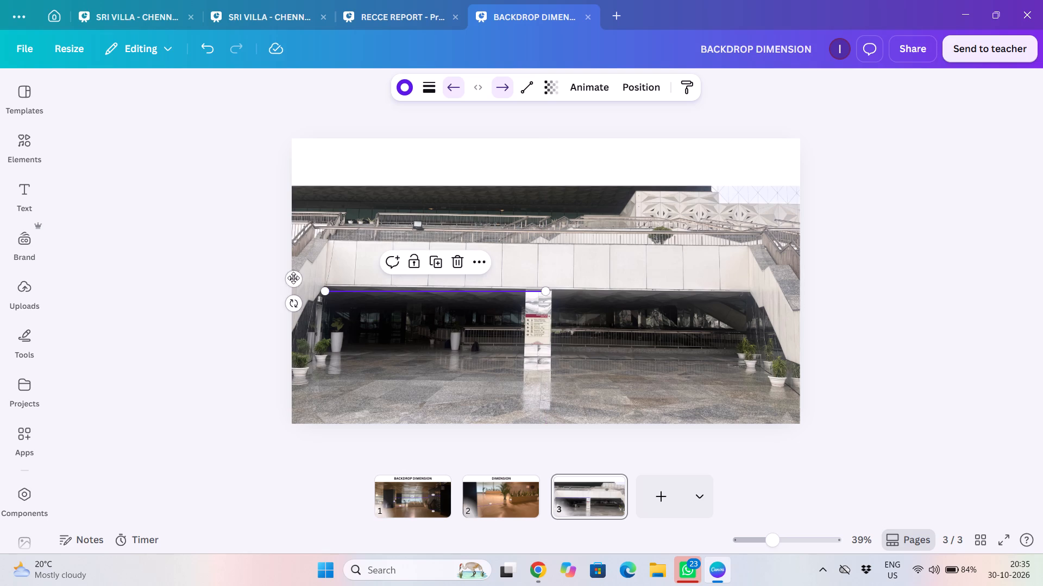
Stretch the arrow to about 1,600 long, reaching the opening's right edge, and level it horizontally.
left_click_drag(544, 291, 676, 313)
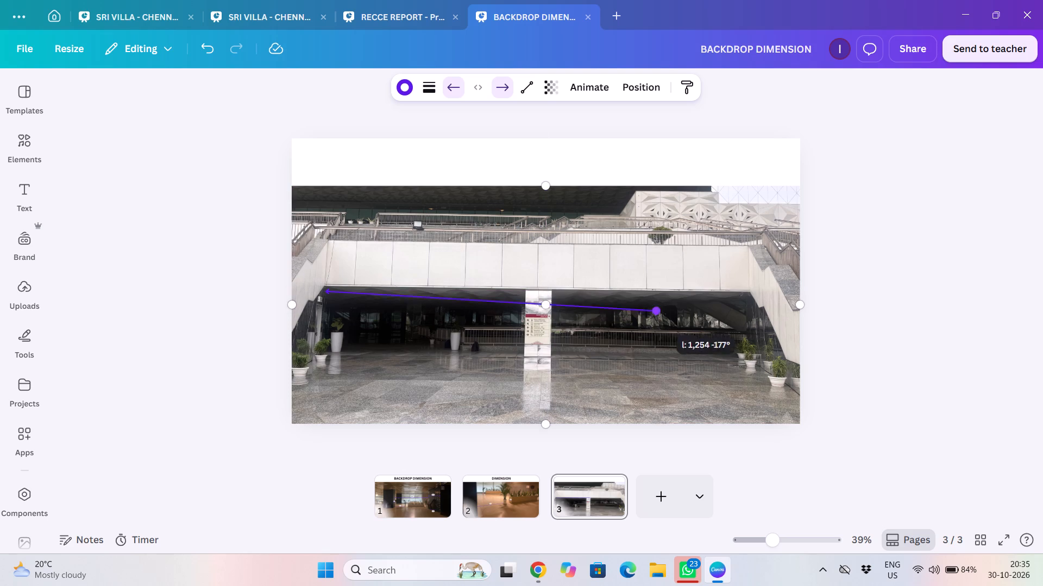
left_click_drag(676, 313, 747, 301)
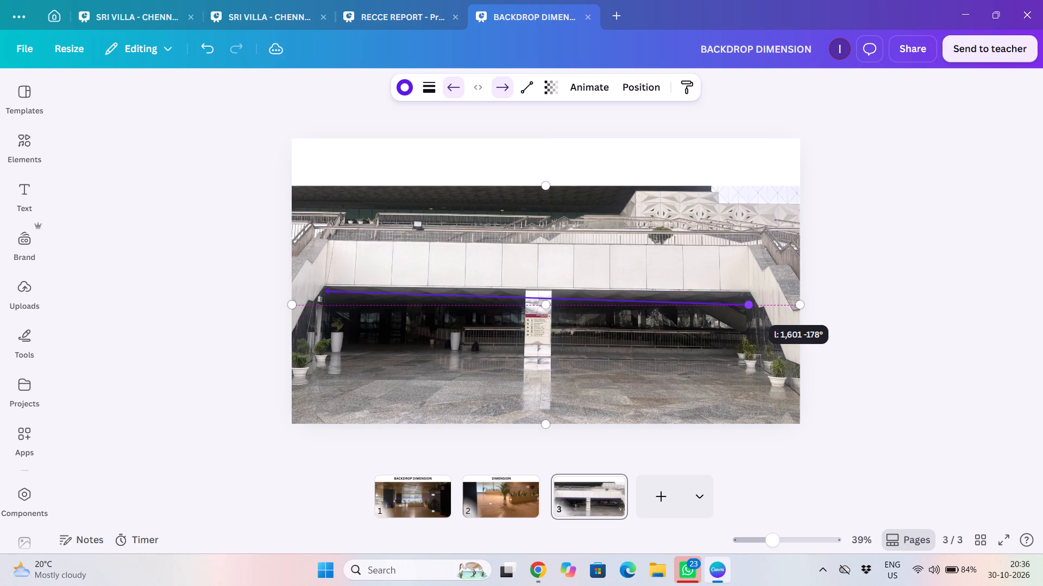
left_click_drag(747, 301, 747, 298)
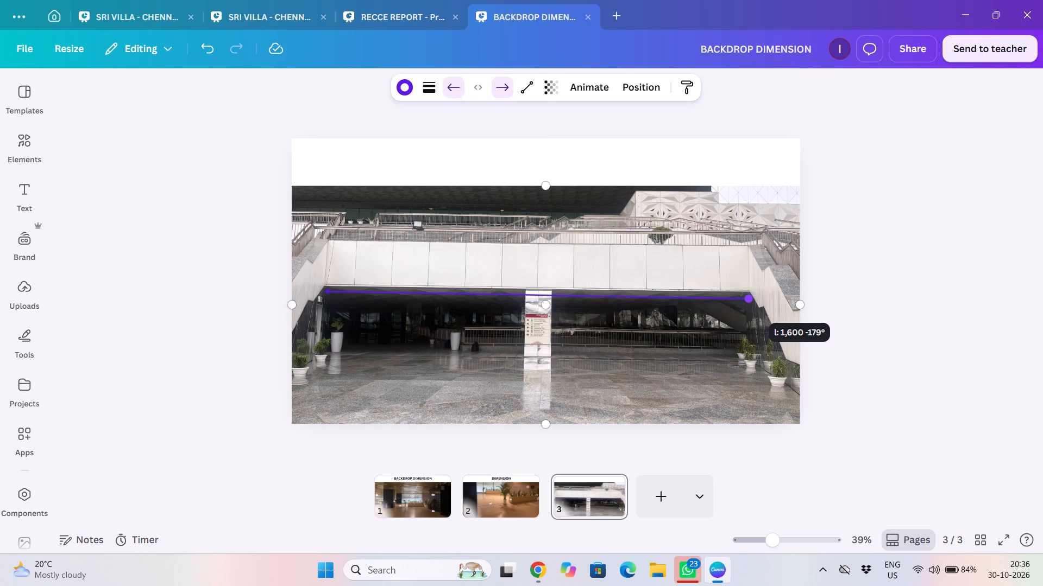
left_click_drag(747, 298, 748, 300)
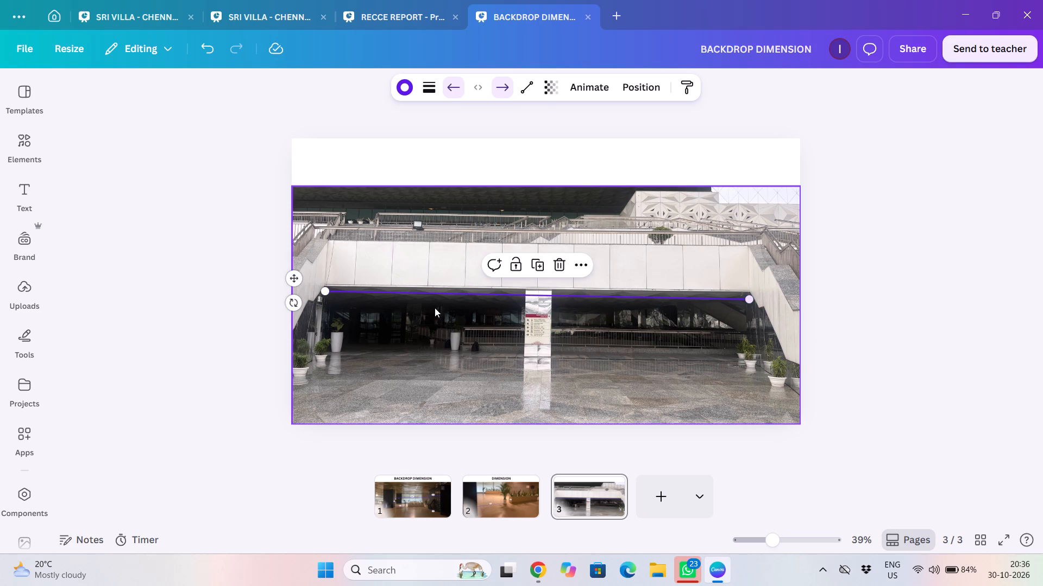
left_click(328, 292)
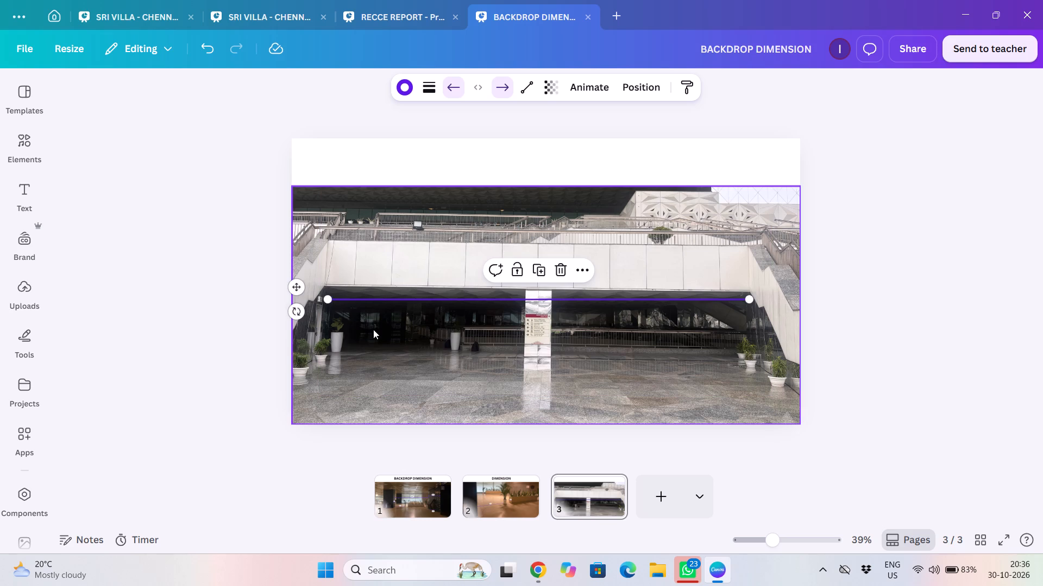
left_click(373, 329)
left_click(373, 329)
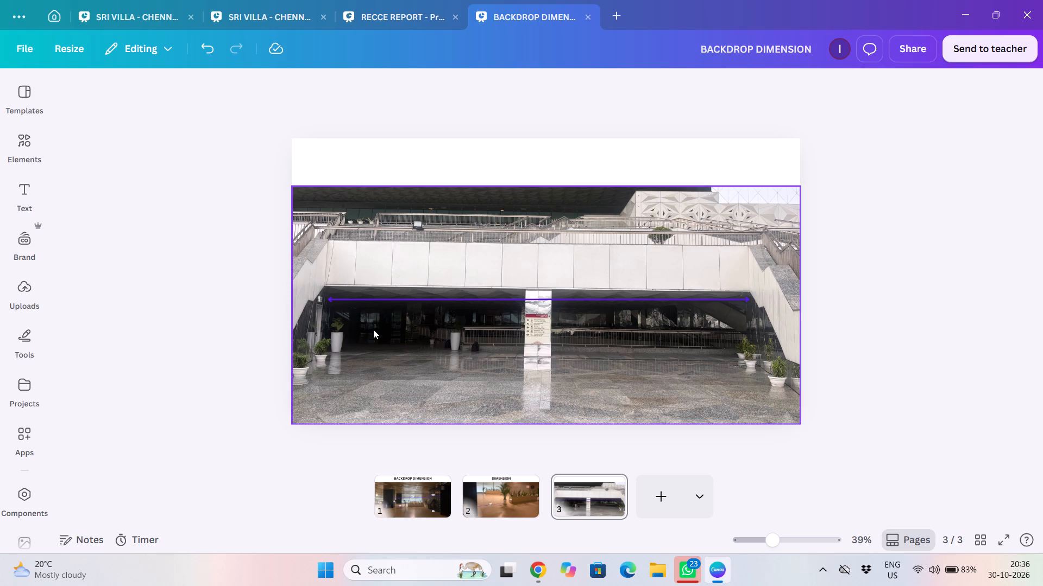
left_click(341, 298)
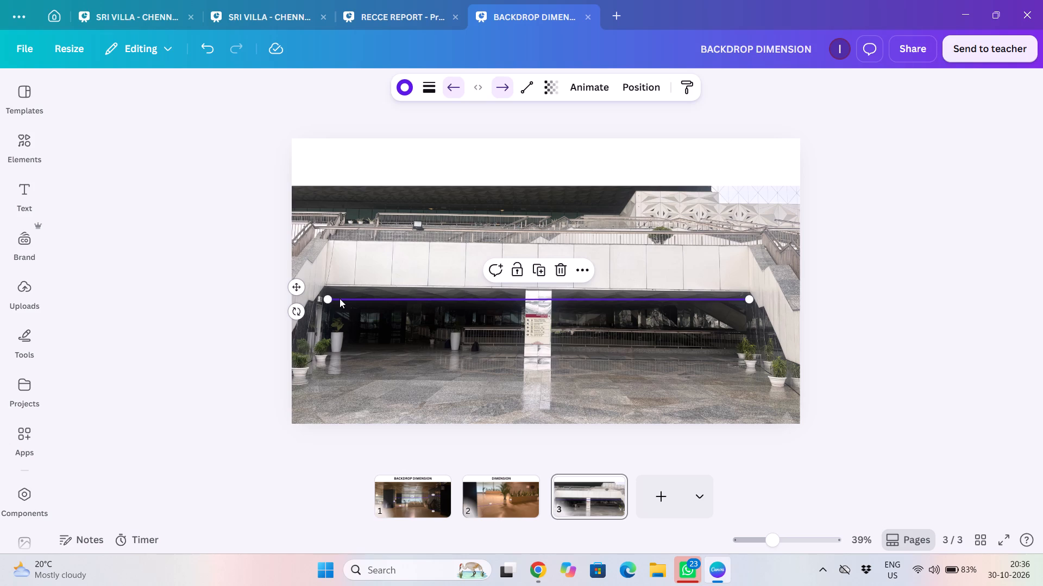
Raise the arrow's left end to the parapet's lower edge and extend its right end slightly toward the opening's corner.
left_click_drag(327, 298, 332, 285)
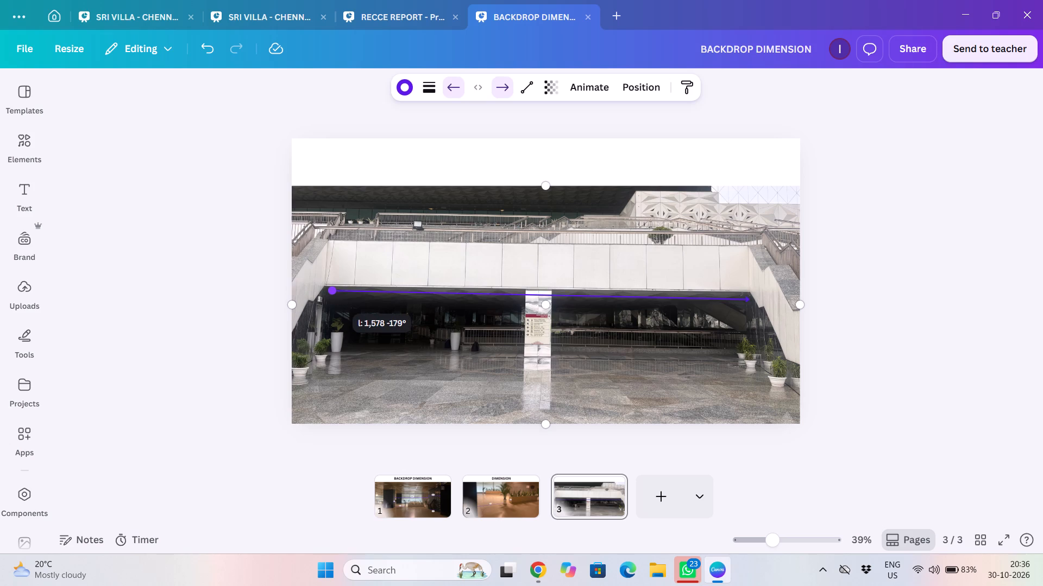
left_click_drag(332, 285, 327, 291)
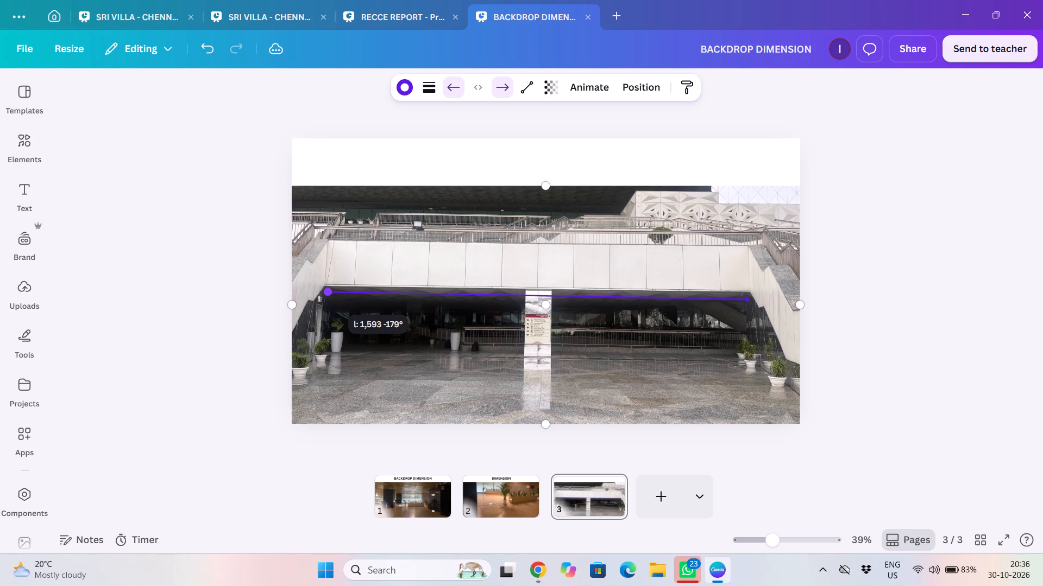
left_click_drag(327, 291, 324, 290)
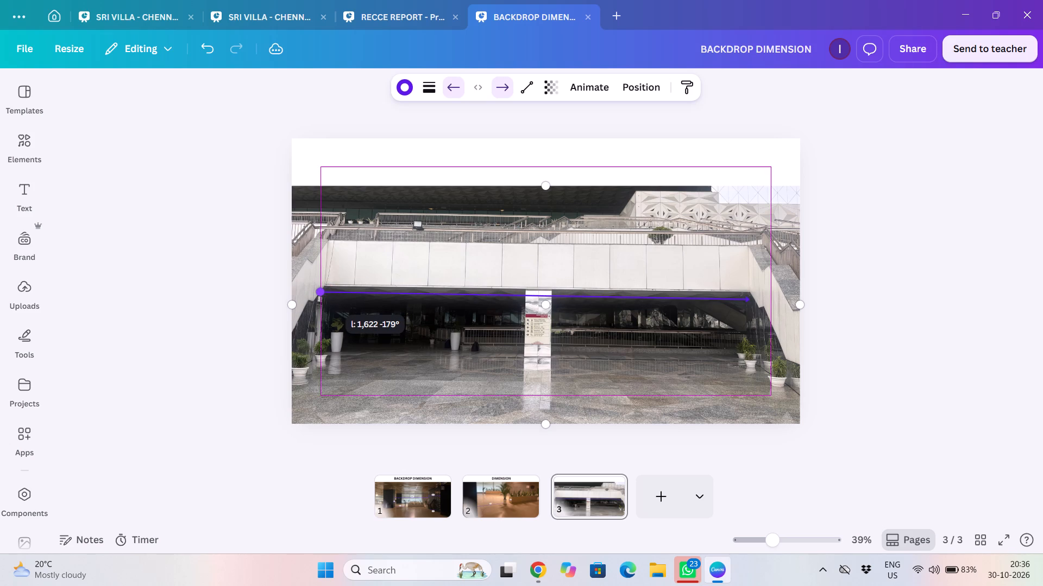
left_click_drag(324, 290, 326, 290)
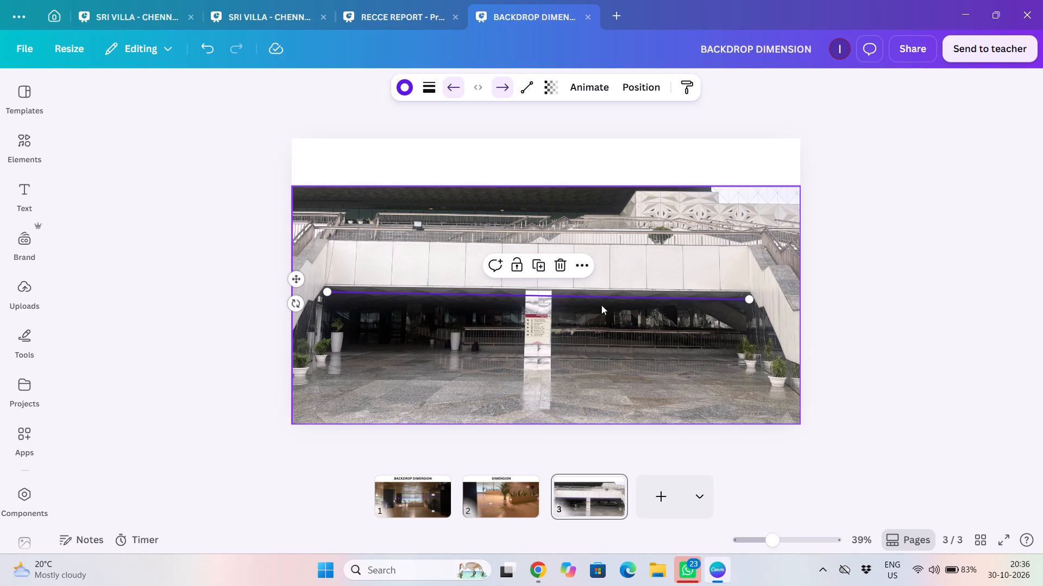
left_click(750, 300)
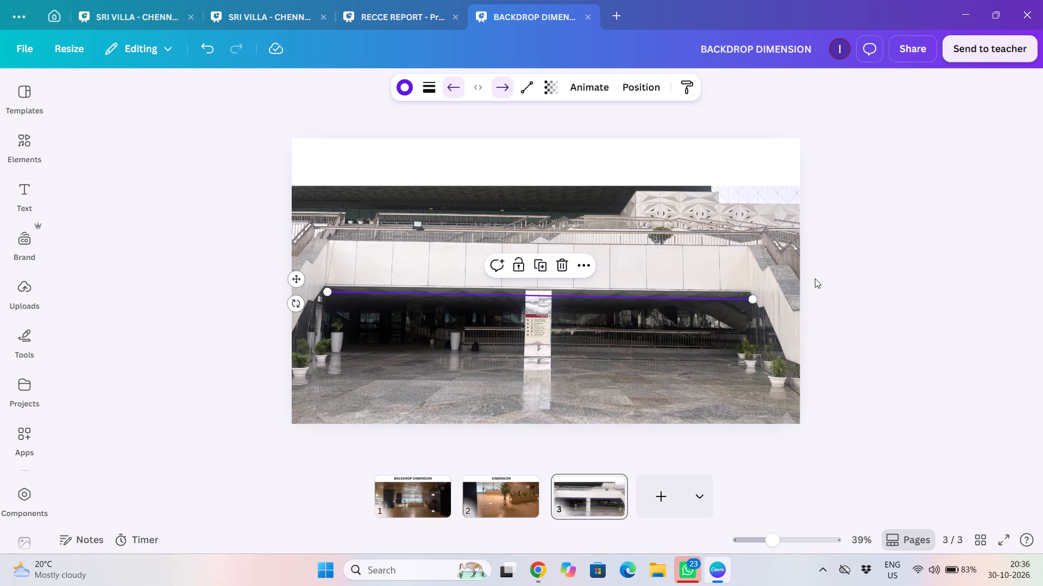
left_click(722, 328)
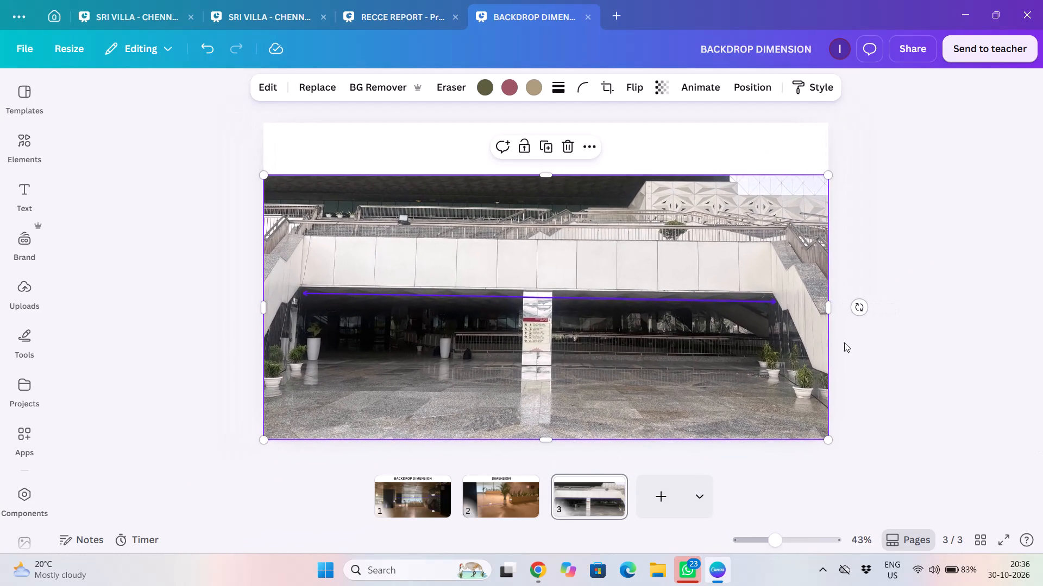
left_click(756, 353)
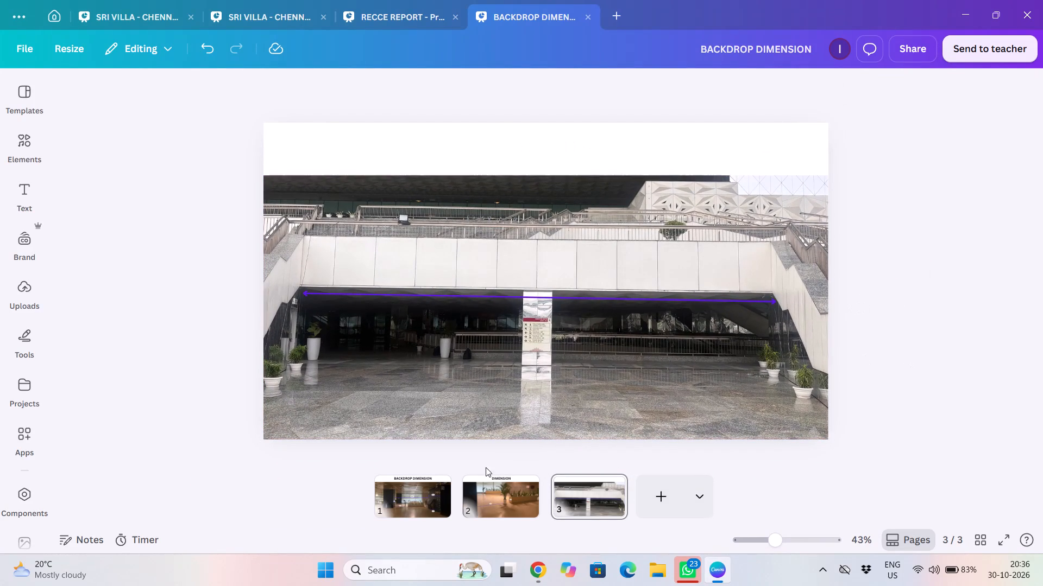
Copy the 20'4" label from page 1 onto the photo on page 3.
left_click(411, 498)
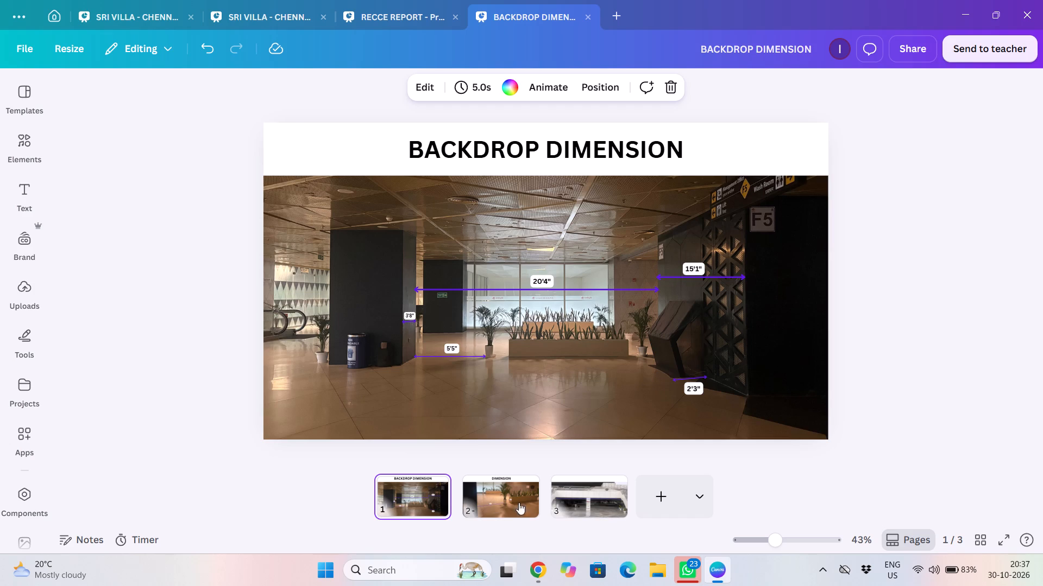
left_click(610, 504)
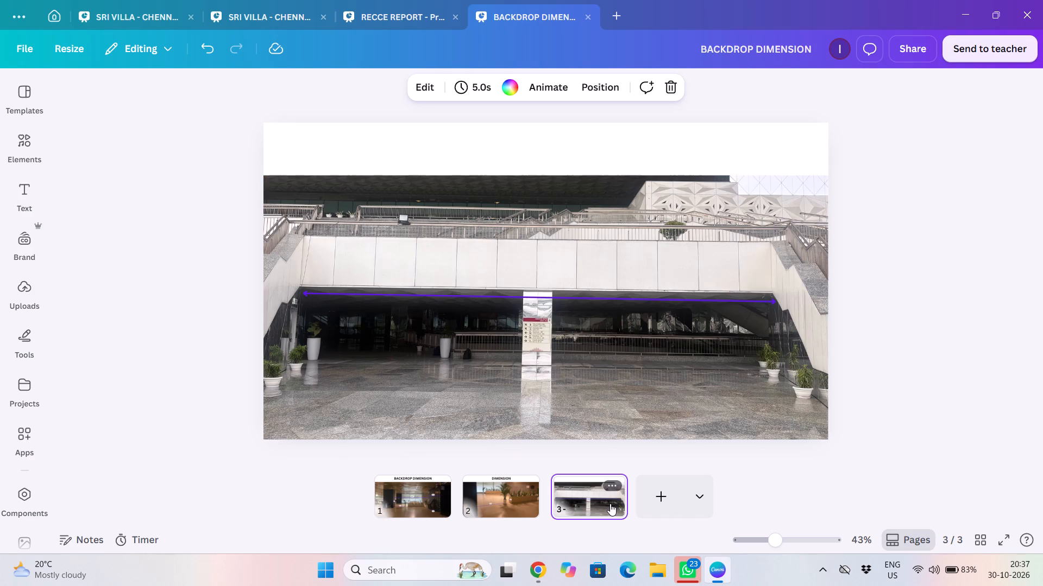
left_click(505, 488)
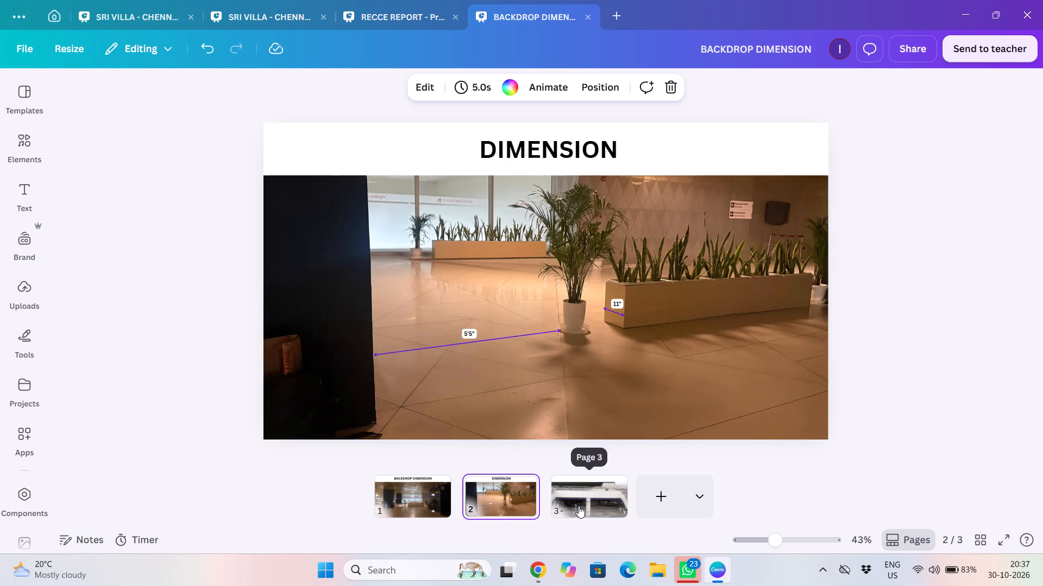
left_click(579, 506)
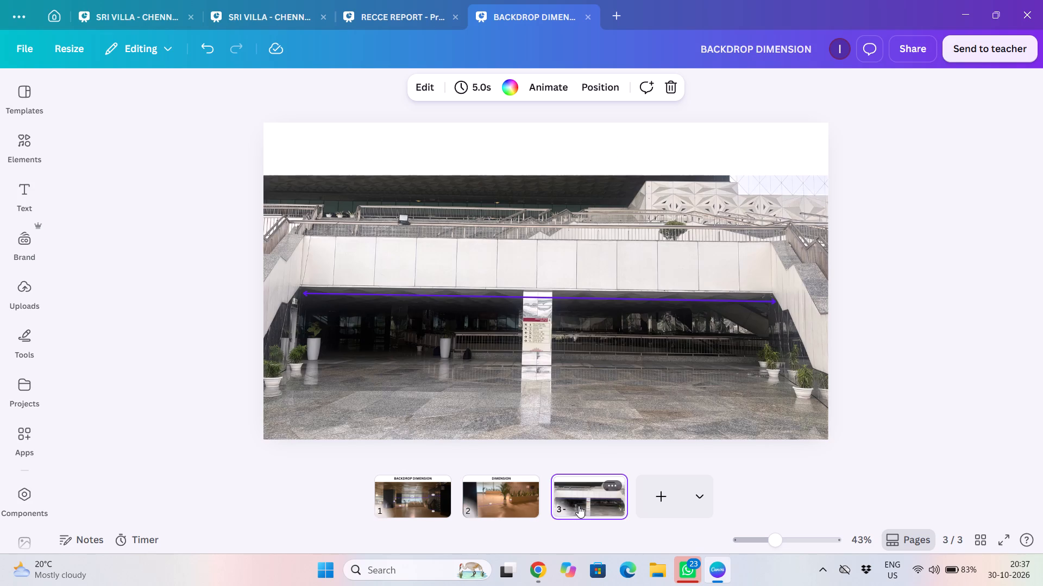
left_click(488, 492)
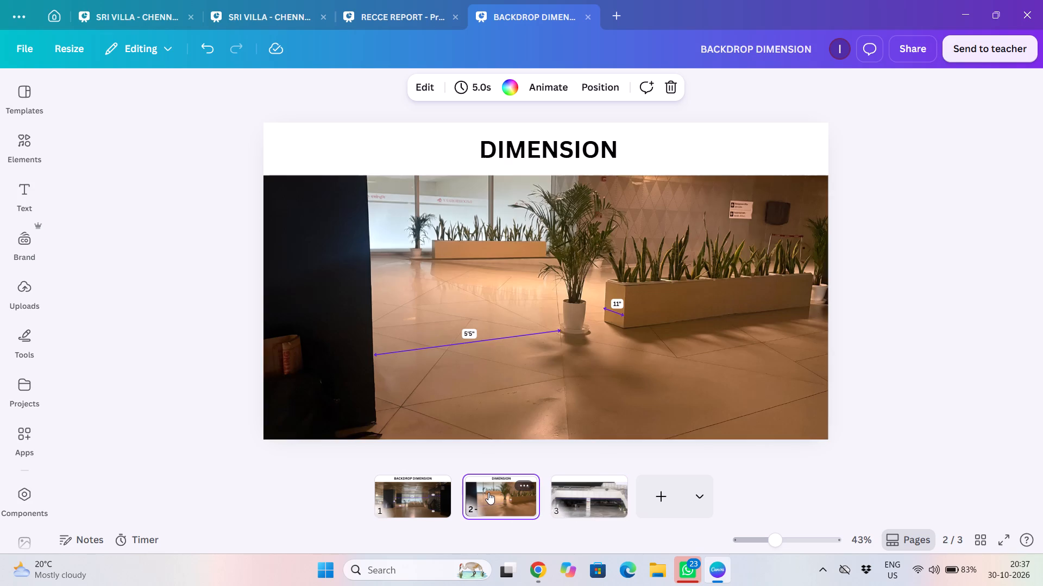
left_click(399, 500)
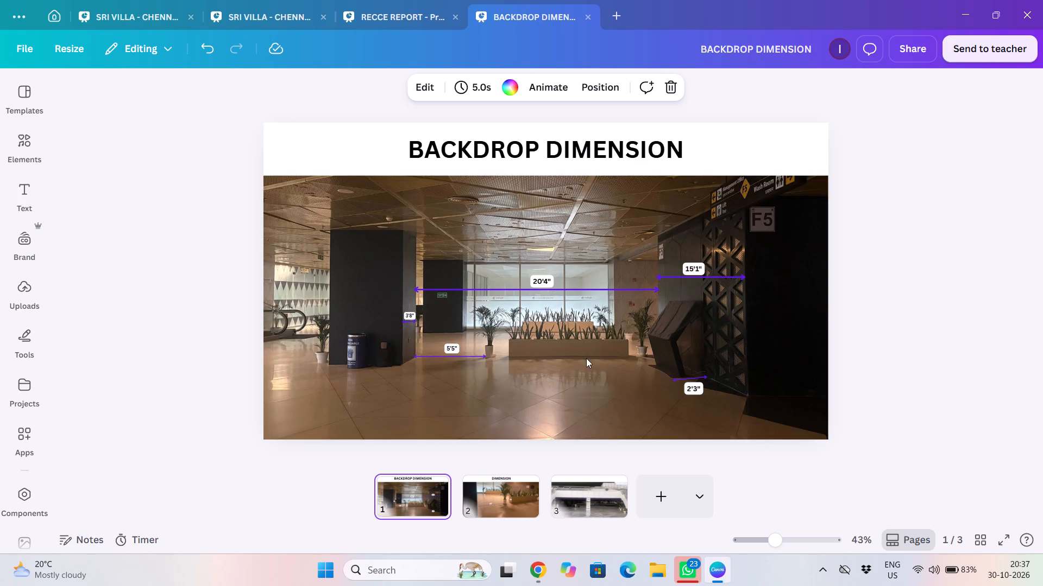
left_click(550, 281)
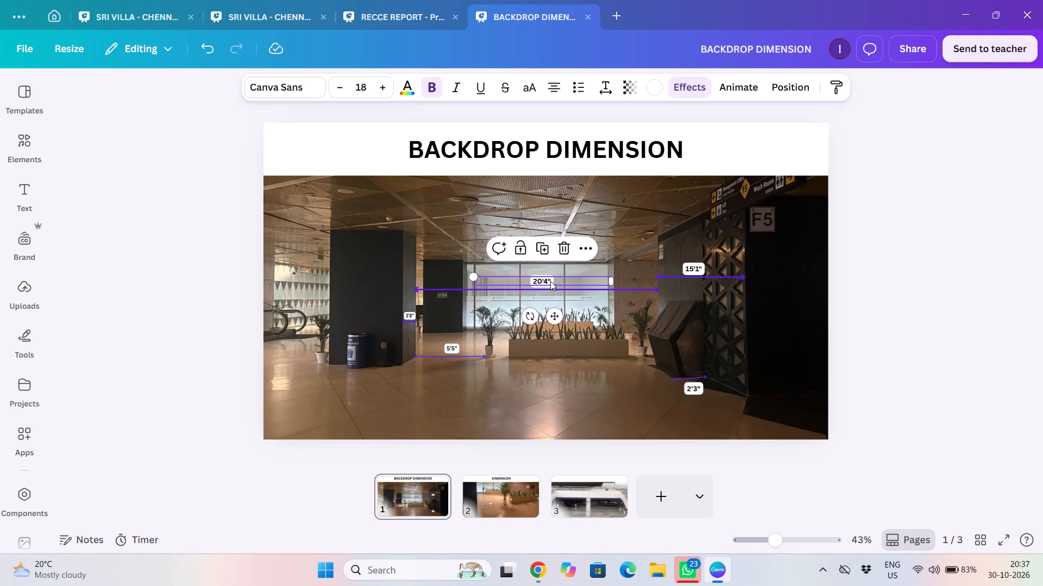
key("ctrl+c")
left_click(589, 495)
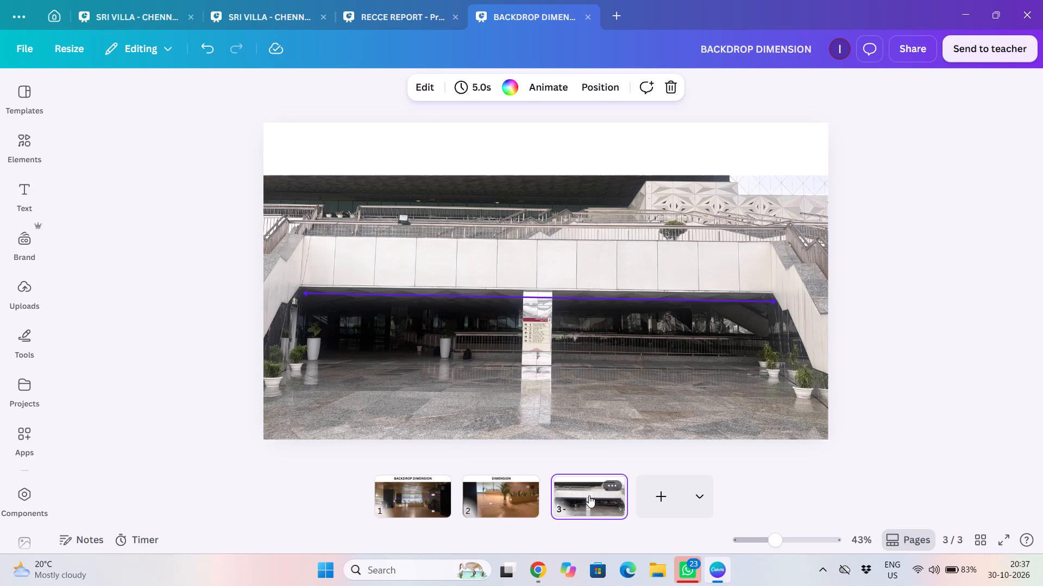
left_click(547, 281)
key("ctrl+v")
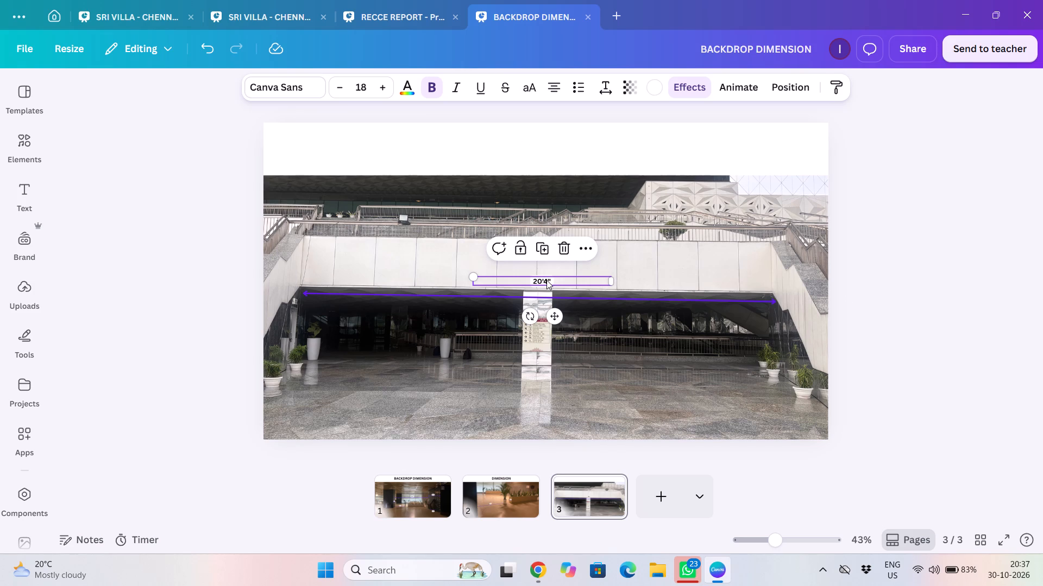
Change the copied label's text on page 3 to 58'.
left_click(551, 278)
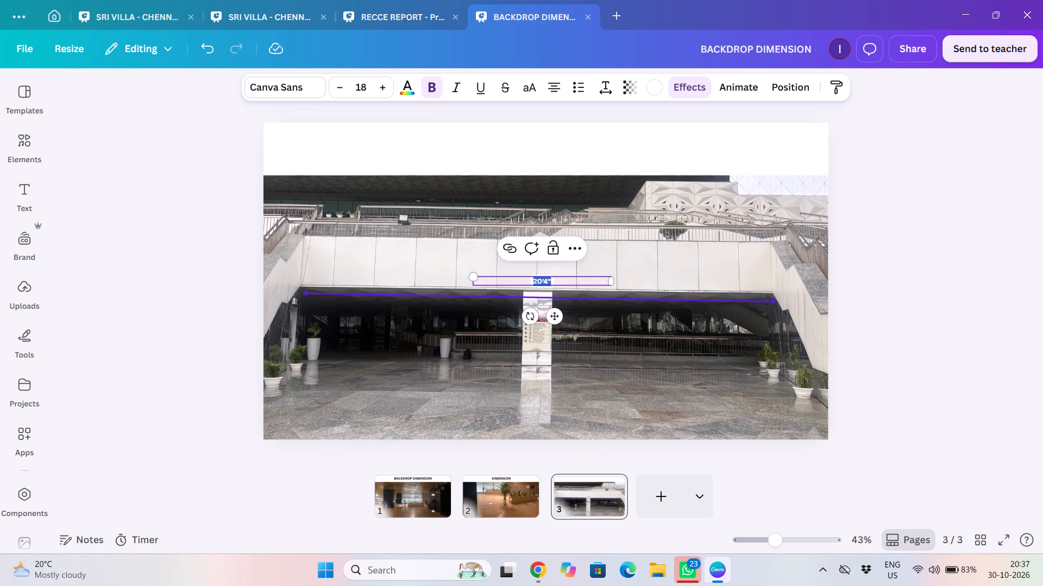
left_click(551, 278)
key("BackSpace")
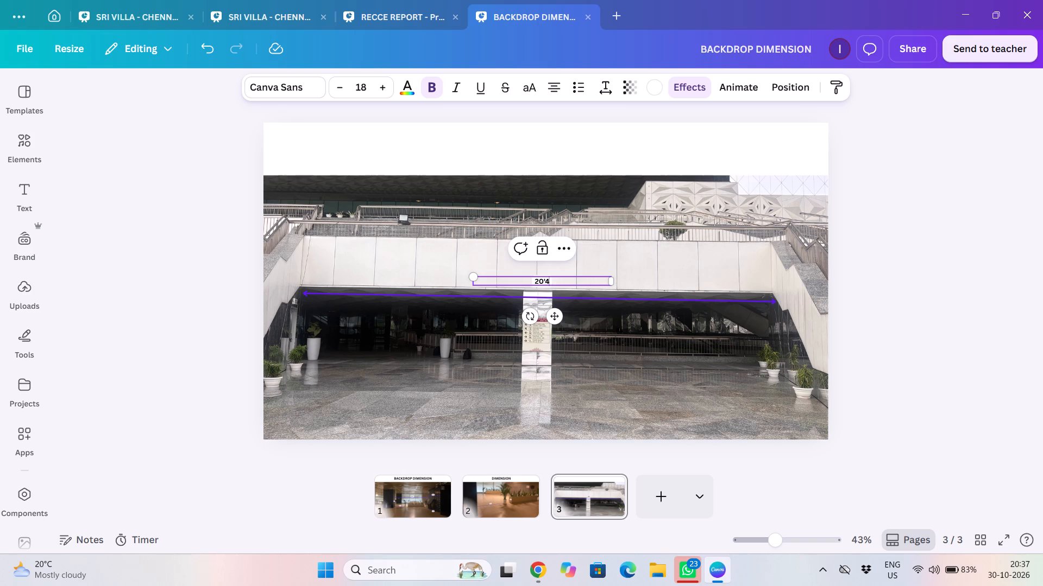
key("BackSpace")
key("BackSpace")
key("BackSpace")
key("BackSpace")
type("58")
key("apostrophe")
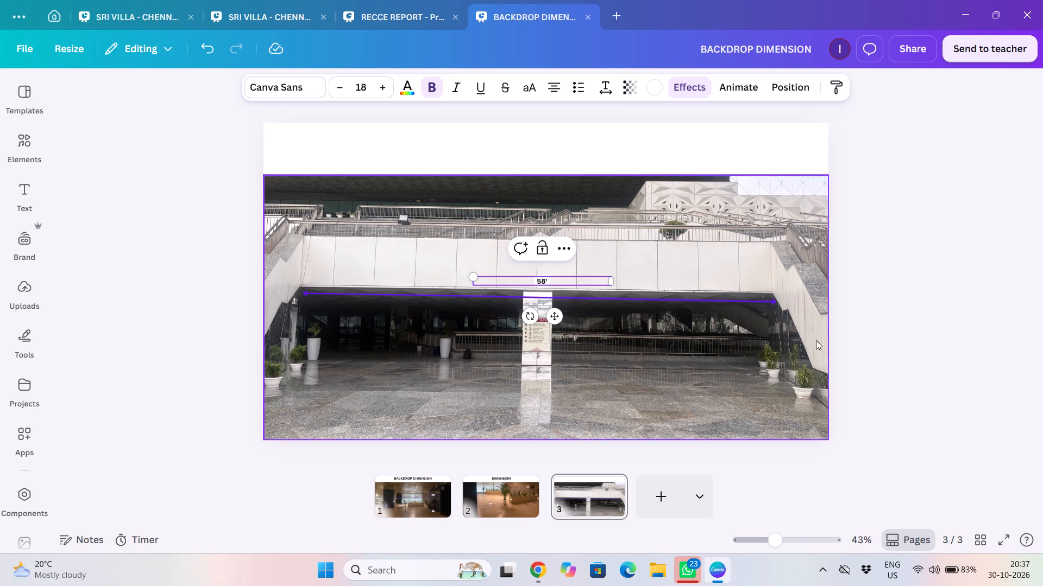
left_click(895, 301)
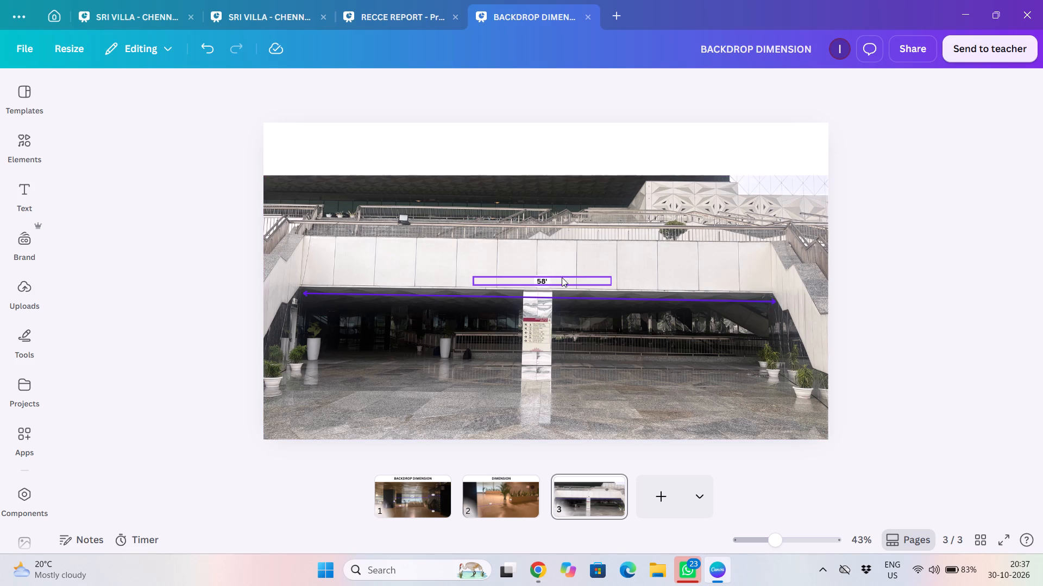
Set the 58' label's font size to 23.
left_click(546, 282)
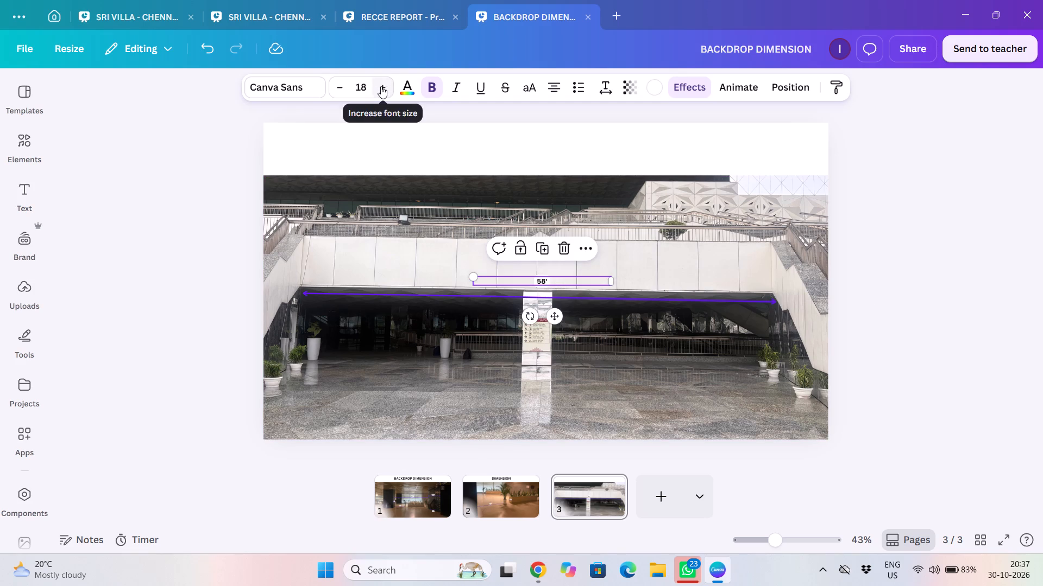
left_click(381, 86)
triple_click(381, 86)
triple_click(381, 86)
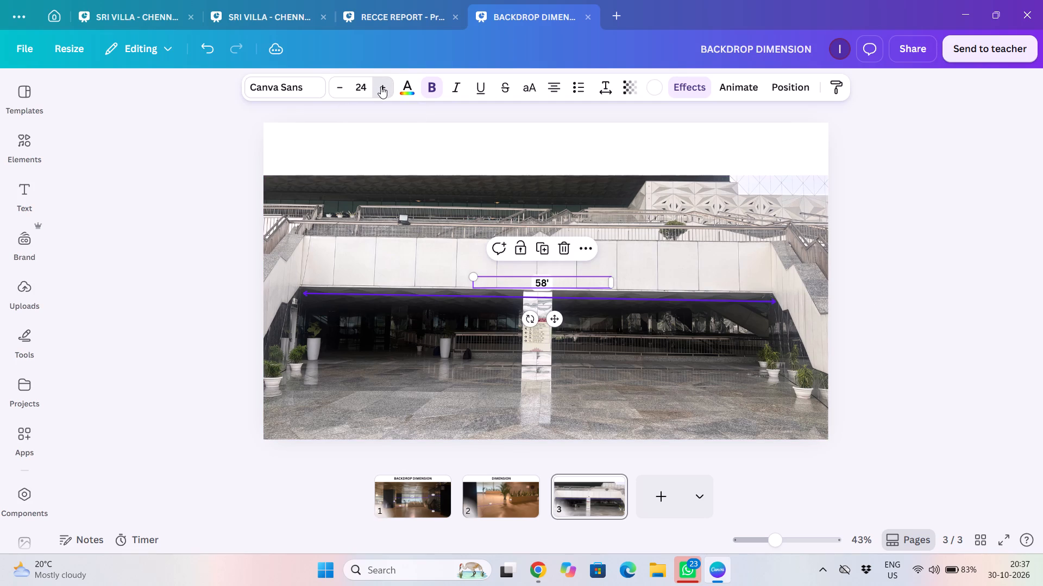
double_click(338, 93)
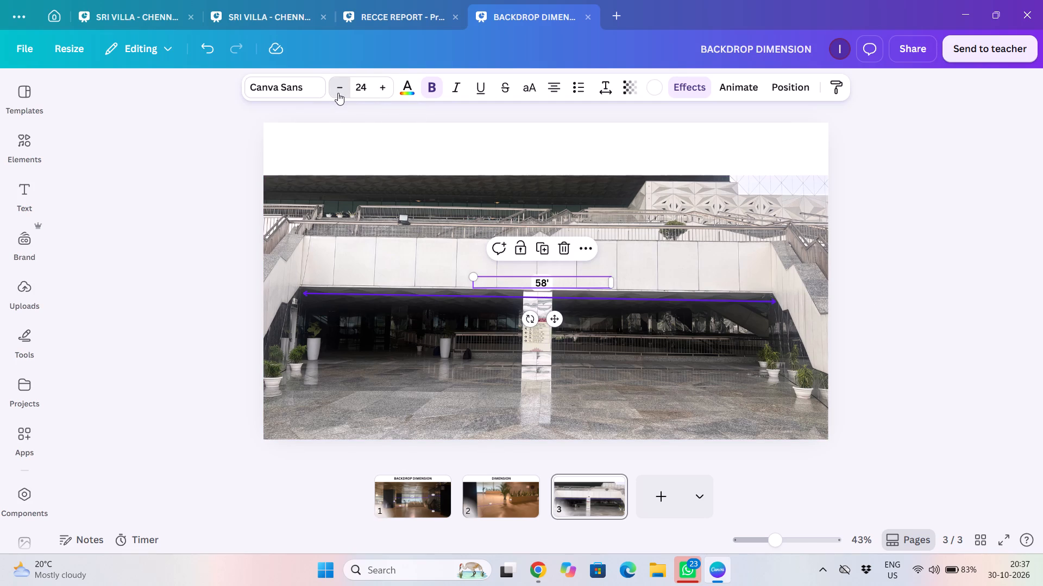
left_click(195, 214)
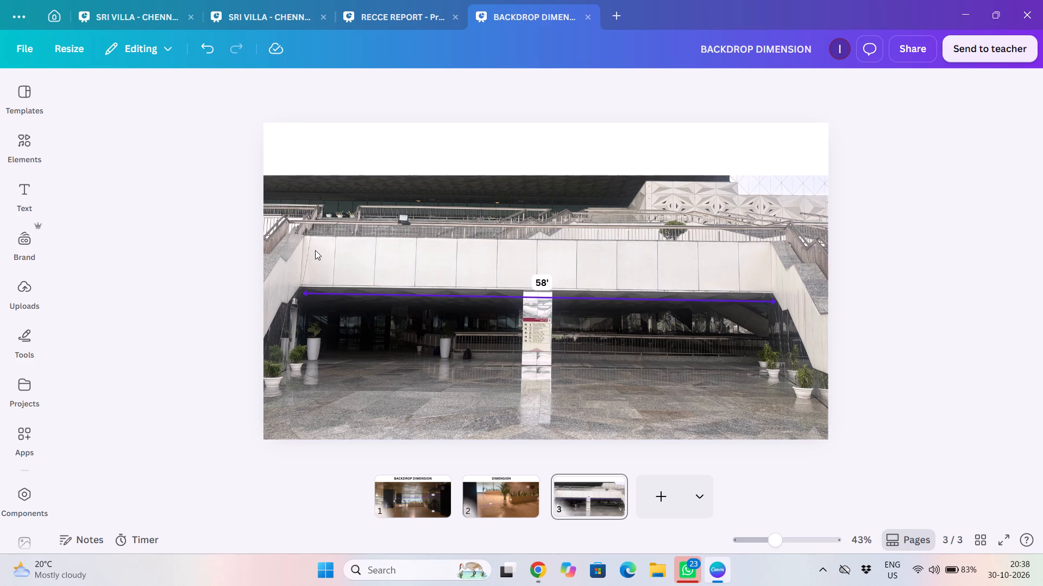
Move the 58' label just below the arrow, over the dark opening between the left planters and the central signboard.
left_click_drag(541, 281, 514, 284)
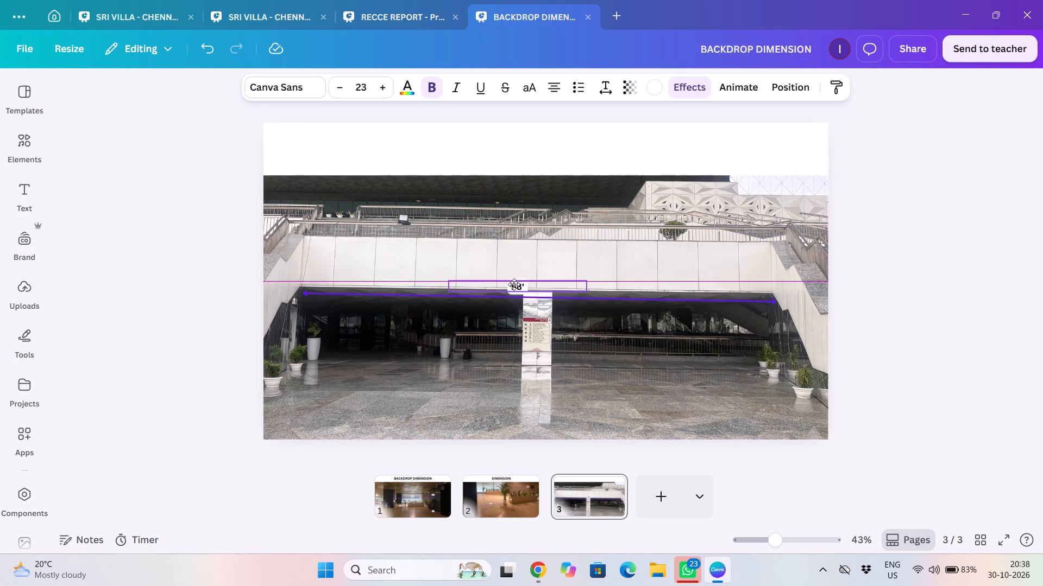
left_click_drag(514, 284, 533, 288)
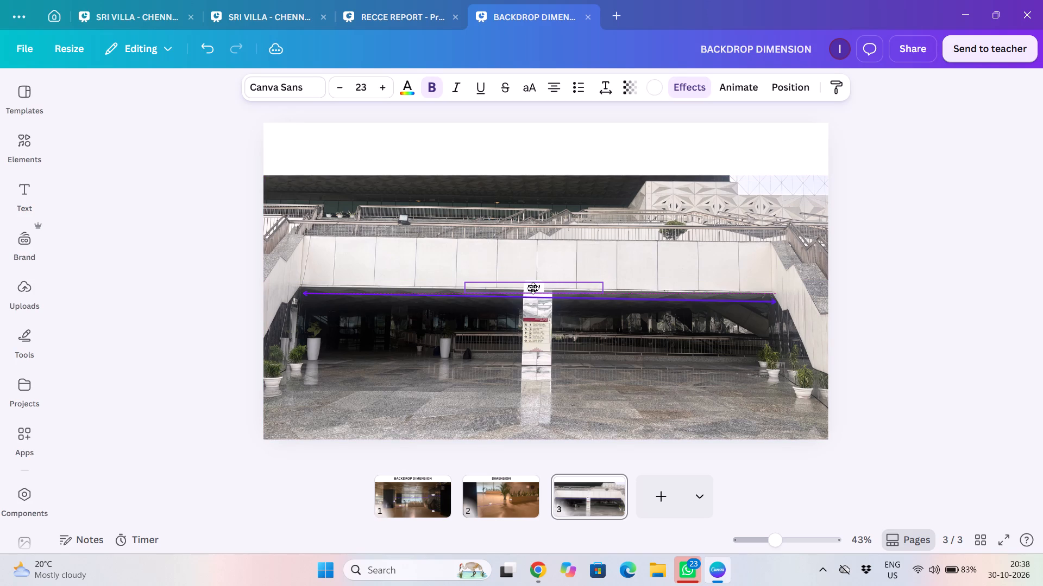
left_click_drag(533, 288, 464, 303)
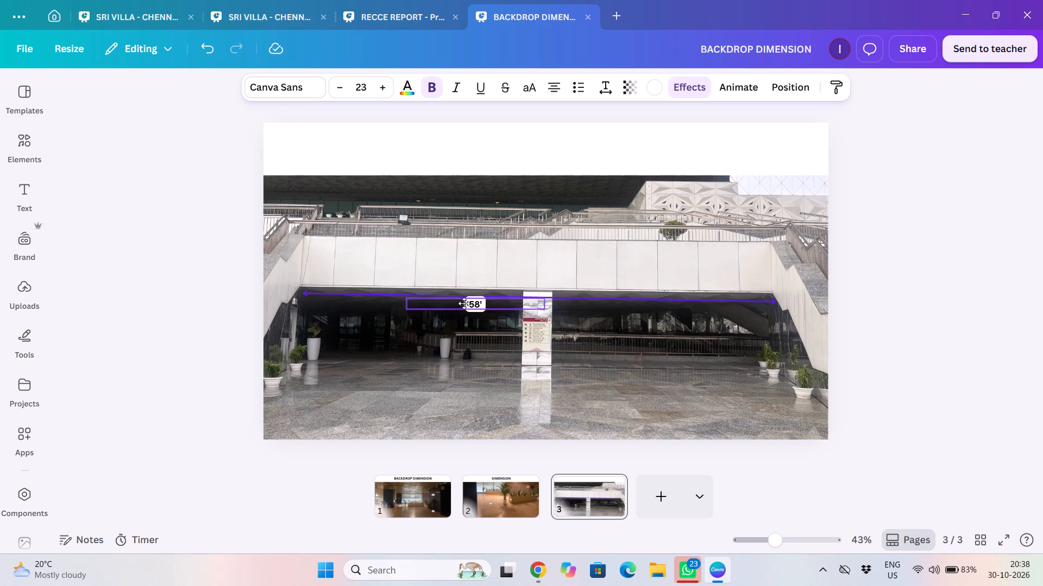
left_click_drag(464, 303, 407, 302)
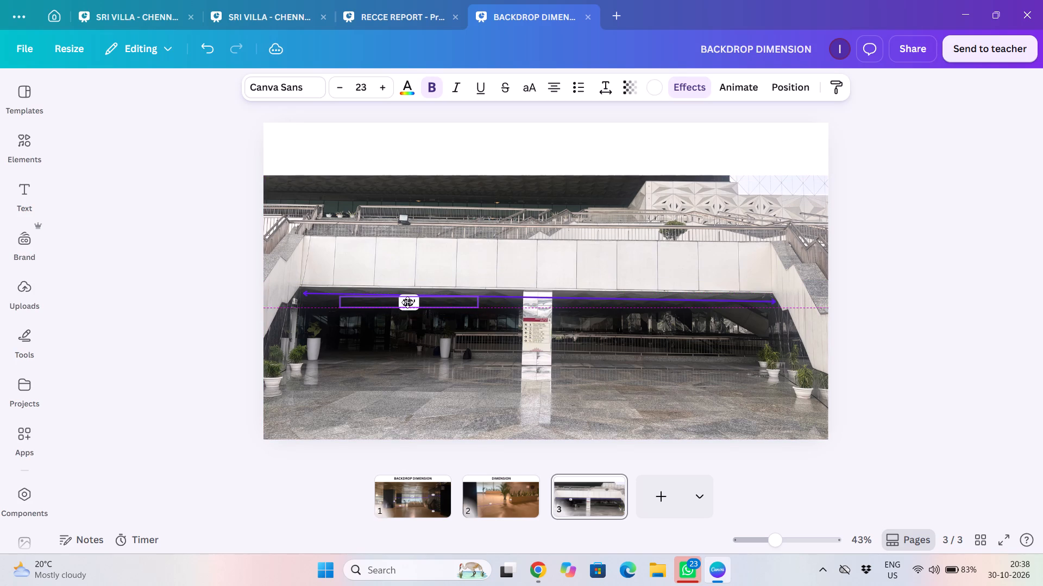
left_click_drag(407, 302, 413, 303)
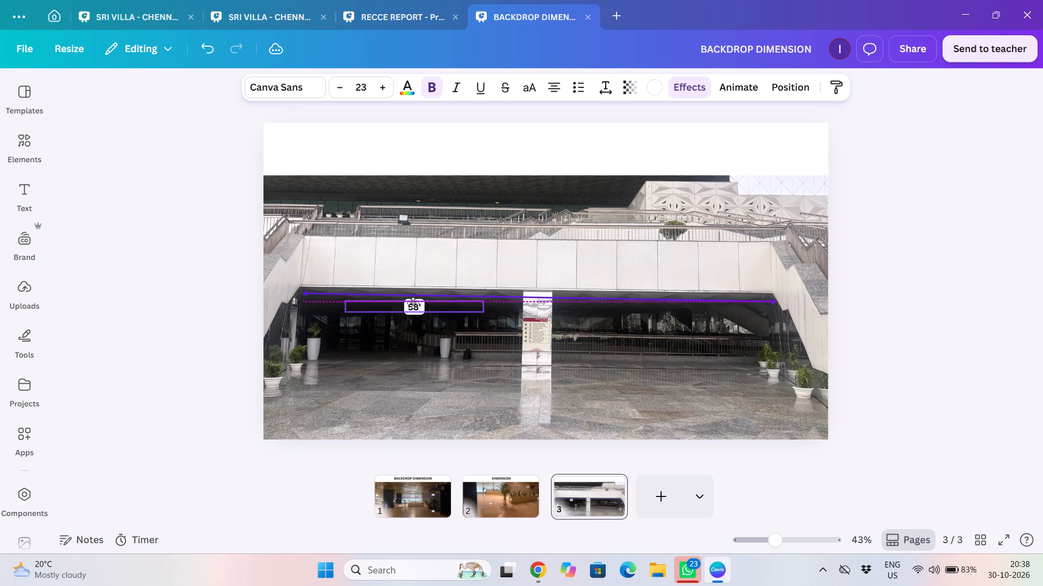
left_click_drag(413, 303, 413, 302)
left_click_drag(413, 302, 418, 309)
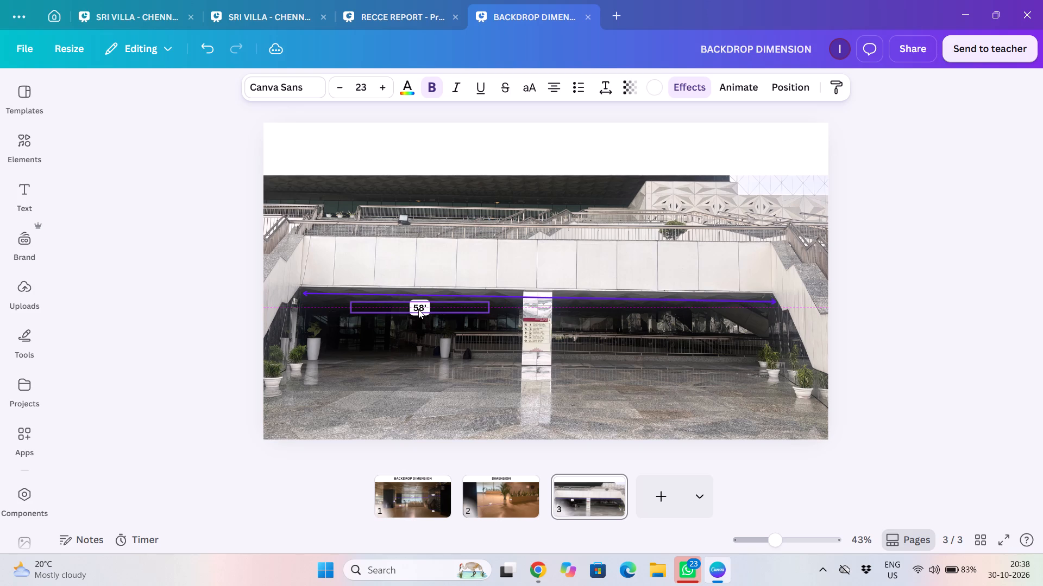
left_click(374, 345)
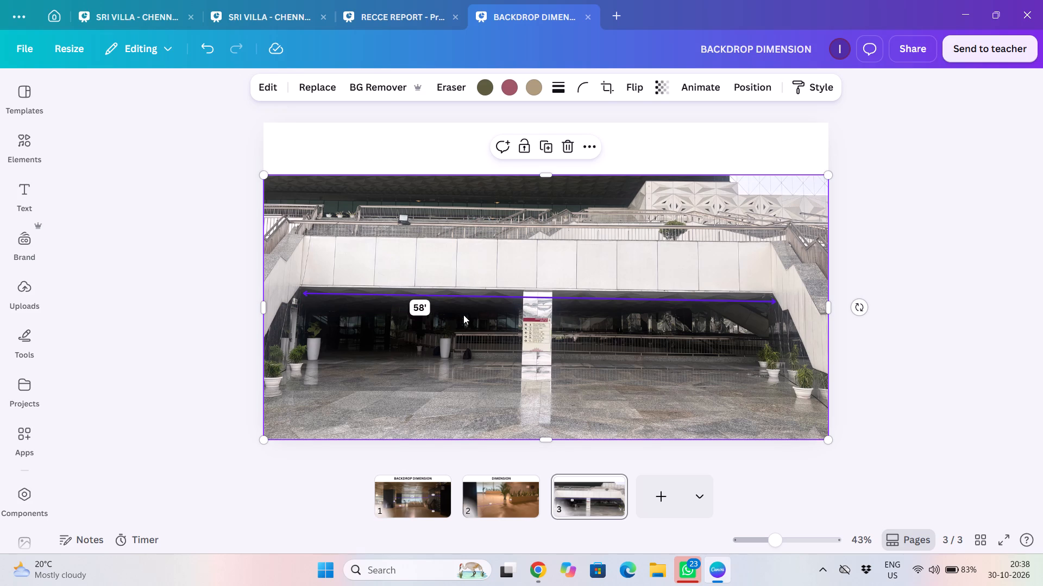
Extend the 58' label's text on page 3 to read 58'(Left wall to Right Wall).
double_click(429, 308)
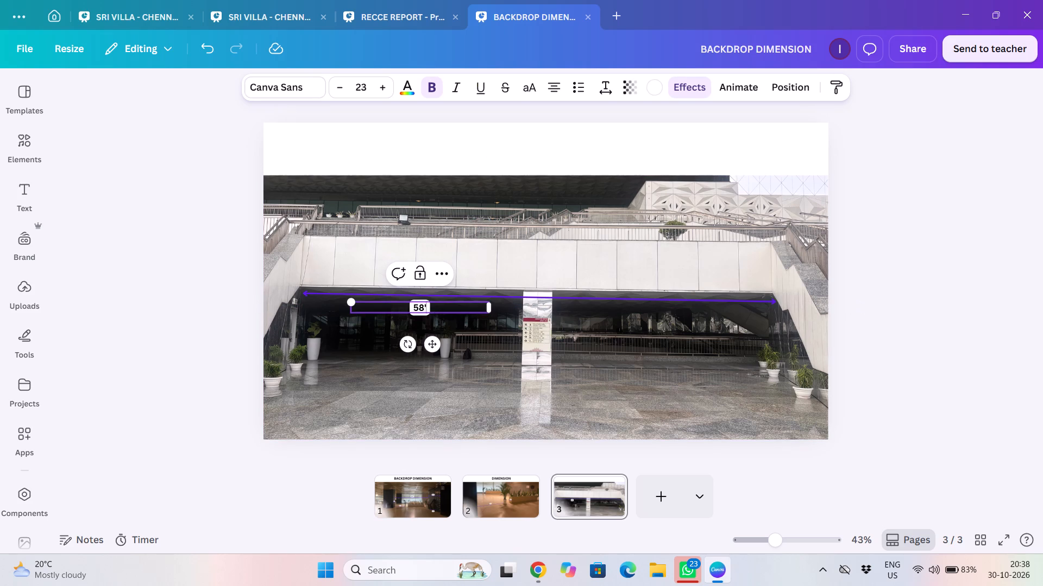
key("shift+braceleft")
key("BackSpace")
key("shift+parenleft")
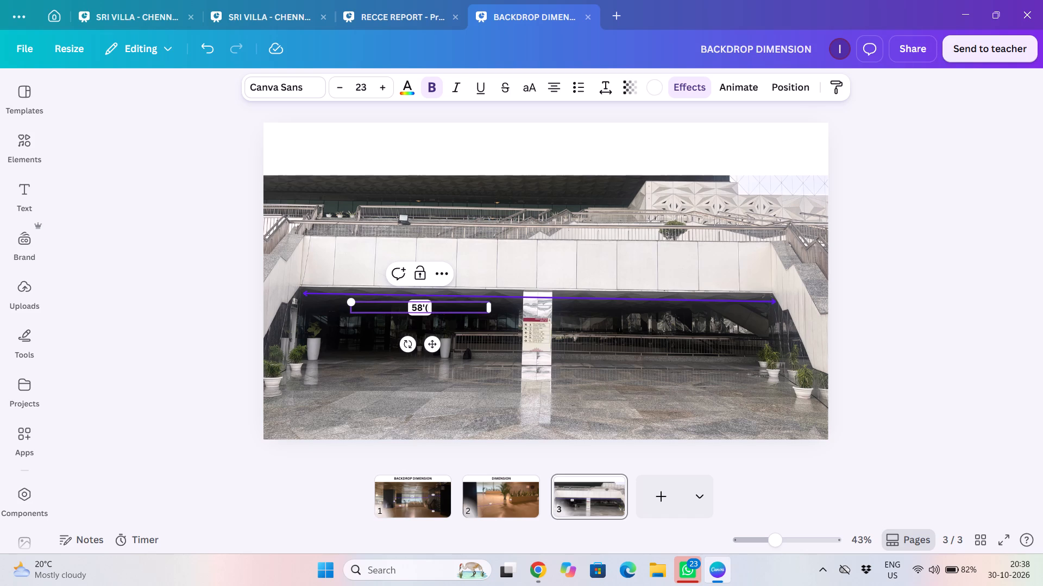
key("shift+l")
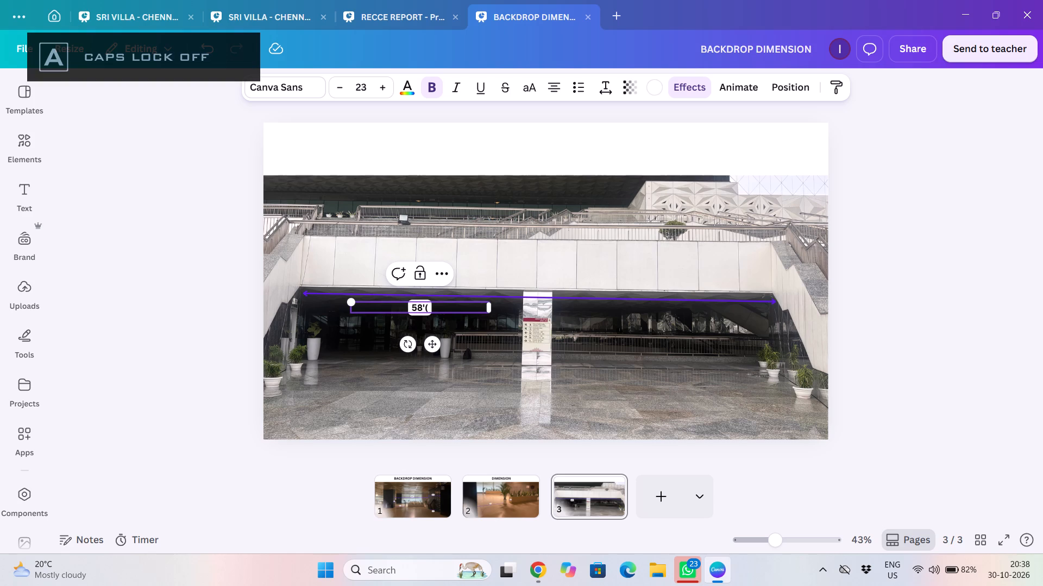
key("shift+l")
type("eft")
key("space")
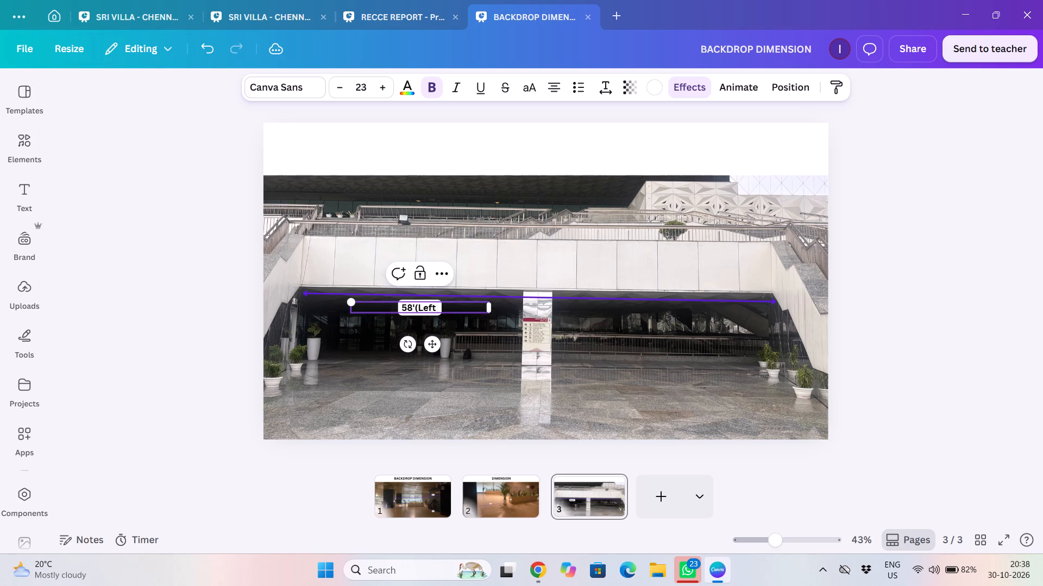
type("wall")
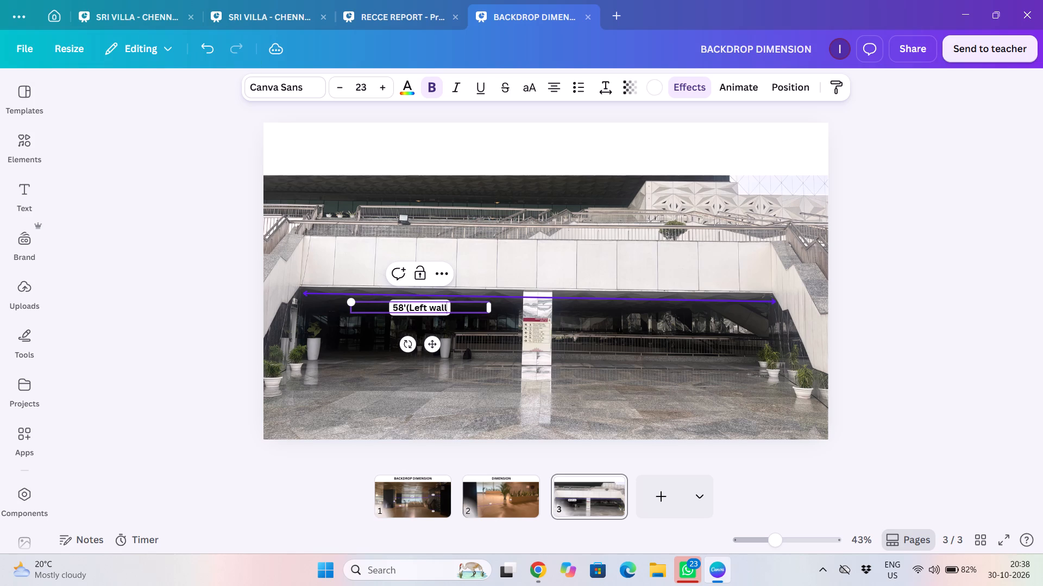
key("space")
type("to")
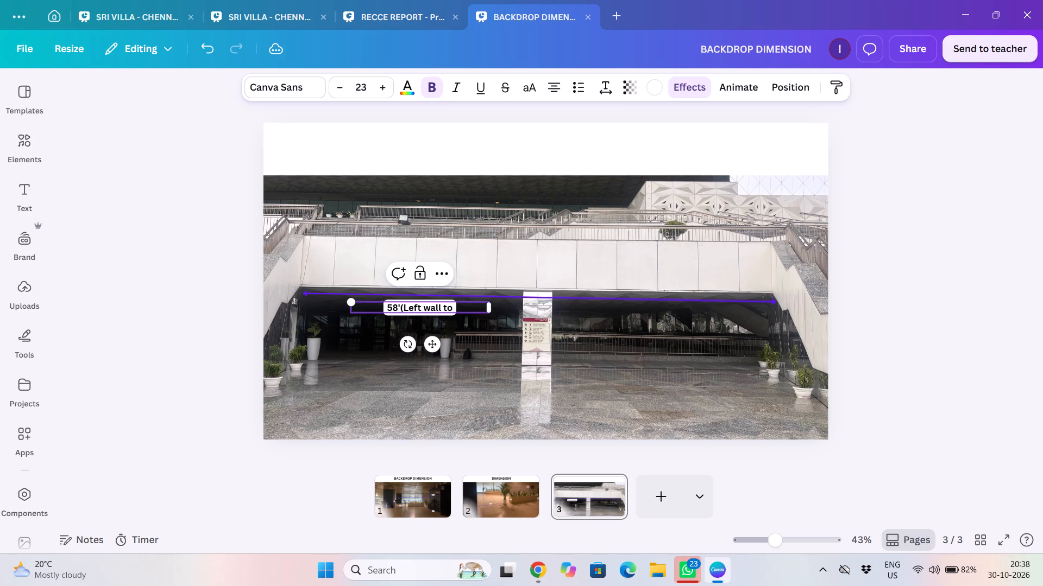
key("space")
key("shift+r")
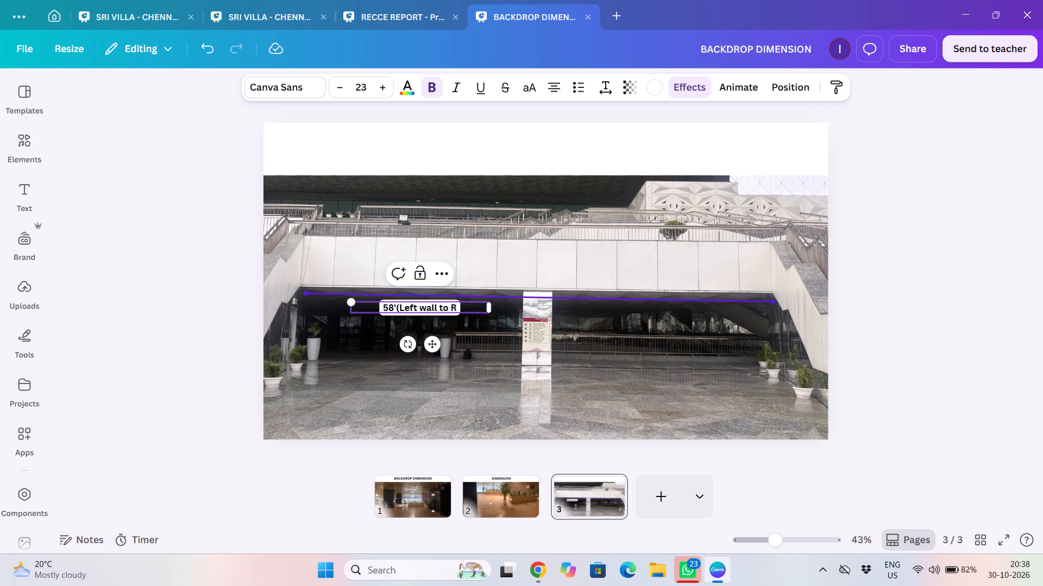
type("ight")
key("space")
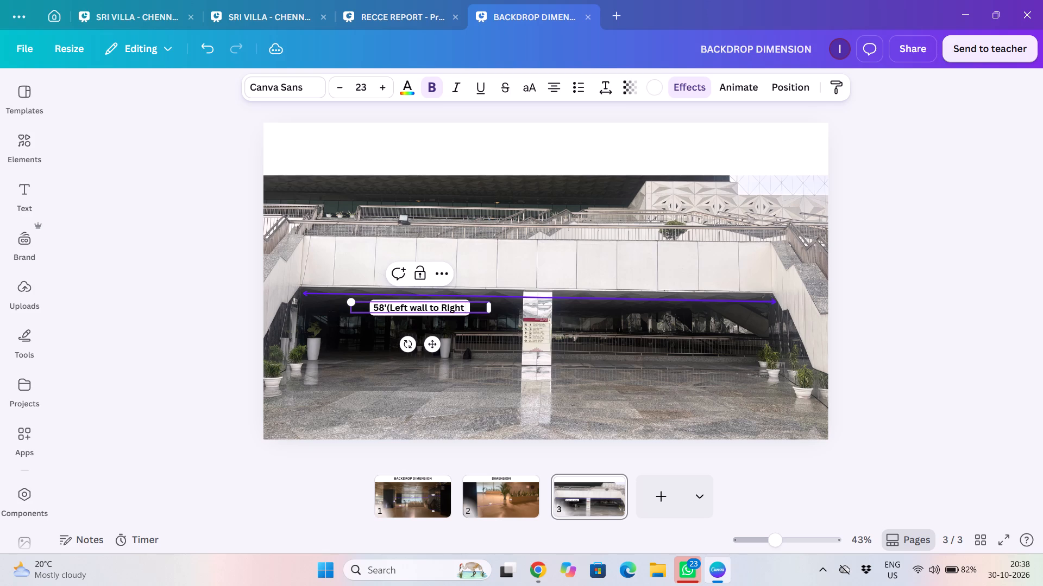
type("Wall")
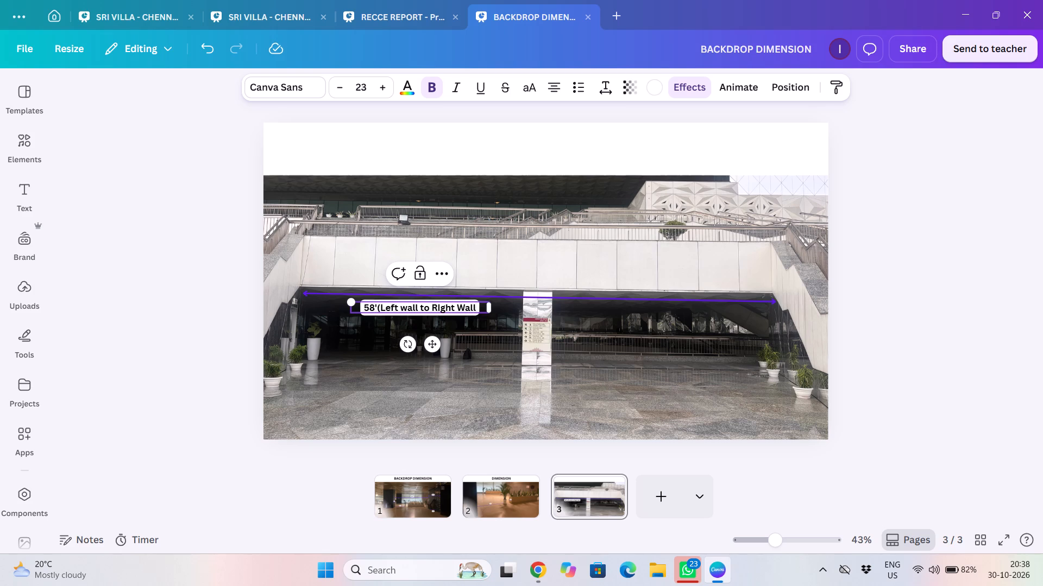
key("shift+parenright")
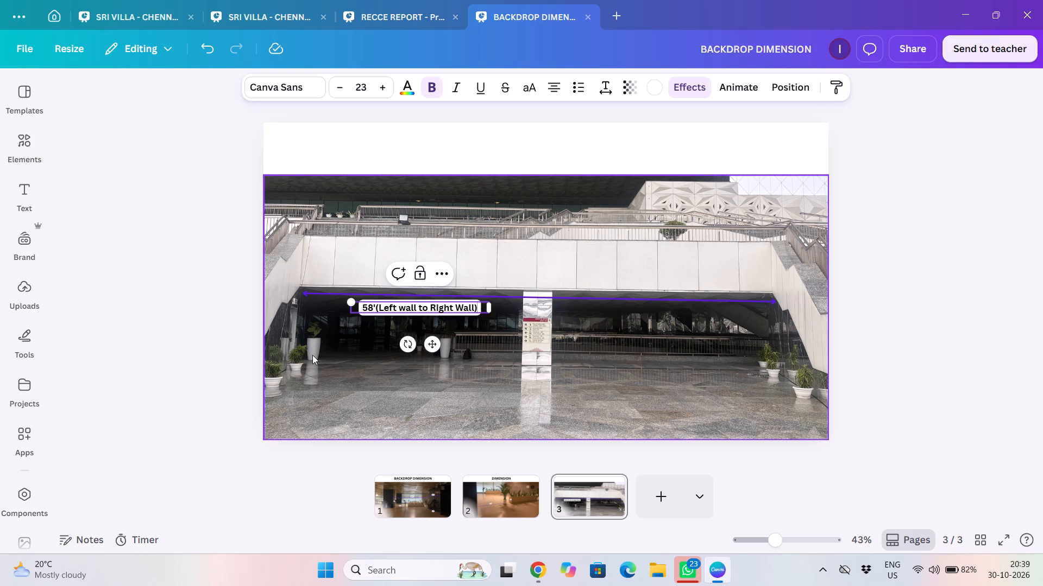
Reduce the 58'(Left wall to Right Wall) label's font size to 20.
left_click(338, 89)
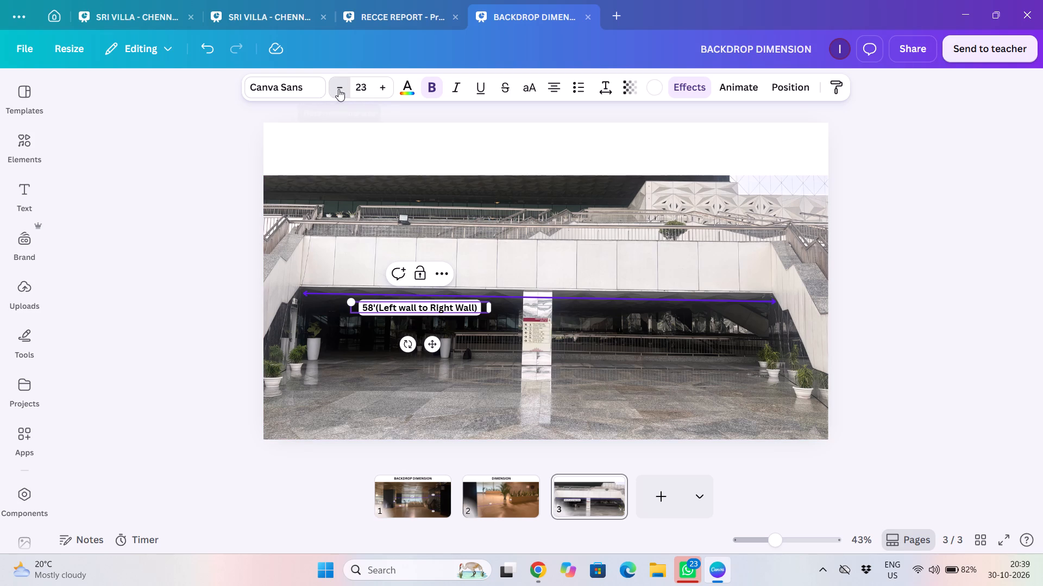
left_click(338, 89)
left_click(338, 89)
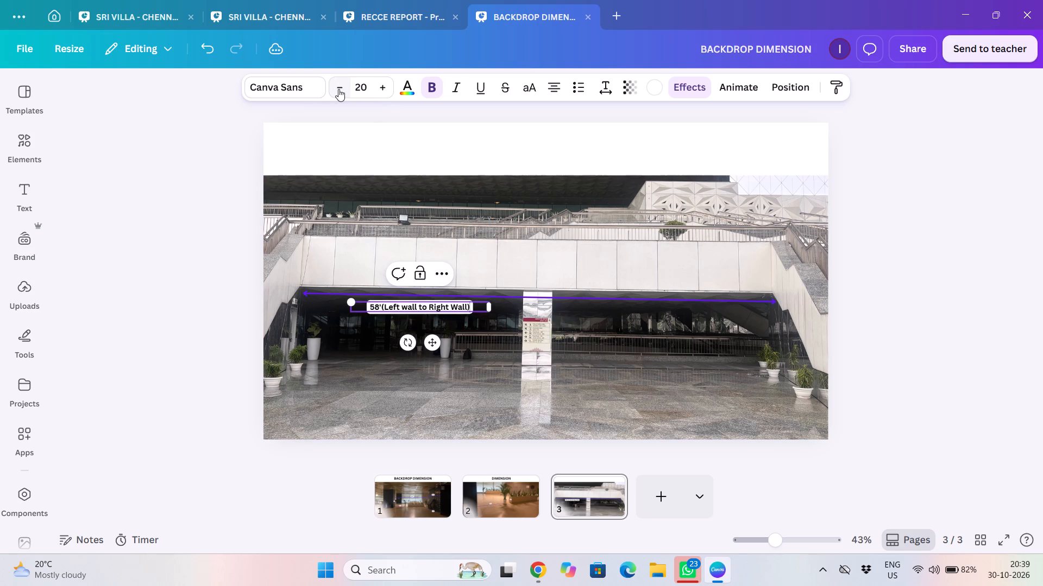
left_click(217, 232)
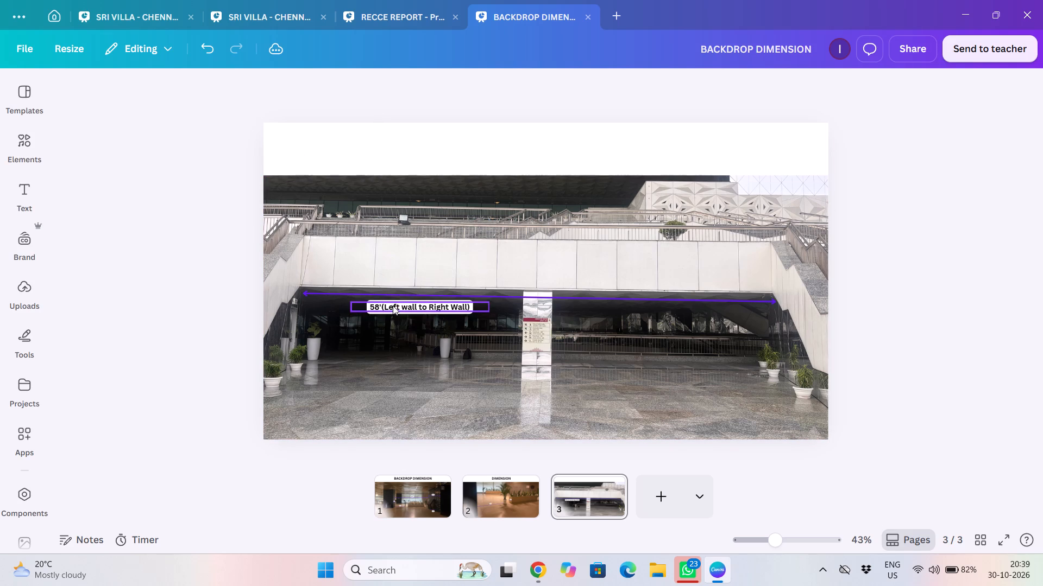
Move the 58'(Left wall to Right Wall) label to just above the middle of the arrow, over the top of the central signboard, keeping it horizontal.
left_click_drag(394, 307, 428, 304)
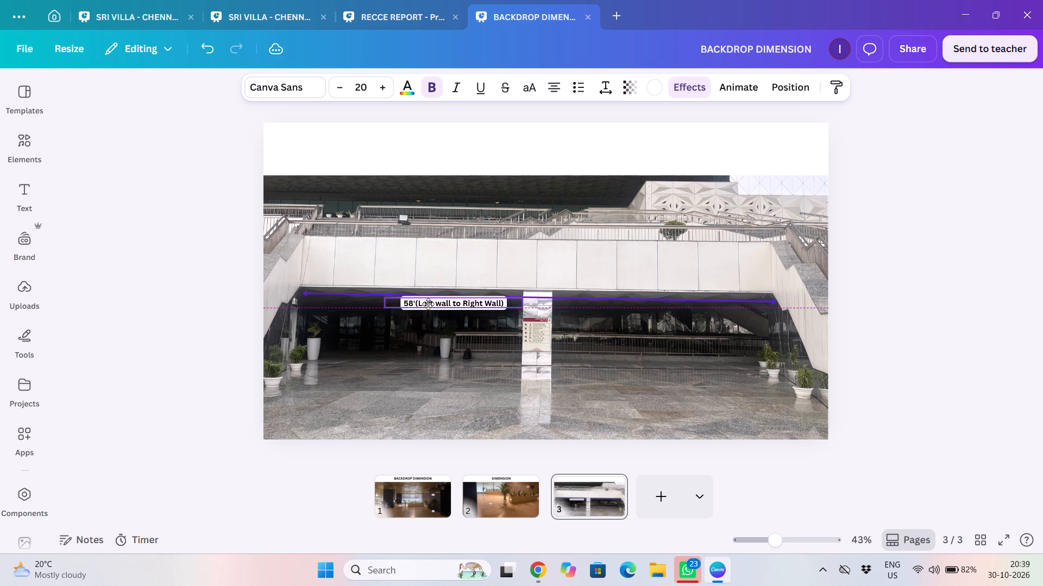
left_click_drag(428, 304, 421, 307)
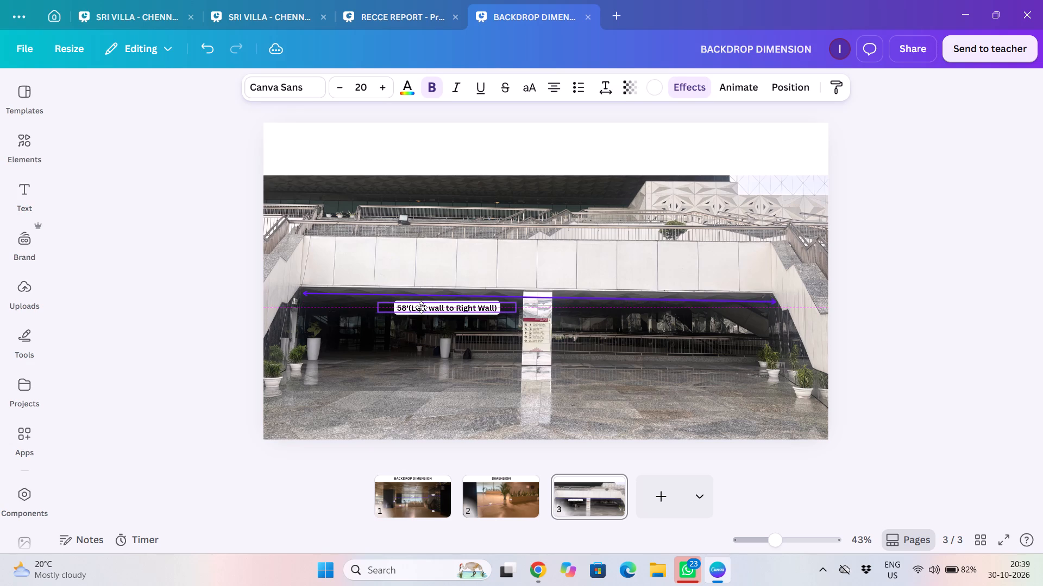
left_click_drag(421, 307, 412, 281)
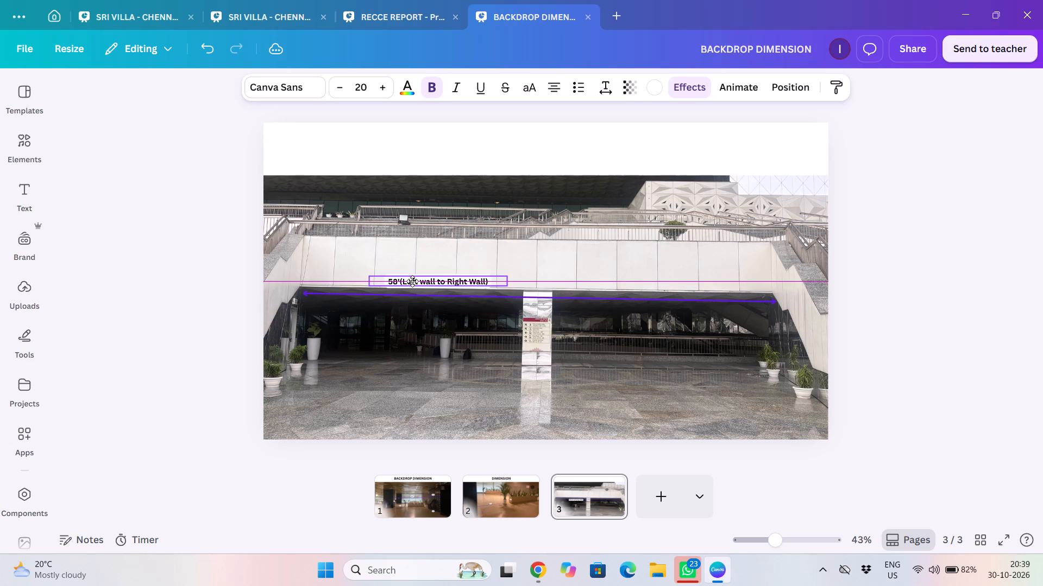
left_click_drag(412, 281, 404, 302)
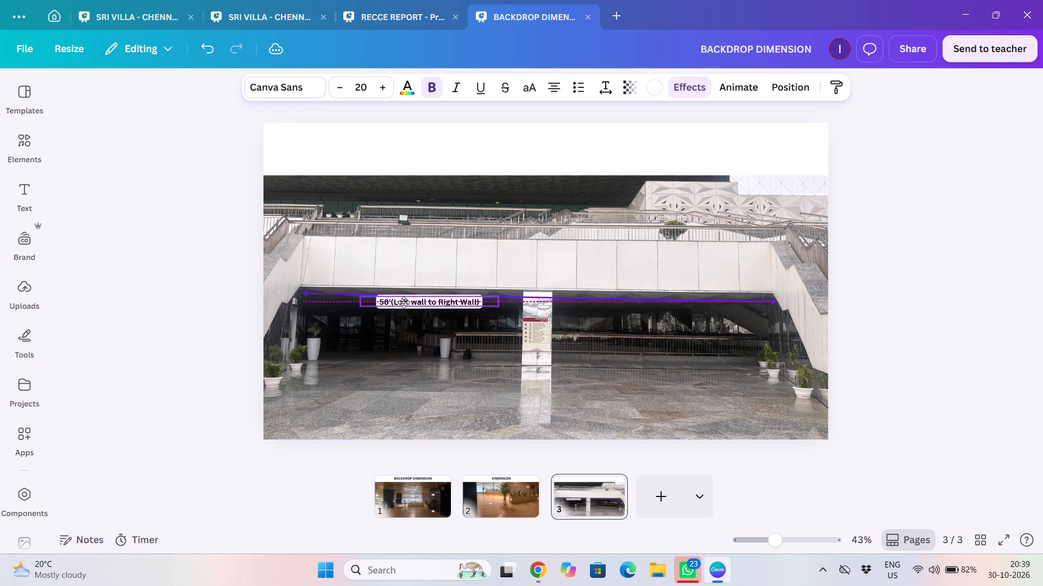
left_click_drag(404, 302, 404, 307)
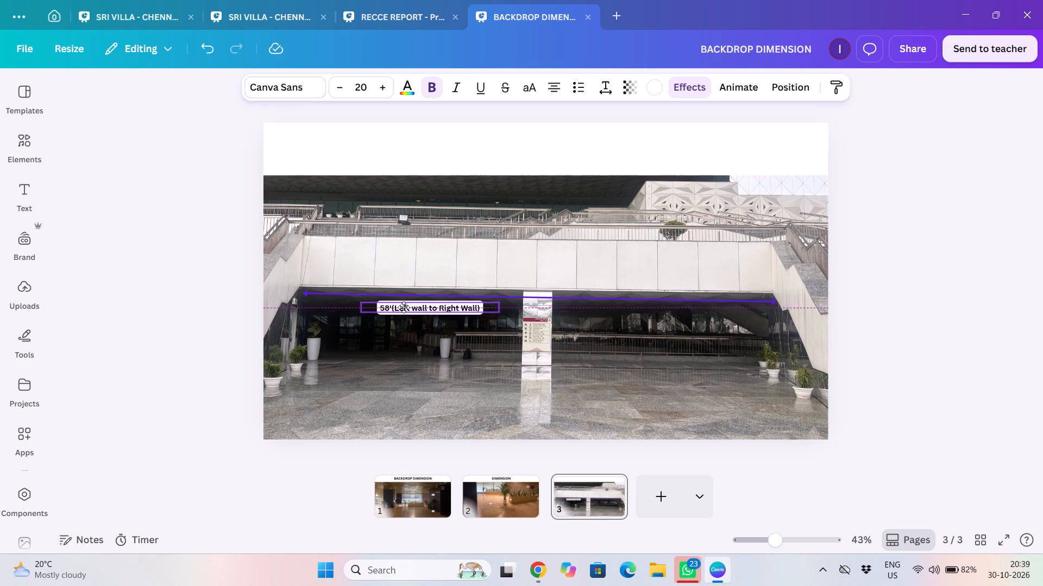
left_click_drag(404, 307, 403, 306)
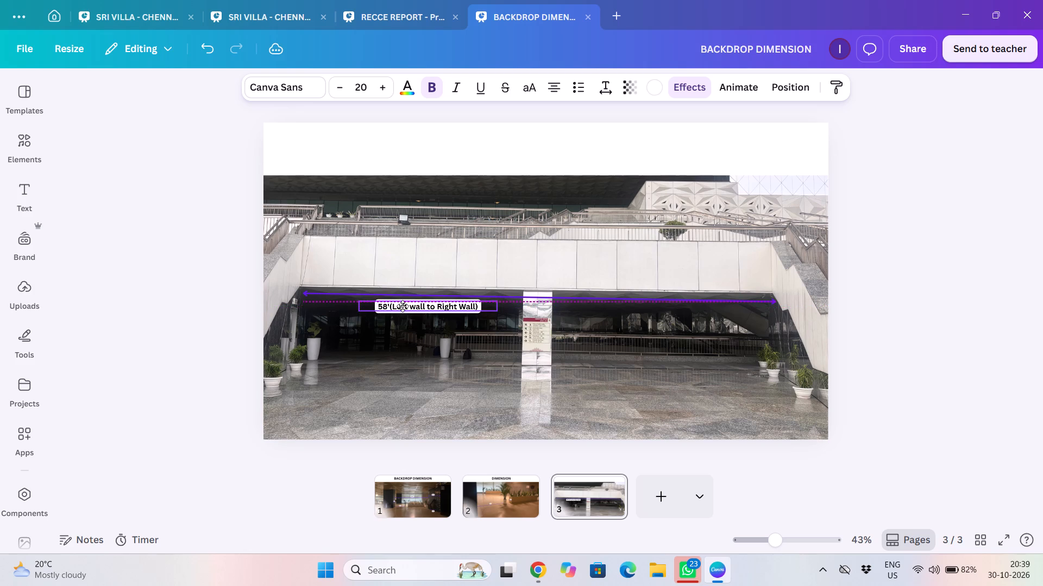
left_click_drag(403, 306, 553, 283)
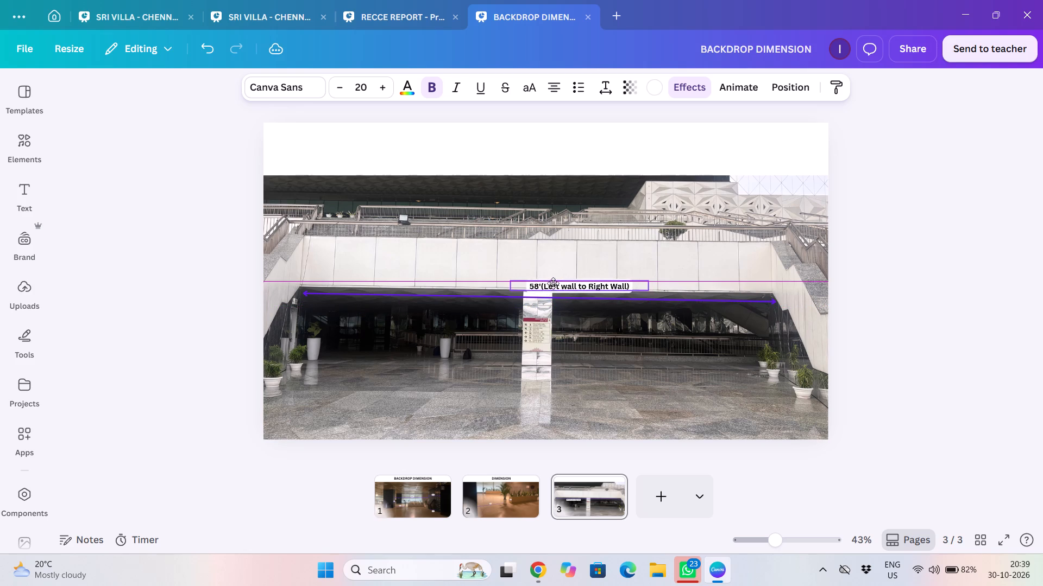
left_click_drag(553, 283, 542, 288)
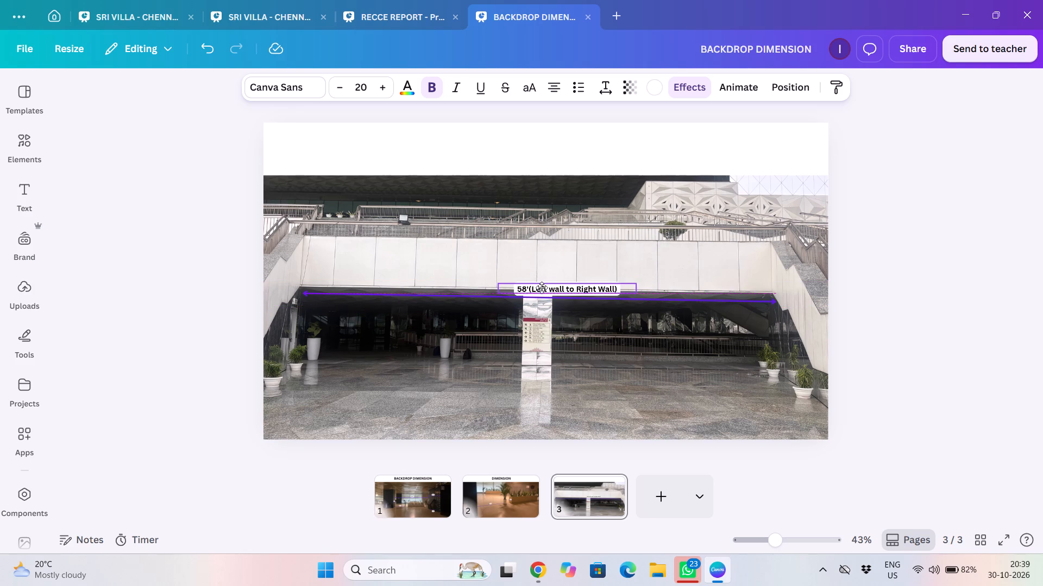
left_click_drag(542, 288, 541, 286)
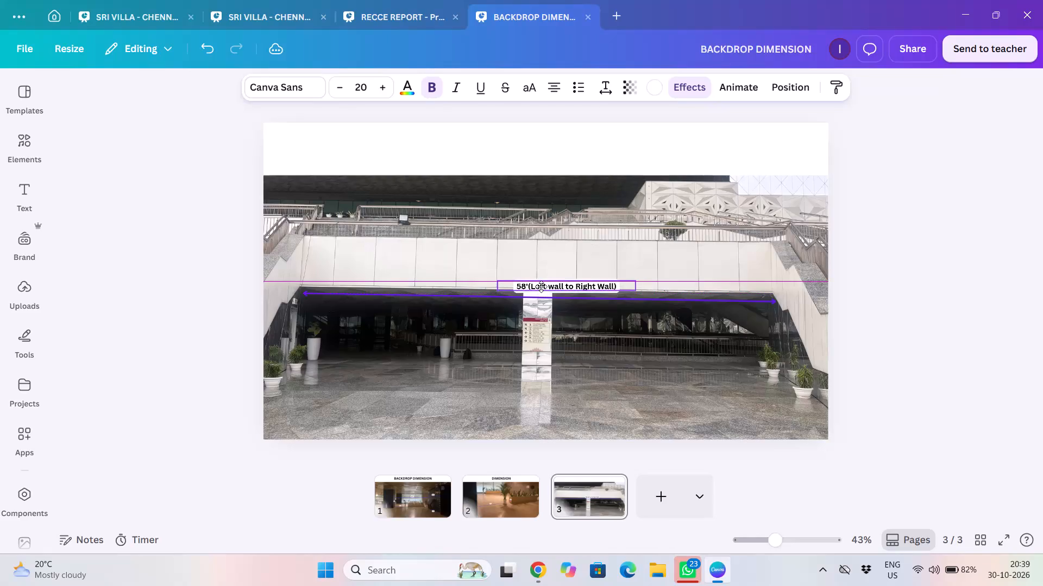
left_click_drag(541, 286, 537, 286)
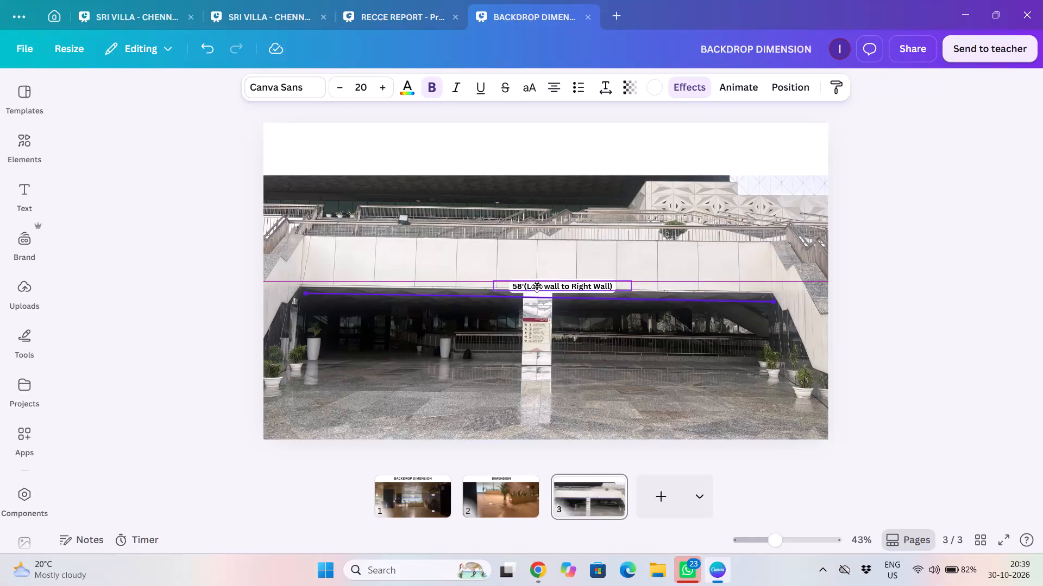
left_click_drag(537, 286, 537, 286)
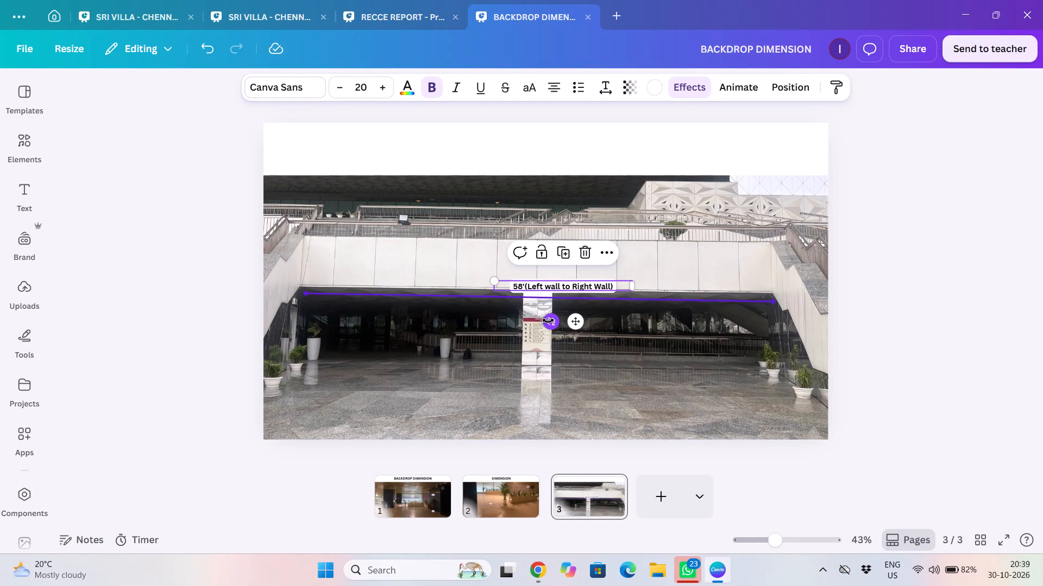
left_click(548, 321)
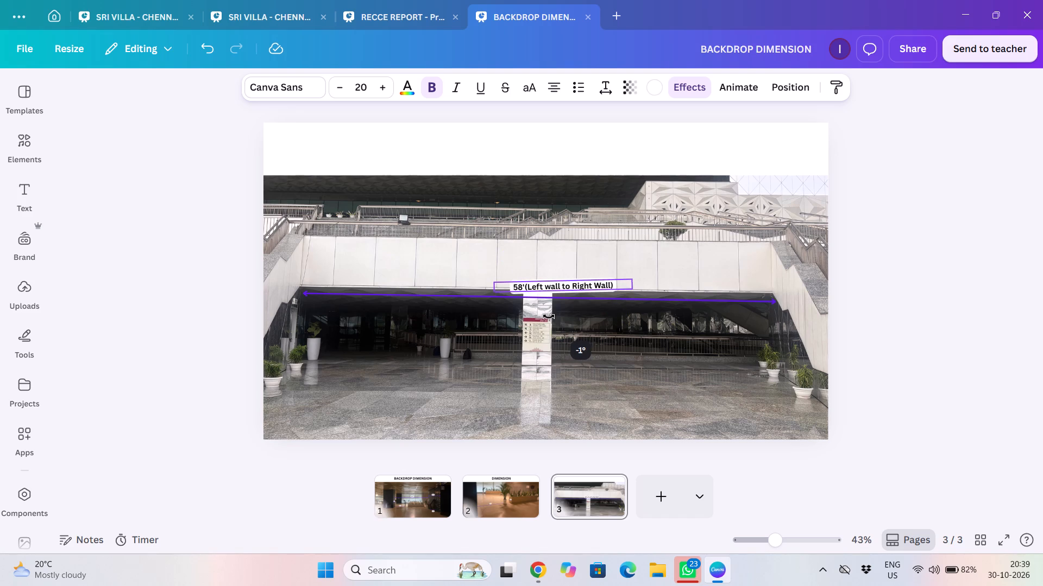
left_click(554, 322)
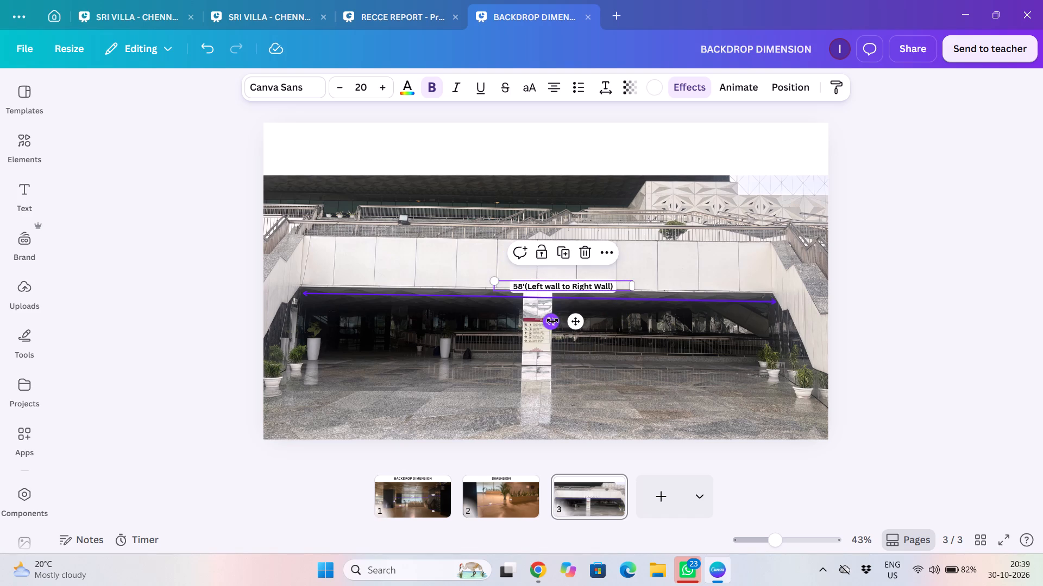
left_click(579, 324)
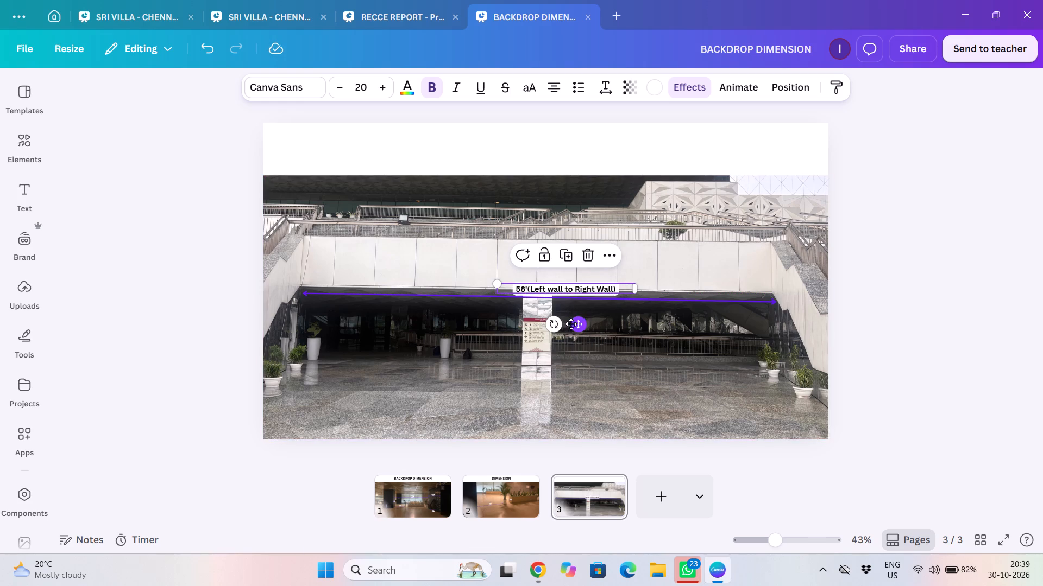
left_click(631, 351)
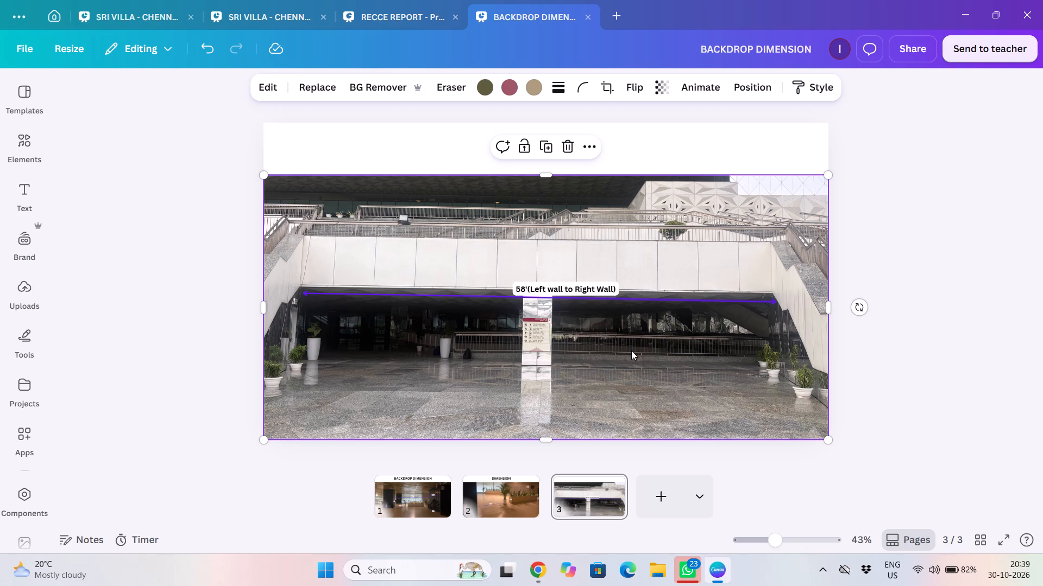
Duplicate the 58' double-headed arrow and place the copy below it, across the dark opening at the height of the left planter's foliage.
left_click(418, 297)
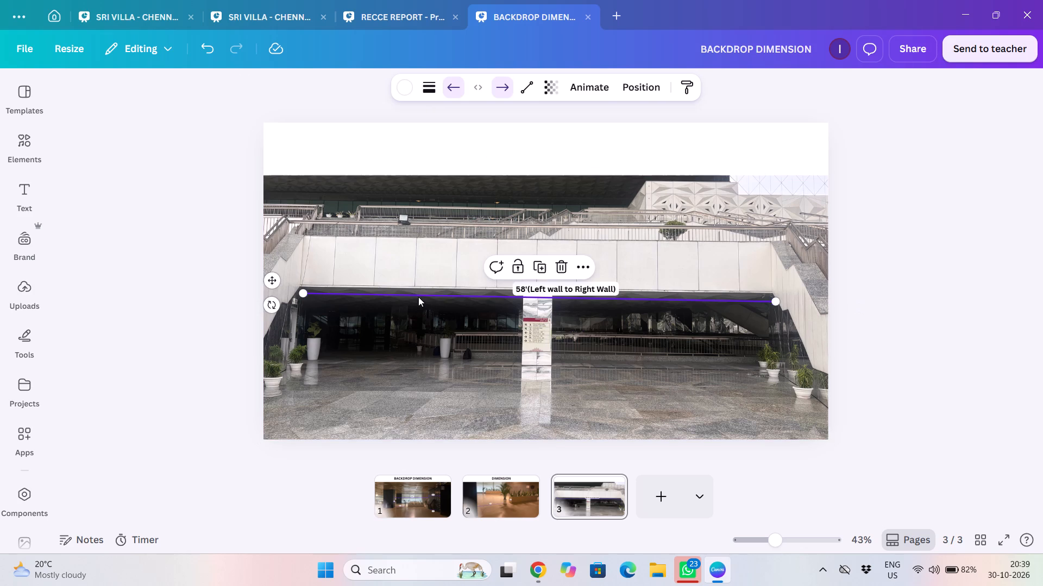
key("ctrl+c")
key("ctrl+v")
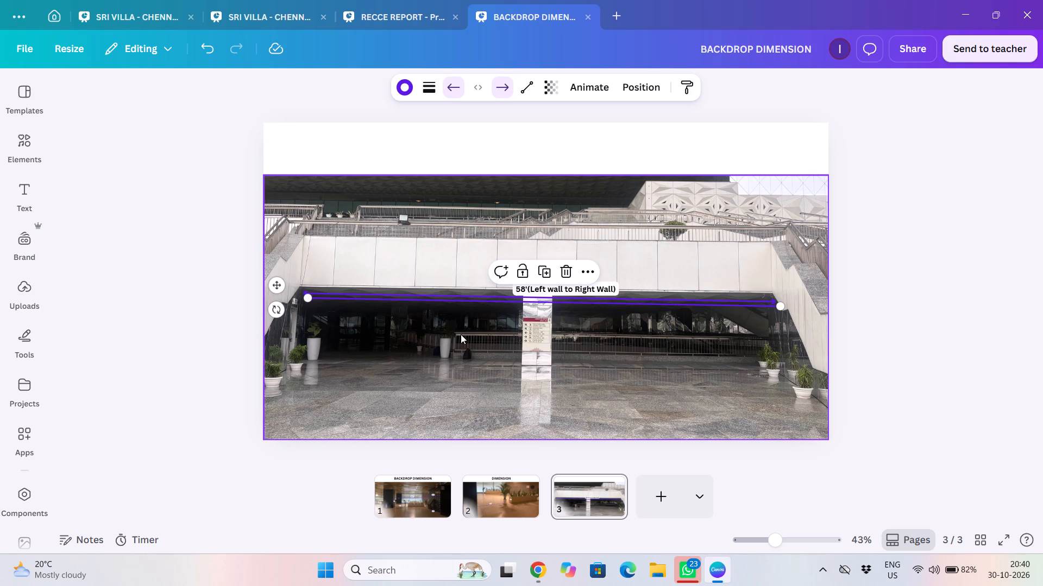
left_click_drag(276, 285, 278, 316)
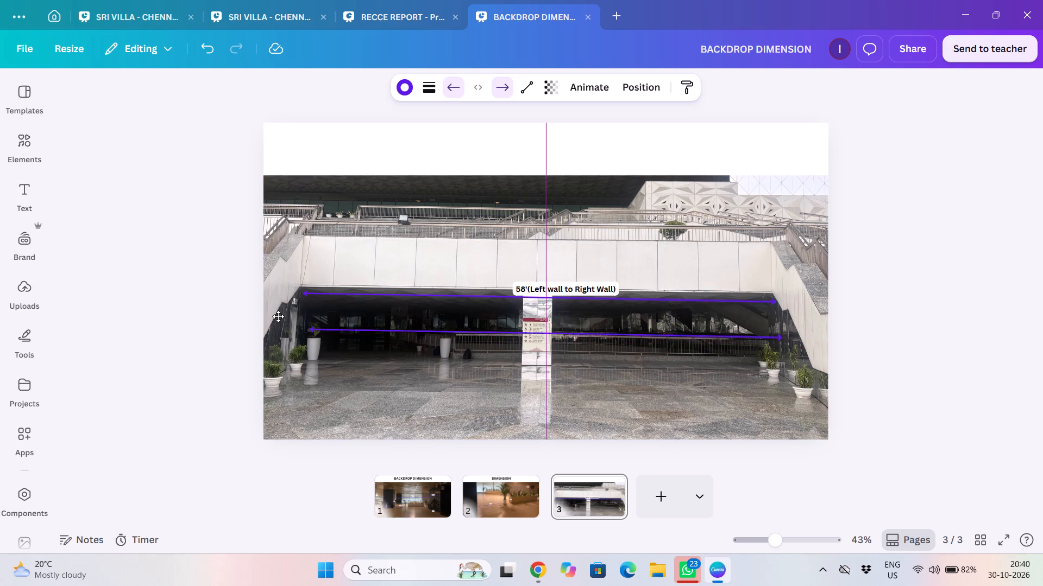
left_click_drag(278, 316, 256, 309)
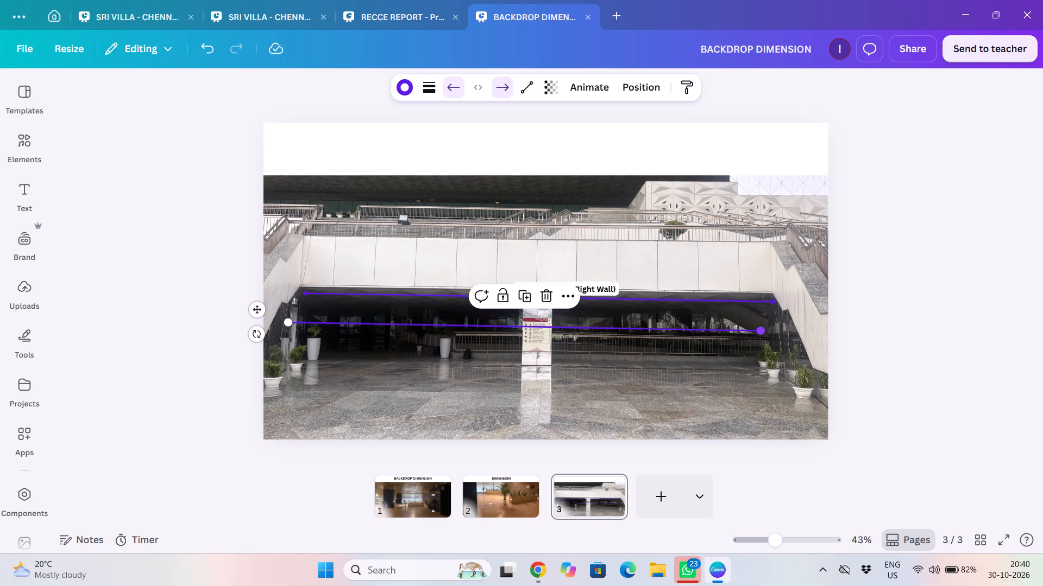
Shorten the lower double-headed arrow on page 3 to run level from the left wall to the central signboard's left edge.
left_click_drag(763, 330, 522, 327)
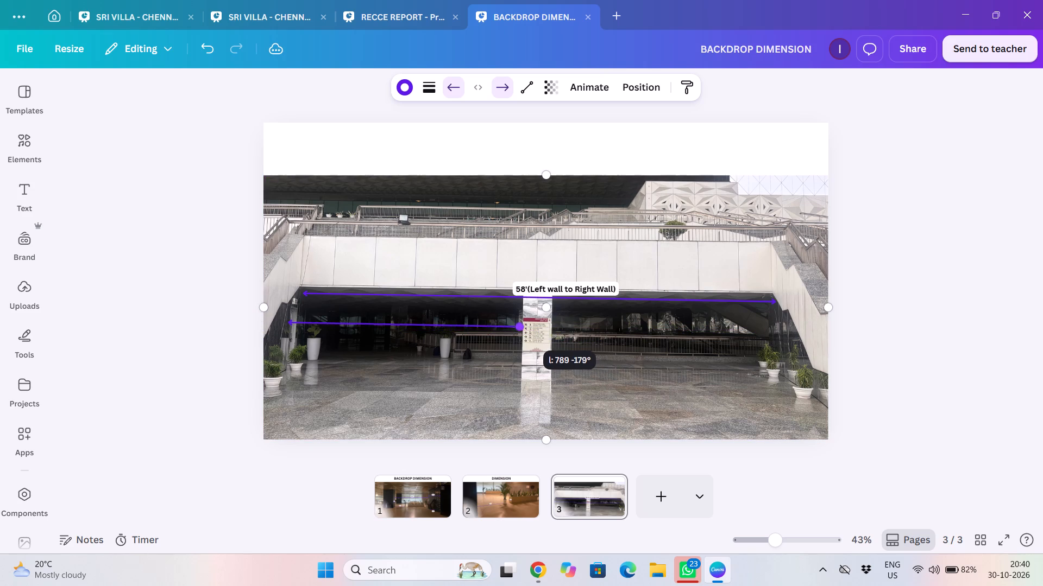
left_click_drag(522, 327, 524, 329)
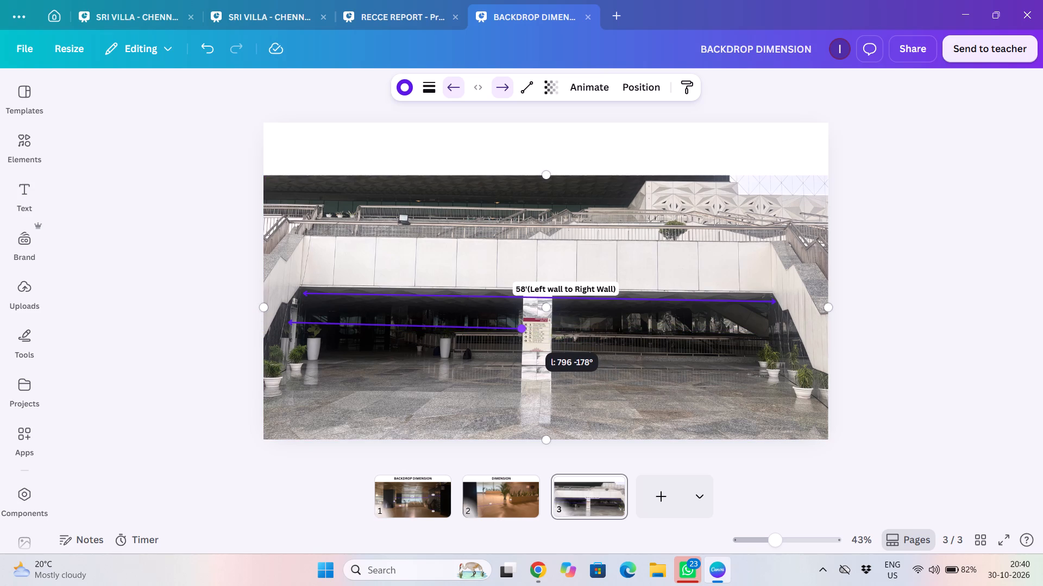
left_click_drag(524, 329, 524, 328)
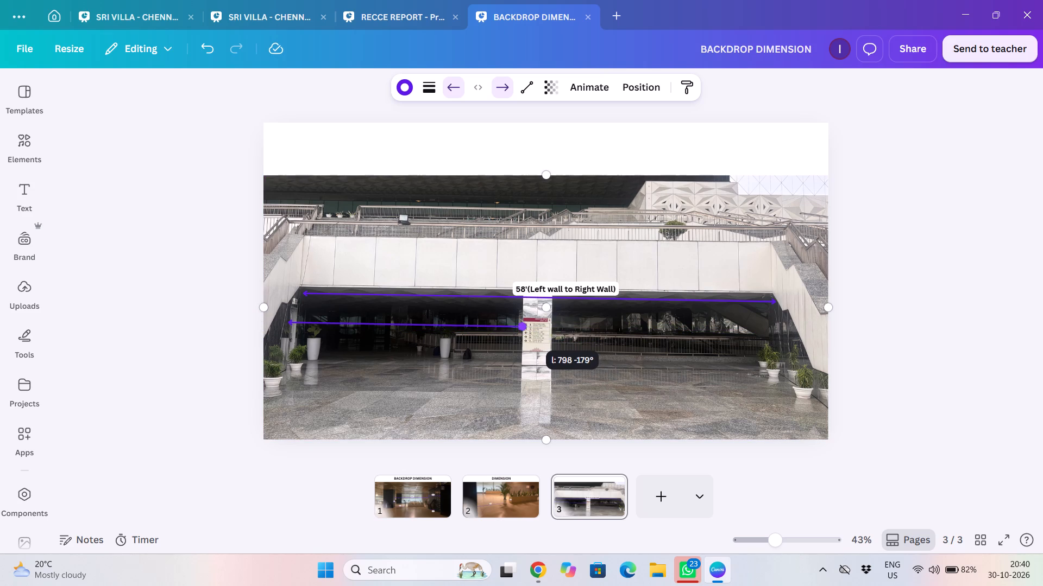
left_click_drag(524, 328, 524, 328)
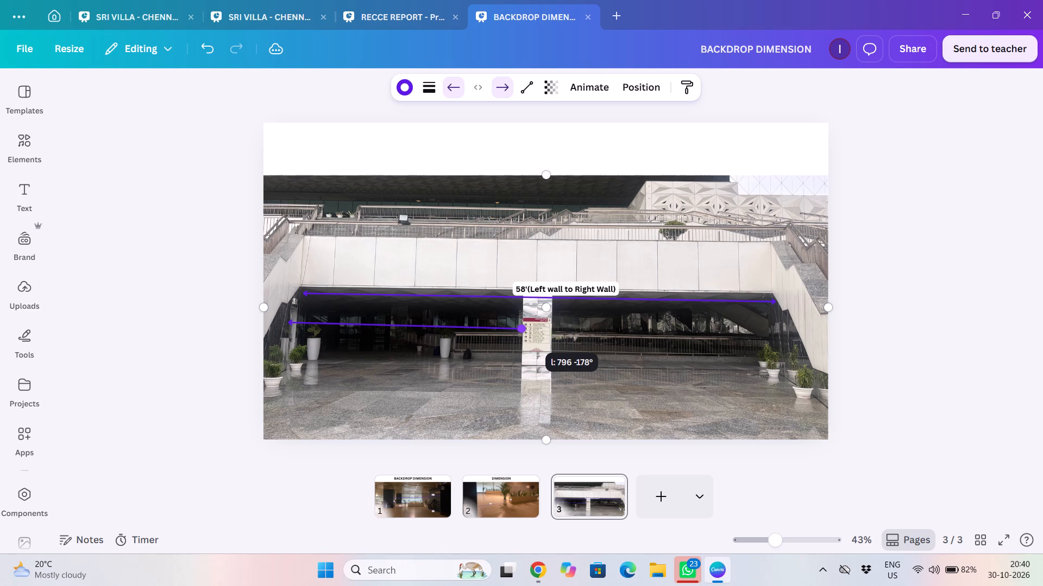
left_click_drag(524, 328, 524, 328)
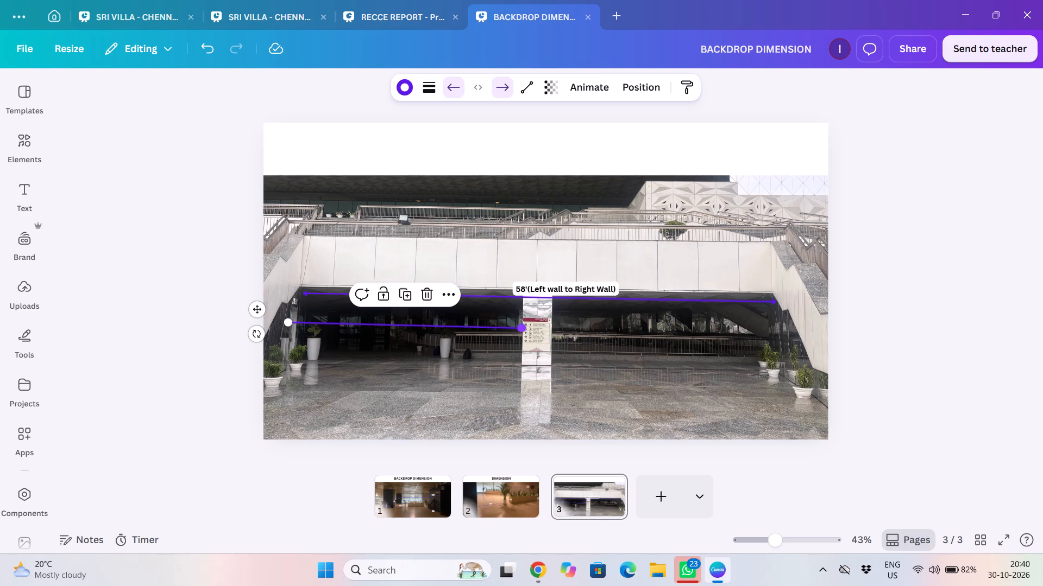
left_click(291, 323)
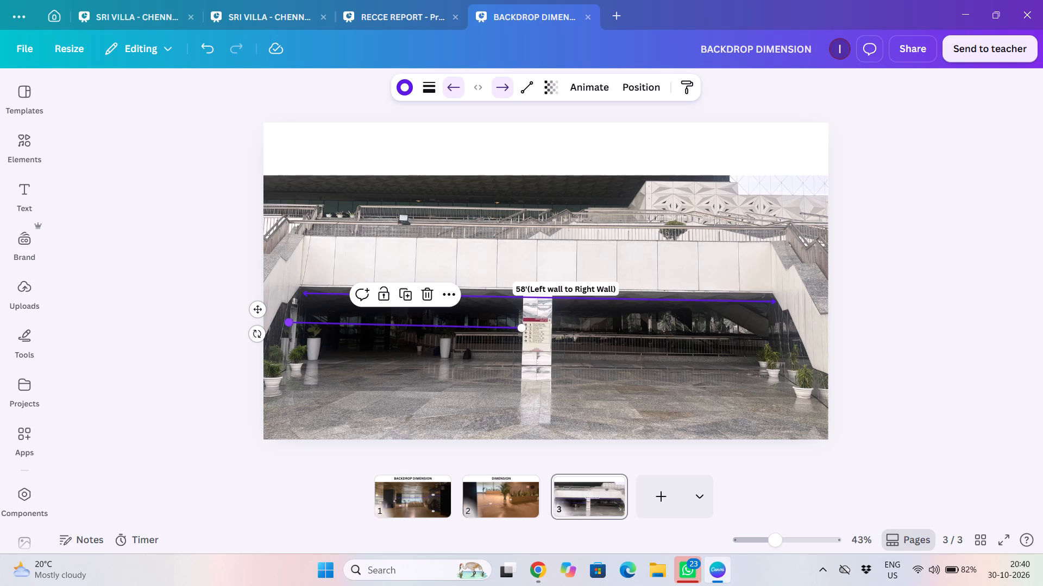
left_click(522, 325)
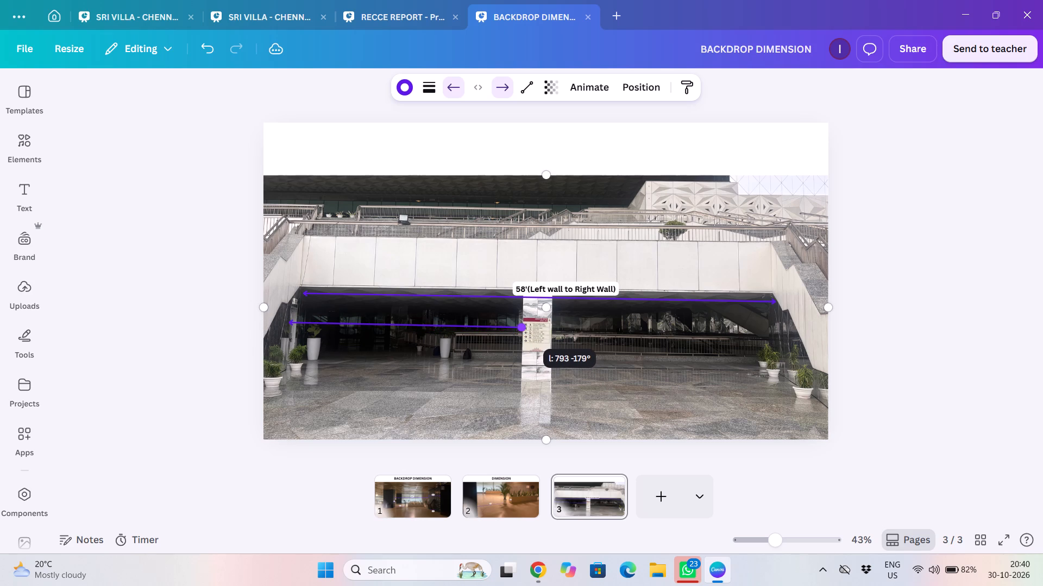
left_click(290, 320)
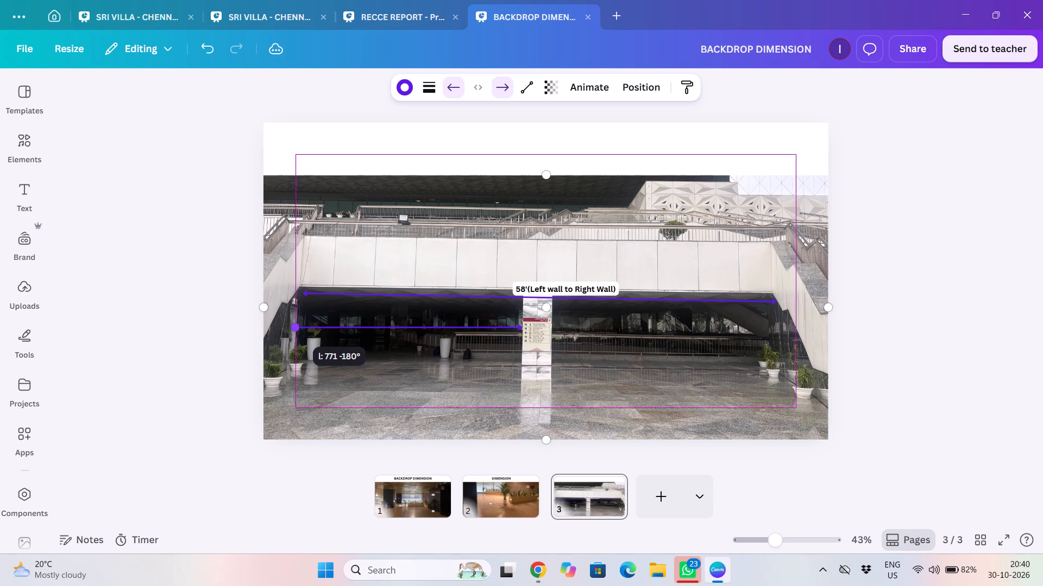
left_click(328, 348)
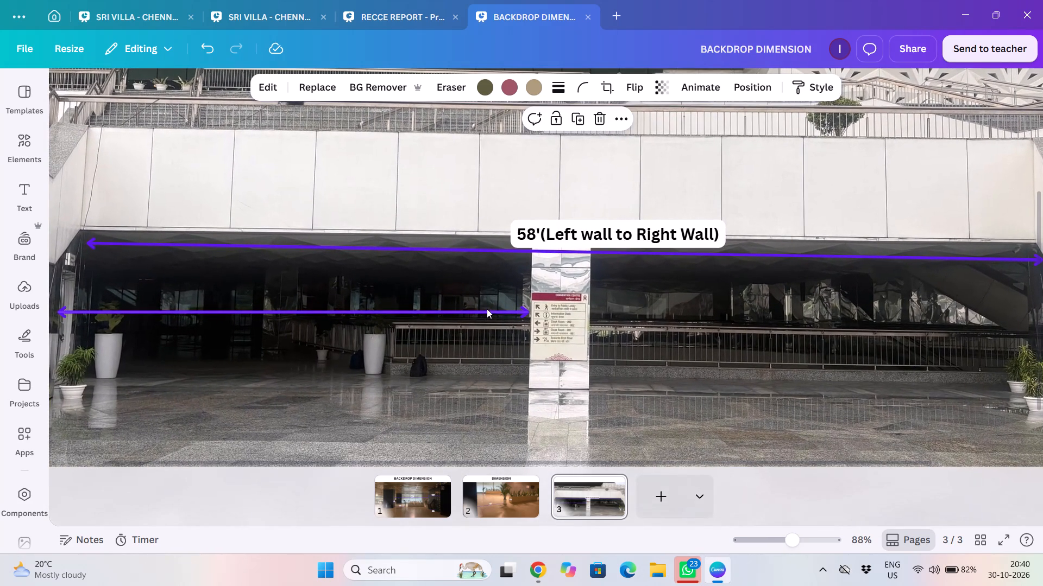
Fine-tune the lower arrow's signboard end so its tip meets the signboard's left edge, keeping the arrow level.
left_click(487, 309)
left_click(531, 313)
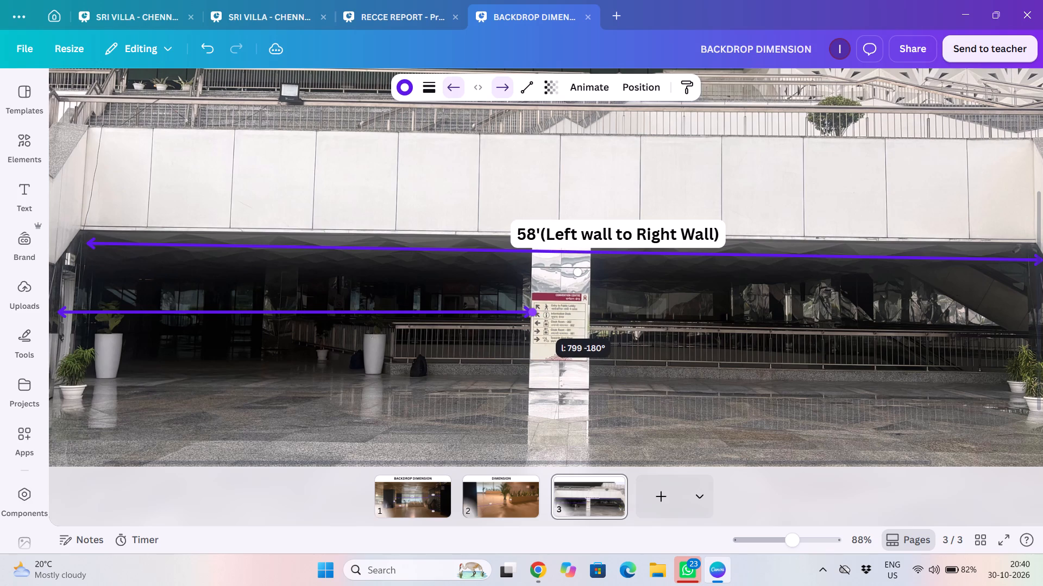
left_click(511, 346)
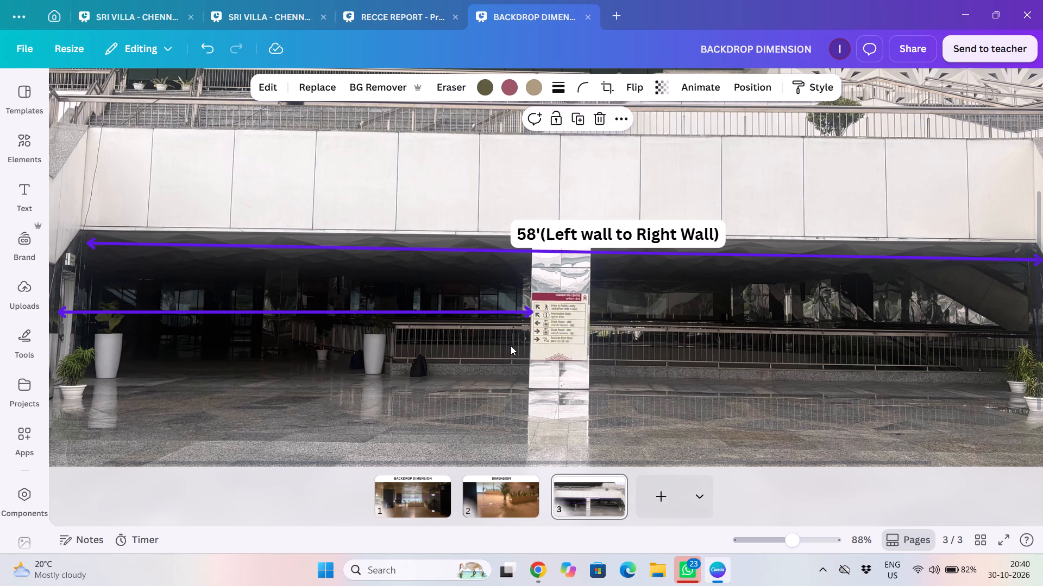
left_click(530, 314)
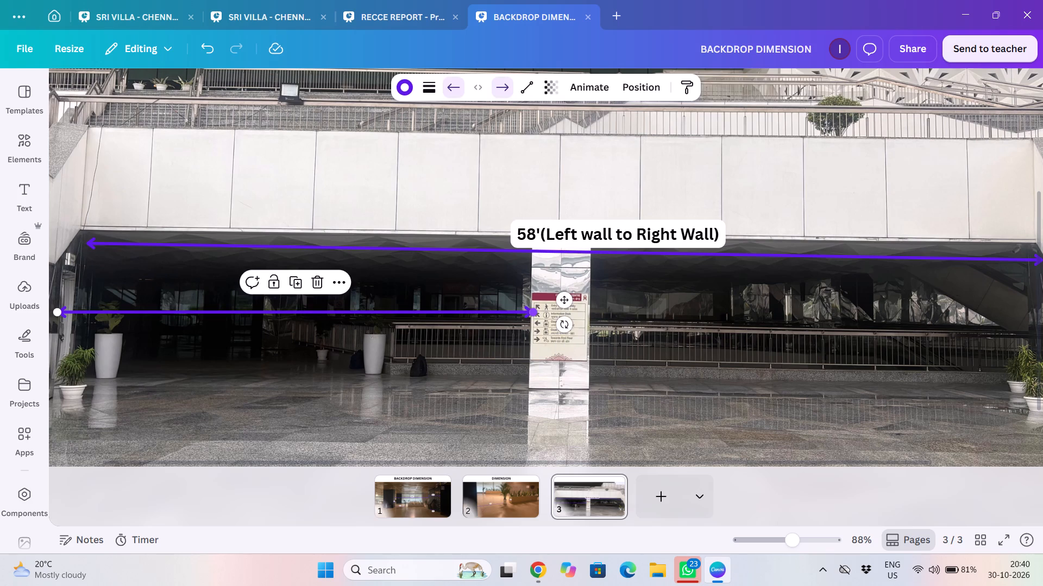
left_click(535, 314)
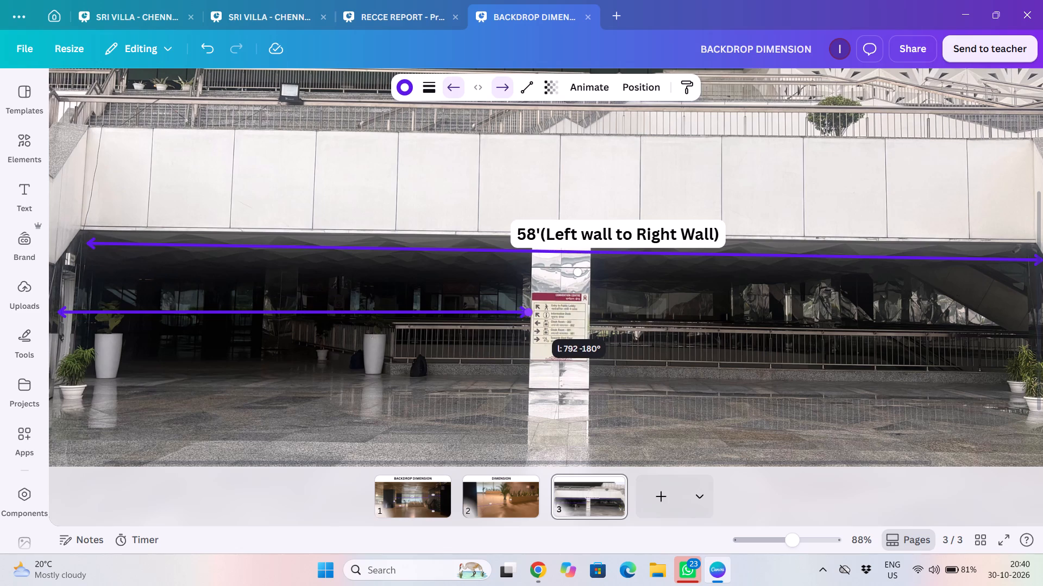
left_click(497, 364)
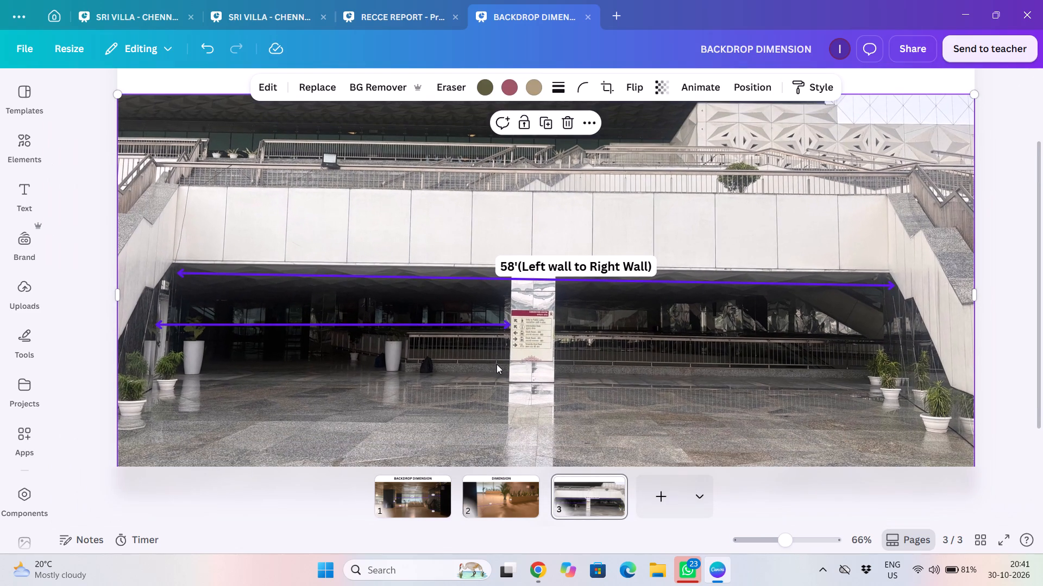
Raise the lower arrow's left-wall end slightly so the arrow slopes like the 58' arrow above it.
left_click(287, 335)
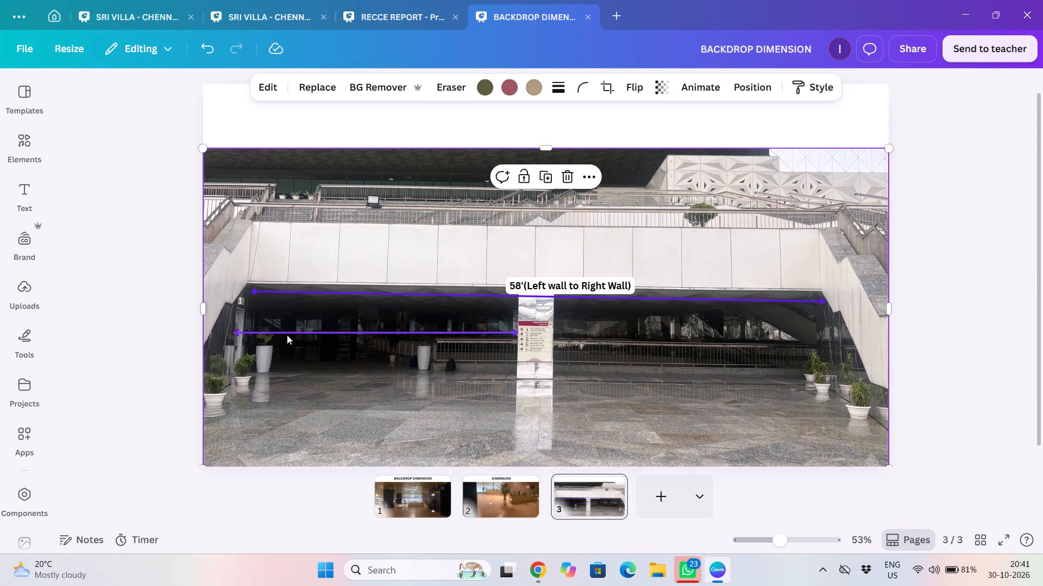
left_click_drag(235, 330, 234, 324)
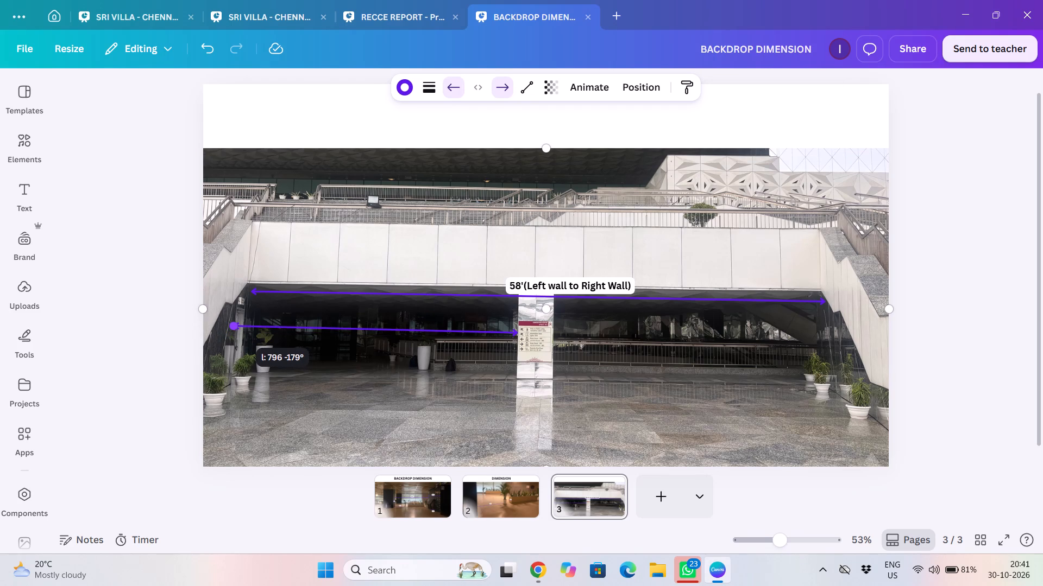
left_click_drag(234, 324, 234, 325)
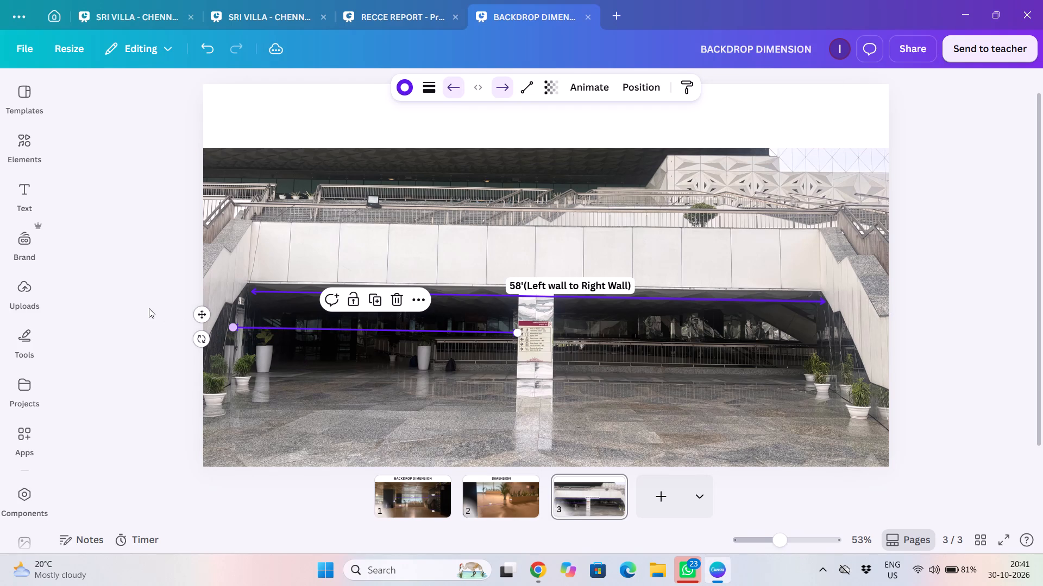
left_click(149, 308)
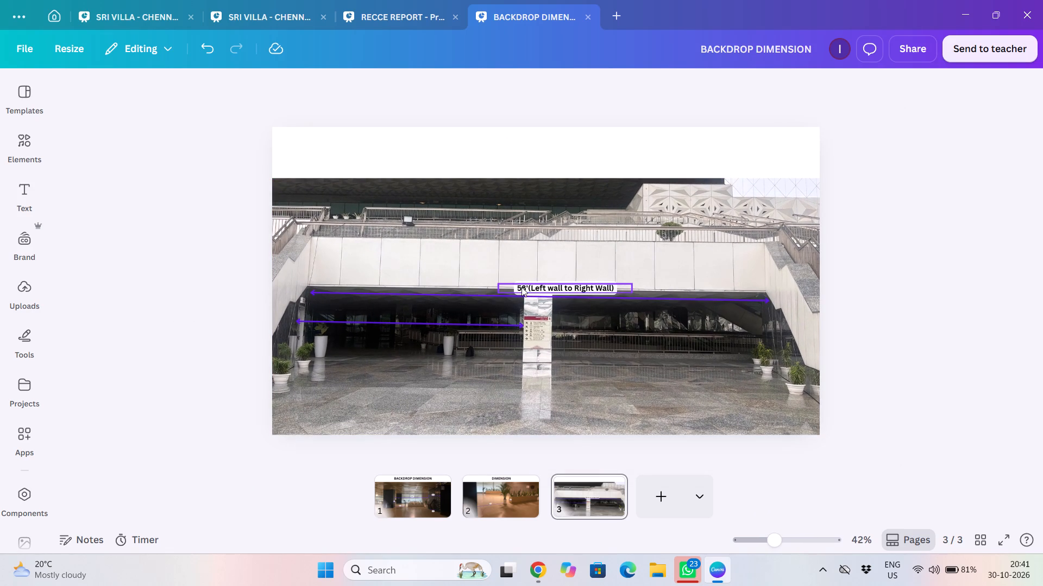
Copy the 20'4" label from page 1 onto page 3.
left_click(422, 497)
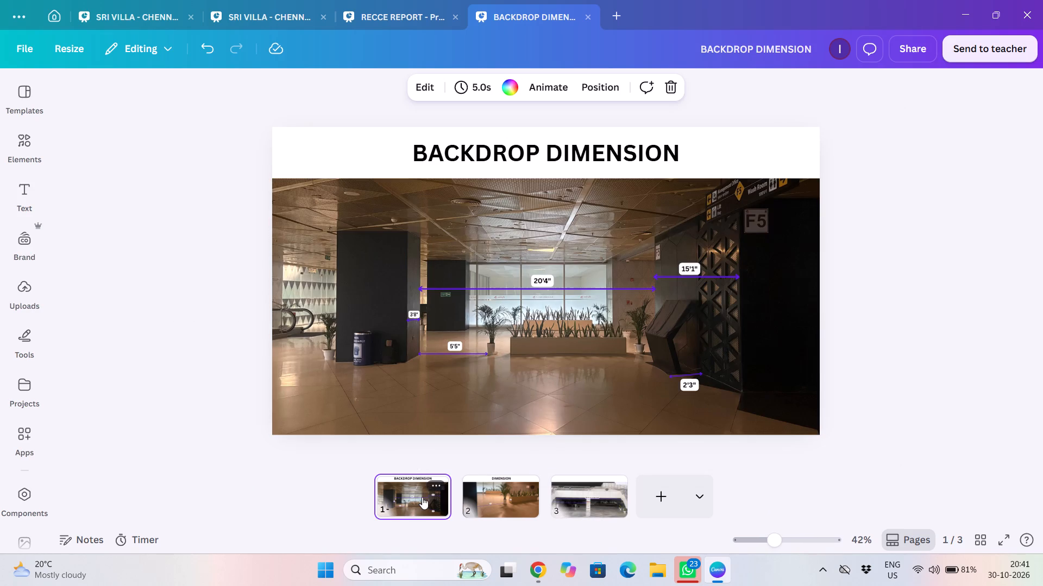
left_click(544, 281)
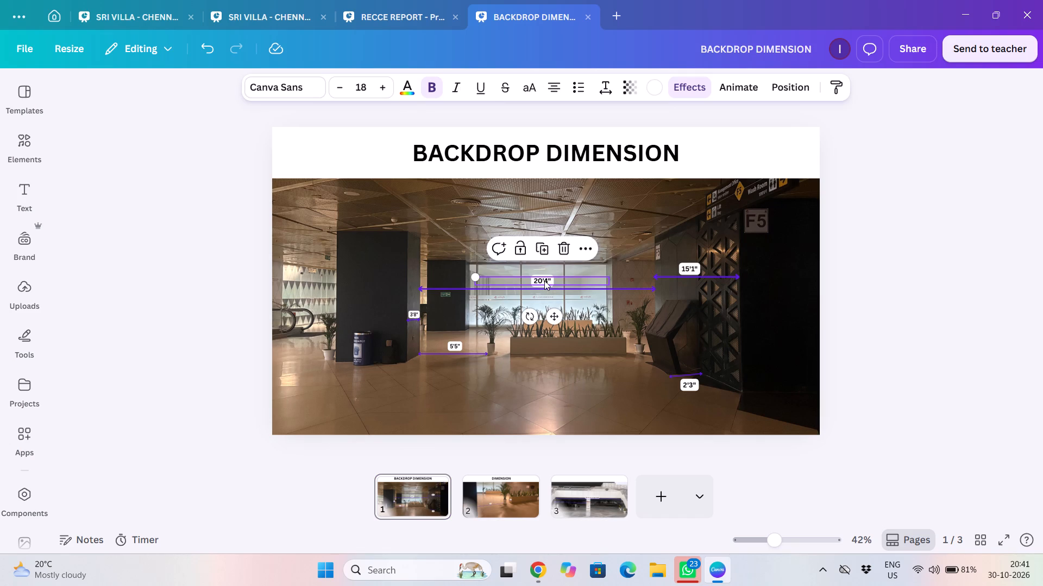
key("ctrl+c")
left_click(579, 496)
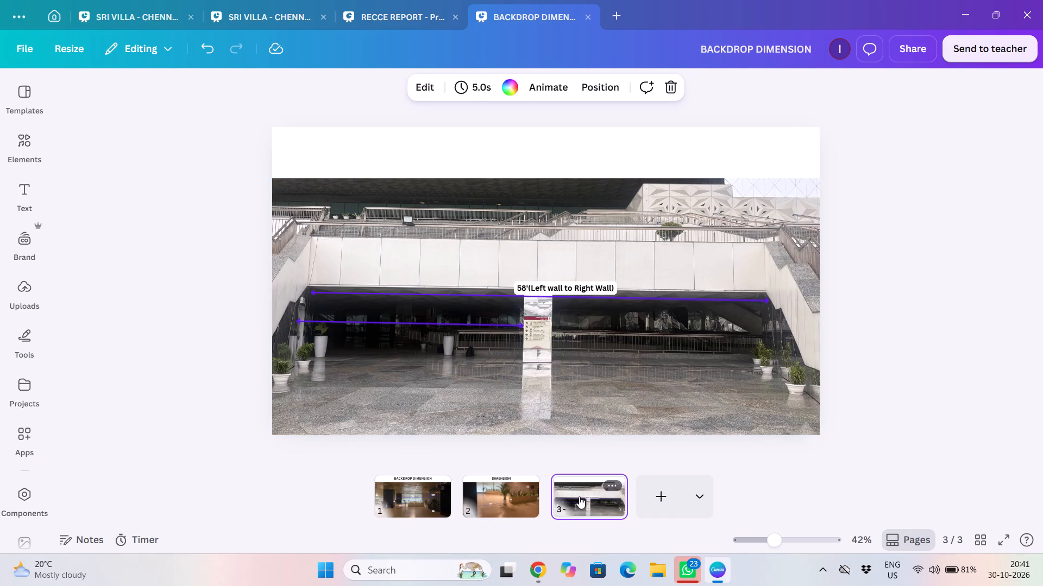
left_click(365, 342)
key("ctrl+v")
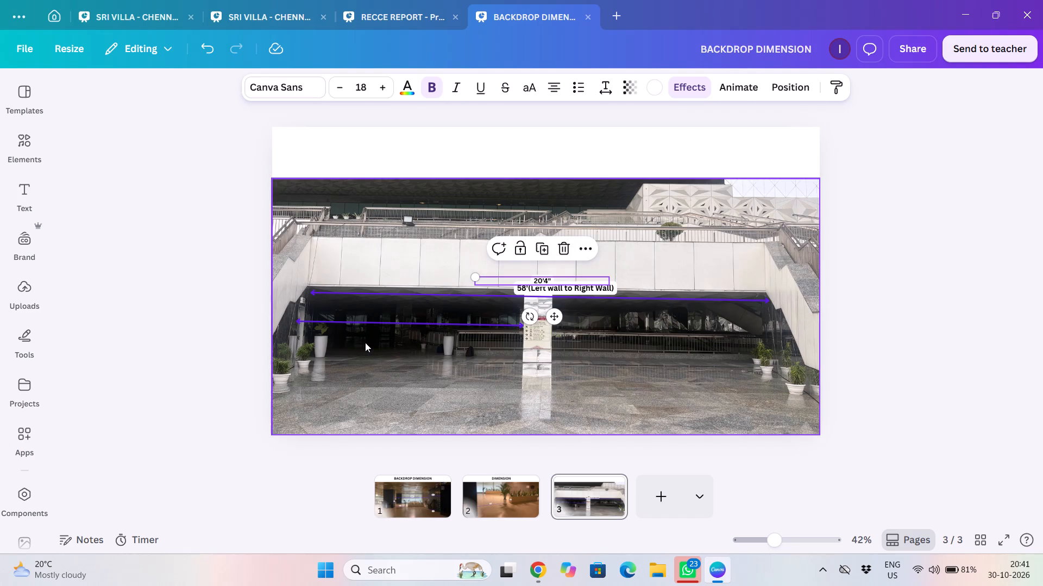
Move the copied 20'4" label to just below the middle of the lower arrow, between the two white planters.
left_click_drag(558, 316, 439, 352)
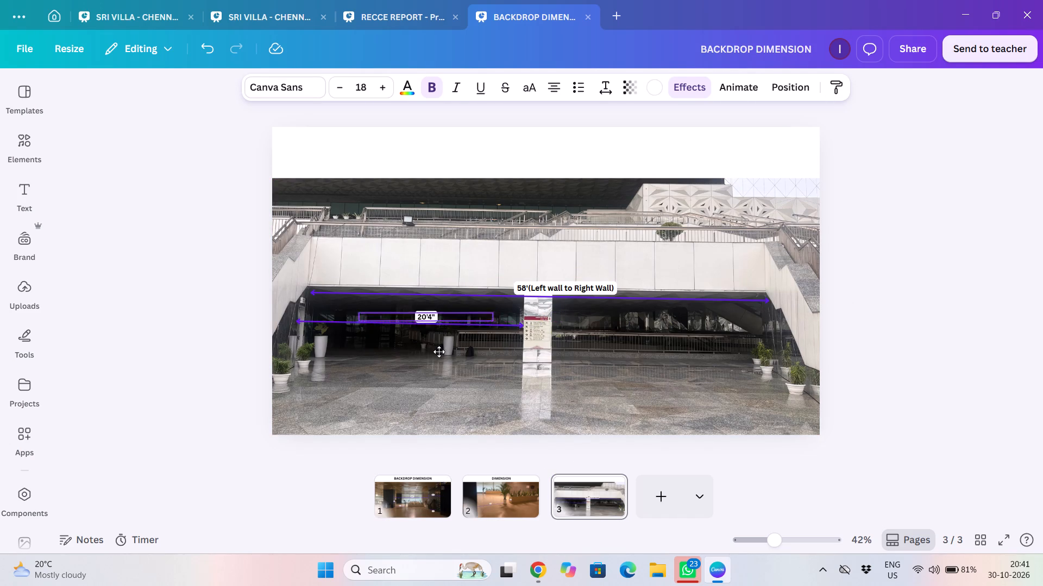
left_click_drag(439, 352, 426, 364)
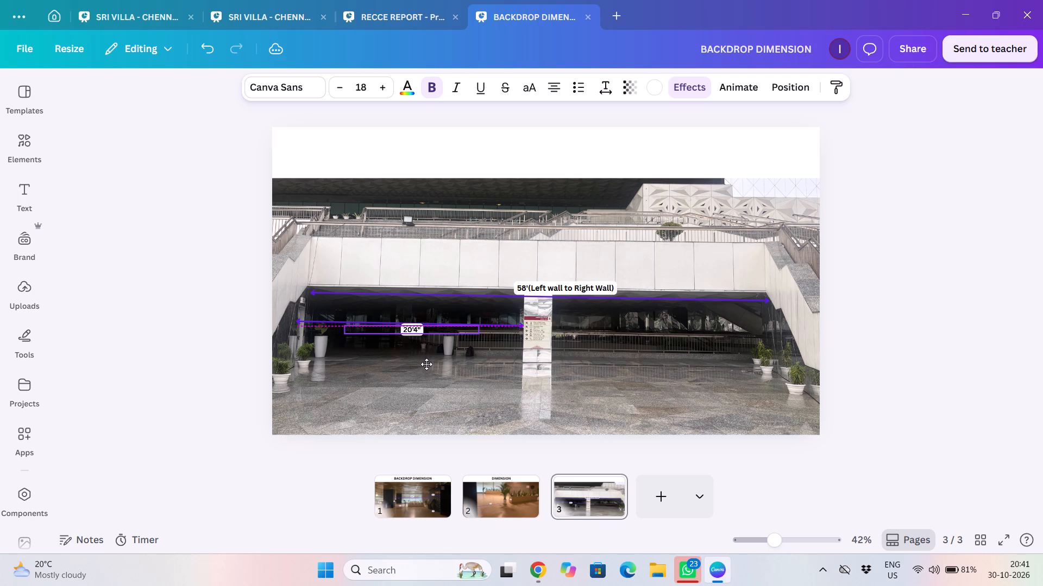
left_click_drag(426, 364, 423, 369)
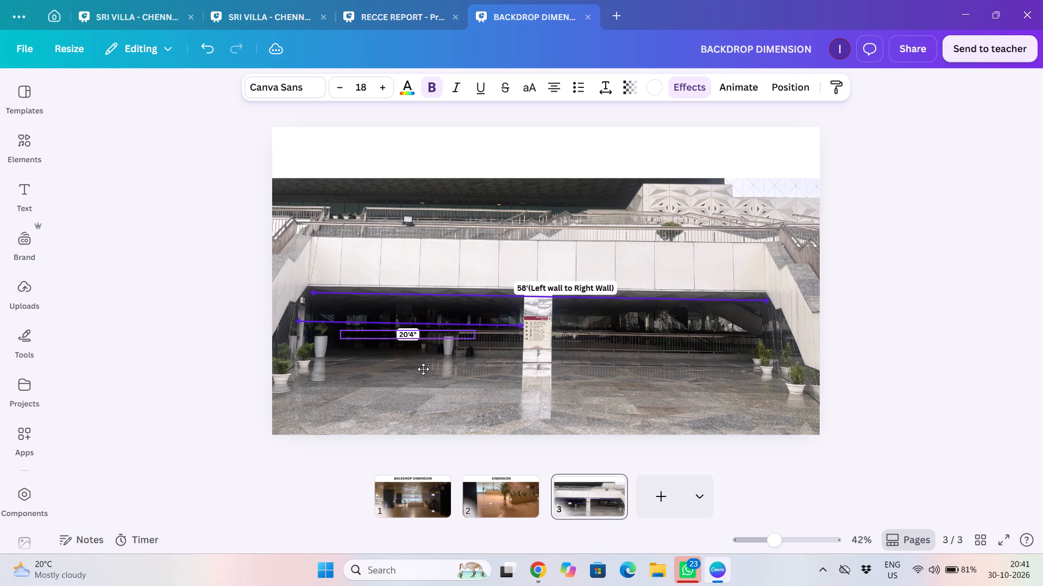
left_click_drag(423, 369, 423, 368)
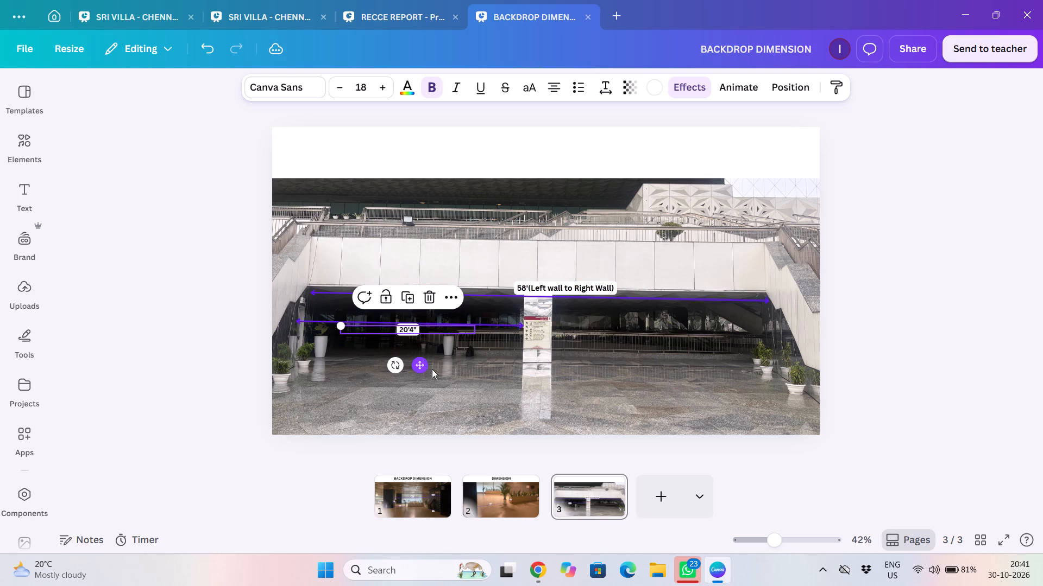
left_click_drag(420, 362, 410, 371)
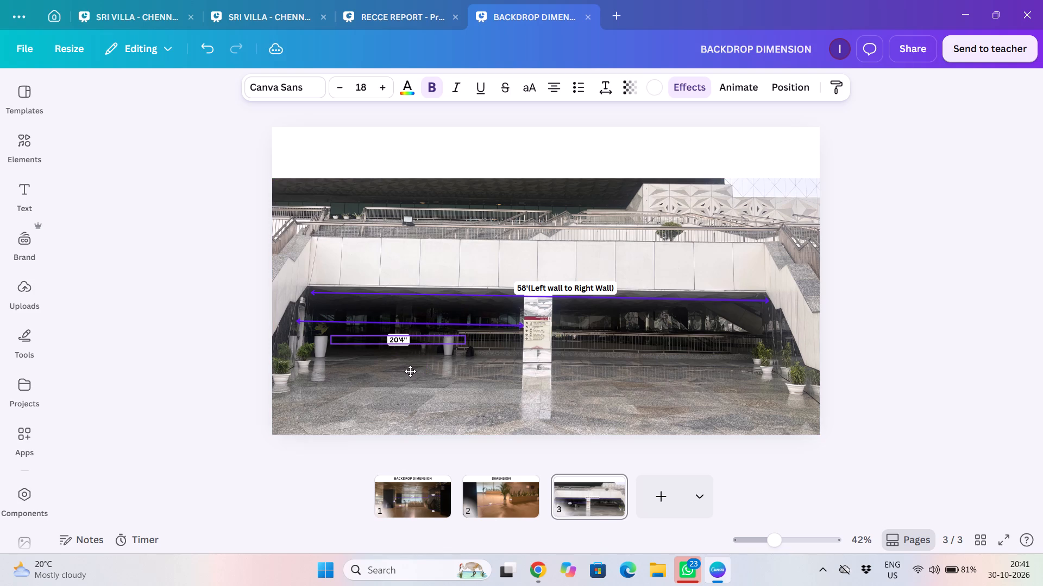
left_click_drag(410, 371, 414, 366)
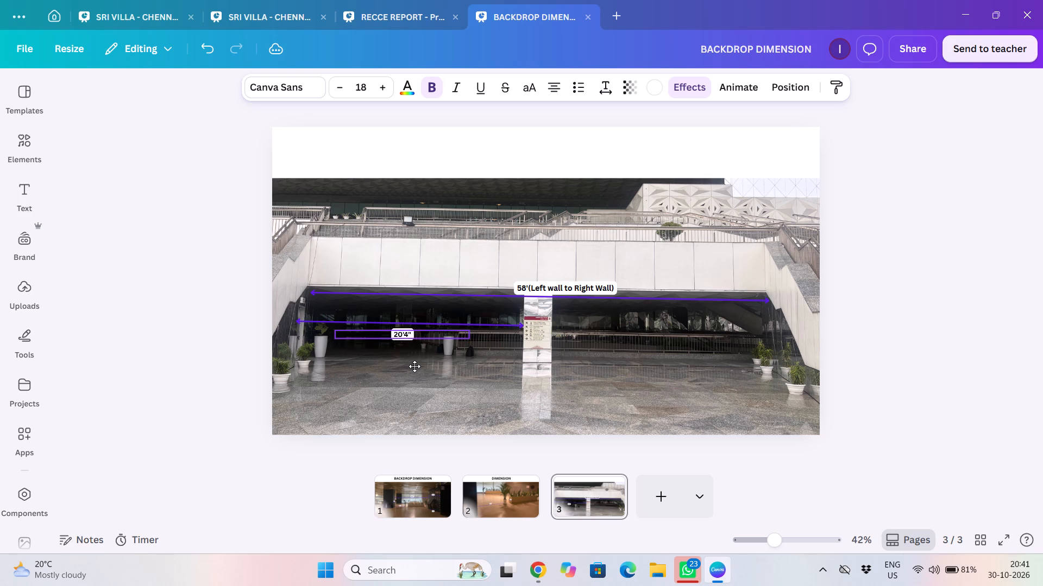
left_click_drag(414, 366, 413, 367)
left_click_drag(413, 367, 414, 367)
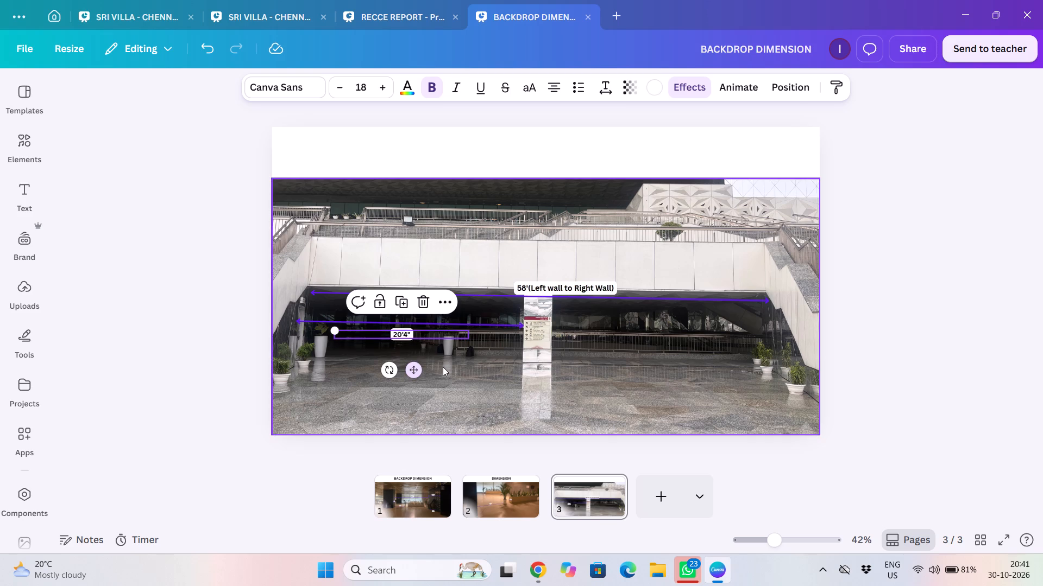
left_click(443, 367)
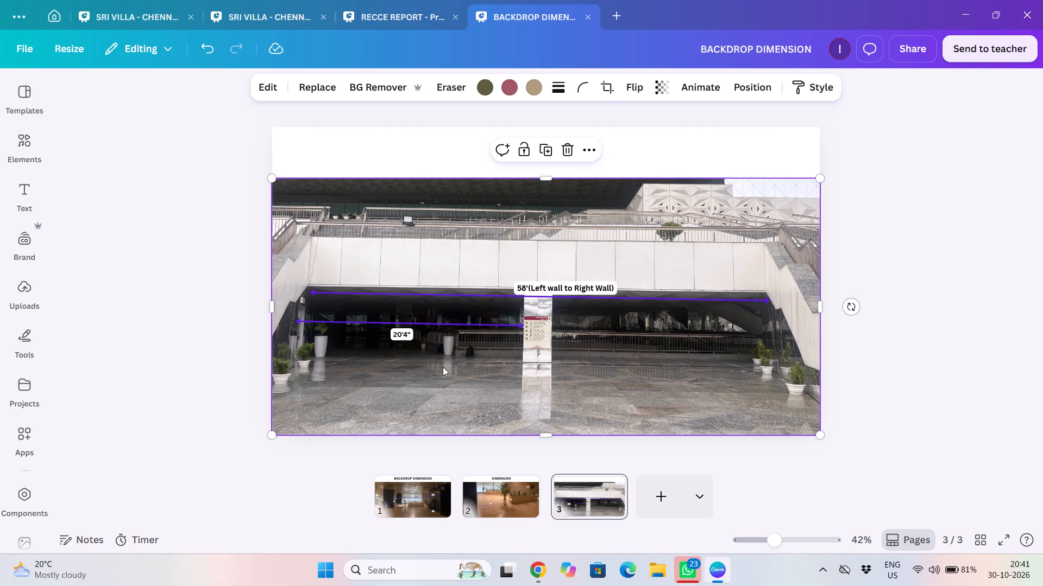
Change the copied 20'4" label below page 3's lower arrow to read 27'6".
left_click(398, 332)
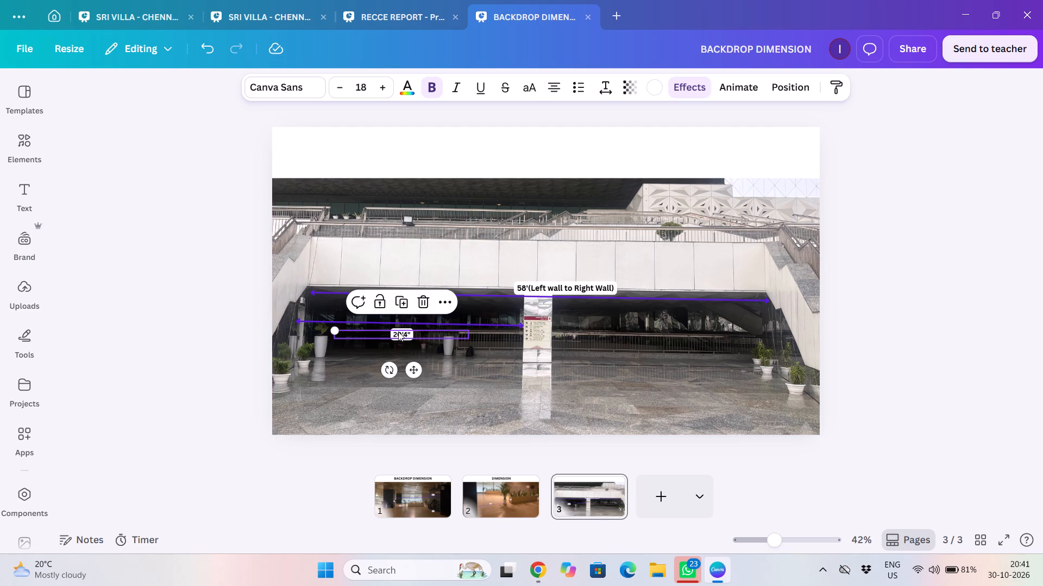
double_click(404, 333)
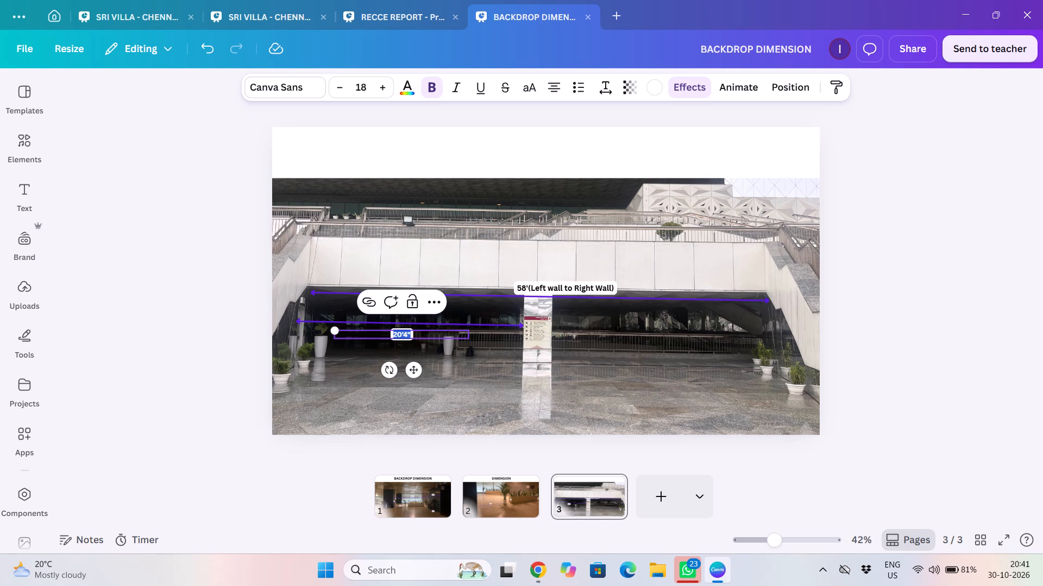
left_click(404, 333)
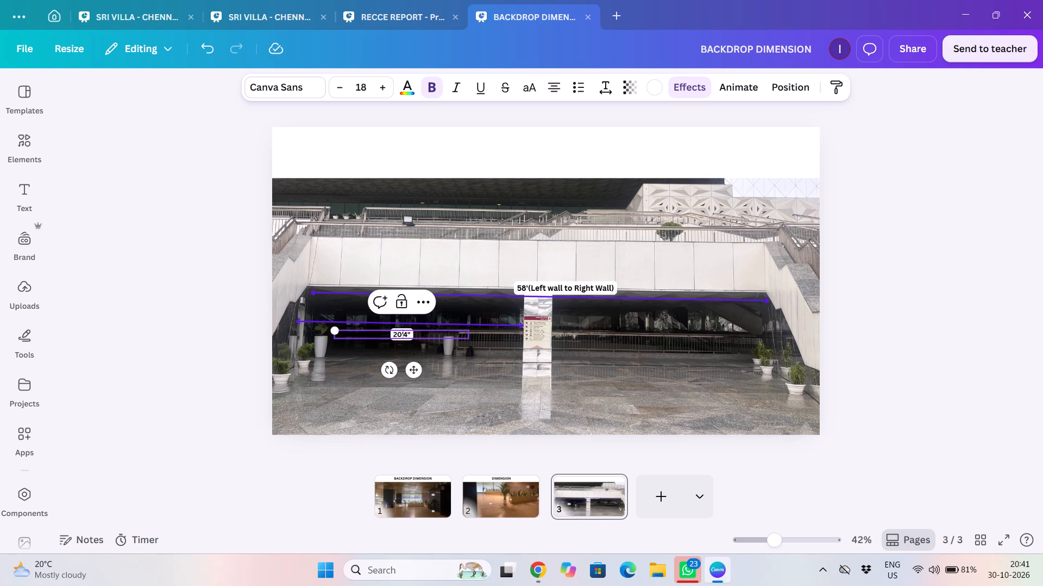
key("Right")
key("BackSpace")
key("6")
key("Left")
key("Left")
key("BackSpace")
key("7")
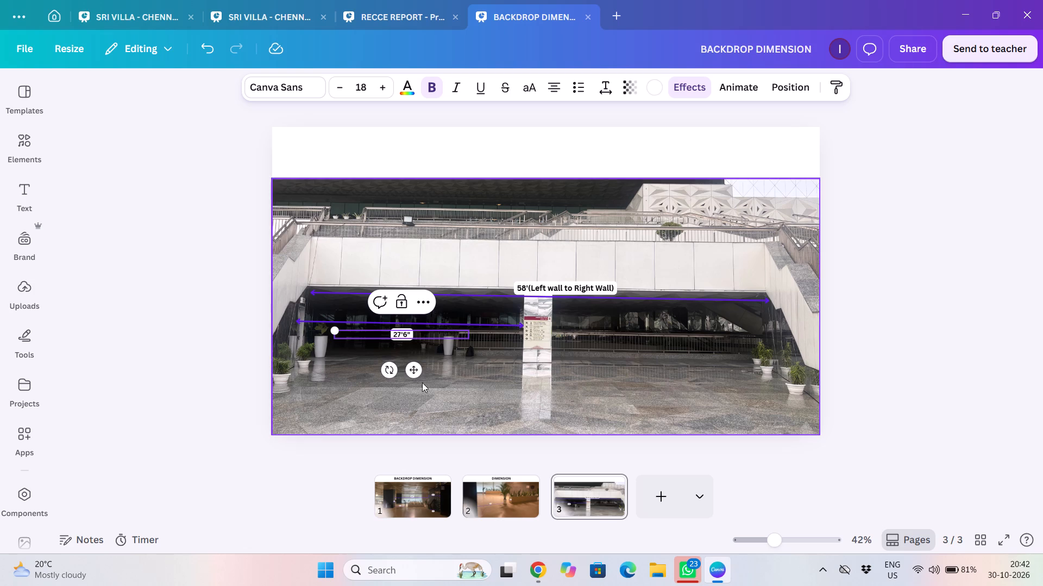
left_click(458, 385)
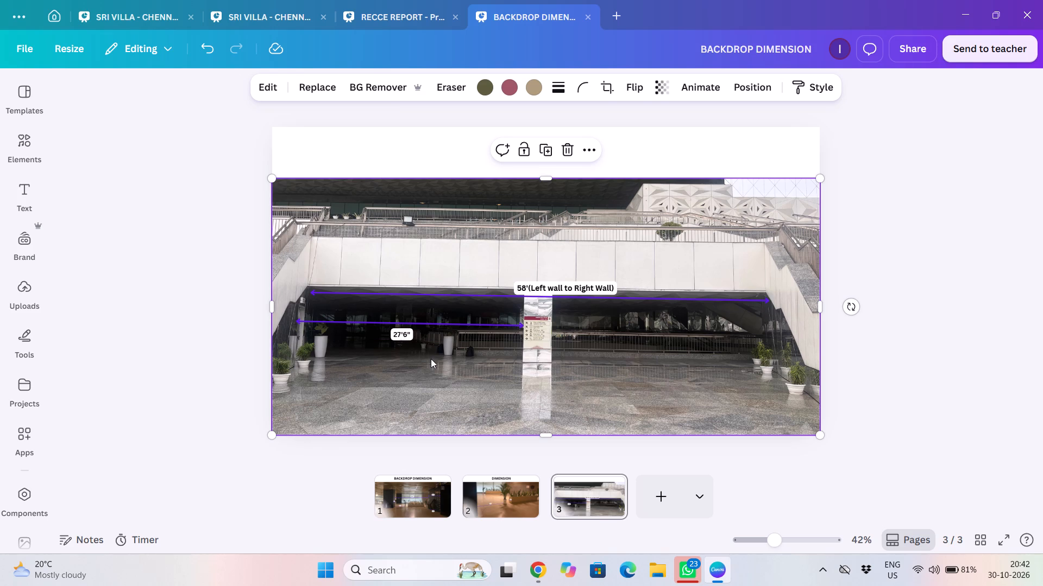
Duplicate the 27'6" label and place the copy directly beneath the original, aligned with it.
left_click(409, 333)
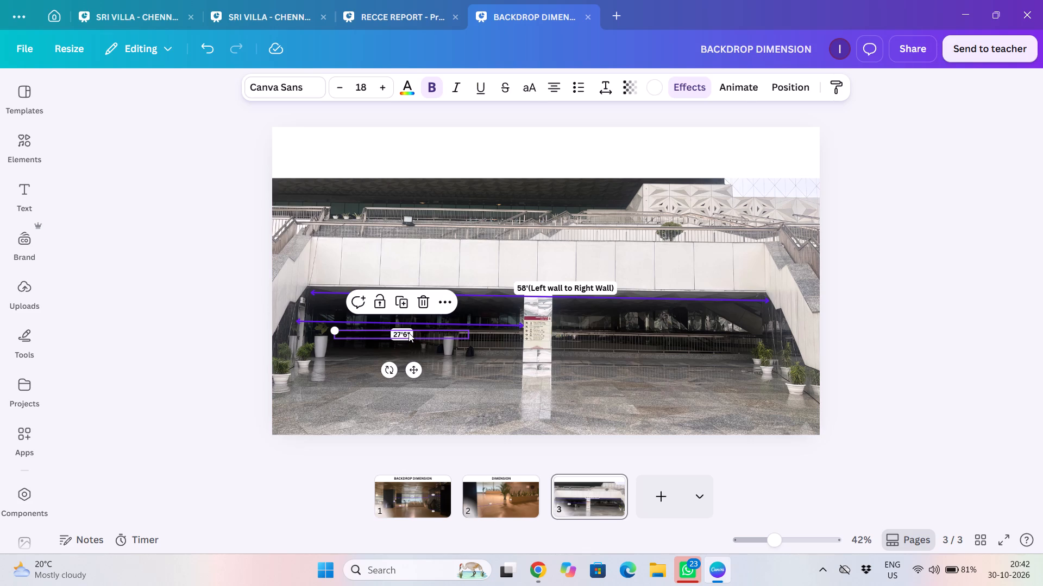
key("ctrl+c")
key("ctrl+v")
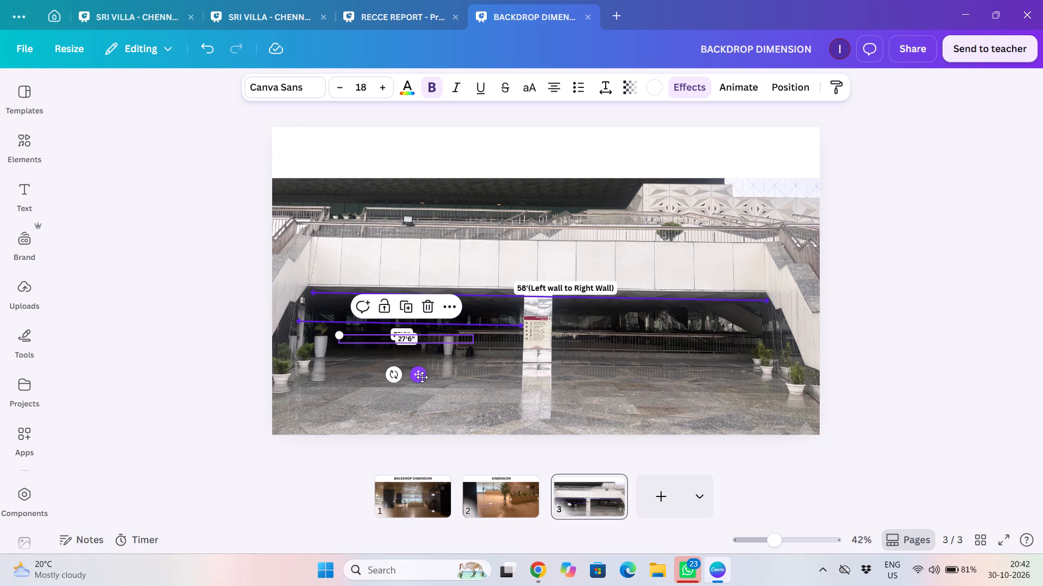
left_click_drag(422, 377, 423, 399)
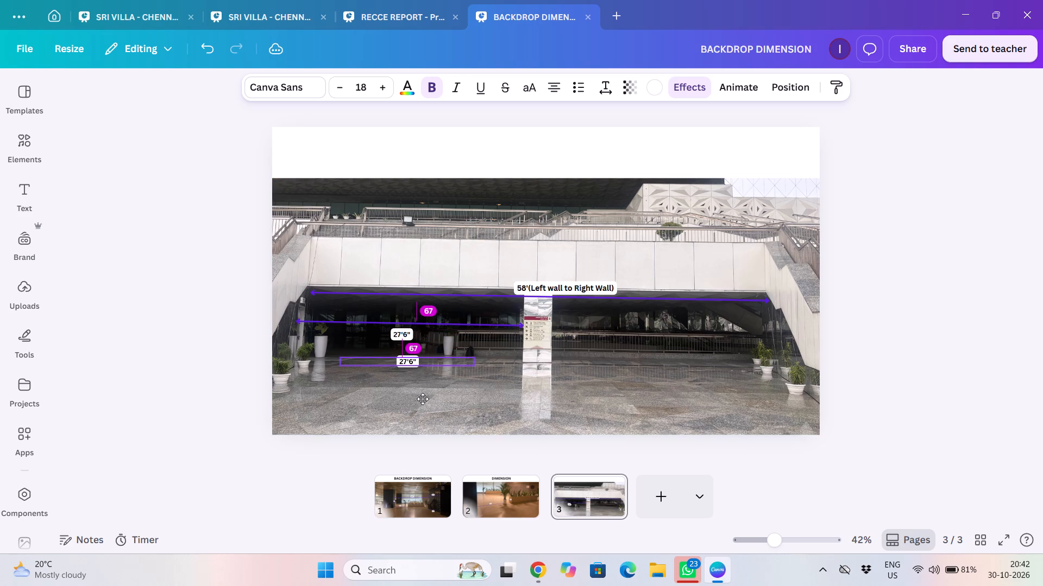
left_click_drag(423, 399, 422, 390)
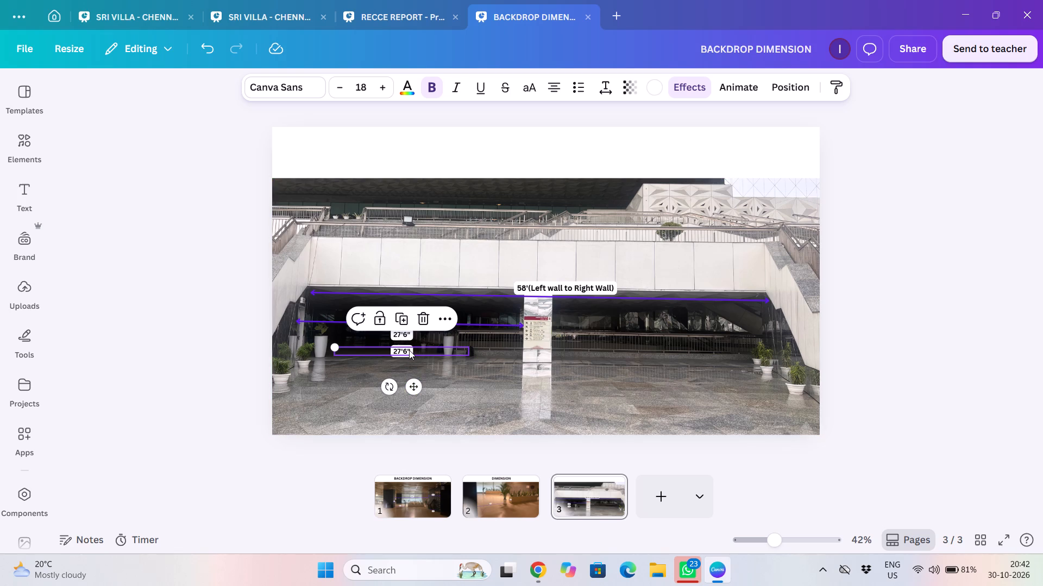
Replace the duplicate label's text with "Left Wall To Pillar Starting".
left_click(409, 350)
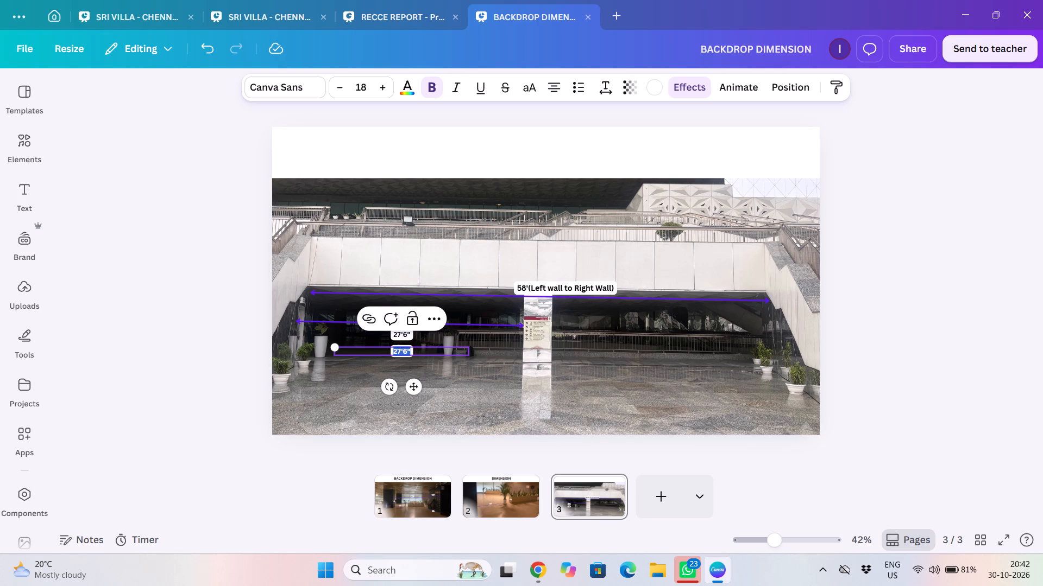
key("BackSpace")
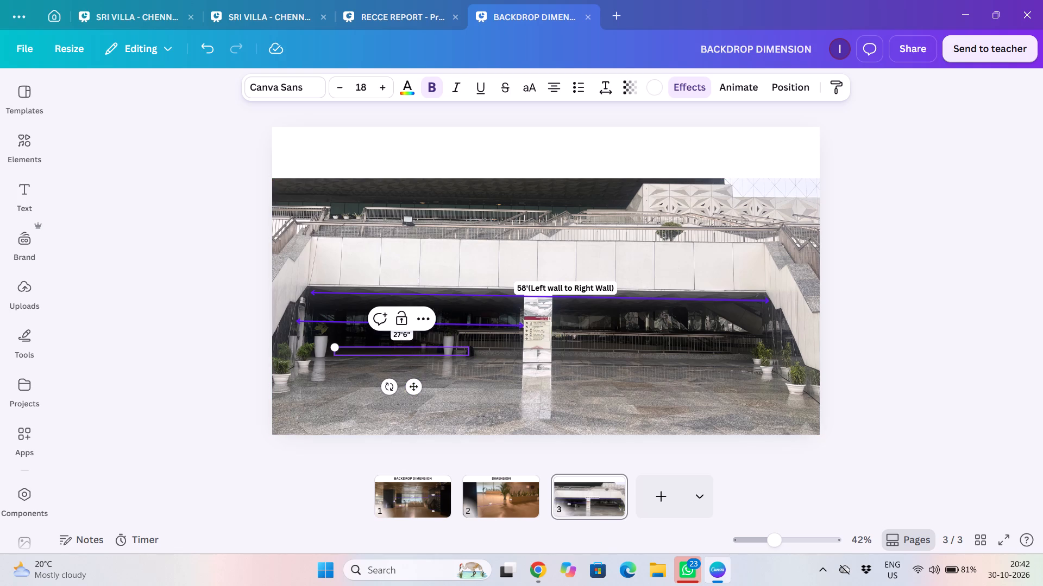
key("l")
type("eft")
key("BackSpace")
key("BackSpace")
key("BackSpace")
key("BackSpace")
type("Left")
key("space")
type("Wa")
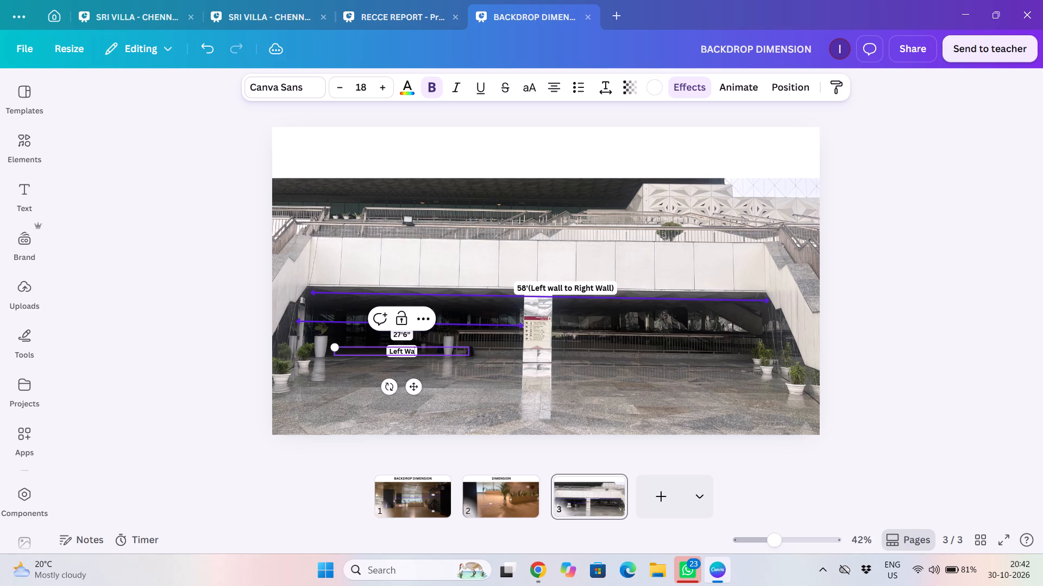
type("ll To")
key("space")
type("Pillar")
key("space")
key("s")
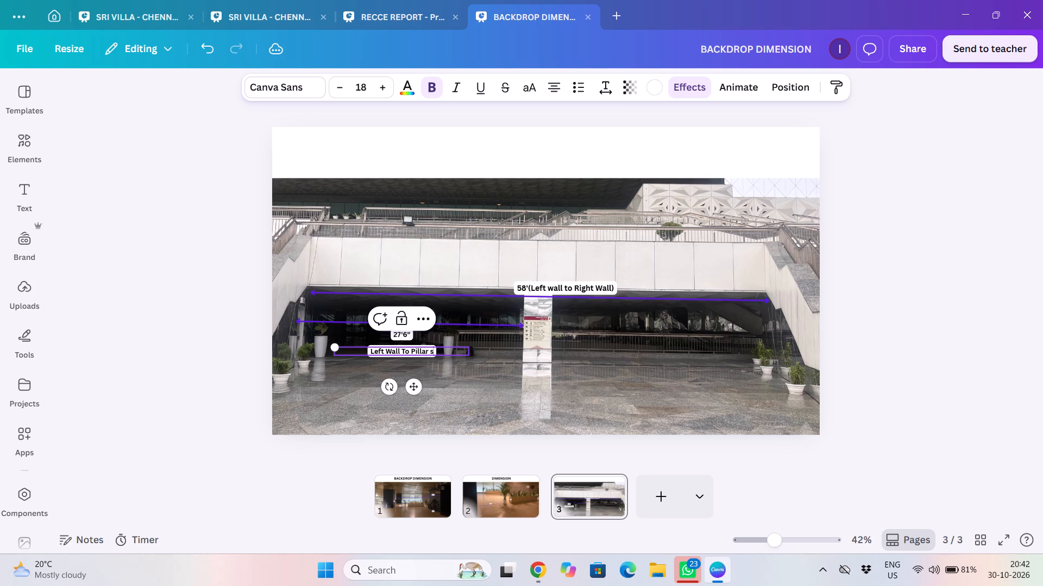
key("BackSpace")
key("shift+s")
type("tarti")
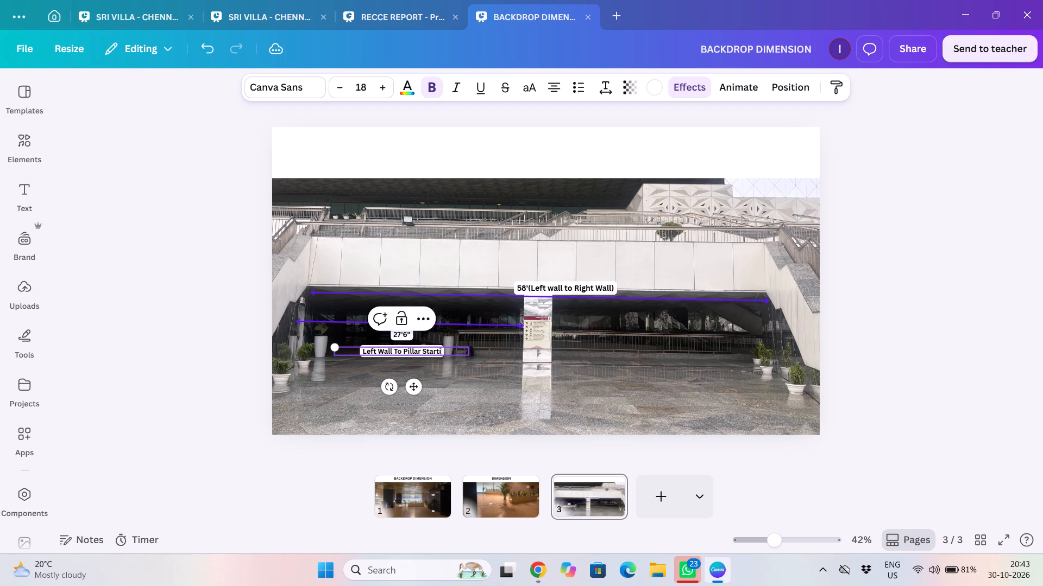
type("ng")
left_click(412, 386)
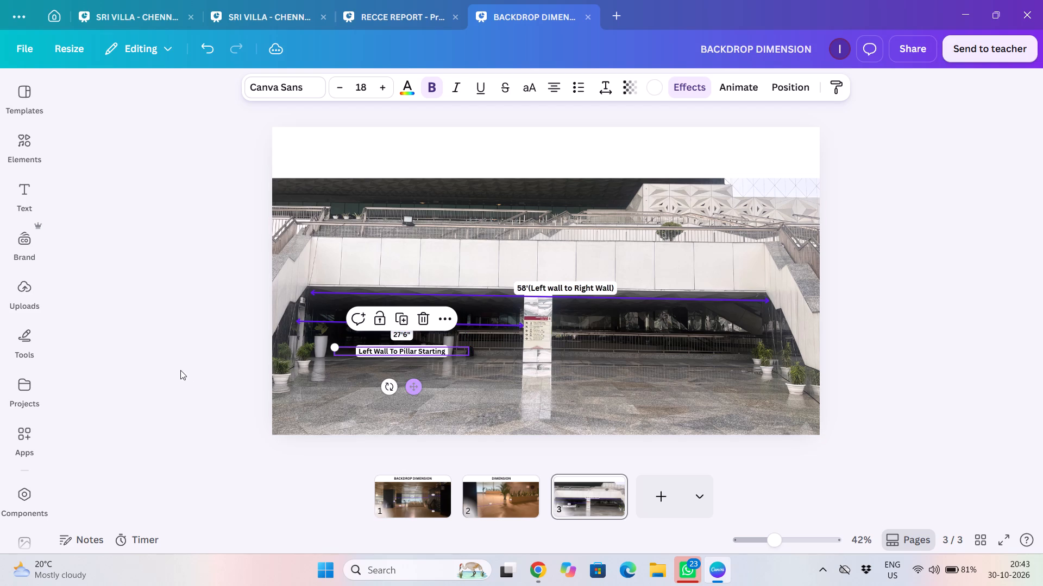
left_click(151, 356)
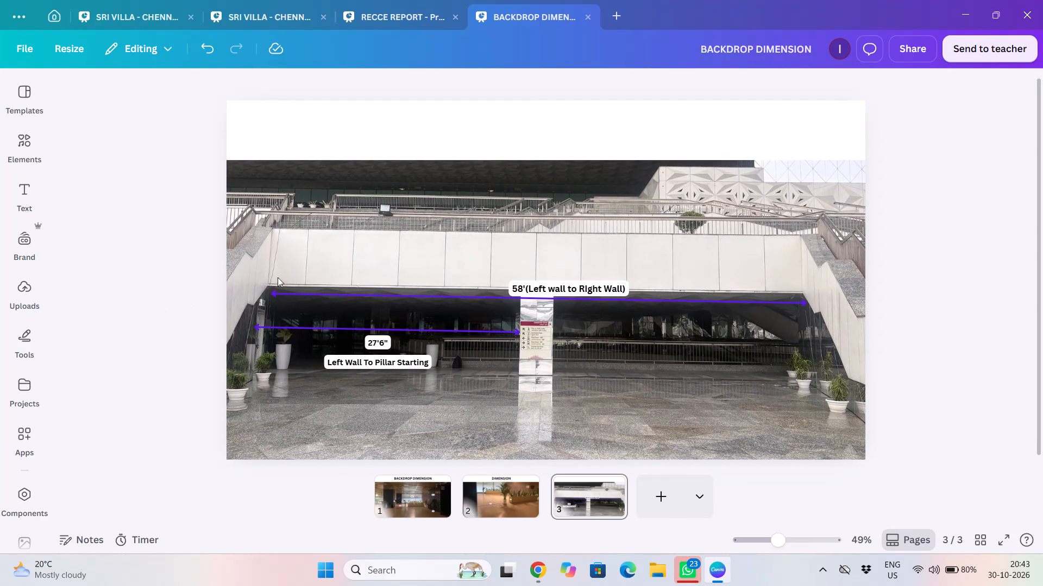
Insert a space after 58' in the upper label so it reads "58' (Left wall to Right Wall)".
double_click(526, 285)
key("space")
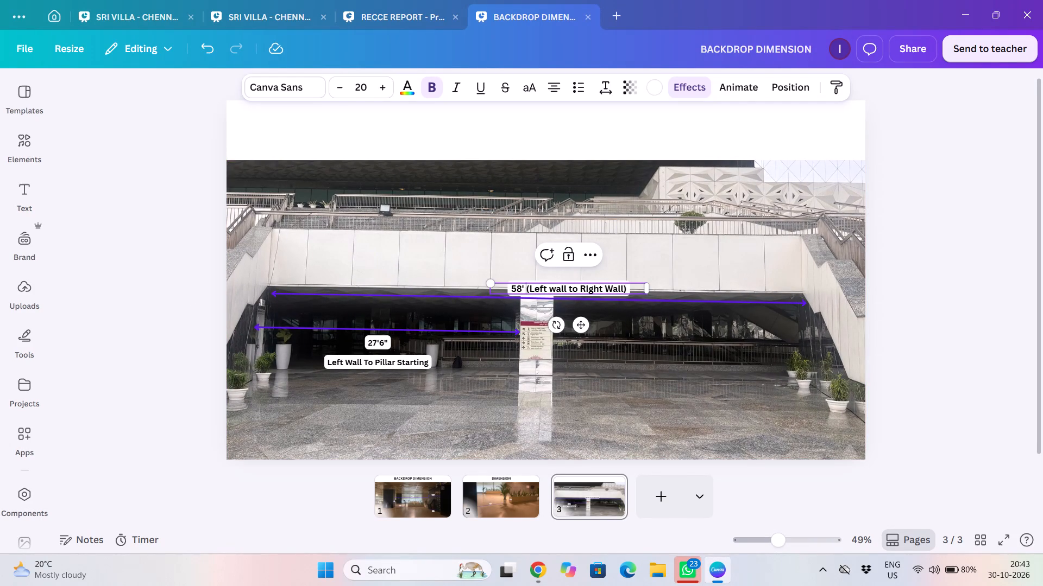
left_click(922, 212)
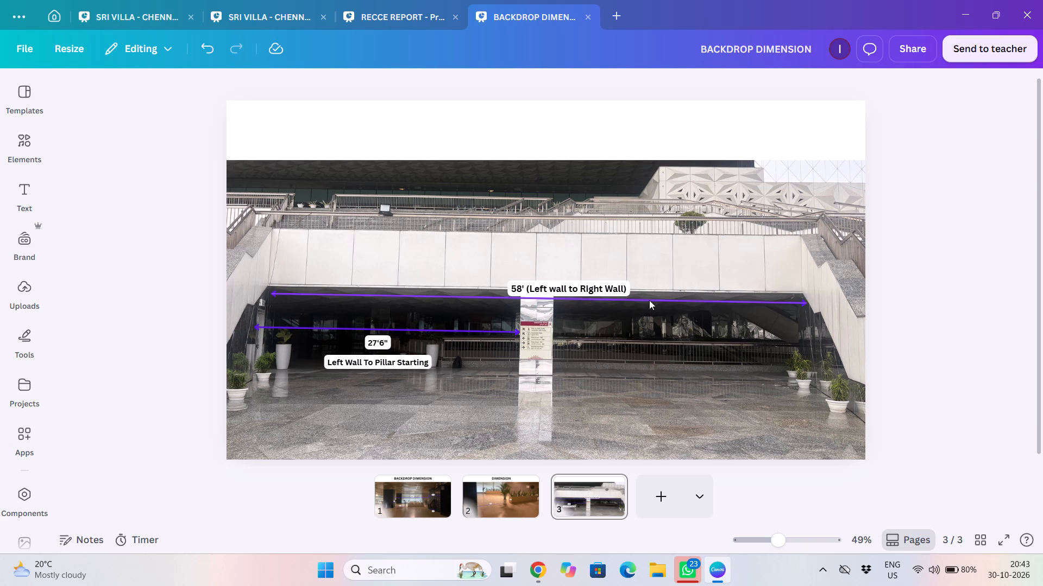
Duplicate the 27'6" arrow and move the copy up onto the white wall band above the 58' arrow.
left_click(299, 331)
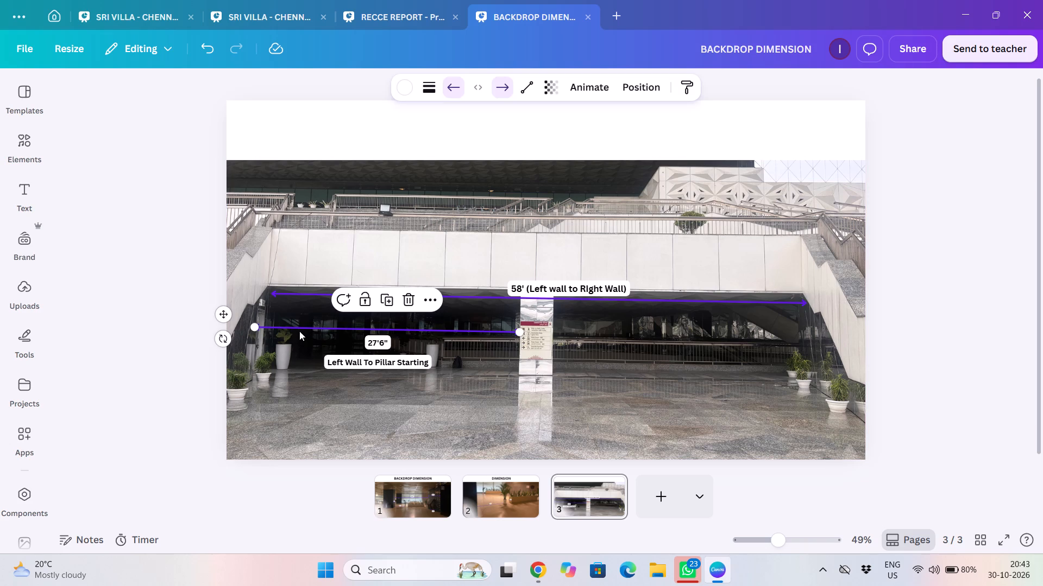
key("ctrl+c")
key("ctrl+v")
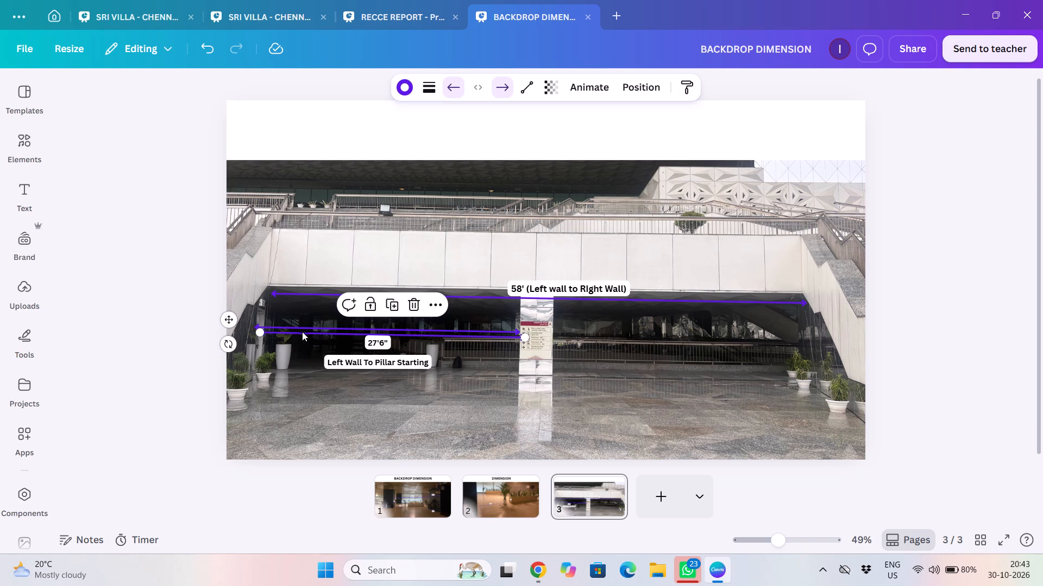
left_click_drag(228, 319, 237, 249)
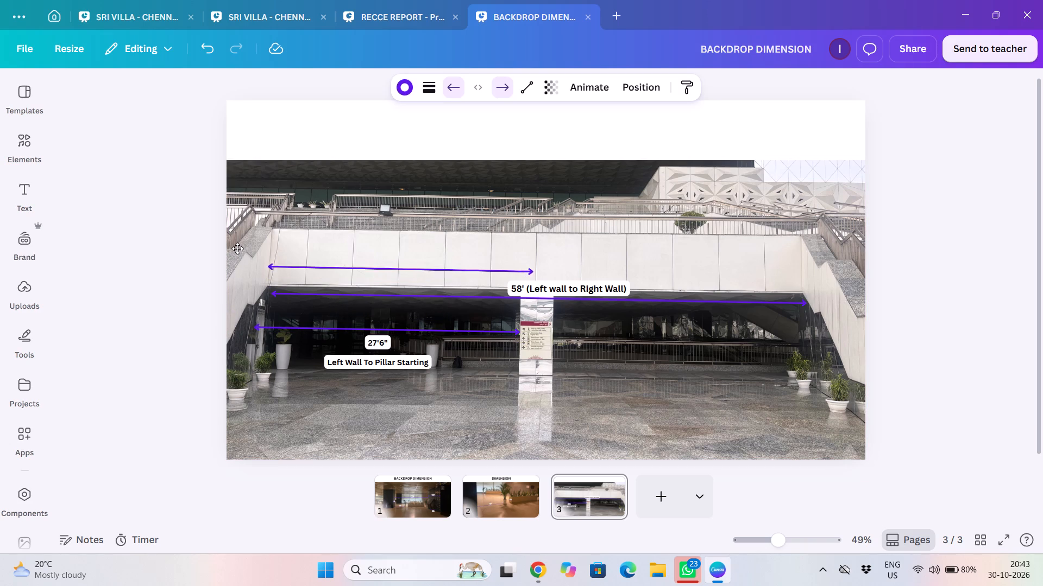
left_click_drag(237, 249, 240, 243)
Reshape the copied arrow into a near-vertical height arrow about 148 long, spanning the white wall band near its left end.
left_click_drag(538, 259, 378, 297)
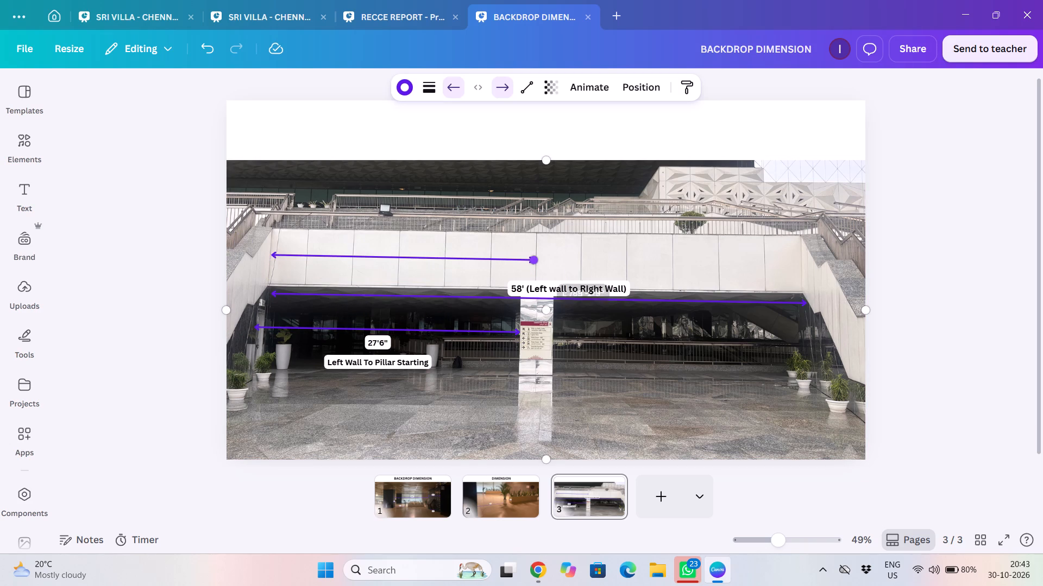
left_click_drag(378, 297, 303, 276)
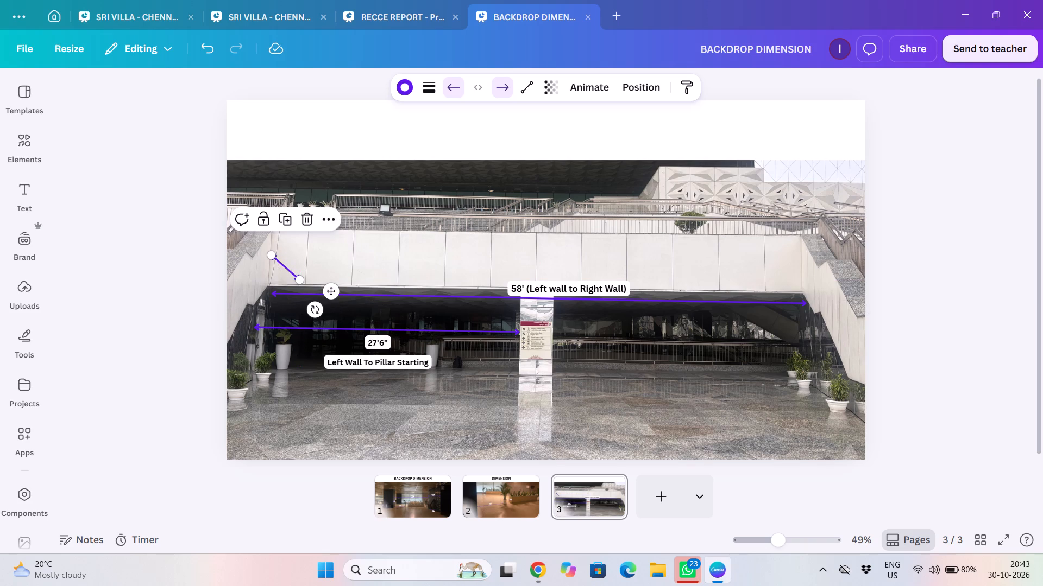
left_click_drag(273, 256, 310, 235)
left_click_drag(301, 279, 311, 283)
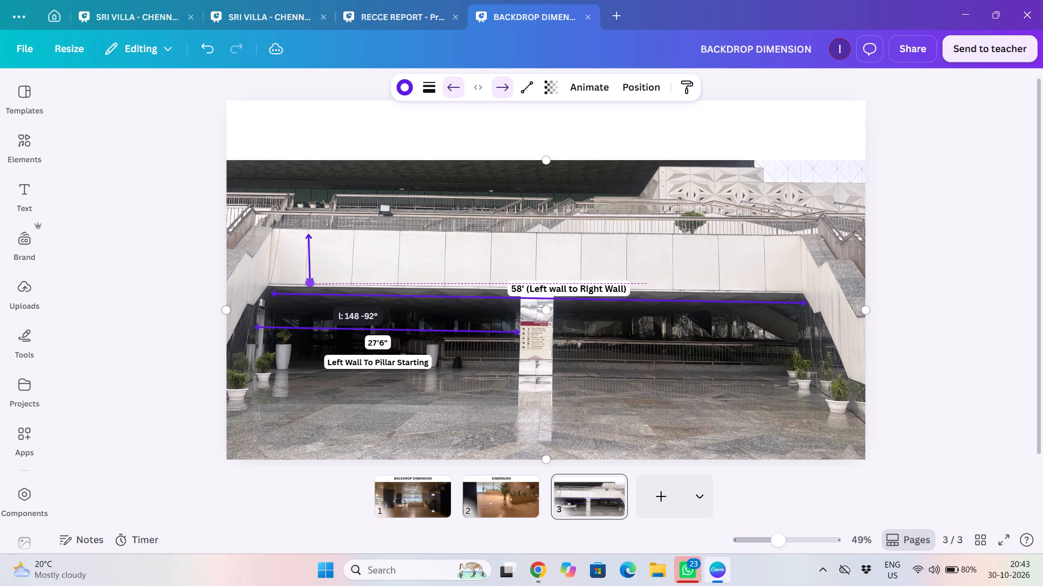
left_click_drag(311, 283, 307, 283)
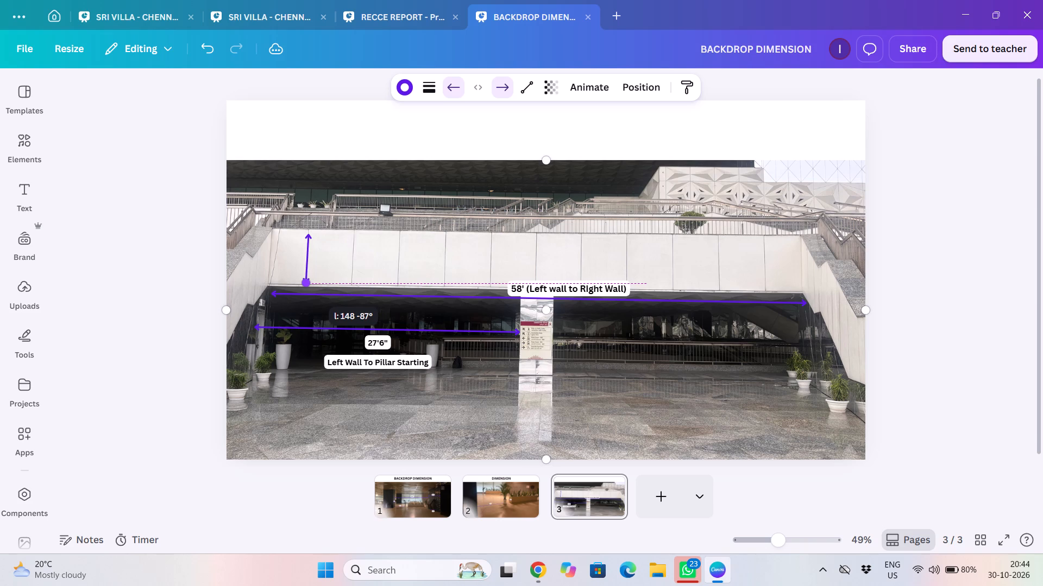
left_click_drag(307, 283, 307, 282)
left_click(309, 233)
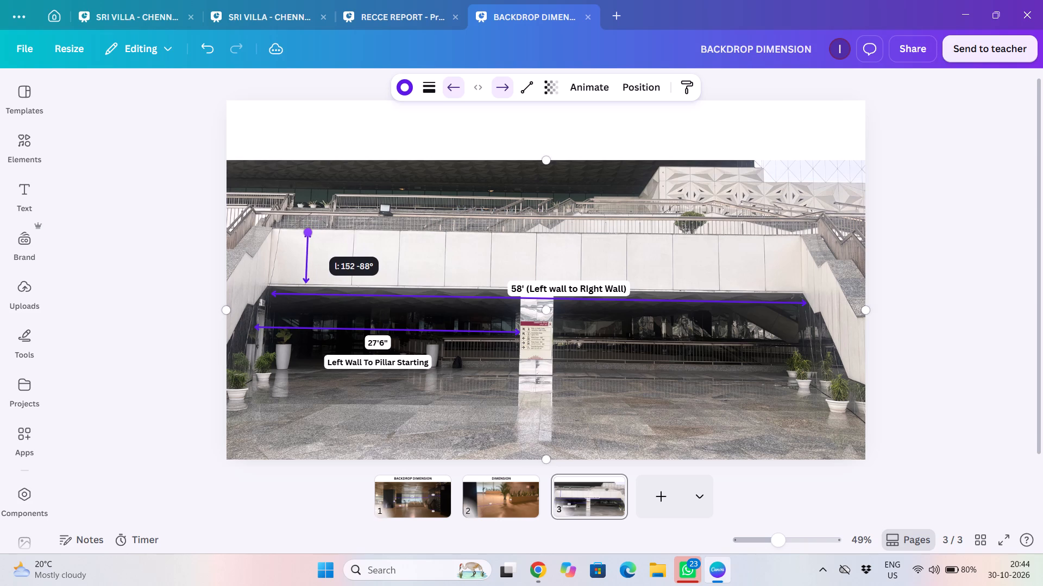
Extend the upper end of page 3's vertical height arrow to just above the white wall band's top edge.
left_click(319, 268)
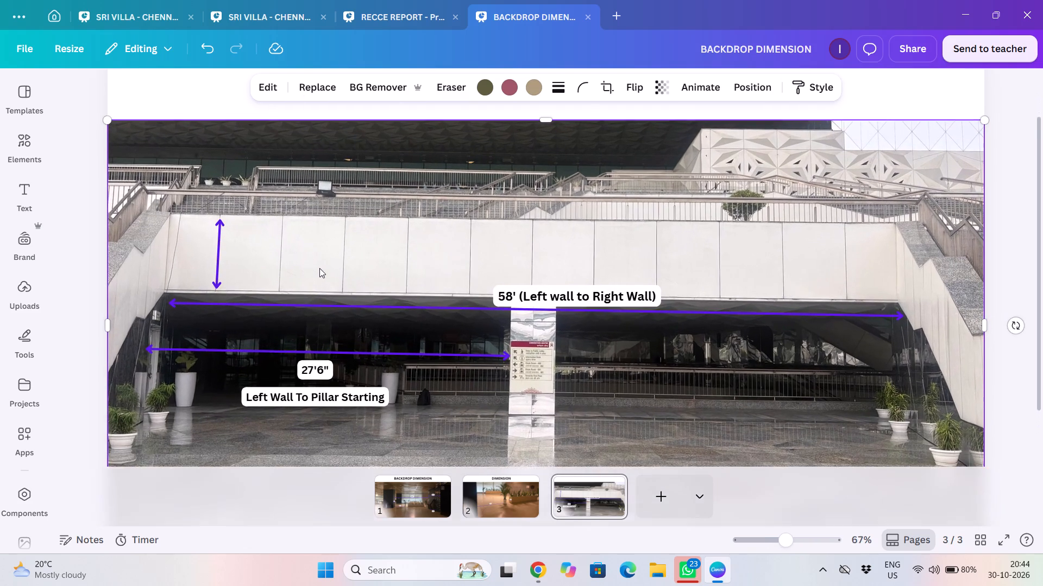
left_click(187, 264)
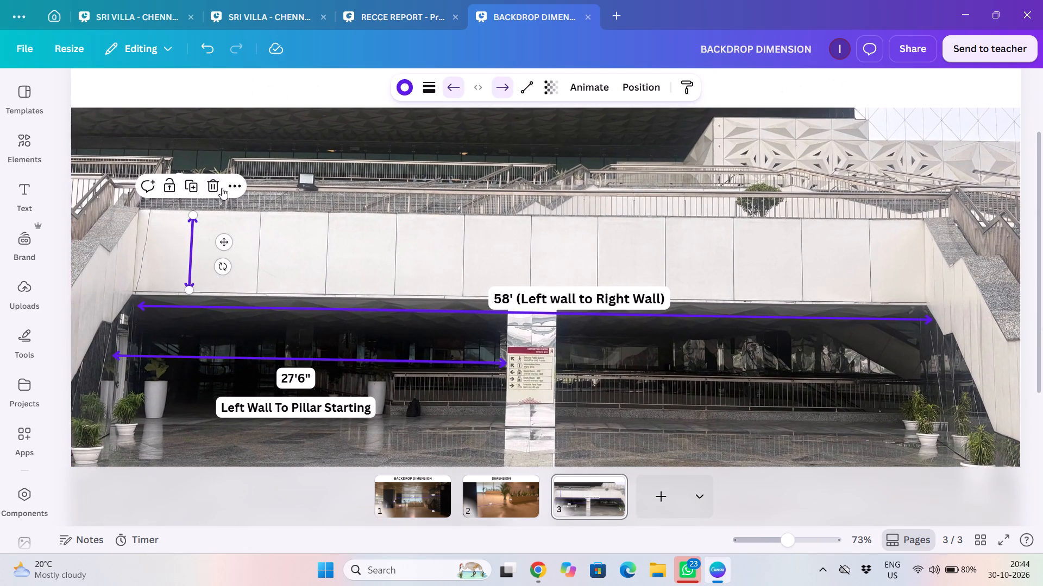
left_click(193, 215)
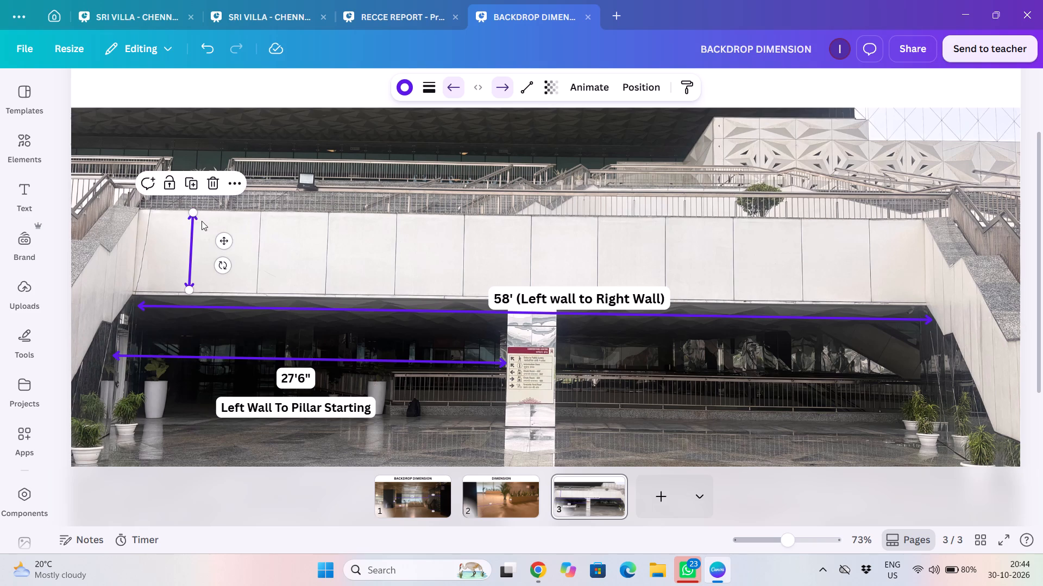
left_click(192, 286)
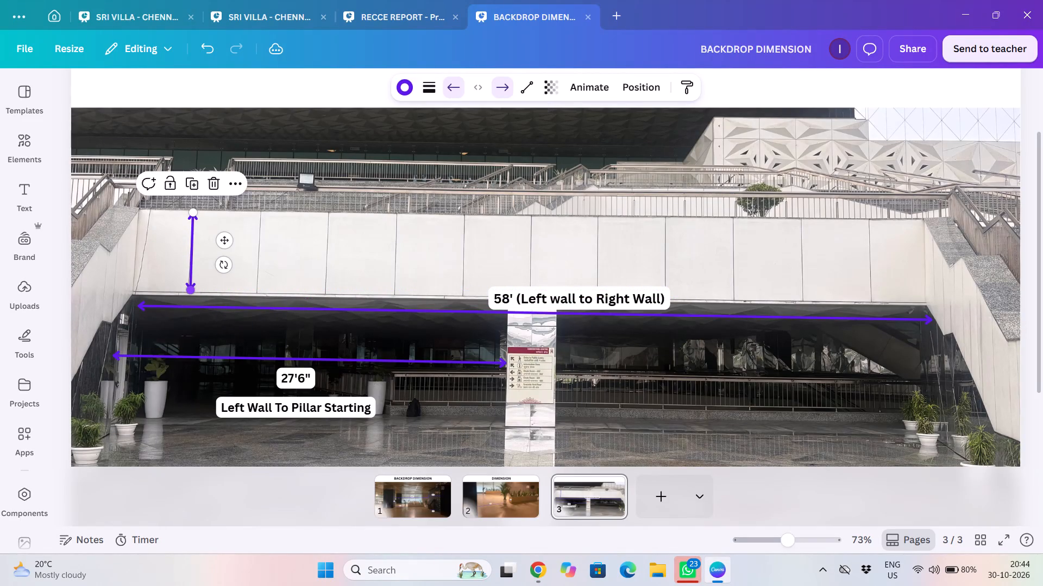
left_click(195, 215)
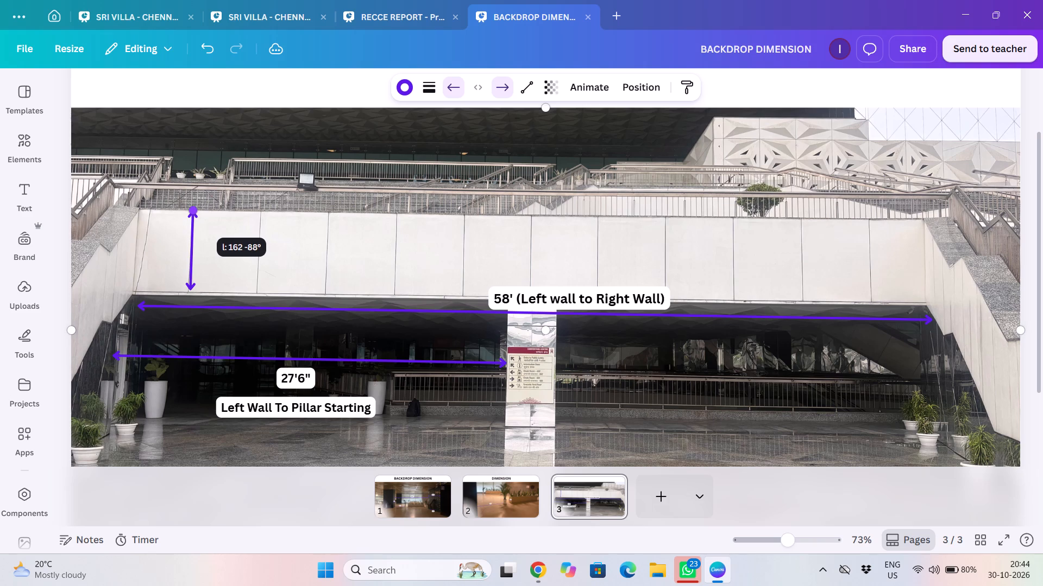
left_click(210, 223)
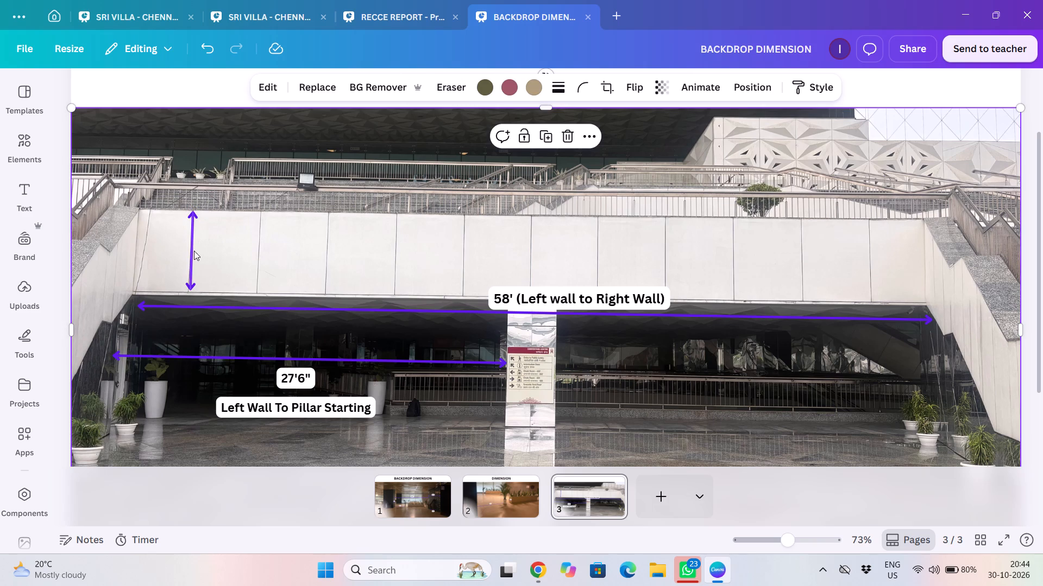
left_click(194, 218)
left_click(193, 211)
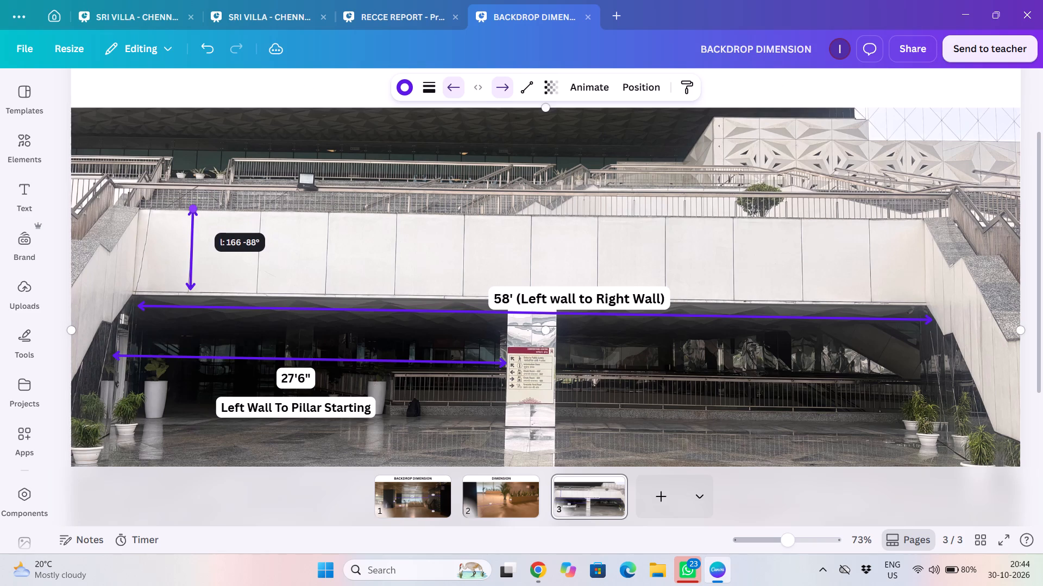
left_click(205, 215)
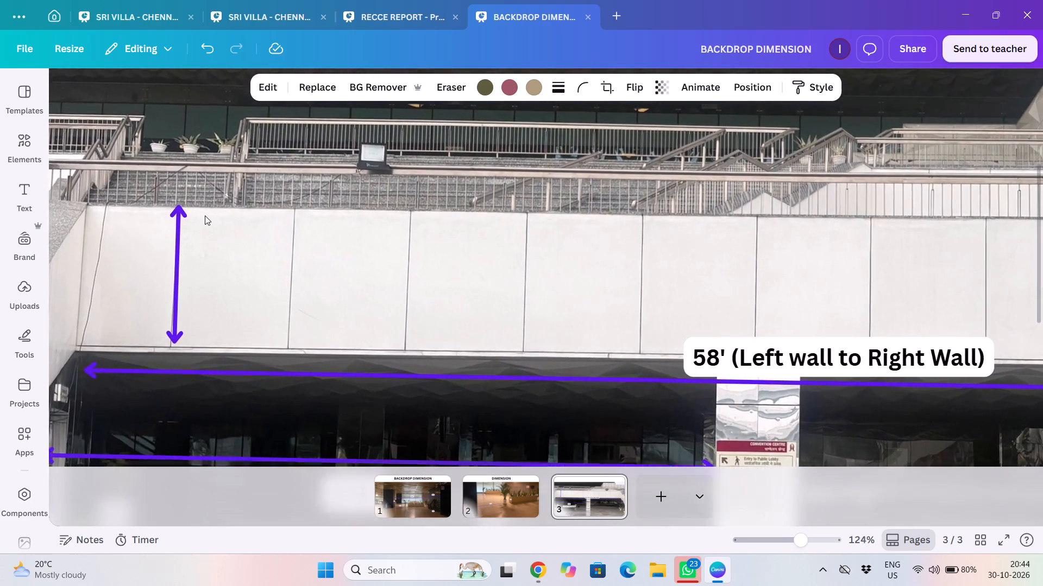
left_click(175, 230)
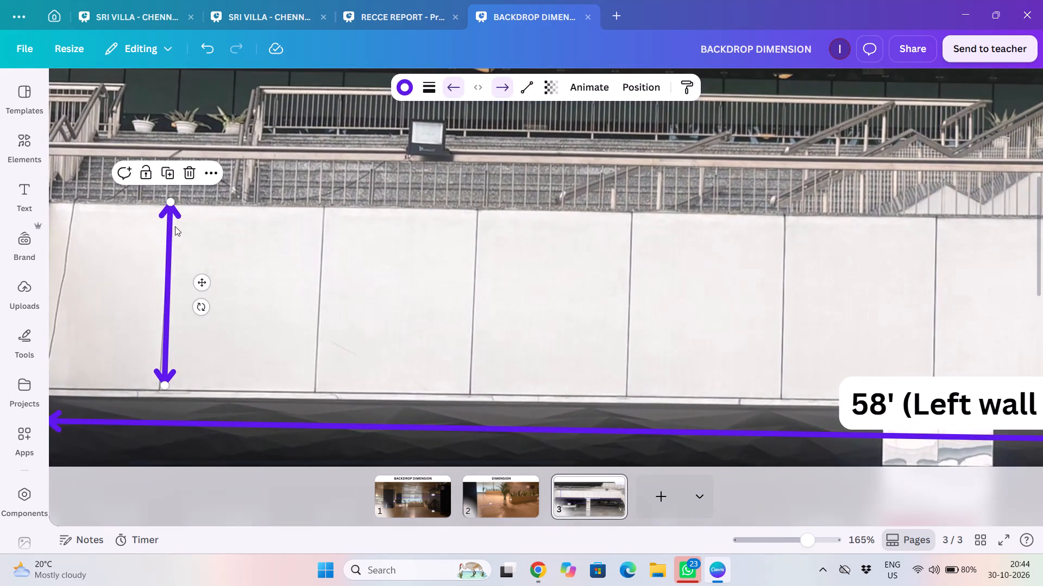
left_click(173, 204)
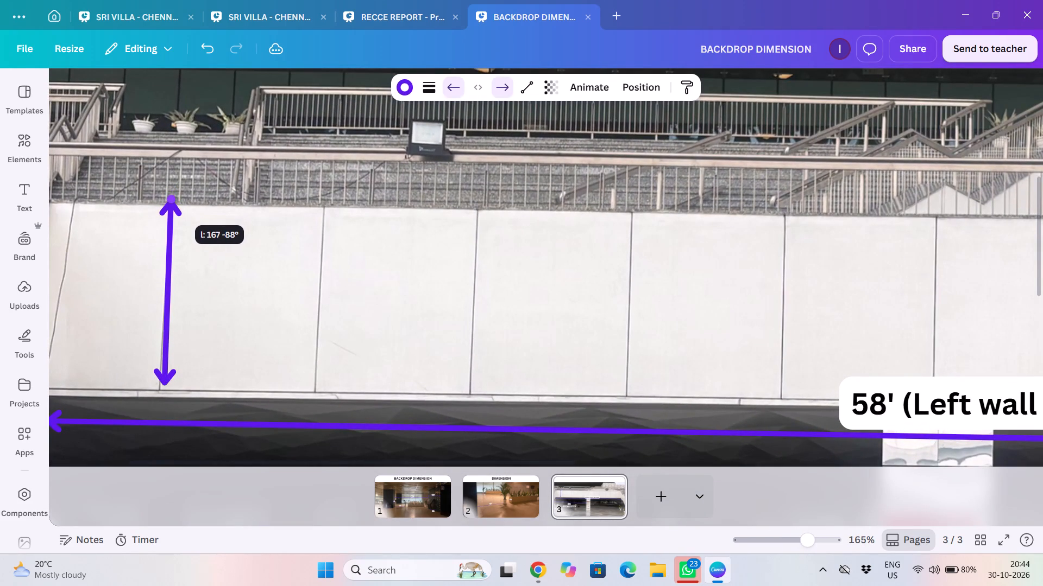
left_click(203, 214)
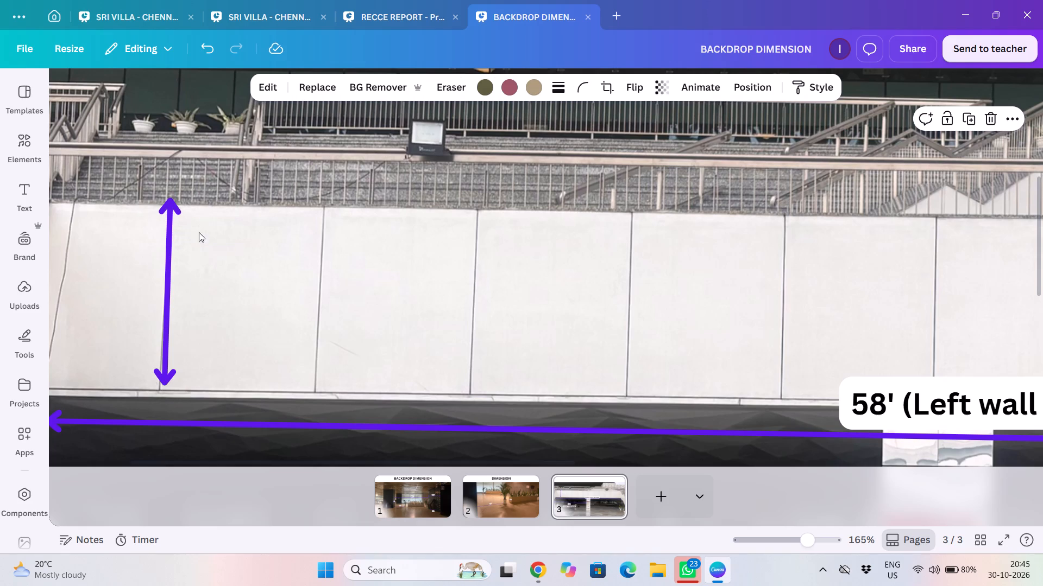
Extend the height arrow's lower end to the white wall band's bottom edge, making the arrow about 178 long.
left_click(174, 317)
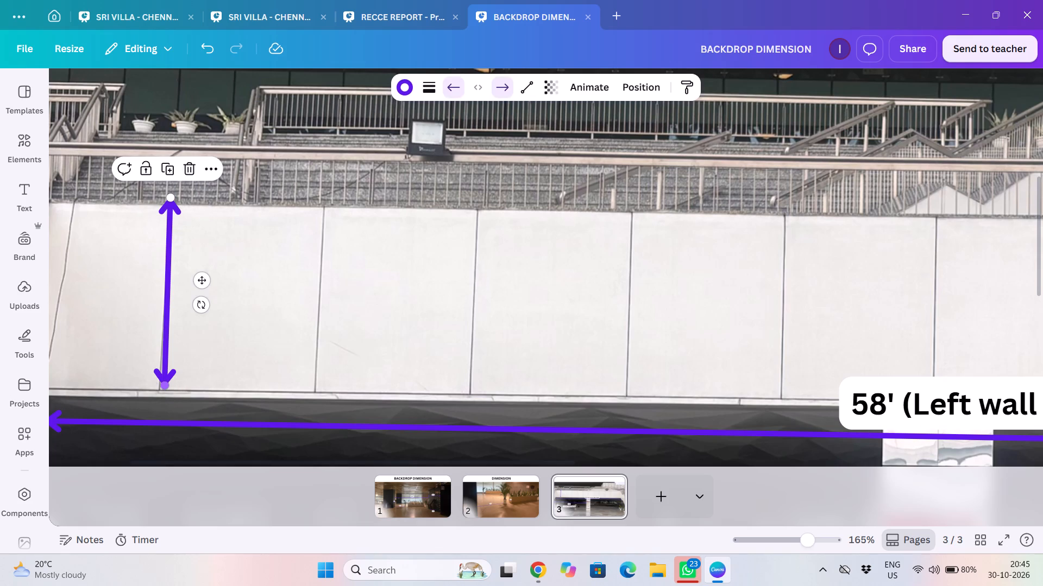
left_click_drag(166, 386, 165, 396)
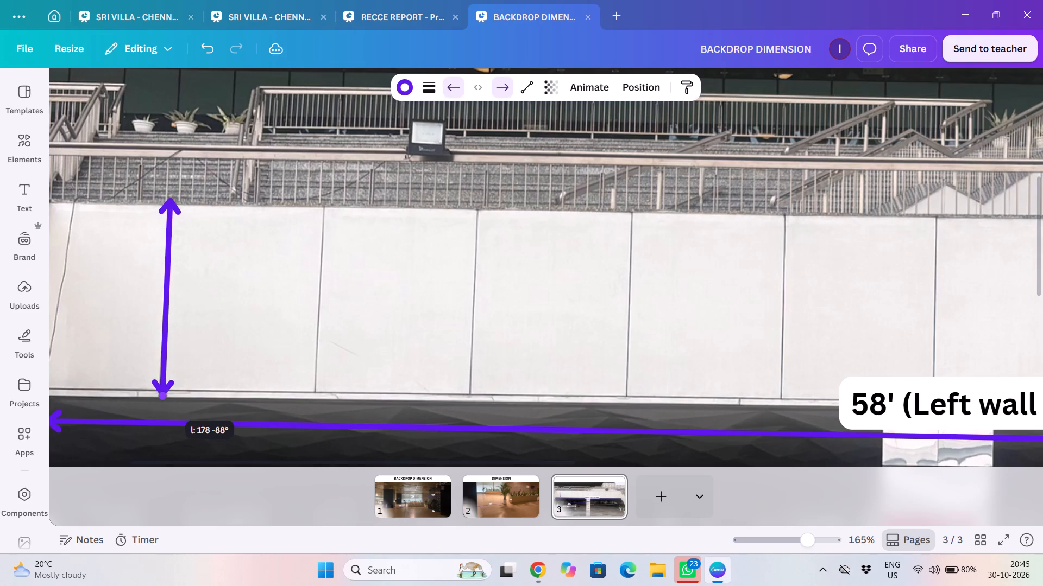
left_click_drag(165, 396, 166, 398)
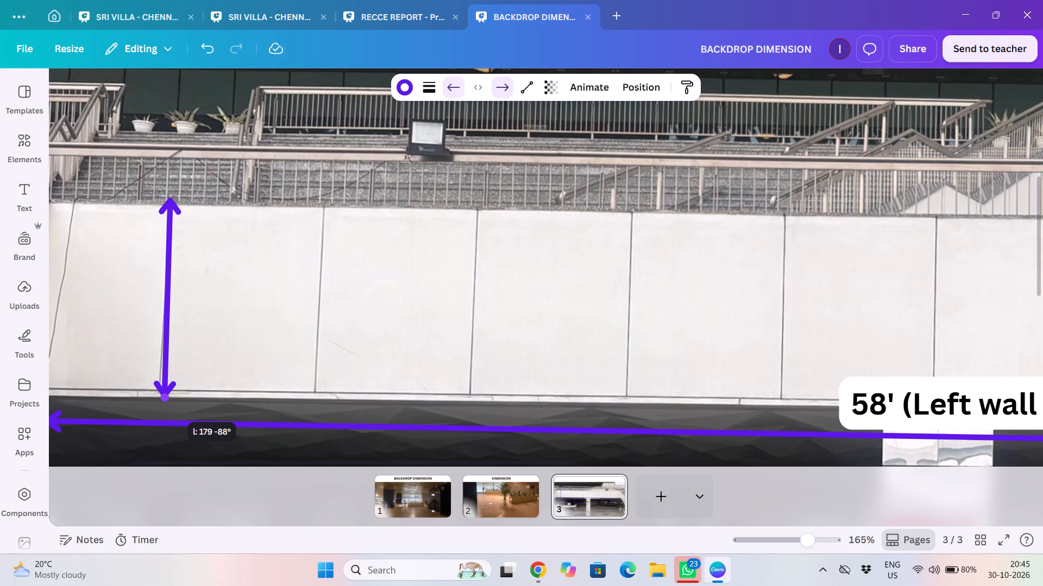
left_click_drag(166, 398, 165, 397)
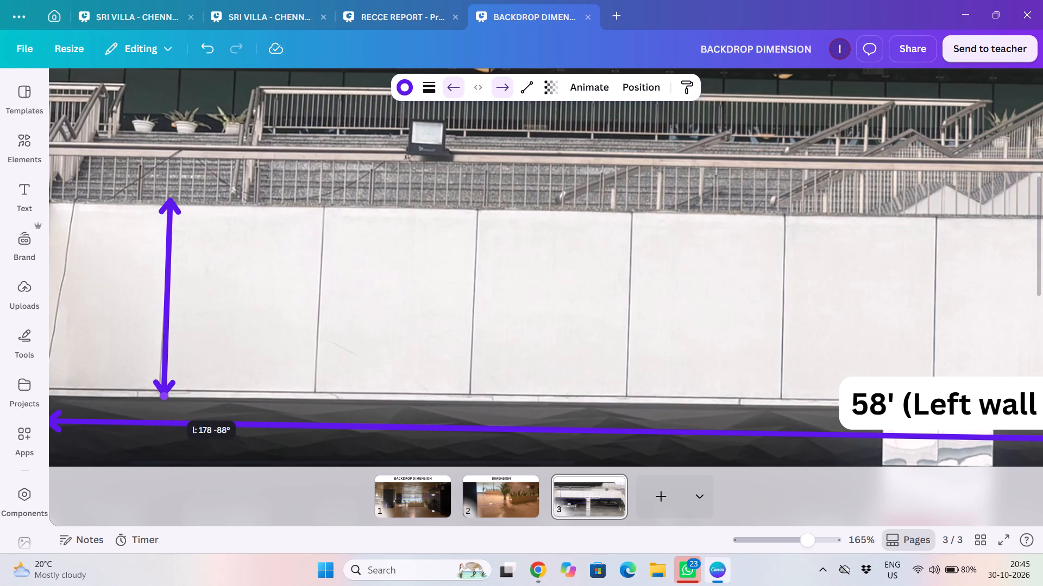
left_click_drag(165, 397, 166, 397)
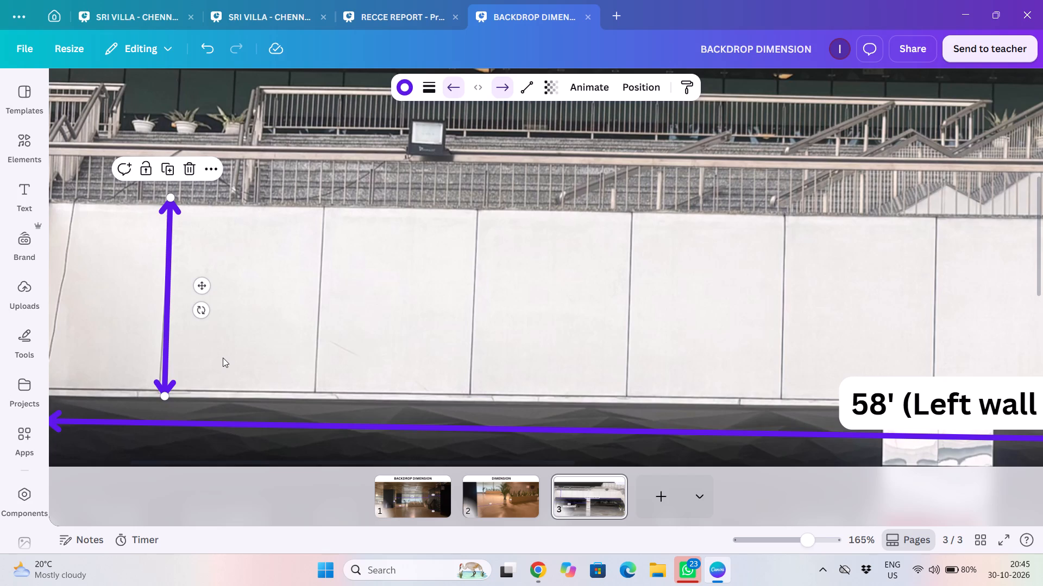
left_click(223, 358)
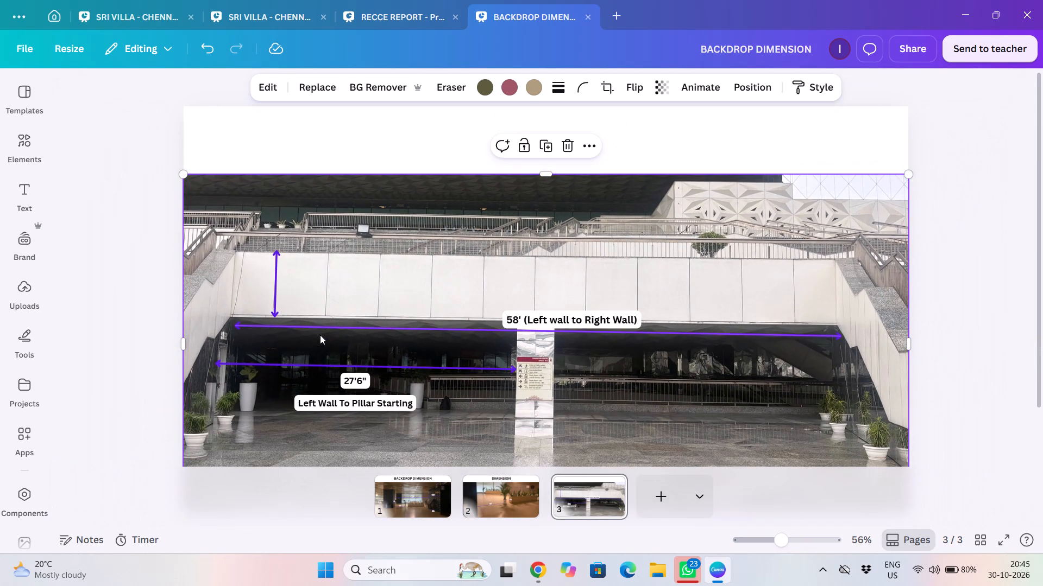
scroll(343, 296, "down", 1)
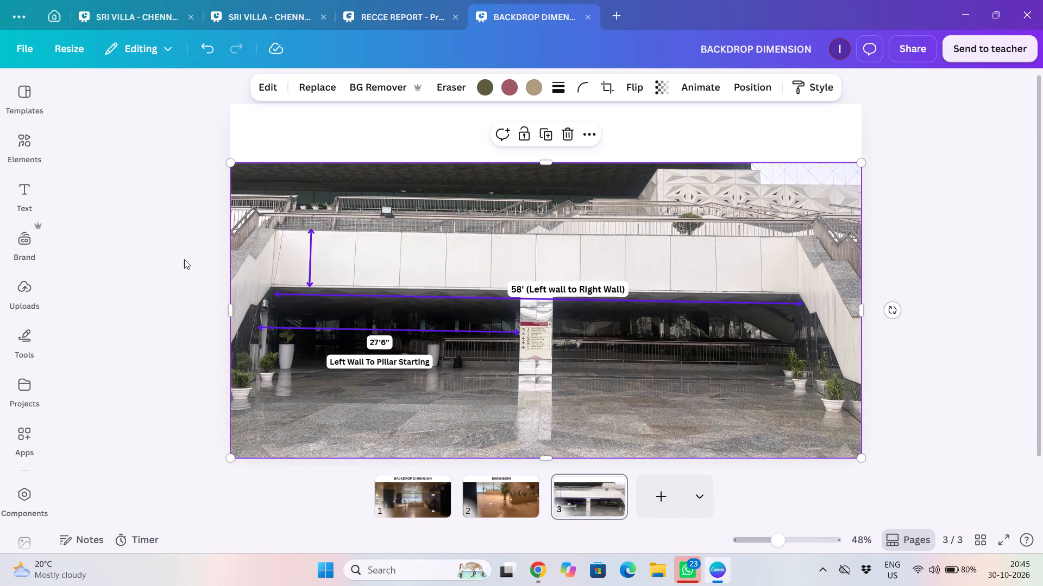
left_click(184, 259)
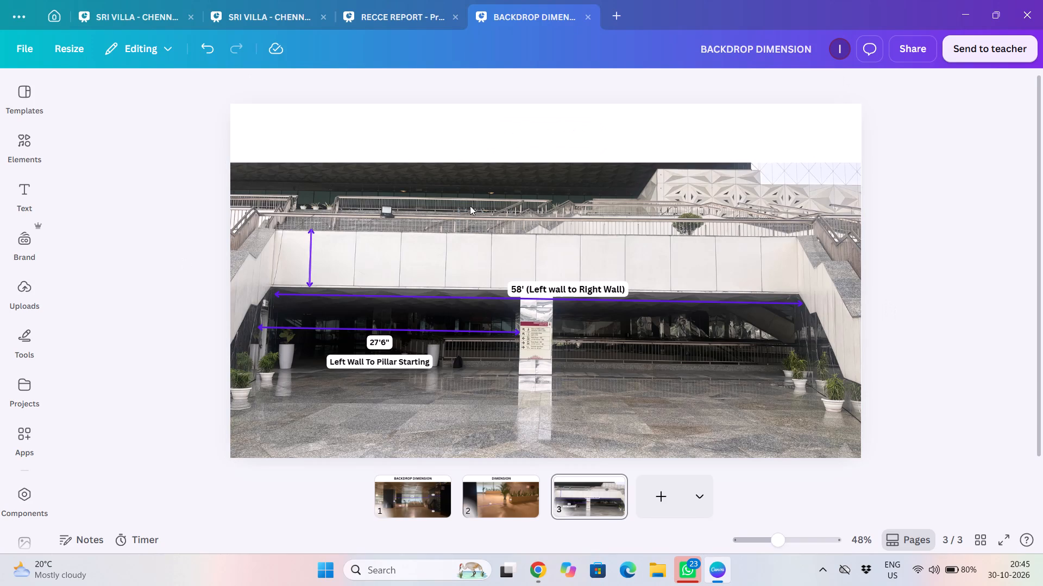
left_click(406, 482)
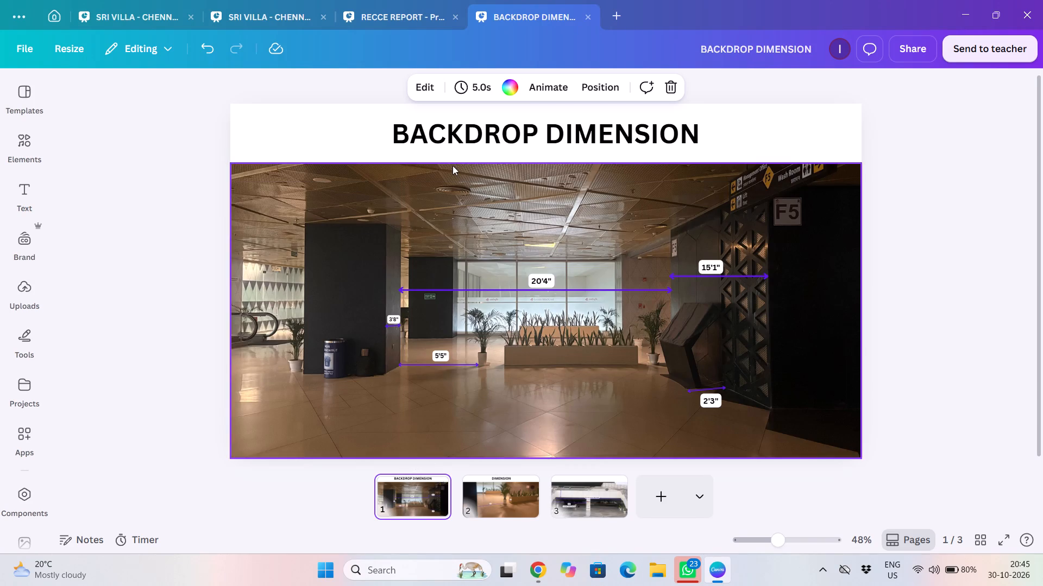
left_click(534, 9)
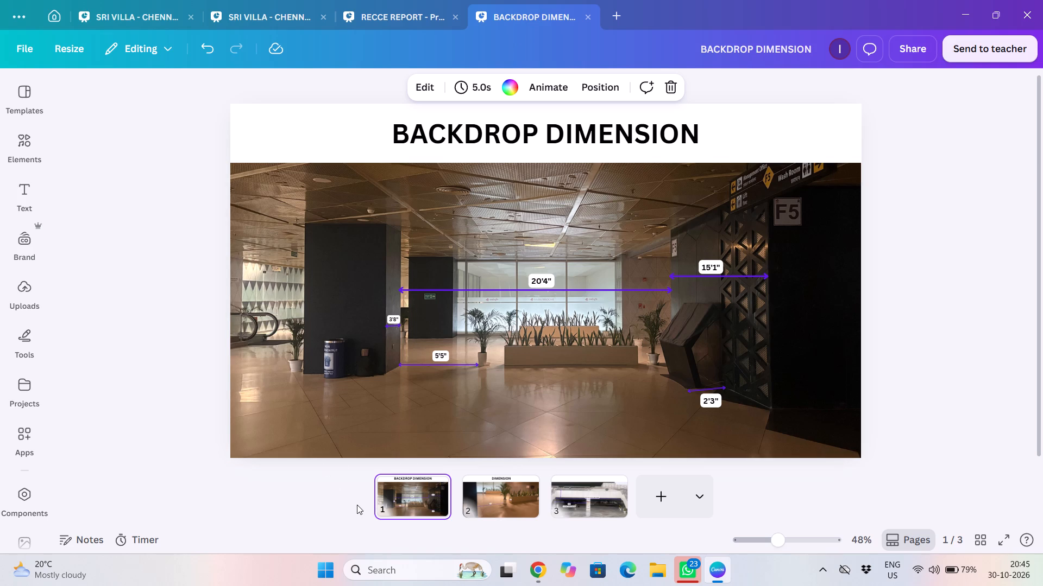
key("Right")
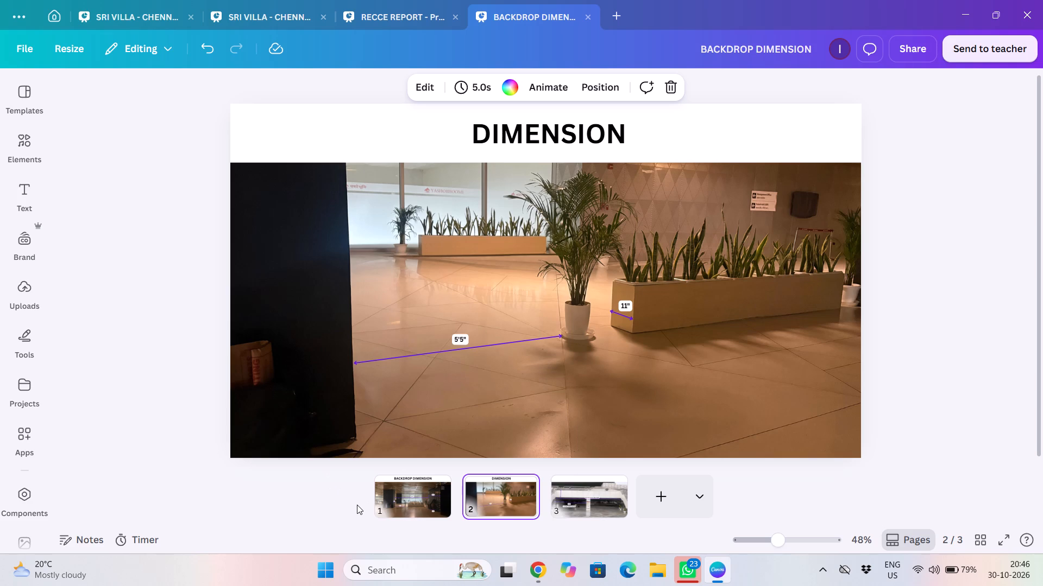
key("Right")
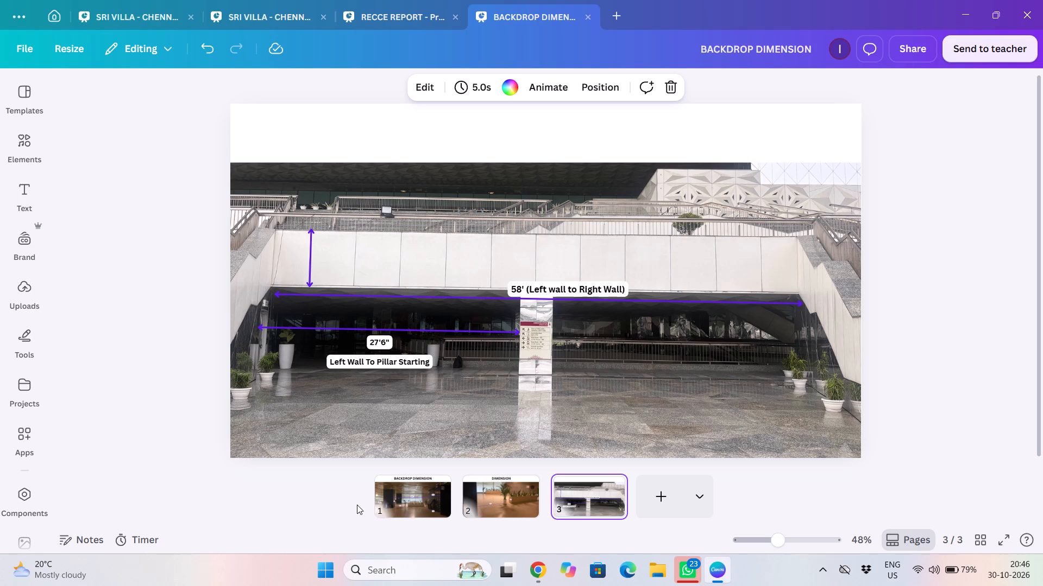
Duplicate the 27'6" label and move the copy onto the white wall band, just beside the vertical height arrow.
left_click(382, 341)
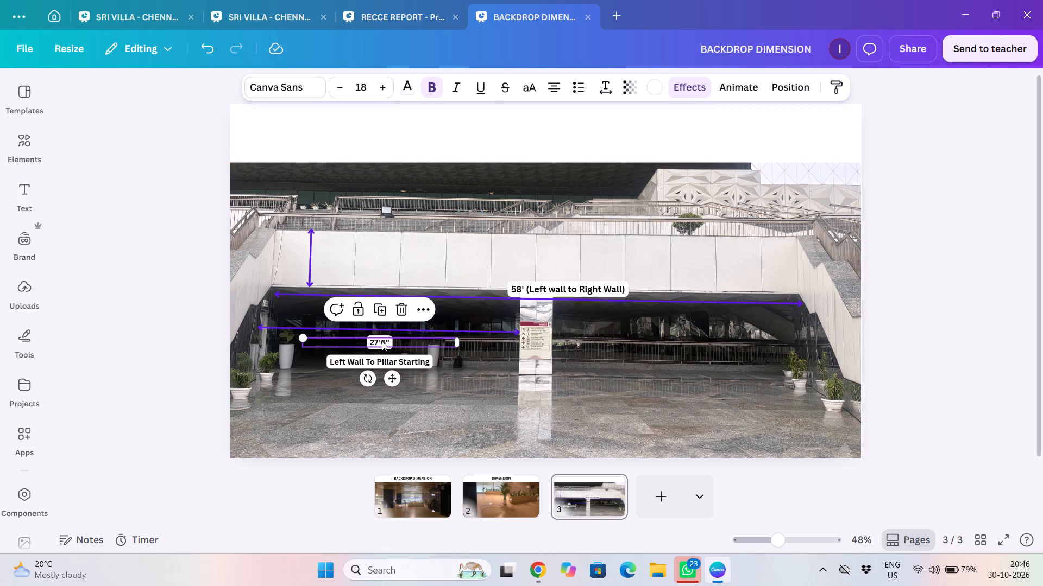
key("ctrl+c")
key("ctrl+v")
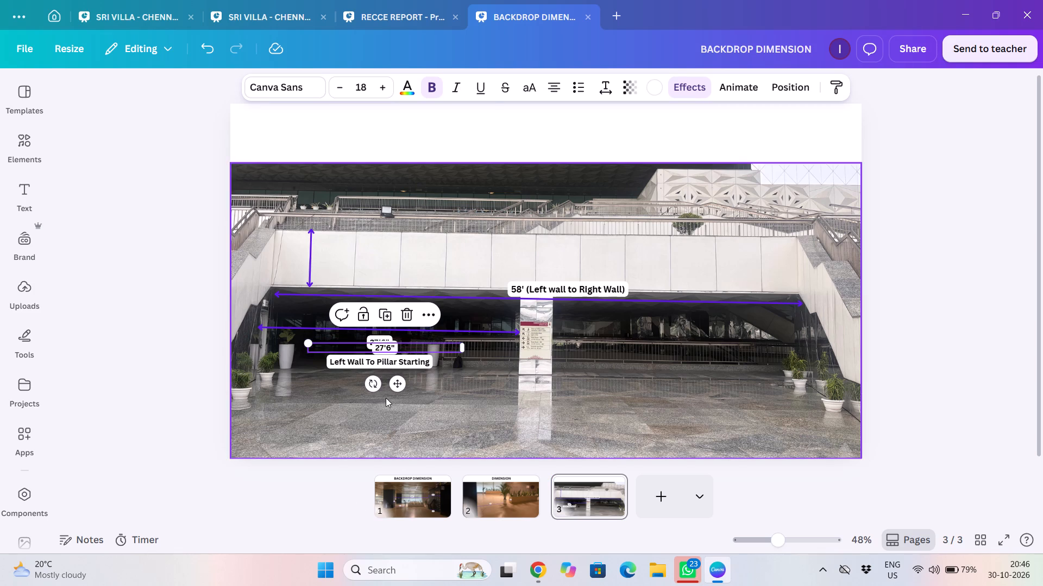
left_click_drag(400, 381, 347, 289)
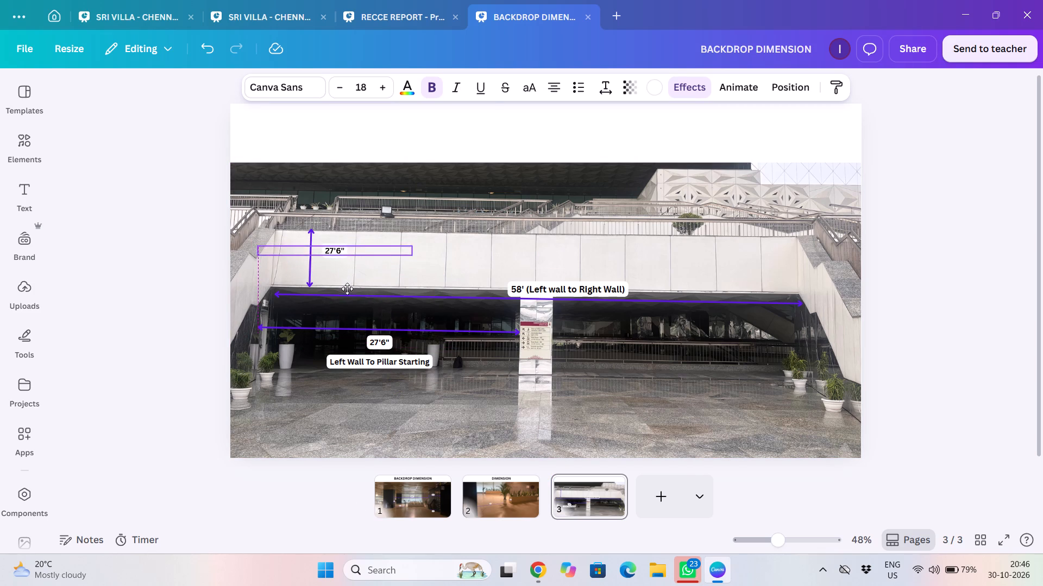
left_click_drag(347, 289, 343, 294)
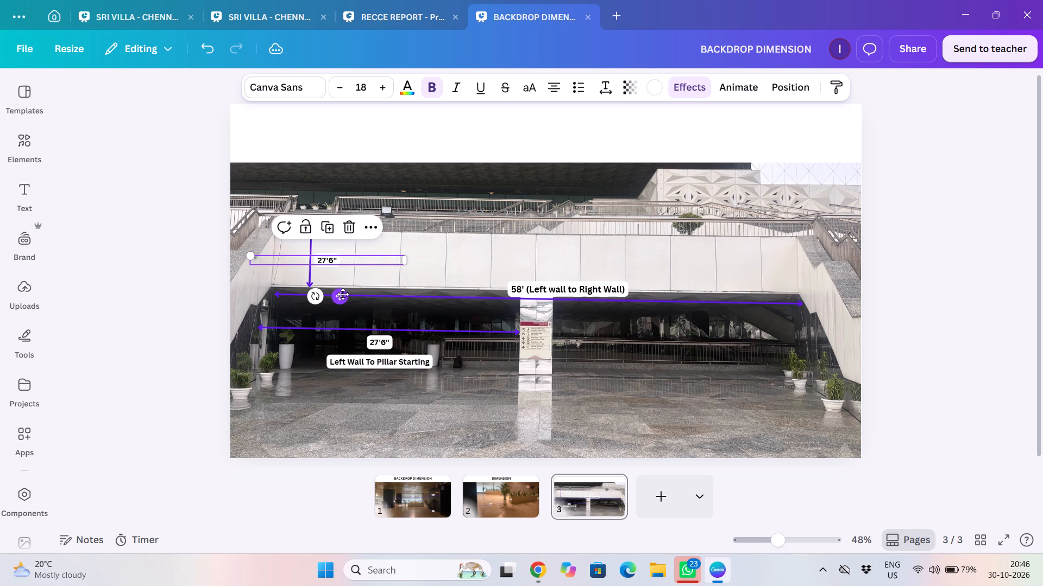
Change the copied label's text to 7'.
left_click(326, 259)
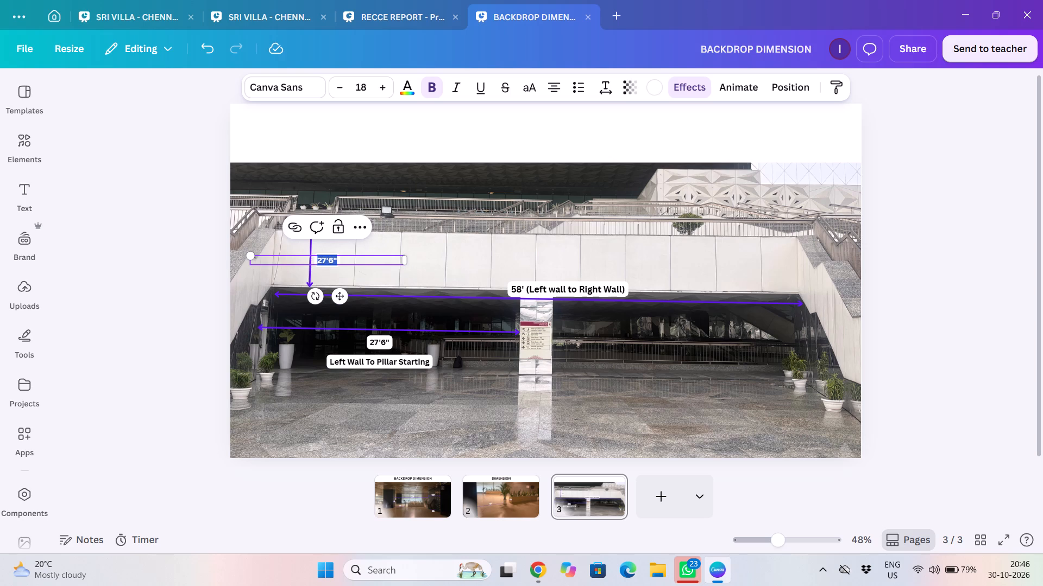
left_click(326, 259)
key("Left")
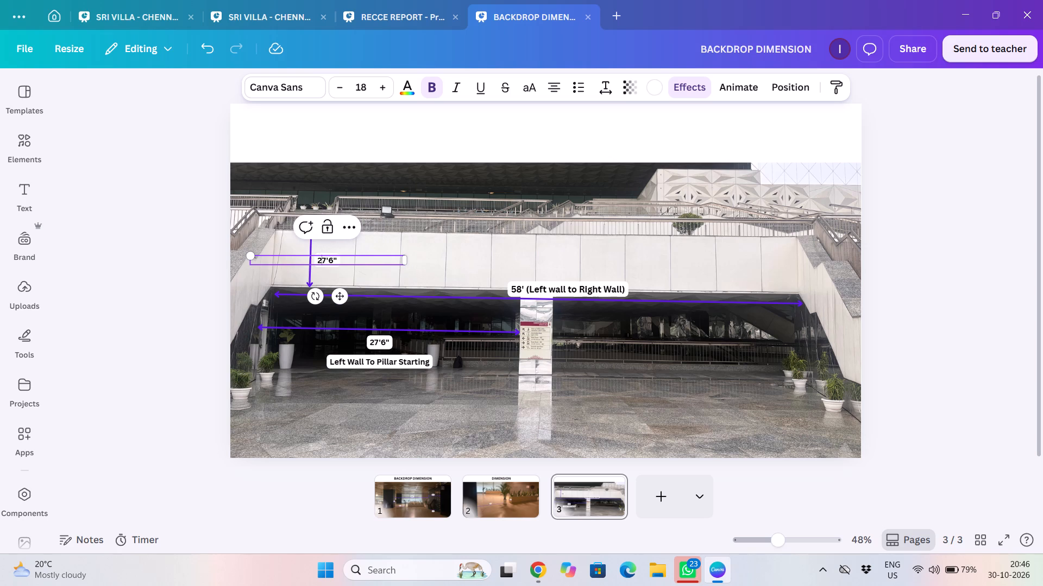
key("BackSpace")
key("Right")
key("Right")
key("Right")
key("Right")
key("BackSpace")
key("BackSpace")
left_click(154, 245)
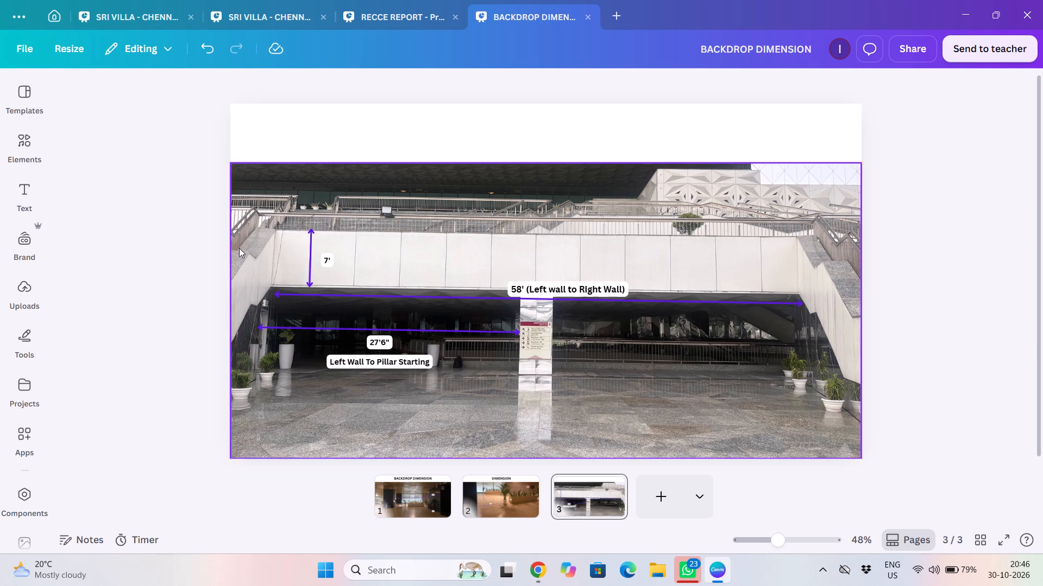
Move the 7' label closer to the vertical height arrow, keeping it just beside the arrow's middle.
left_click(326, 253)
left_click(329, 259)
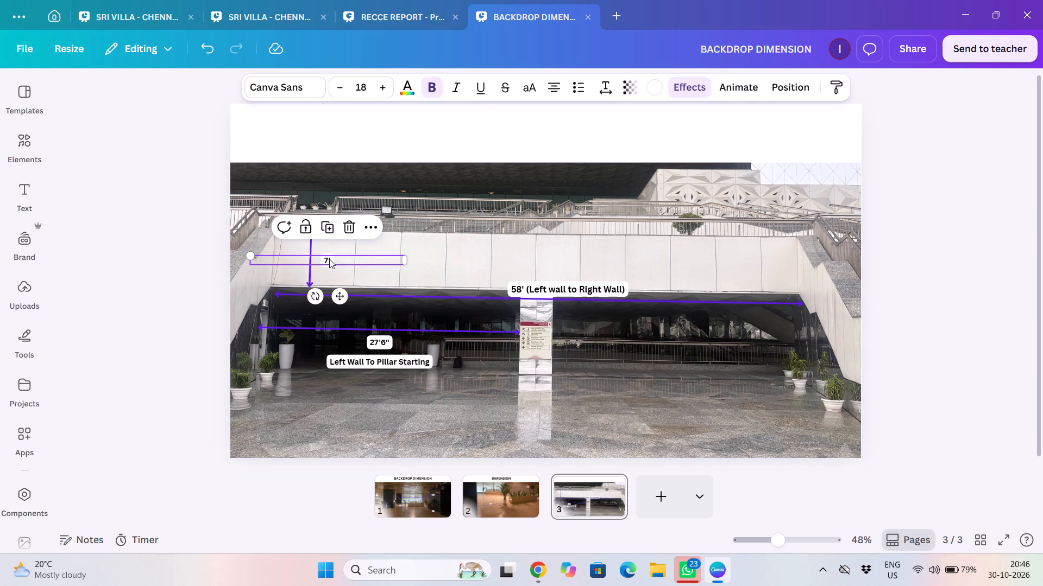
left_click_drag(341, 295, 330, 295)
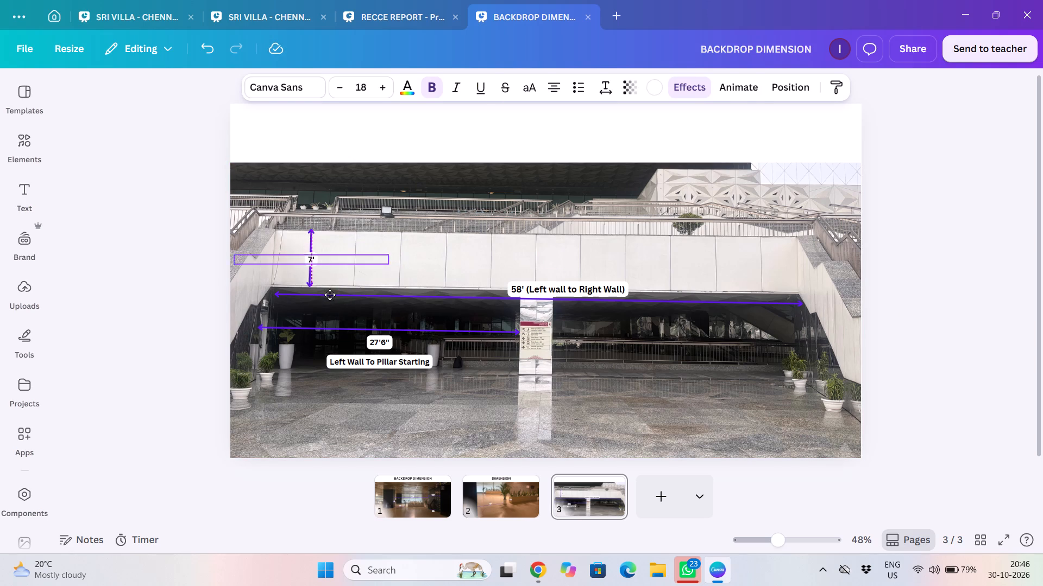
left_click_drag(330, 295, 334, 295)
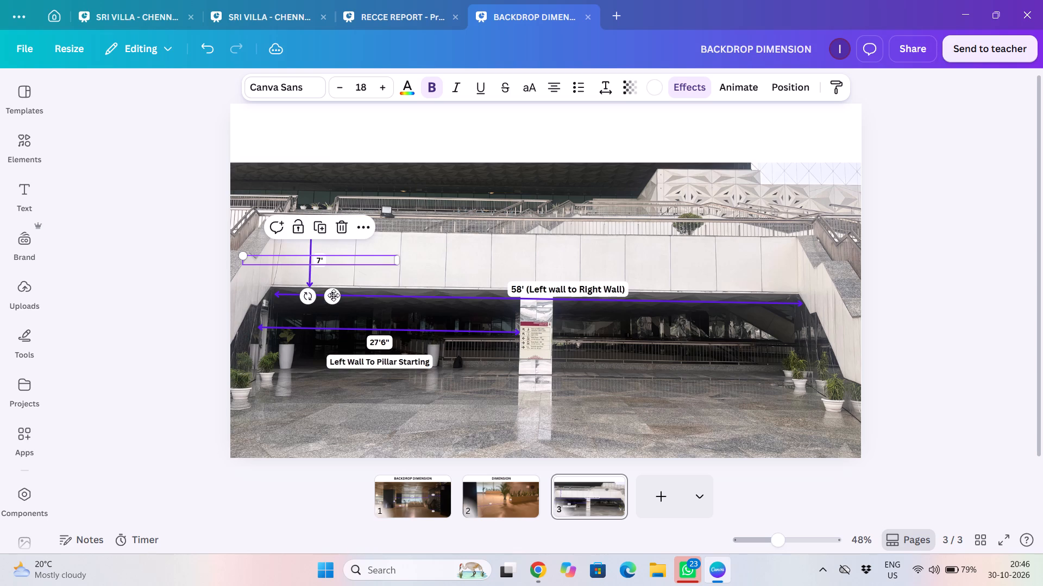
Duplicate the vertical 7' height arrow and move the copy into the dark opening below the white wall band.
left_click(179, 223)
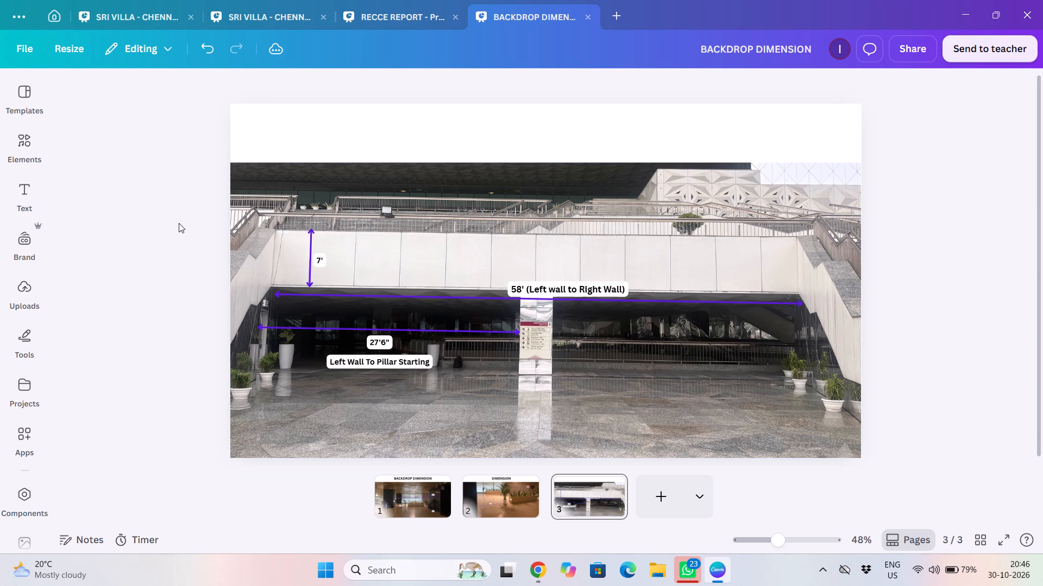
left_click(313, 238)
key("ctrl+c")
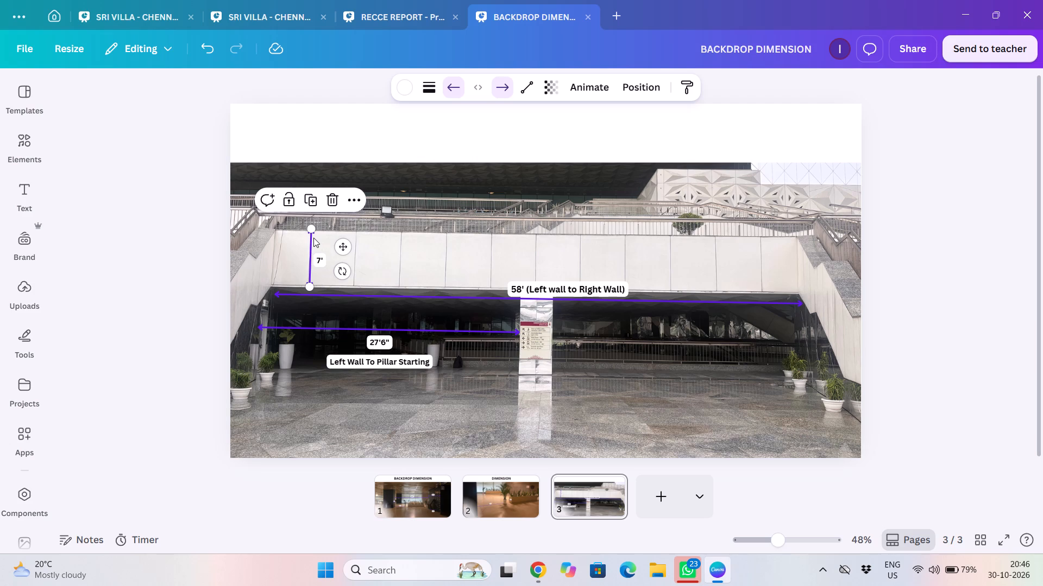
key("ctrl+v")
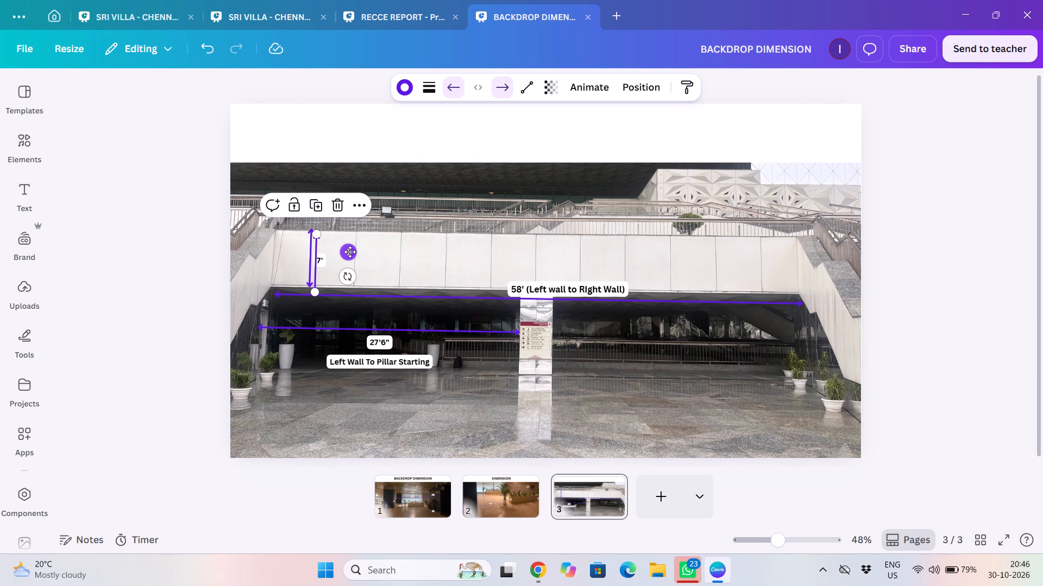
left_click_drag(350, 252, 360, 332)
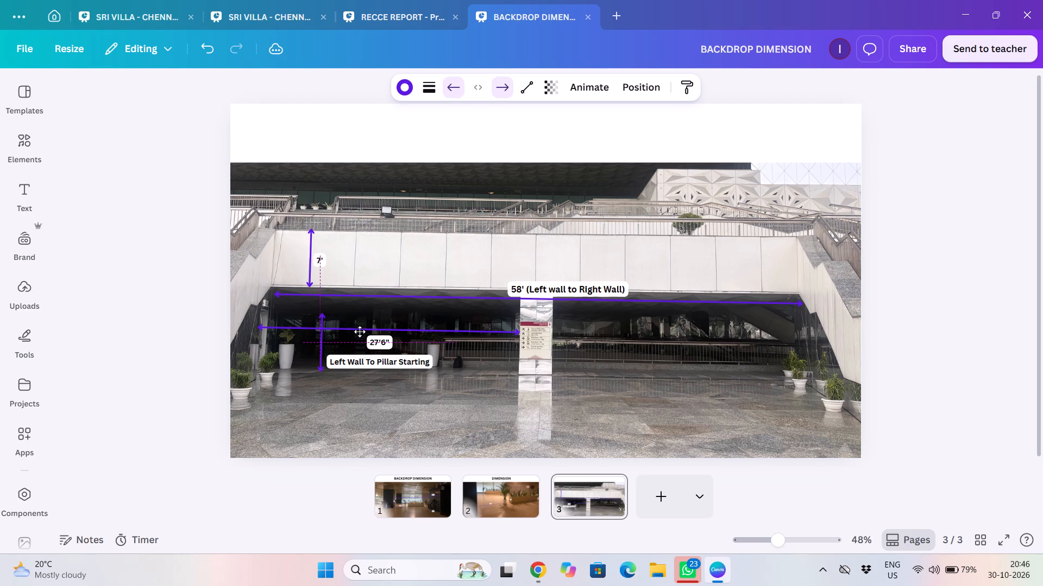
left_click_drag(360, 332, 356, 331)
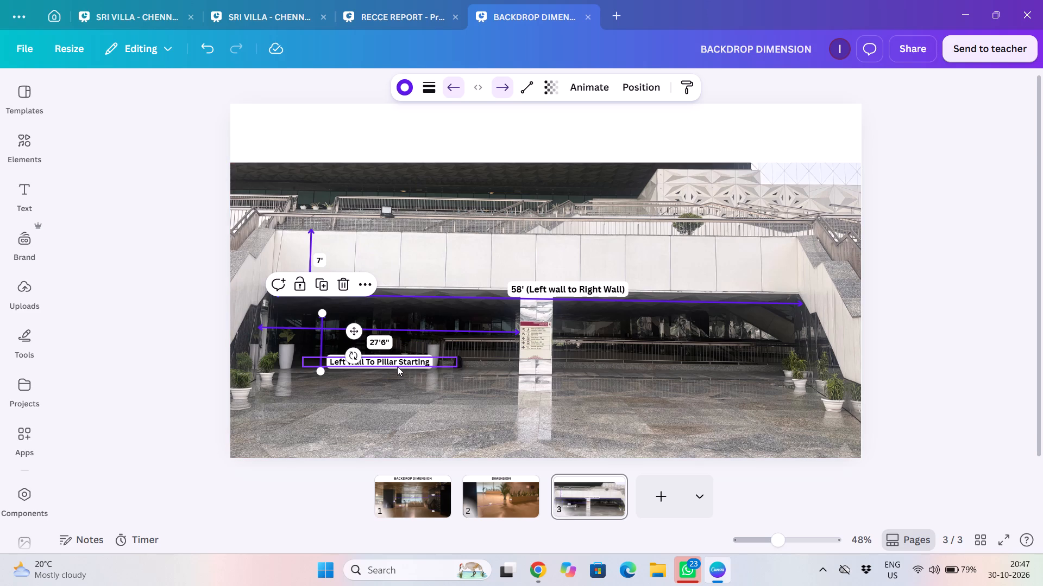
Move the "Left Wall To Pillar Starting" label directly beside the 27'6" label, on the same line.
left_click_drag(396, 365, 444, 354)
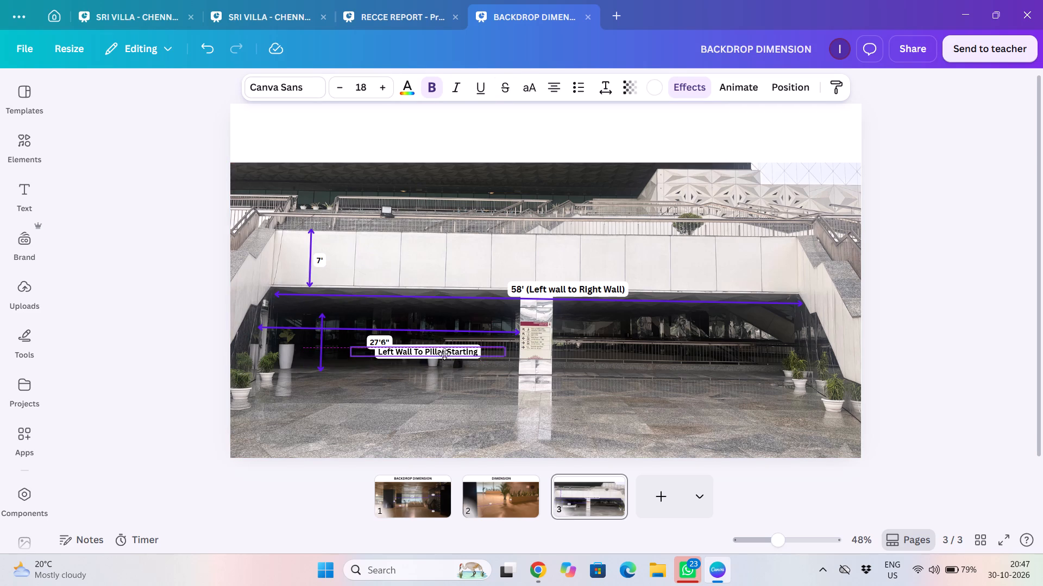
left_click_drag(444, 354, 467, 347)
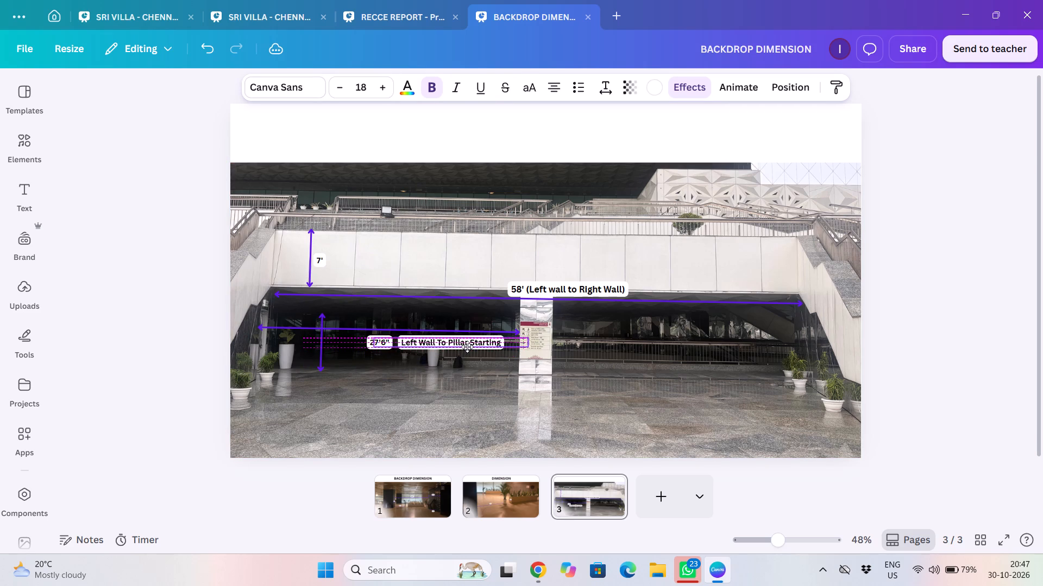
left_click_drag(467, 347, 465, 347)
left_click(200, 347)
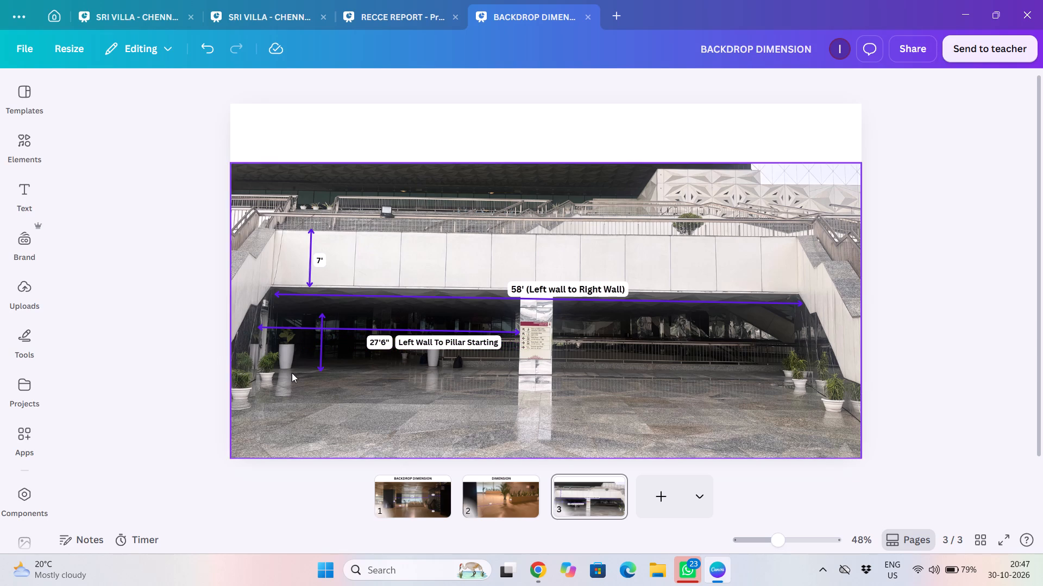
Extend the copied arrow's upper end towards the top of the dark opening, making the arrow about 208 long.
left_click(322, 328)
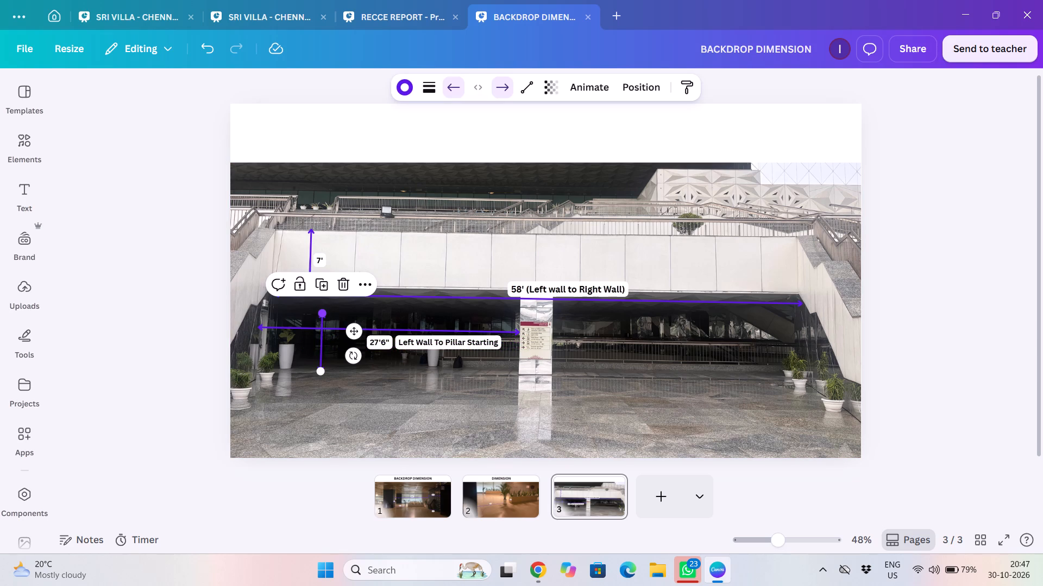
left_click_drag(321, 314, 325, 299)
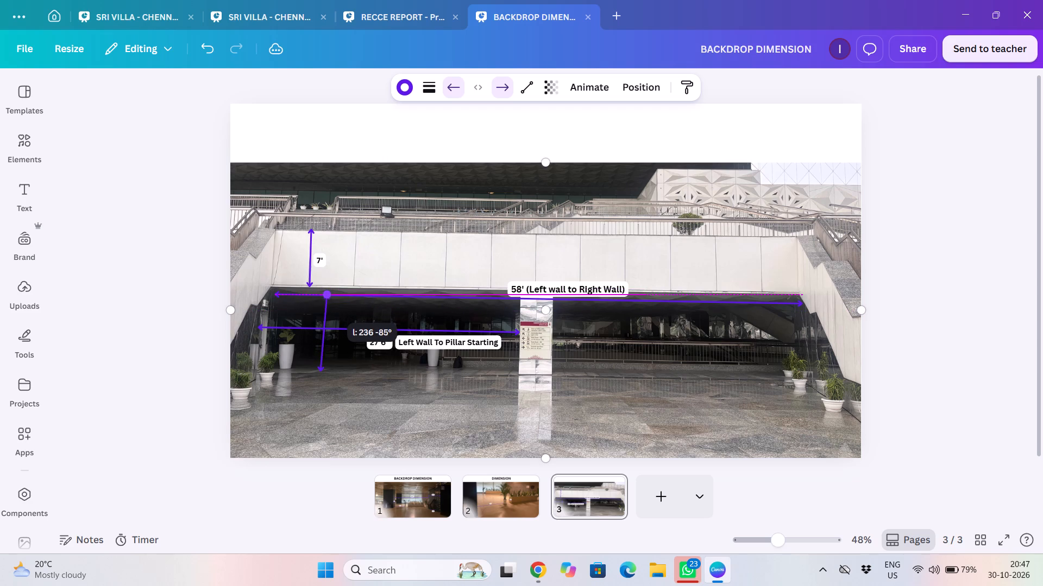
left_click_drag(325, 299, 324, 297)
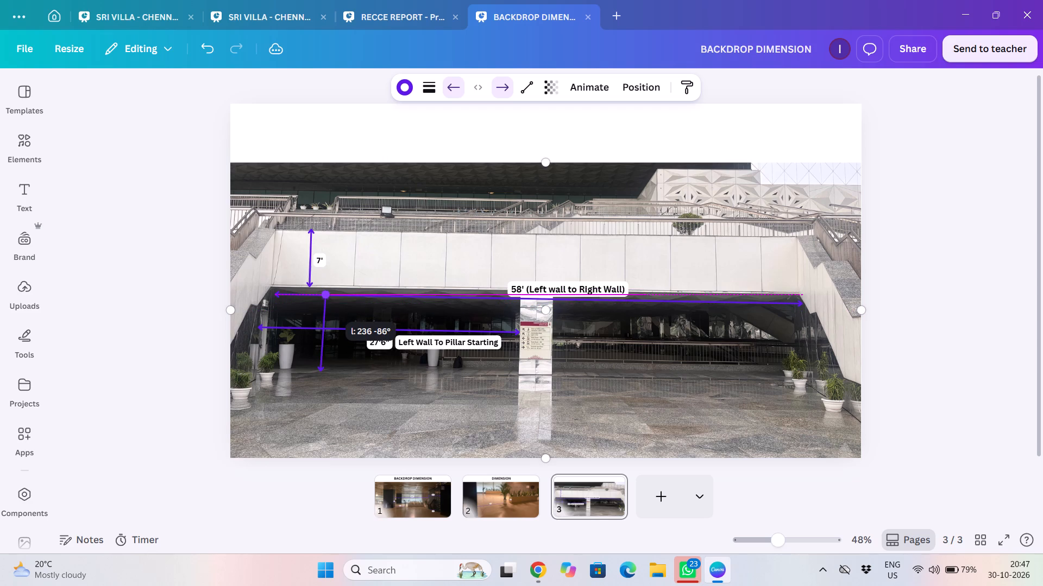
left_click_drag(324, 297, 324, 299)
left_click_drag(324, 299, 328, 307)
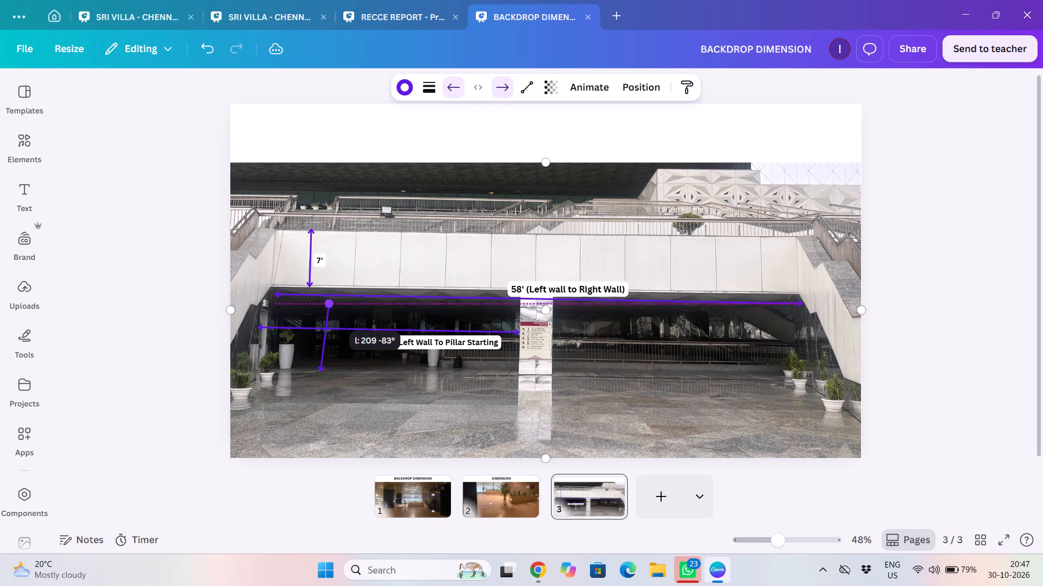
left_click_drag(328, 307, 324, 303)
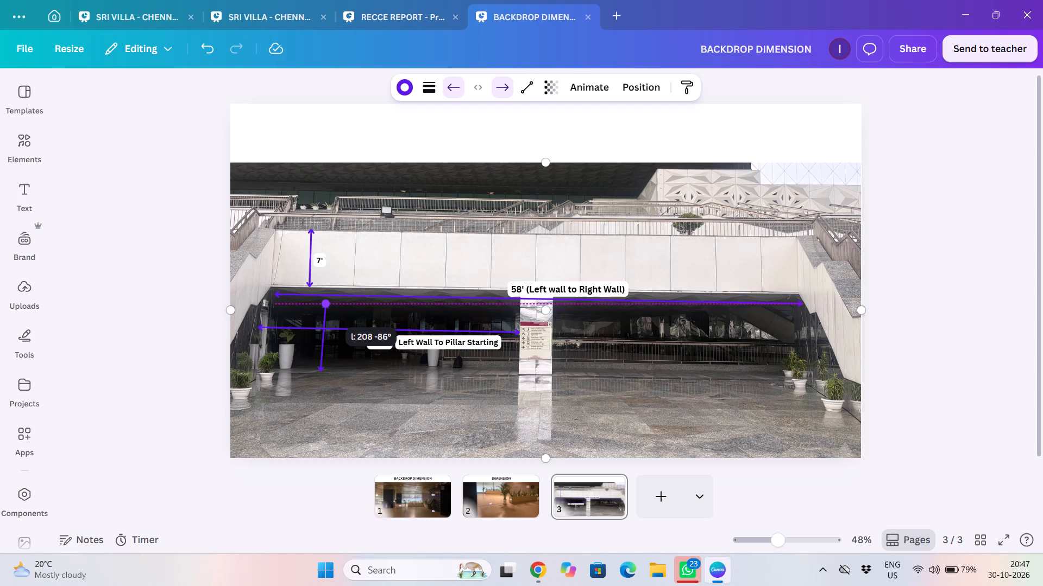
left_click_drag(324, 303, 324, 303)
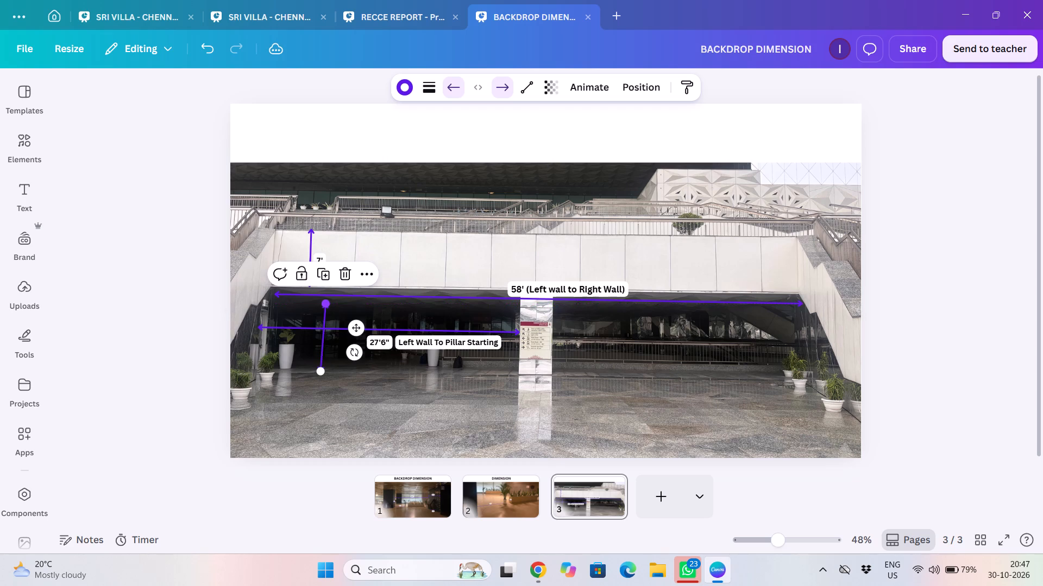
Shift the opening's height arrow slightly towards the pillar and straighten it to near vertical, with its lower end at the floor line.
left_click_drag(354, 329, 360, 330)
left_click_drag(360, 330, 374, 326)
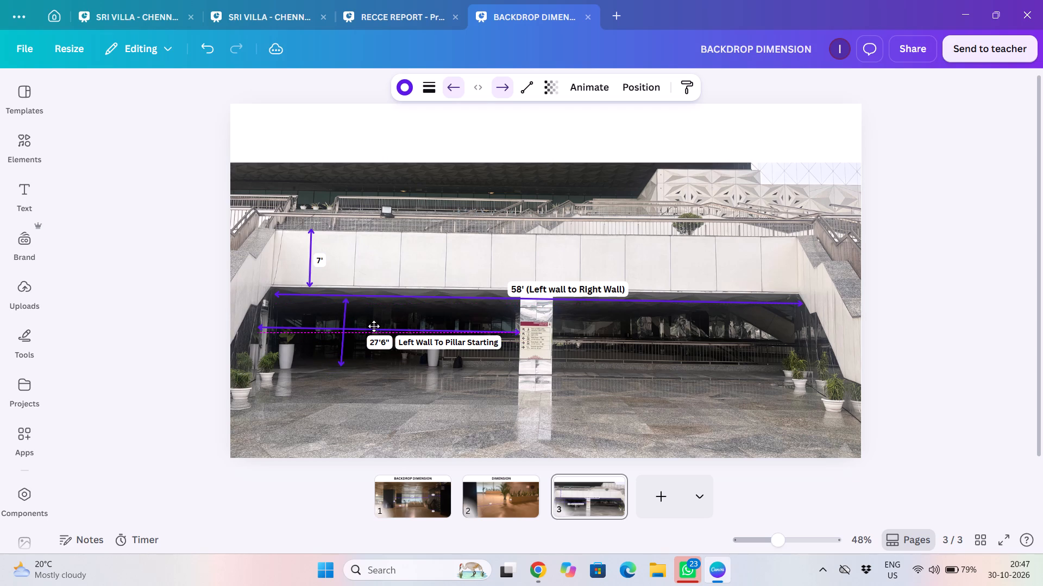
left_click(342, 367)
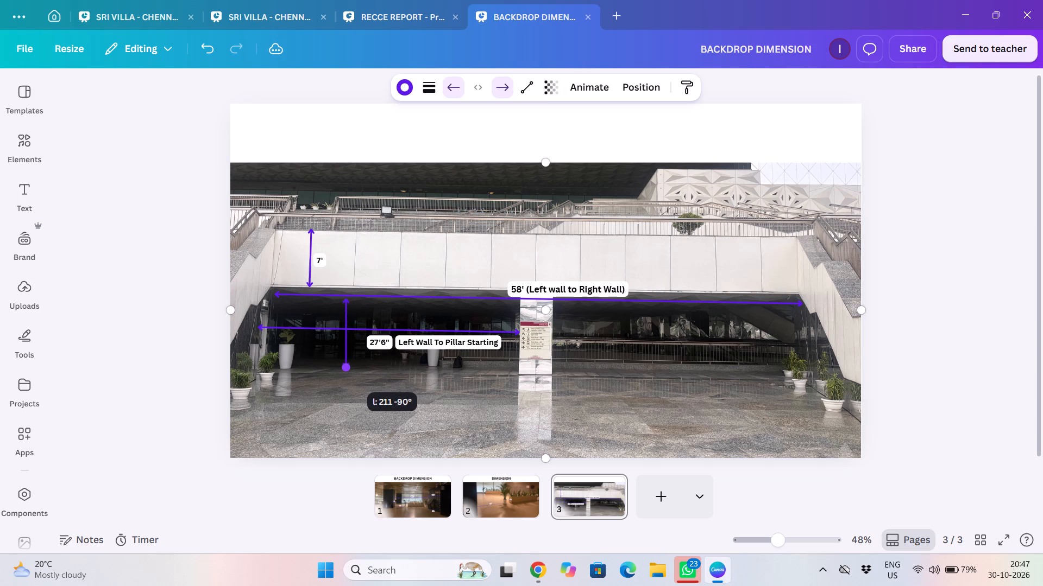
left_click_drag(375, 321, 363, 322)
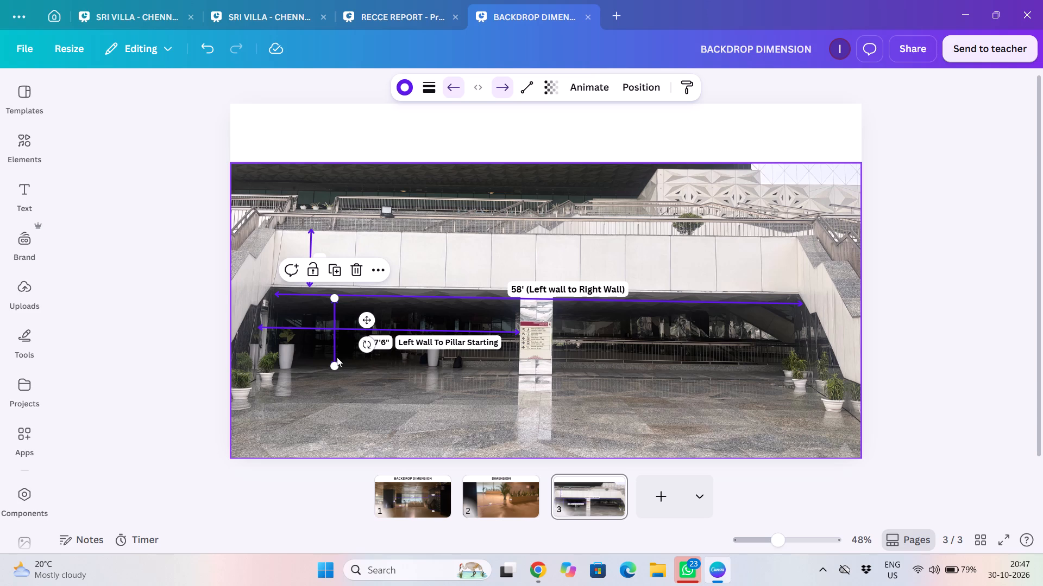
left_click(337, 369)
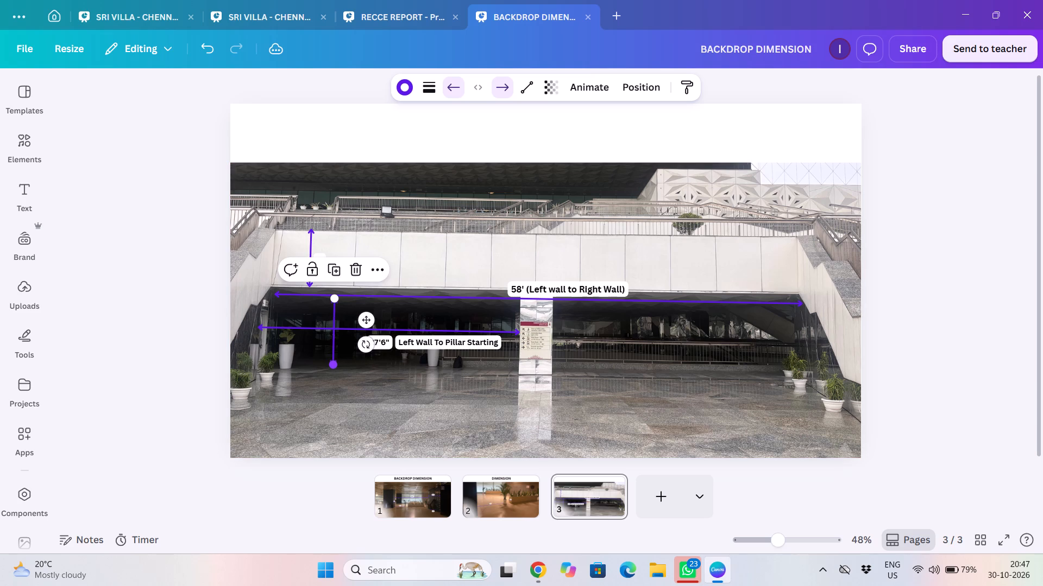
left_click(217, 341)
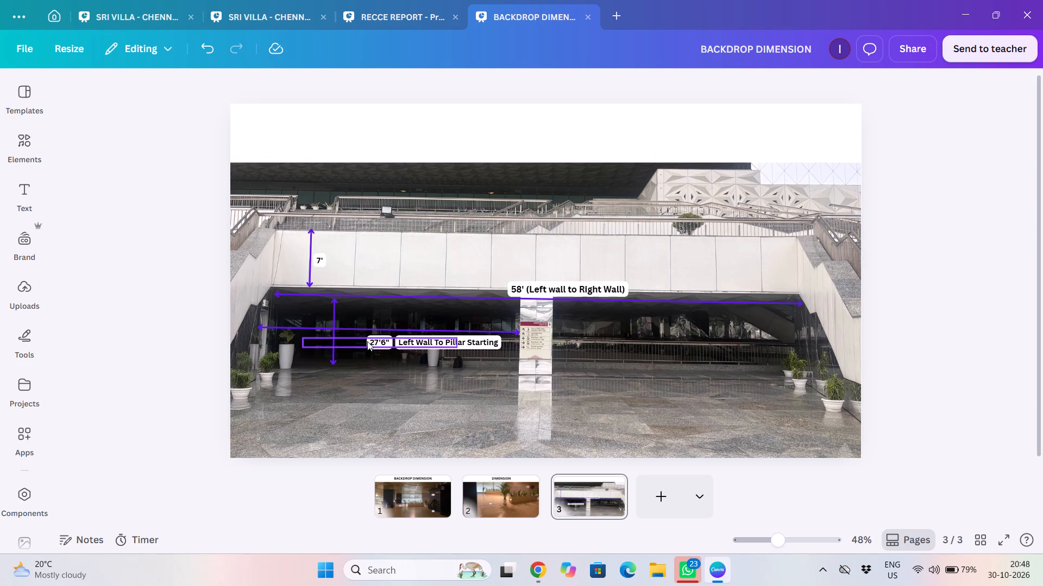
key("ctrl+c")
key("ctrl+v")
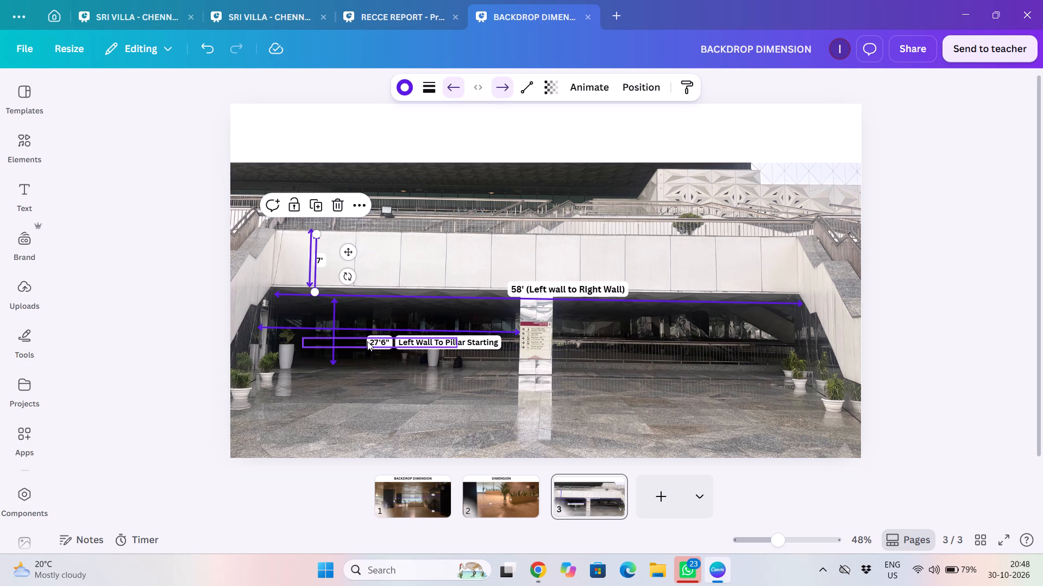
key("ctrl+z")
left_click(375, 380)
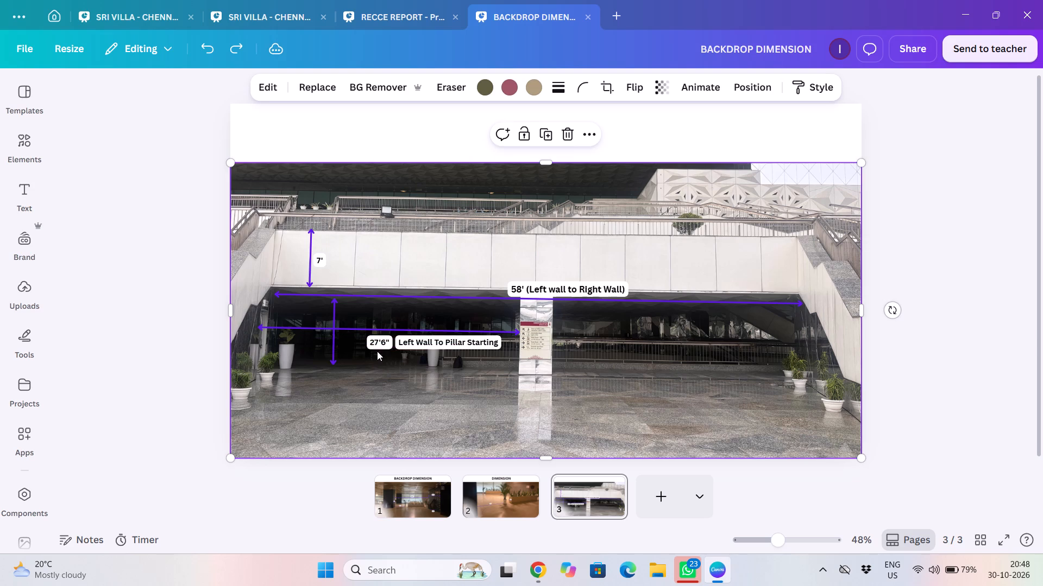
Duplicate the 27'6" label and place the copy just beside the opening's vertical arrow, above the horizontal 27'6" arrow.
left_click(370, 342)
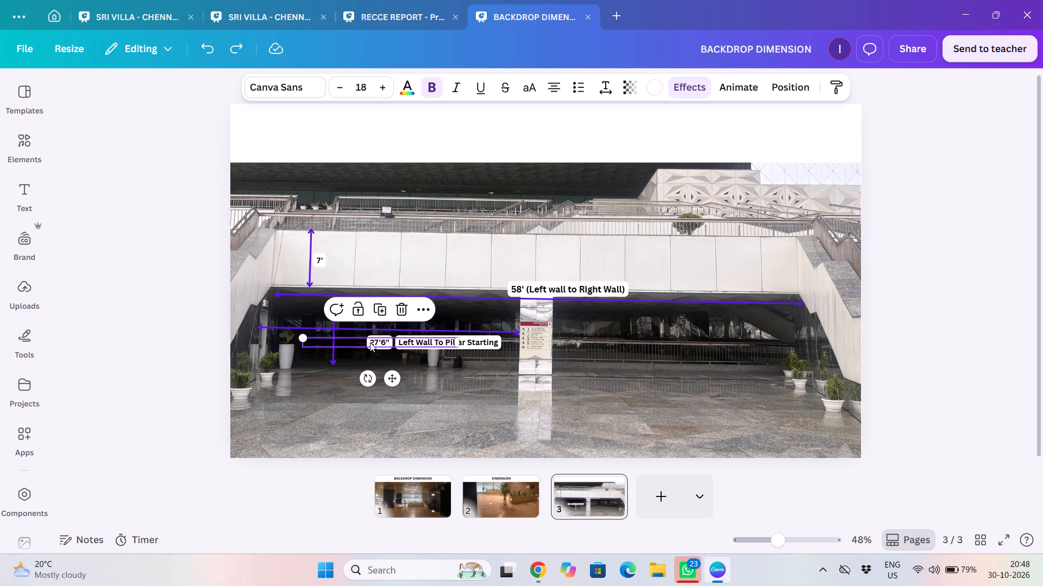
key("ctrl+c")
key("ctrl+v")
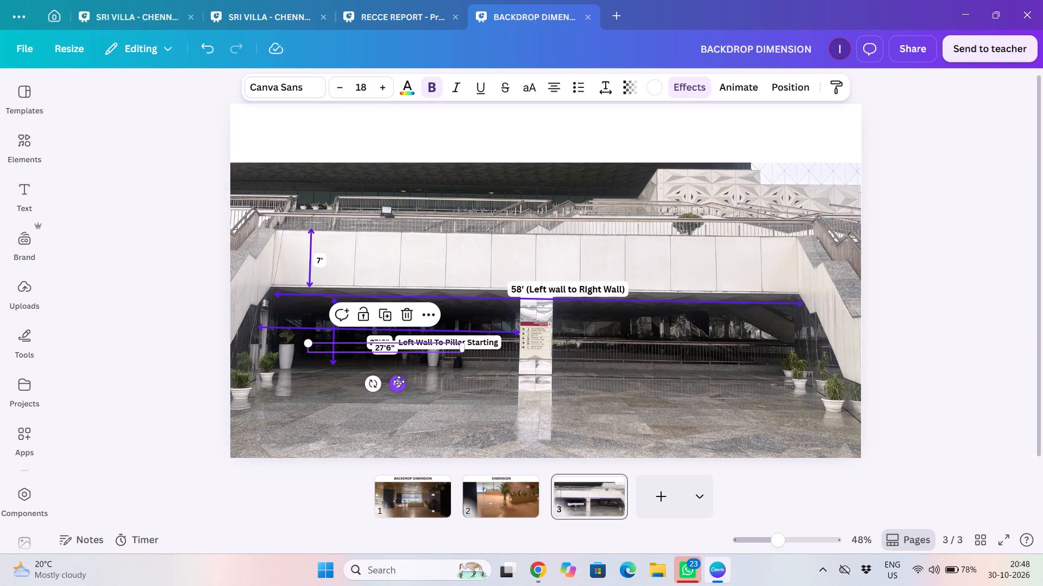
left_click_drag(398, 383, 366, 353)
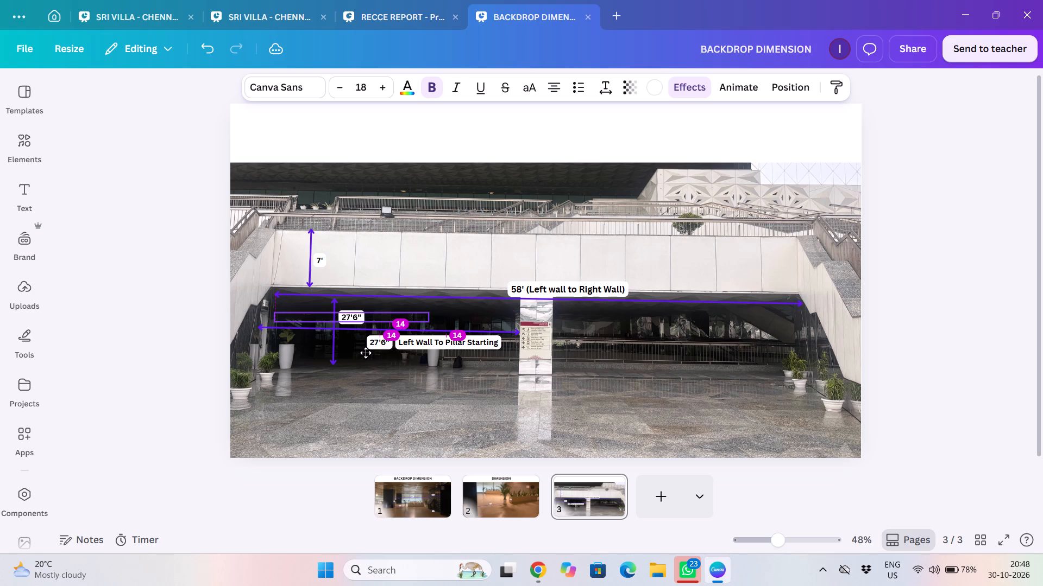
left_click_drag(366, 353, 360, 354)
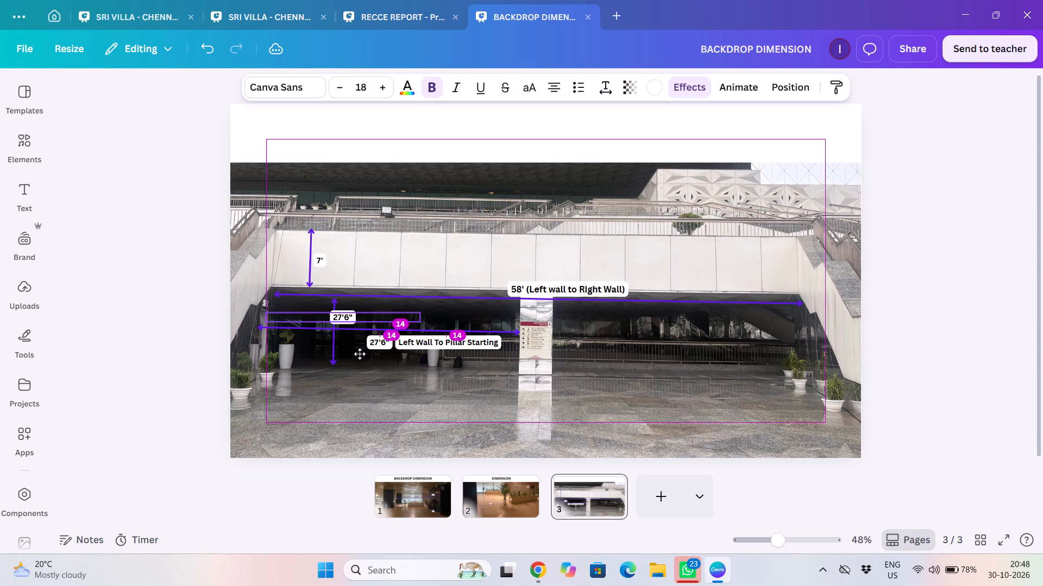
left_click_drag(360, 354, 363, 353)
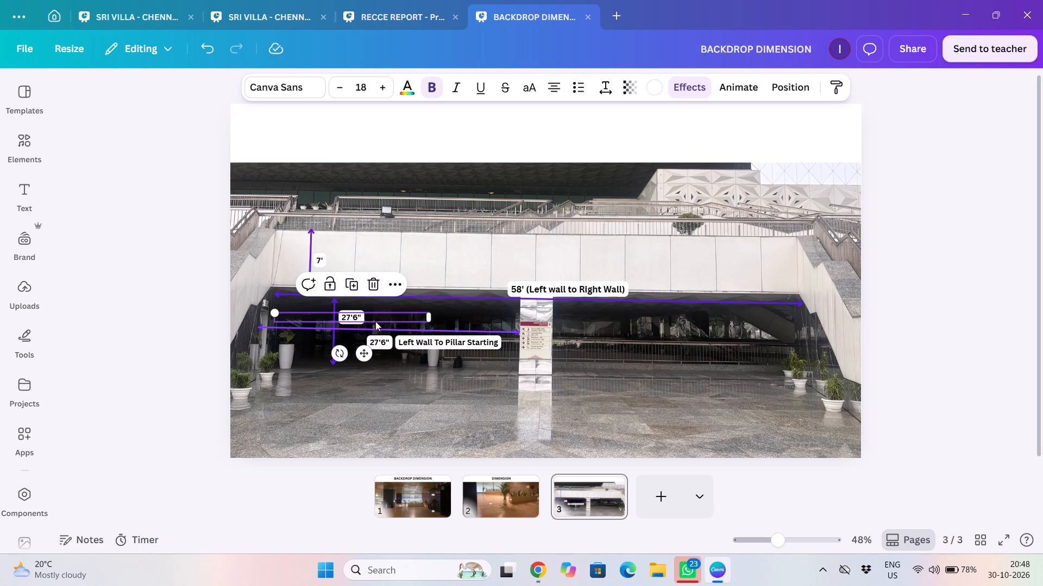
Change the copied label's text to 9'7".
double_click(348, 317)
left_click(348, 317)
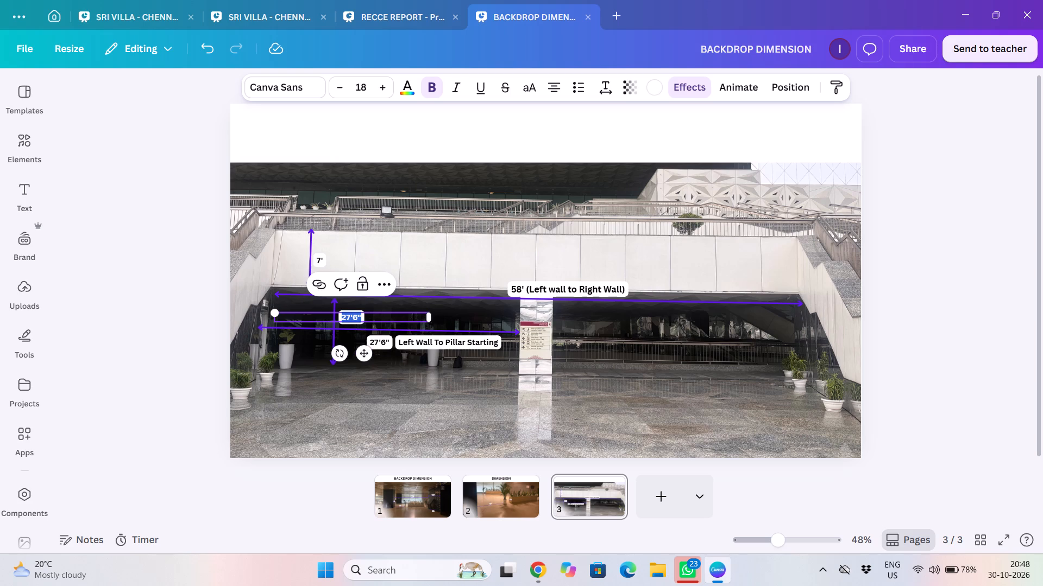
key("Right")
key("BackSpace")
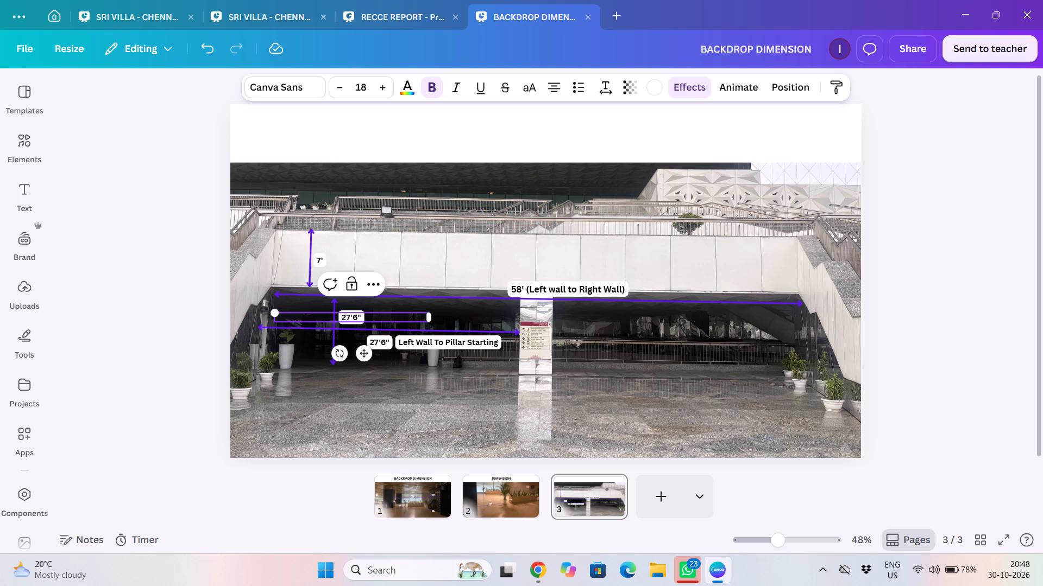
key("BackSpace")
key("9")
key("Right")
key("Right")
key("BackSpace")
key("7")
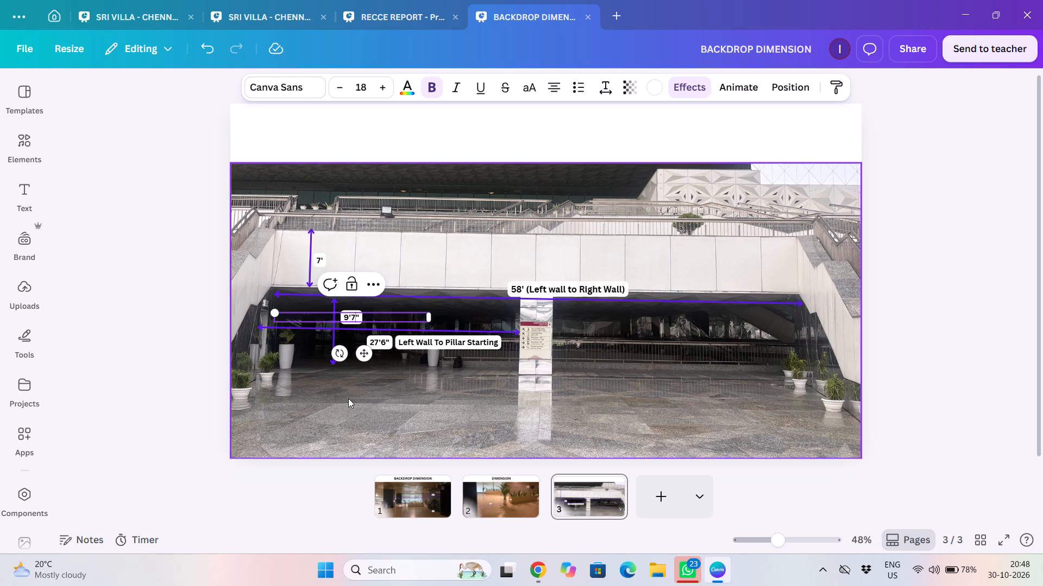
left_click(349, 398)
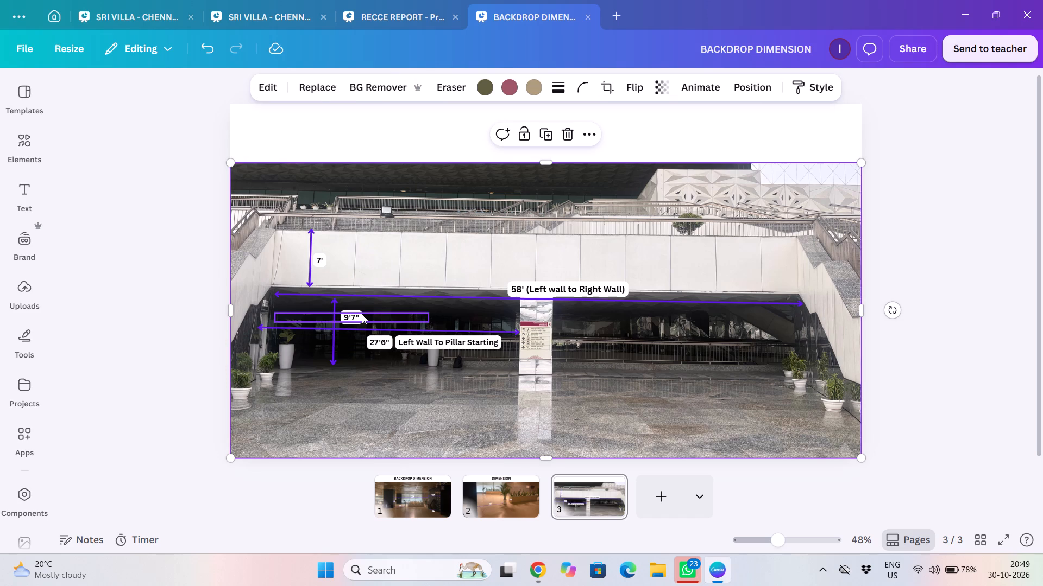
Append "(Clear Height)" to the 9'7" label beside the opening's vertical arrow.
left_click(362, 314)
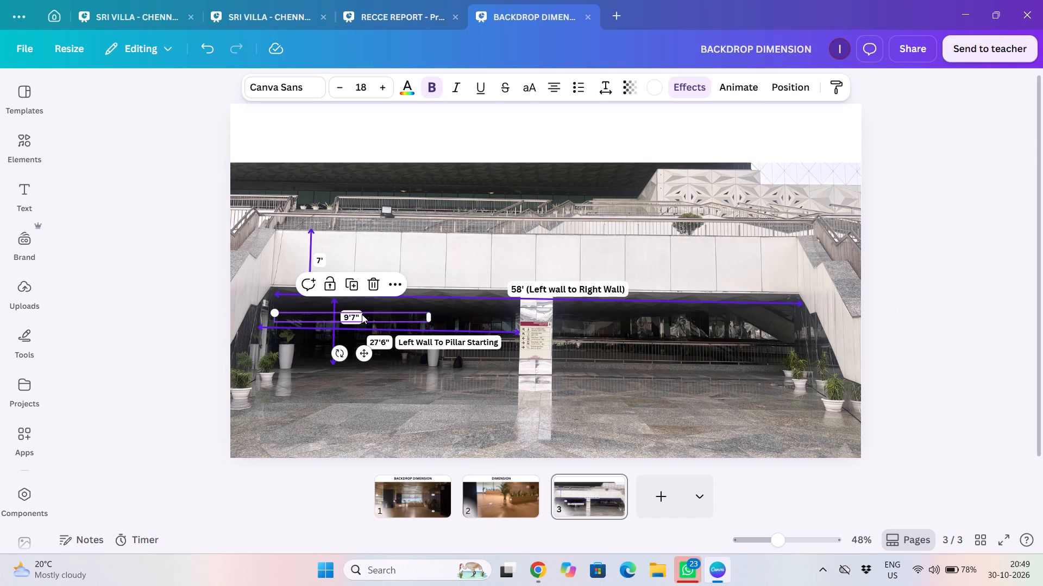
double_click(358, 315)
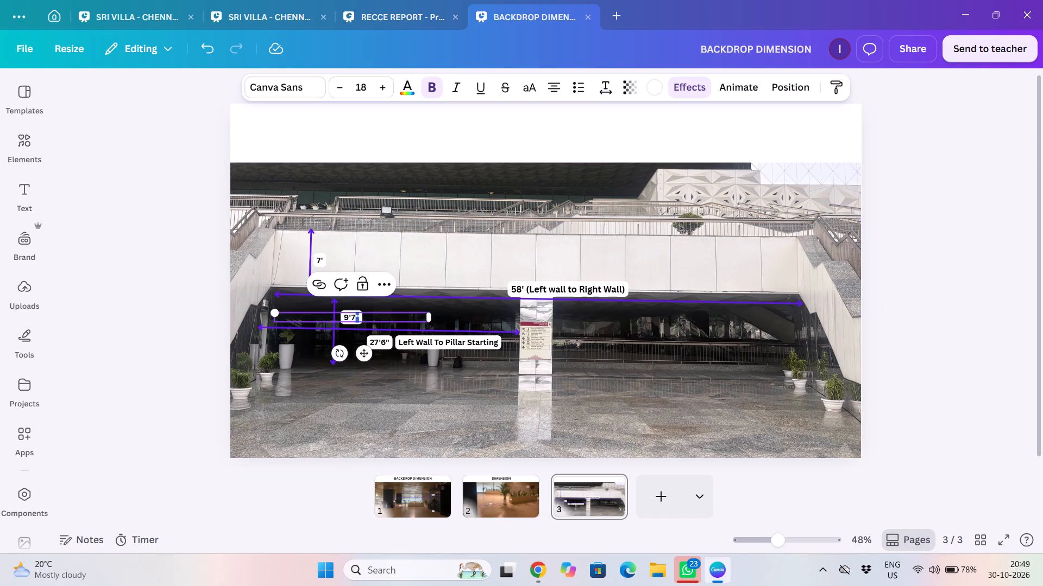
left_click(358, 315)
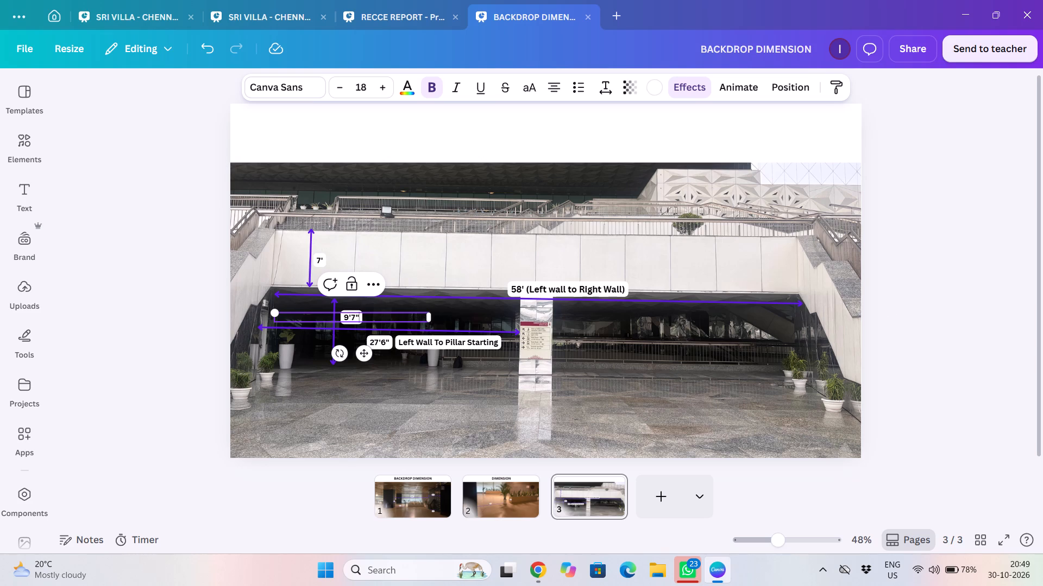
key("shift+parenleft")
key("space")
type("C")
key("BackSpace")
key("BackSpace")
key("shift+c")
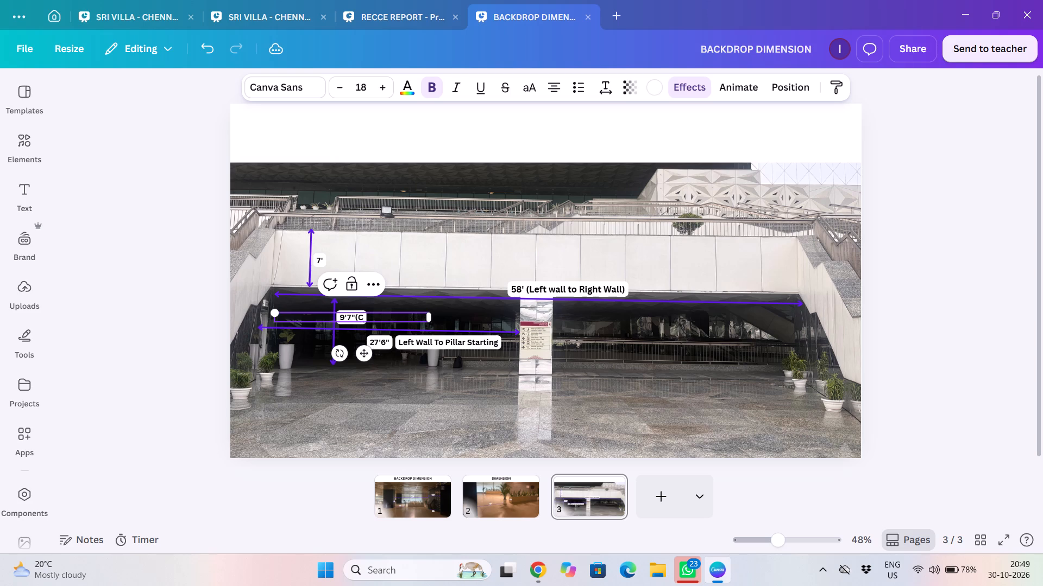
type("lear H")
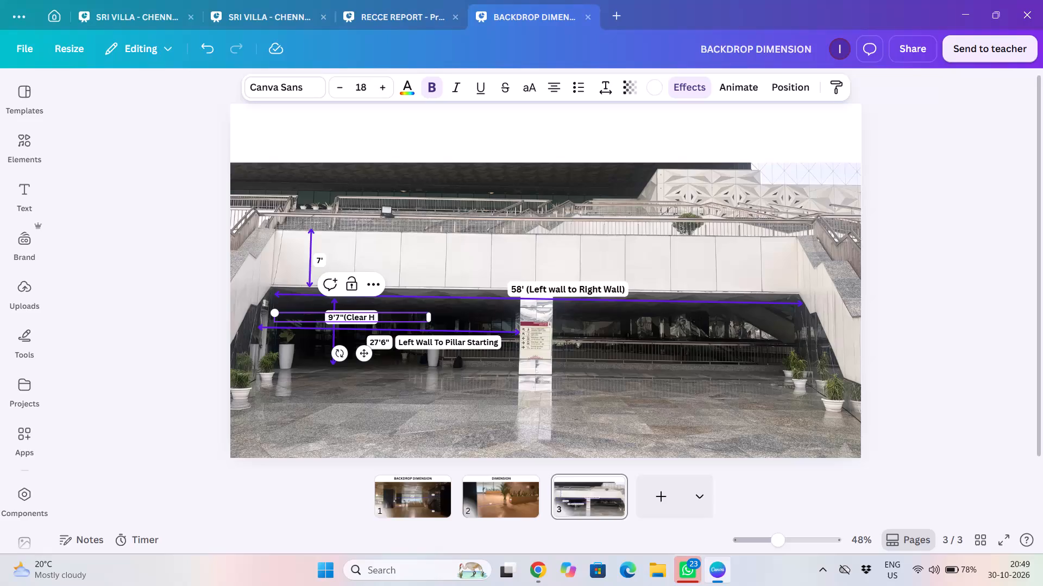
type("eight")
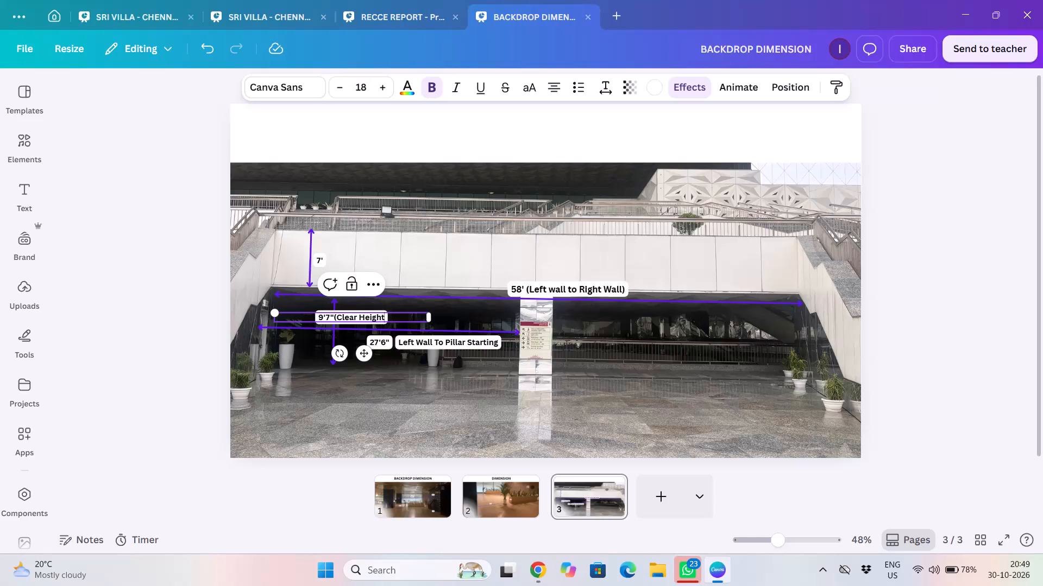
key("shift+parenright")
left_click(341, 388)
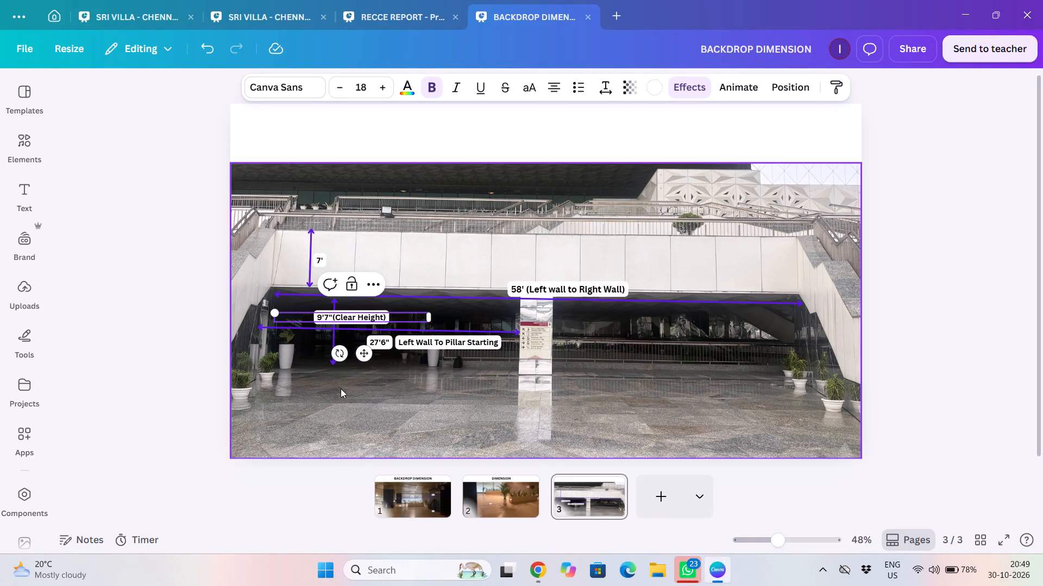
Move the 9'7"(Clear Height) label clear of the opening's vertical arrow, just beside it and above the horizontal 27'6" arrow.
left_click(351, 315)
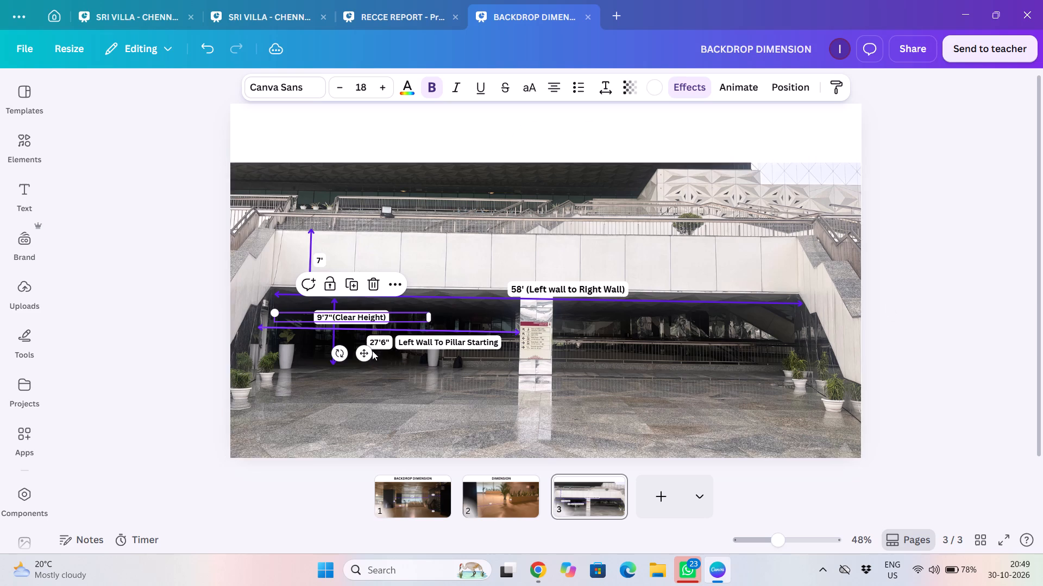
left_click_drag(366, 354, 392, 353)
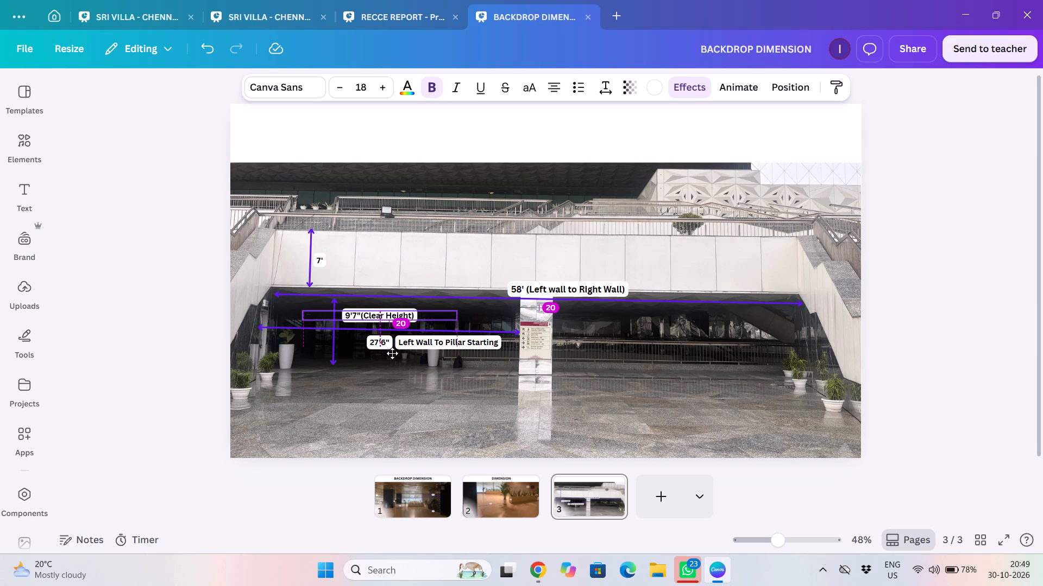
left_click_drag(392, 353, 391, 354)
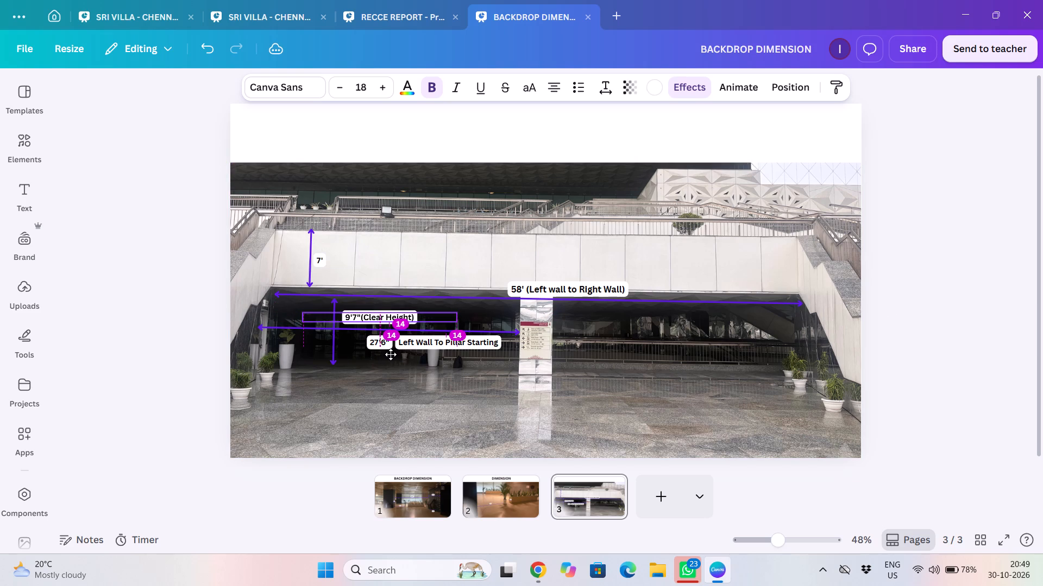
left_click_drag(391, 354, 389, 354)
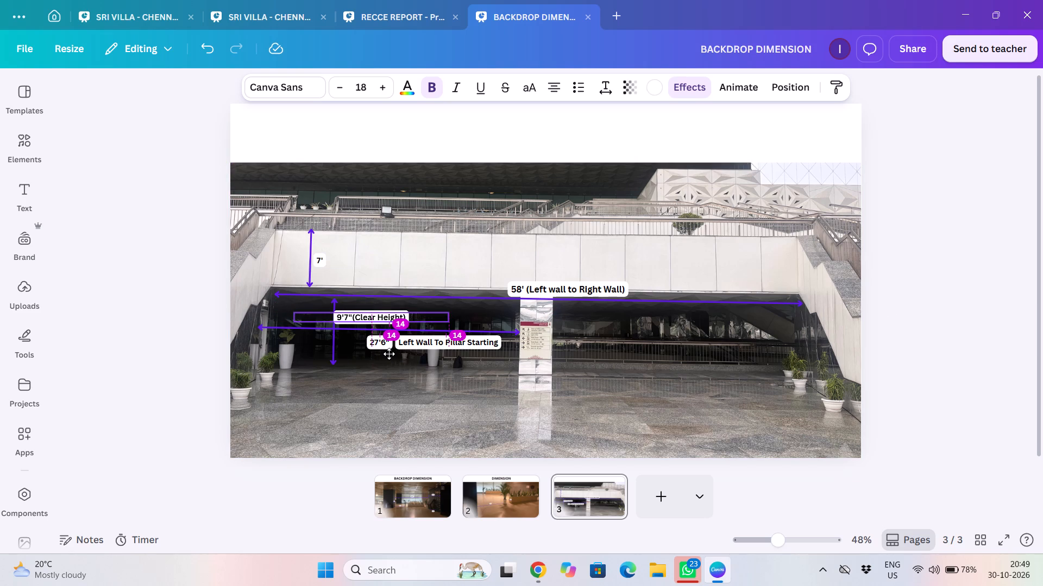
left_click_drag(389, 354, 392, 353)
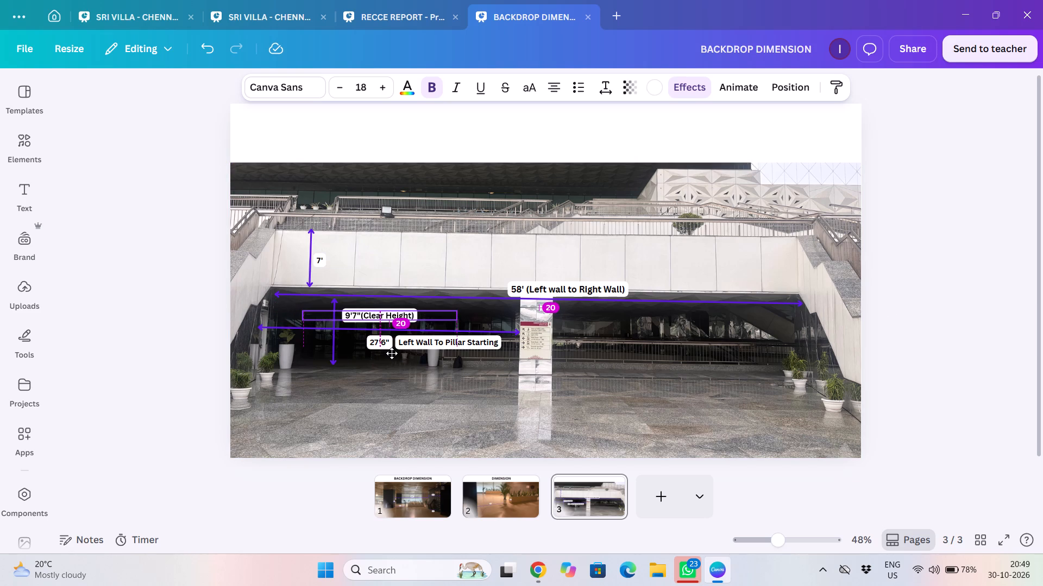
left_click_drag(392, 353, 391, 353)
left_click(194, 278)
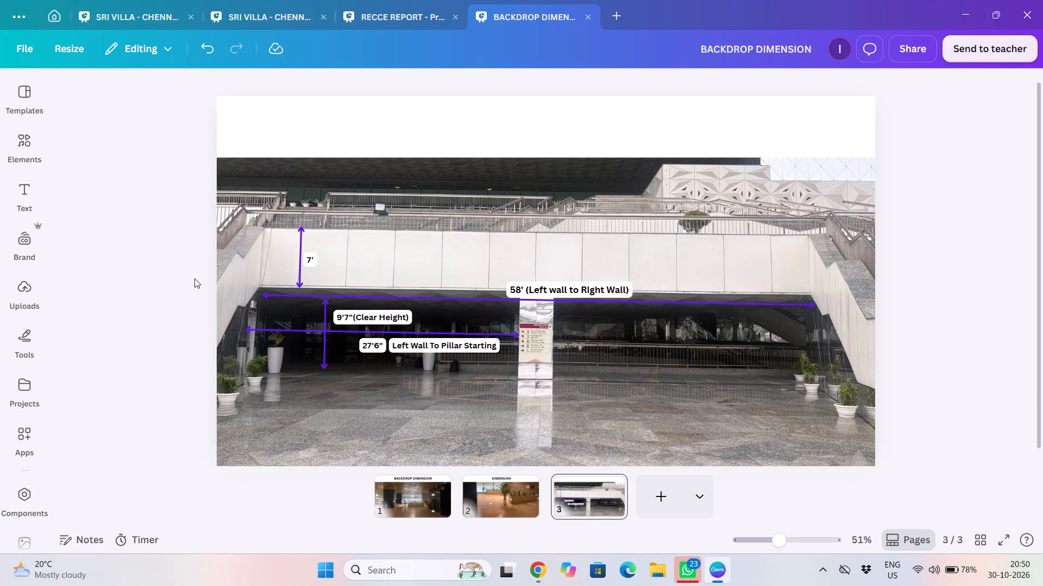
Duplicate the 7' vertical arrow and place the copy at the central pillar's left edge.
left_click(297, 282)
key("ctrl+c")
key("ctrl+v")
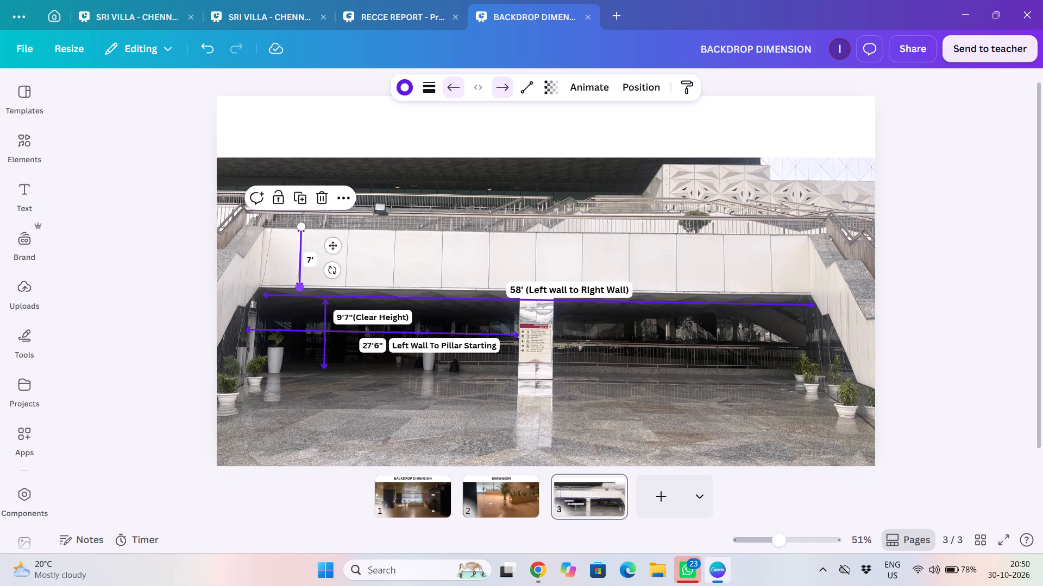
left_click_drag(340, 250, 496, 308)
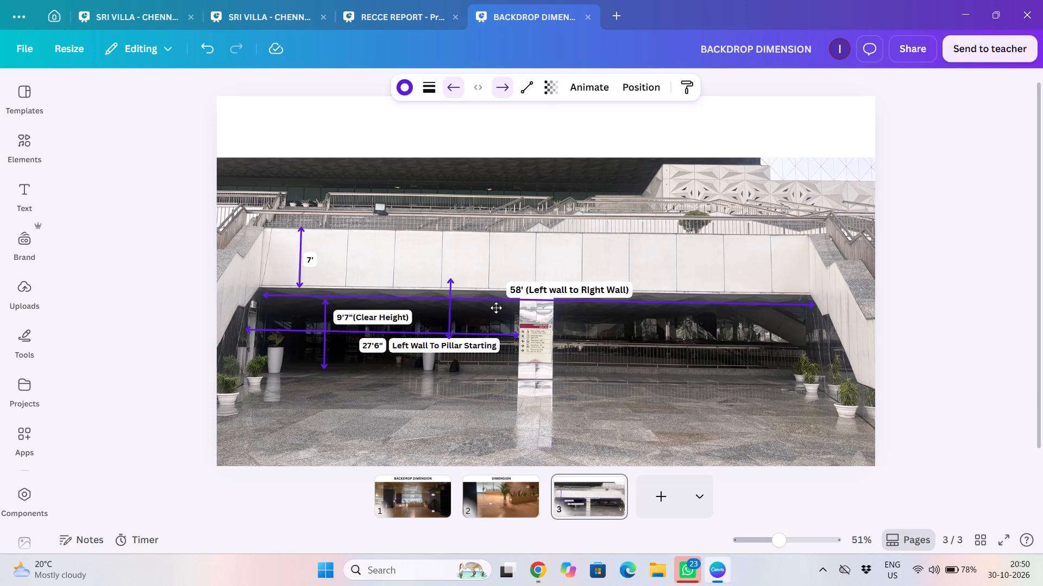
left_click_drag(496, 308, 554, 324)
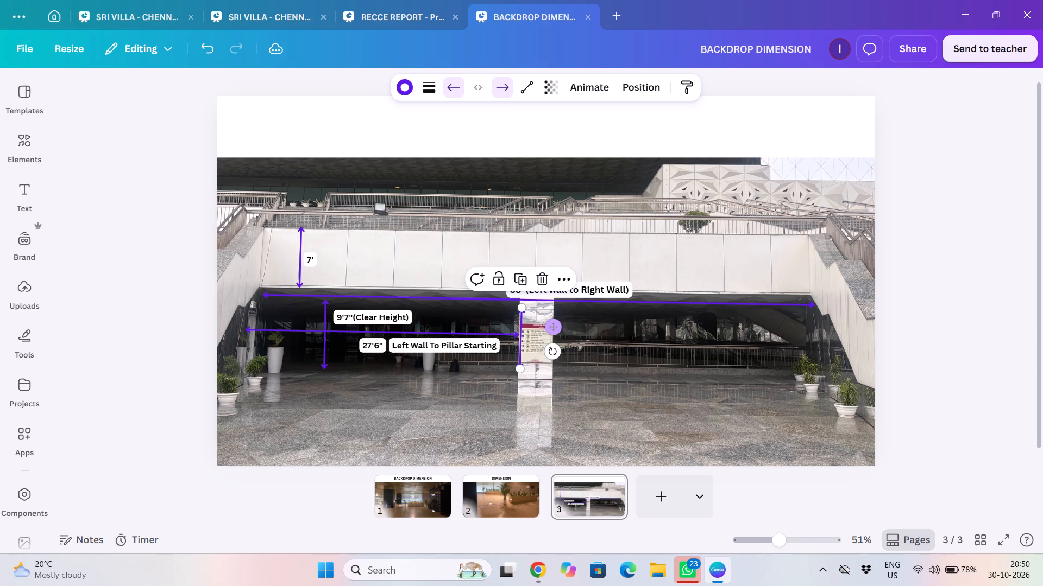
Reshape the copied arrow into a short horizontal one at 0°, spanning the pillar's width just above its signboard.
left_click_drag(522, 308, 566, 322)
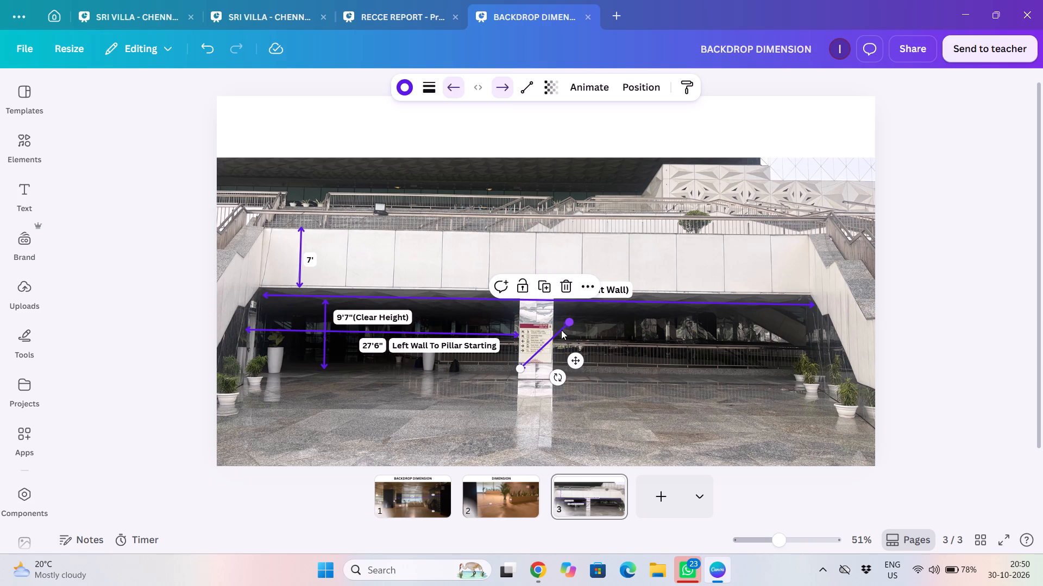
left_click_drag(520, 368, 521, 308)
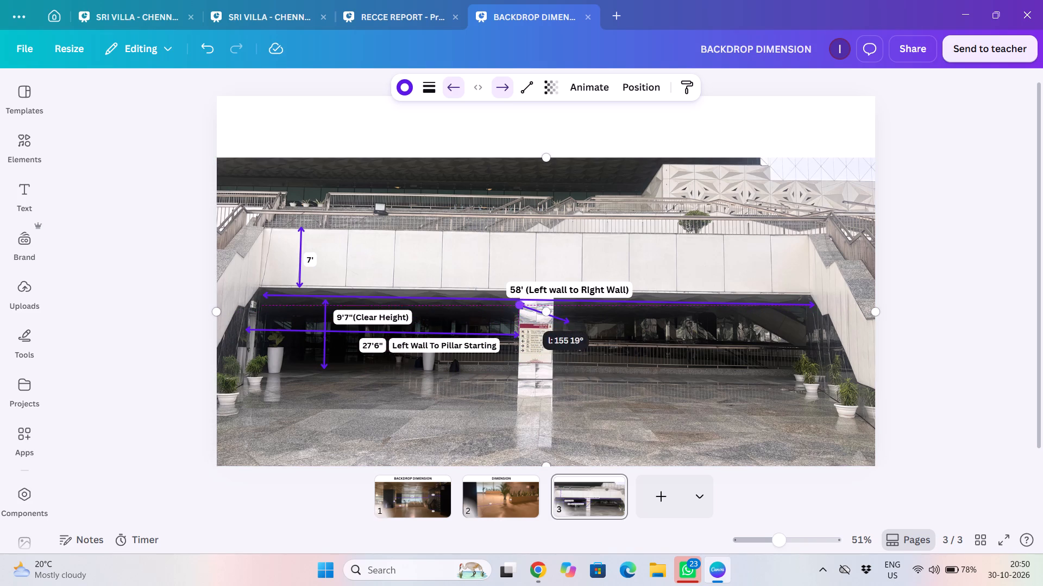
left_click_drag(521, 308, 520, 316)
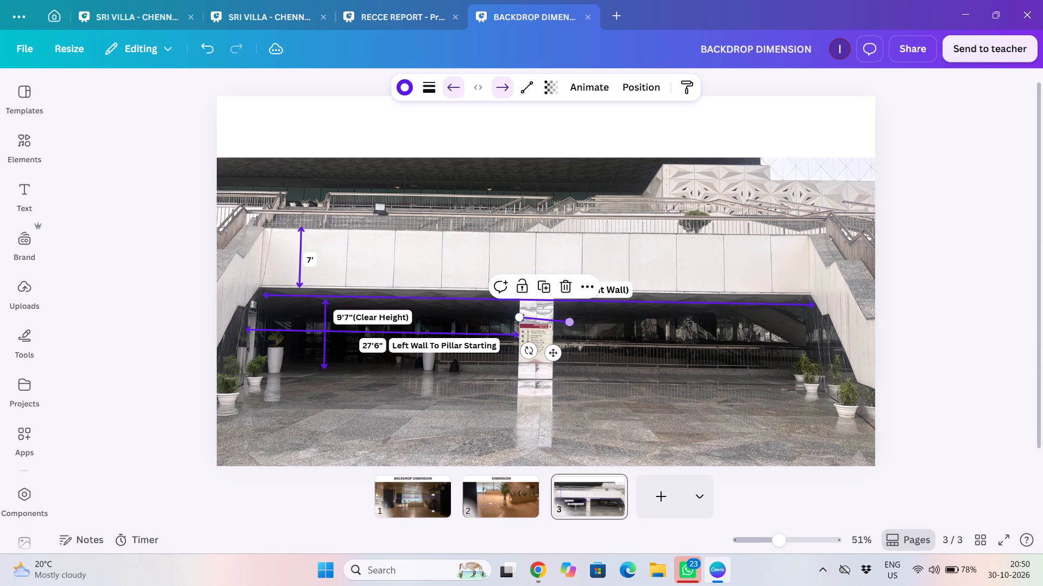
left_click_drag(570, 321, 556, 319)
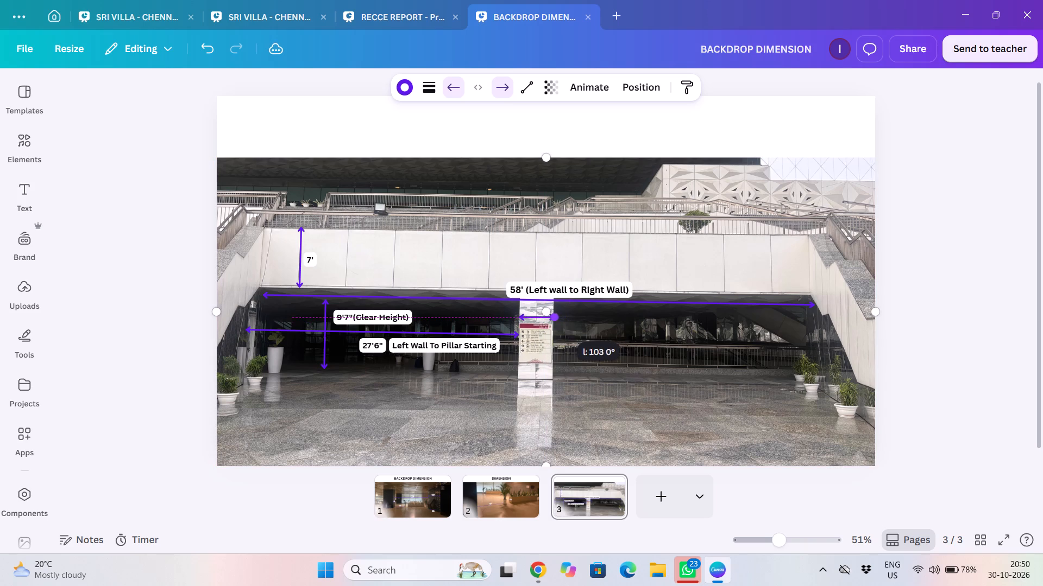
left_click_drag(556, 319, 553, 317)
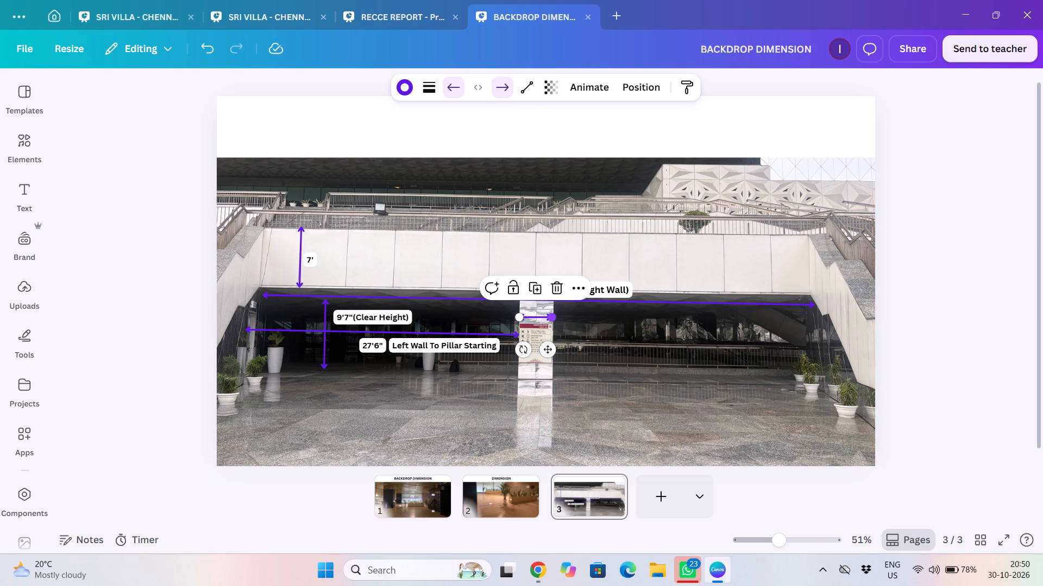
Set the pillar width arrow's stroke weight to 3.
left_click(429, 84)
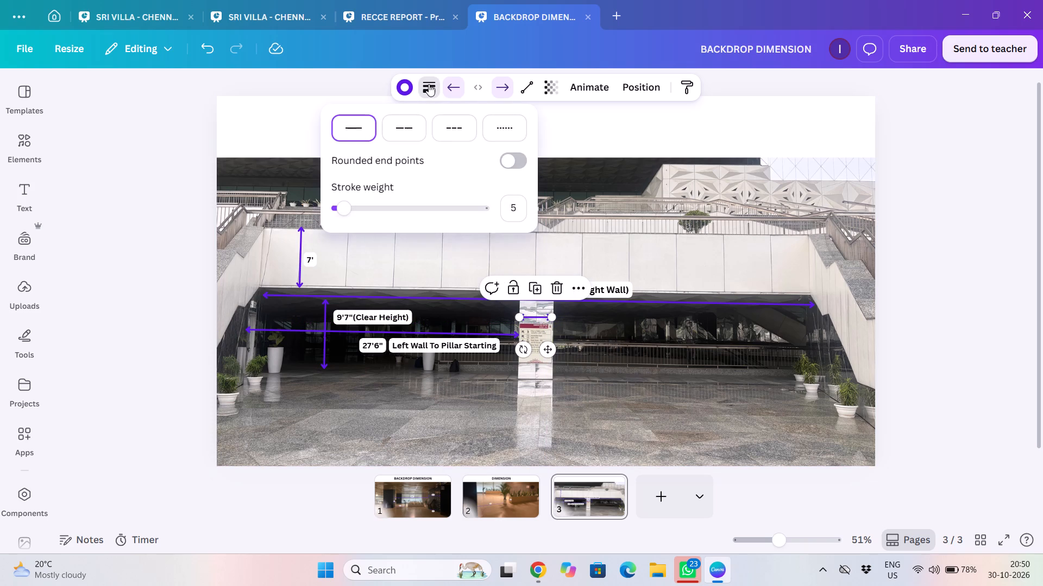
left_click(518, 205)
key("BackSpace")
key("3")
key("Return")
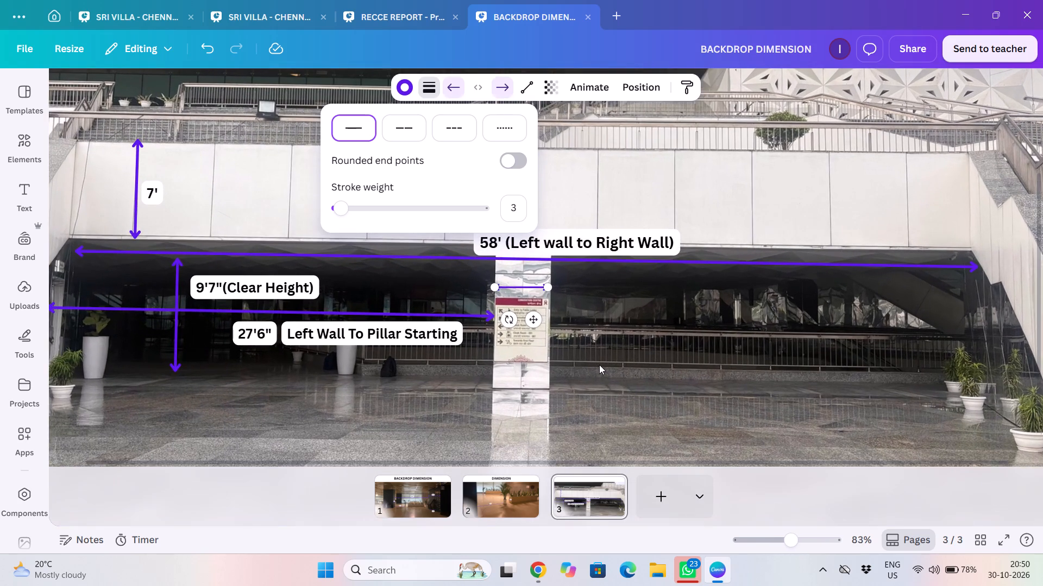
left_click(599, 365)
Fine-tune the pillar arrow's right end to meet the pillar's edge, keeping it horizontal and about 100 long.
left_click(529, 285)
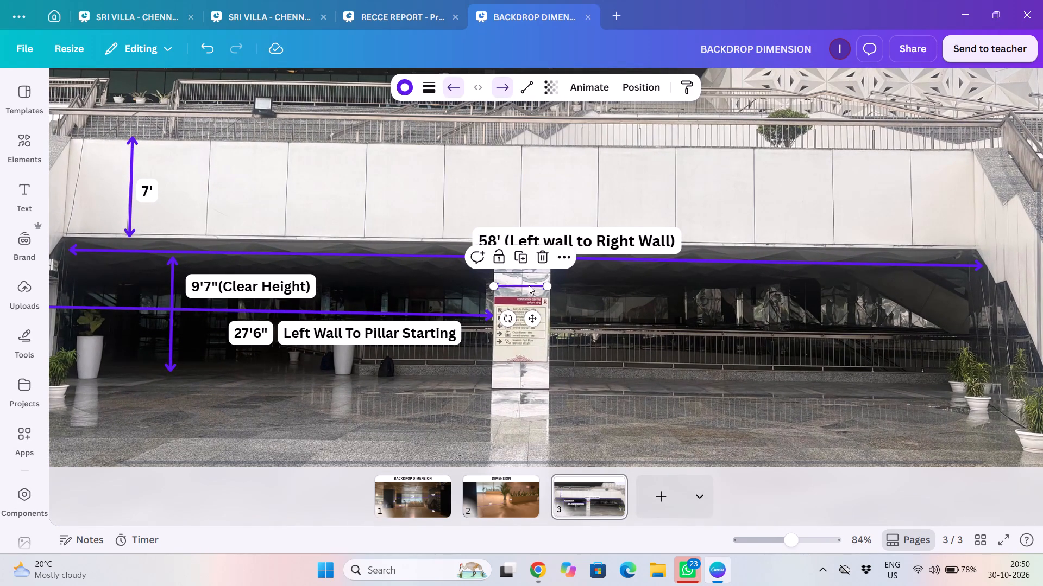
left_click(547, 287)
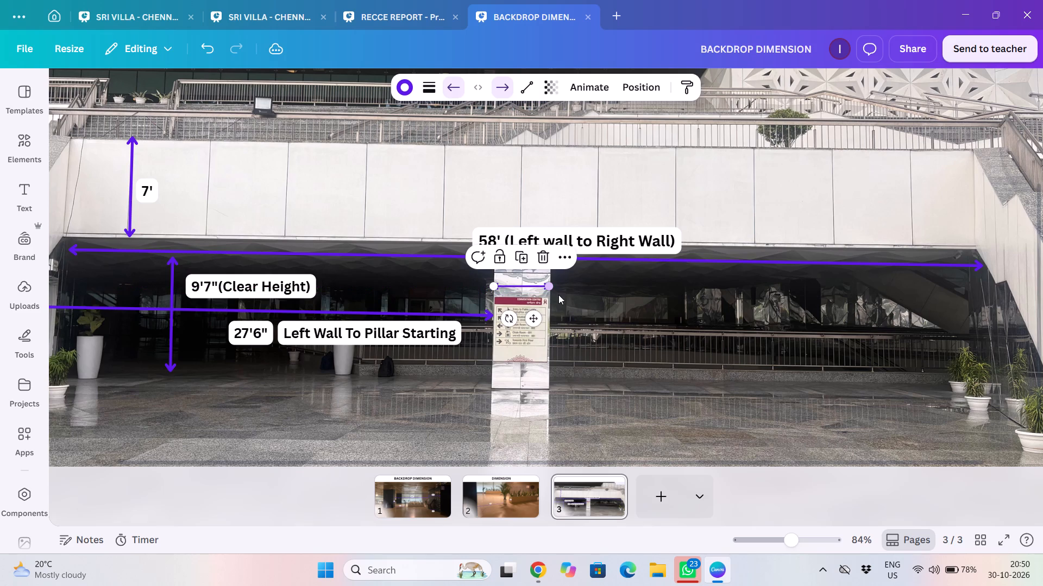
left_click(558, 295)
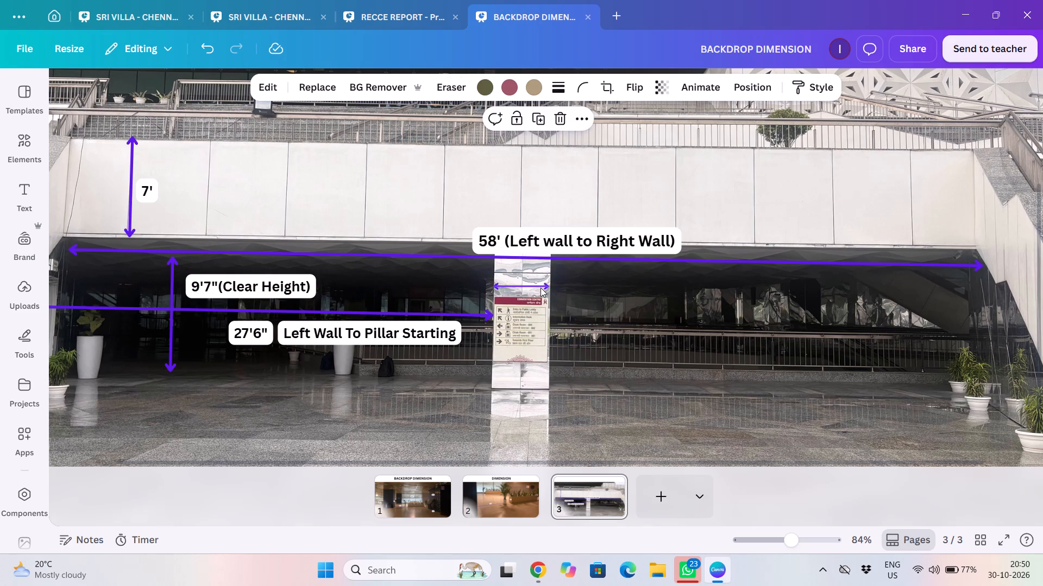
left_click(541, 288)
left_click(548, 288)
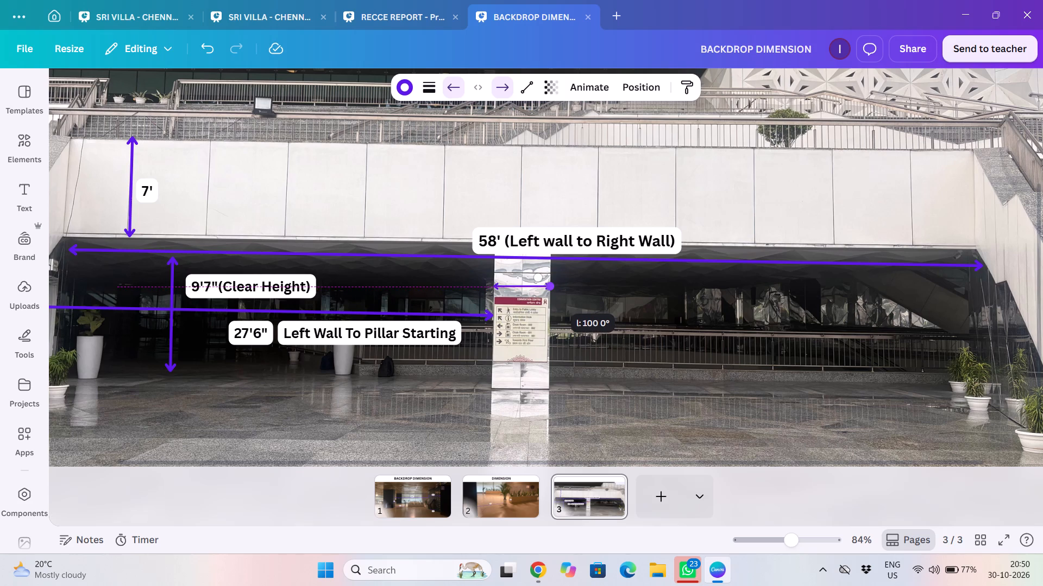
left_click(570, 295)
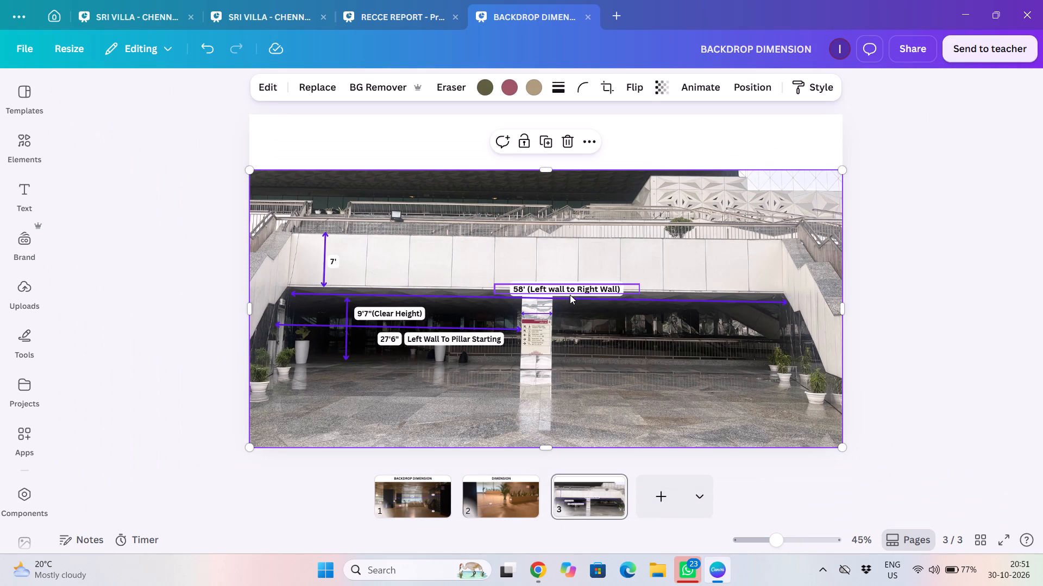
left_click(145, 294)
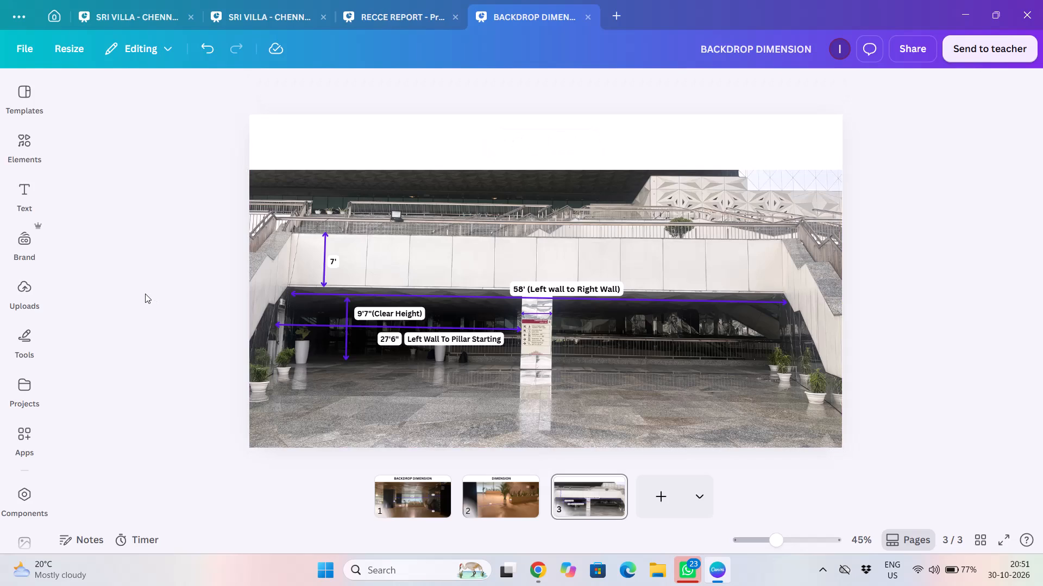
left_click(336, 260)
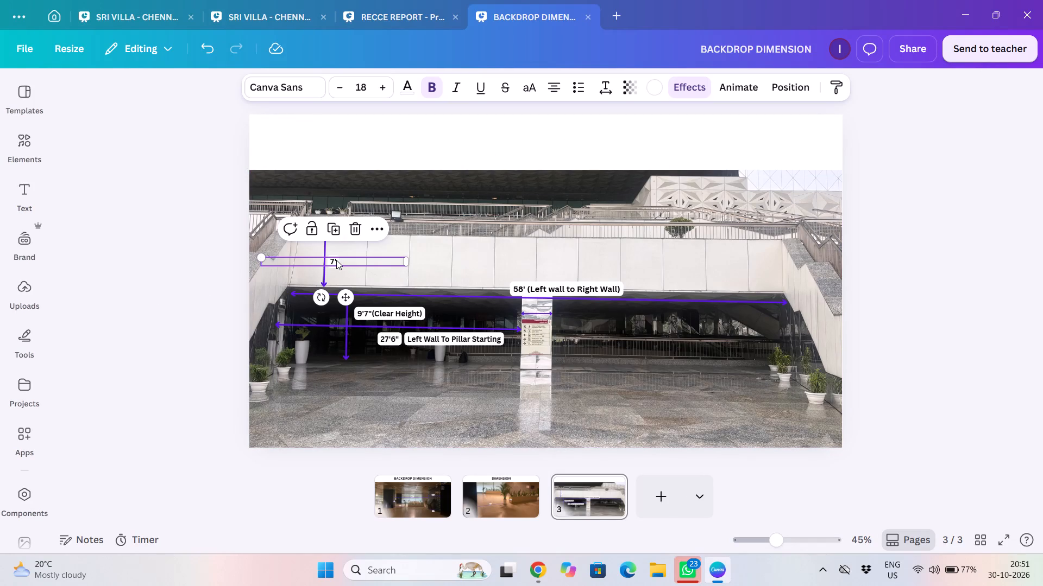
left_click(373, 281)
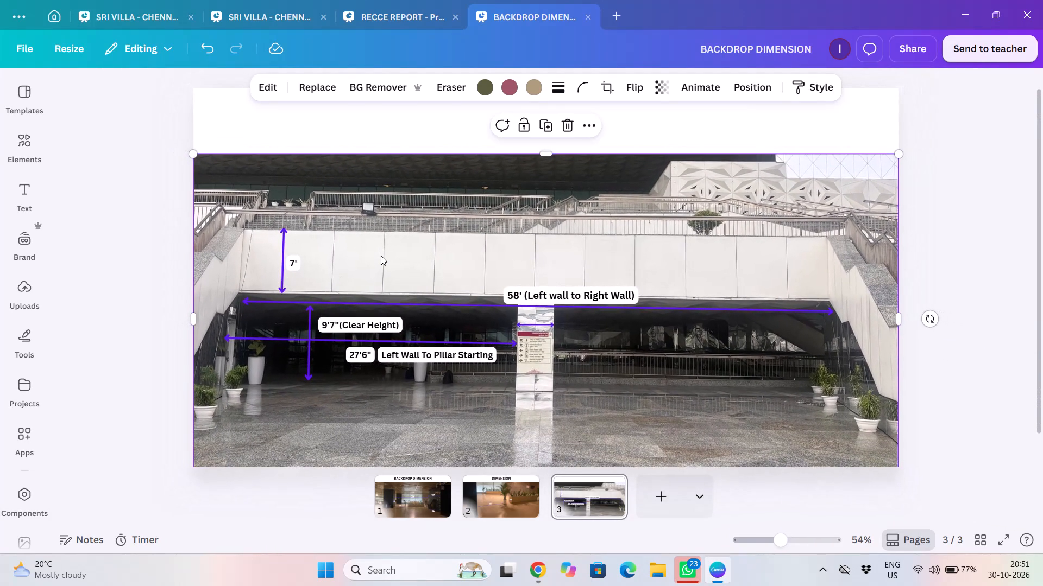
Duplicate the 7' label and place the copy on the central pillar, just below its width arrow.
left_click(299, 262)
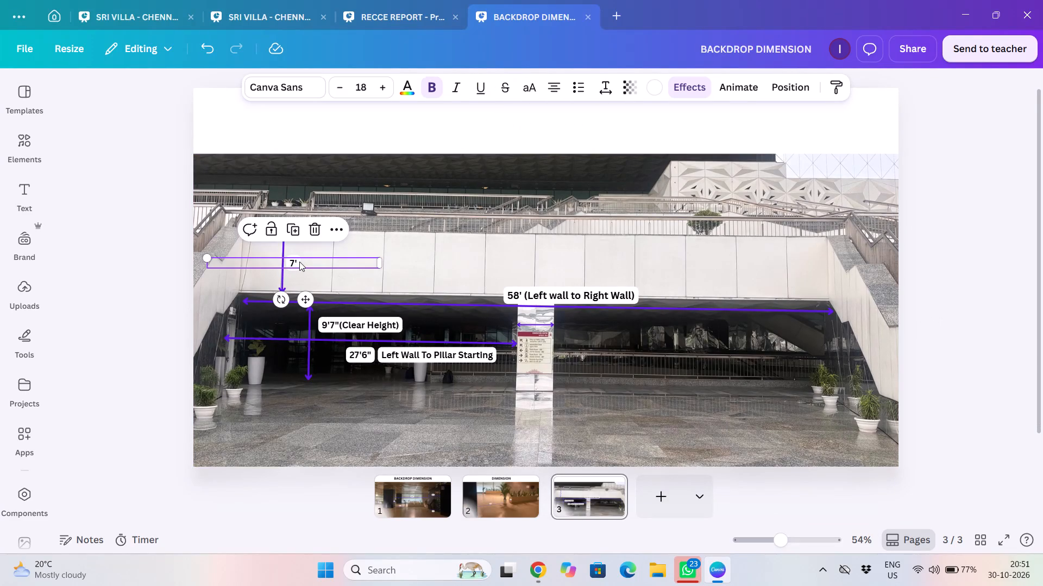
key("ctrl+c")
key("ctrl+v")
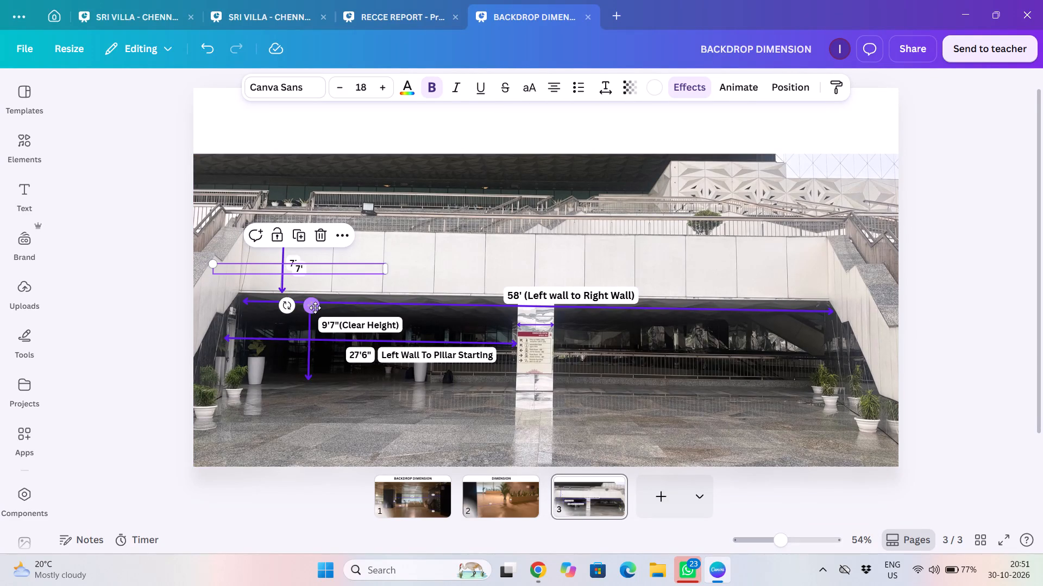
left_click_drag(315, 308, 550, 357)
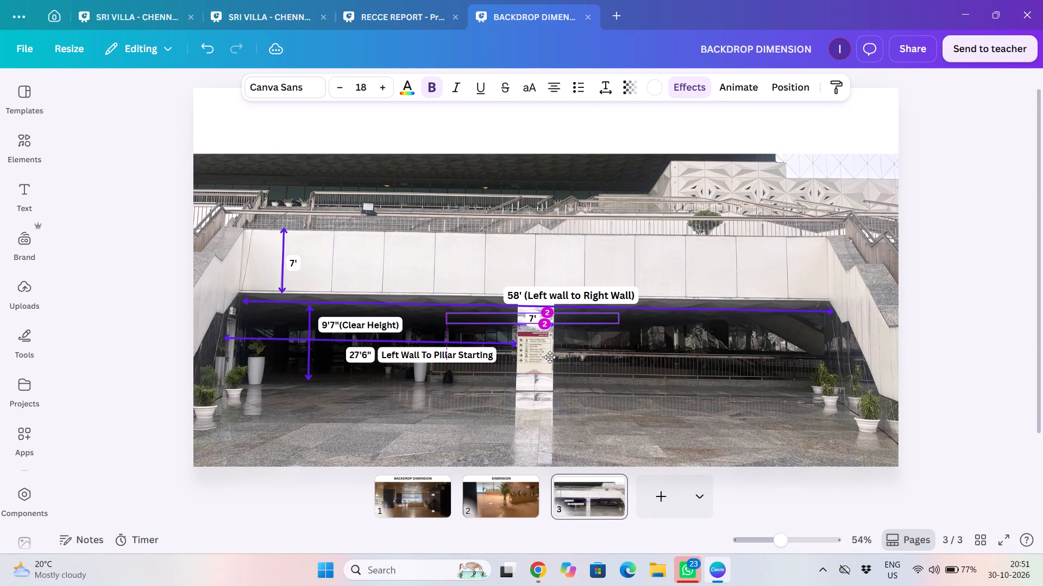
left_click_drag(550, 357, 554, 371)
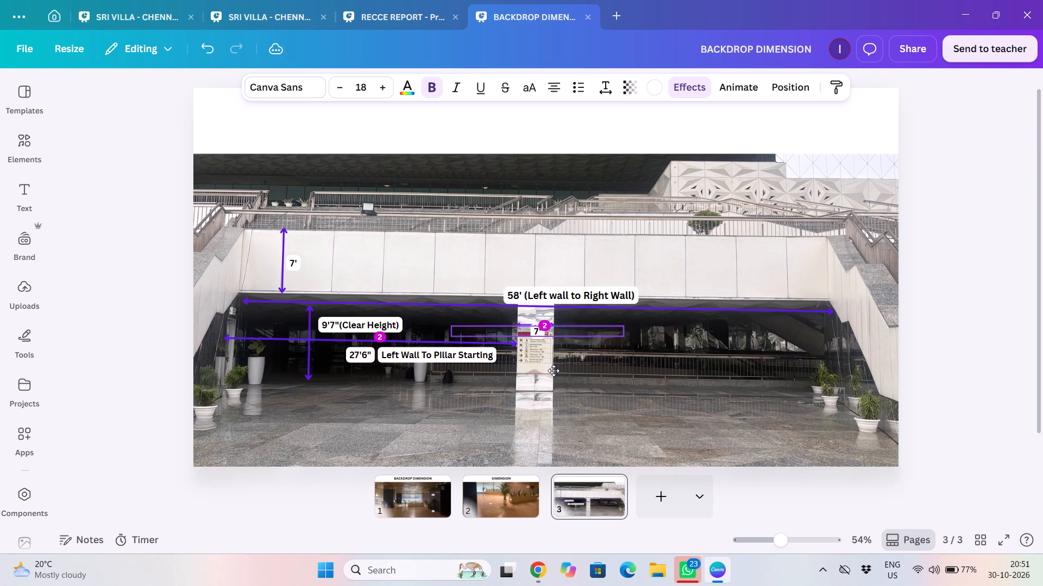
left_click_drag(554, 371, 553, 371)
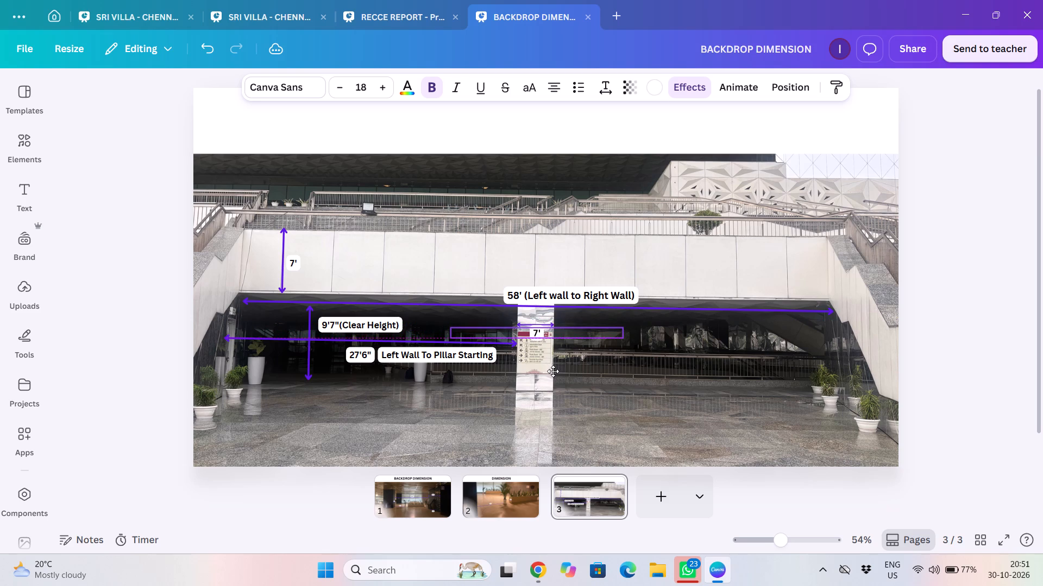
left_click_drag(553, 371, 553, 372)
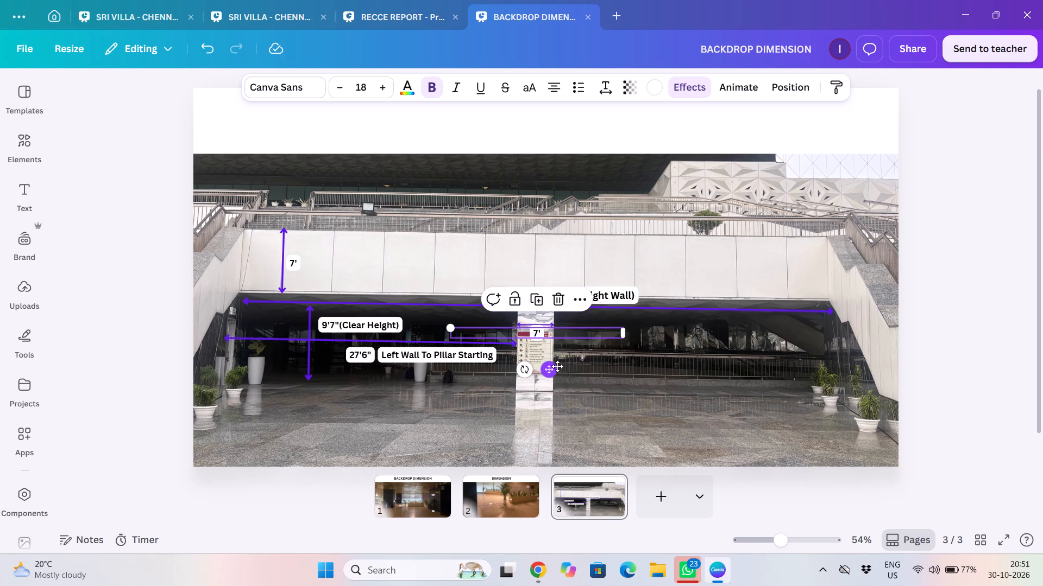
Change the copied label's text on the pillar to 4'.
left_click(535, 332)
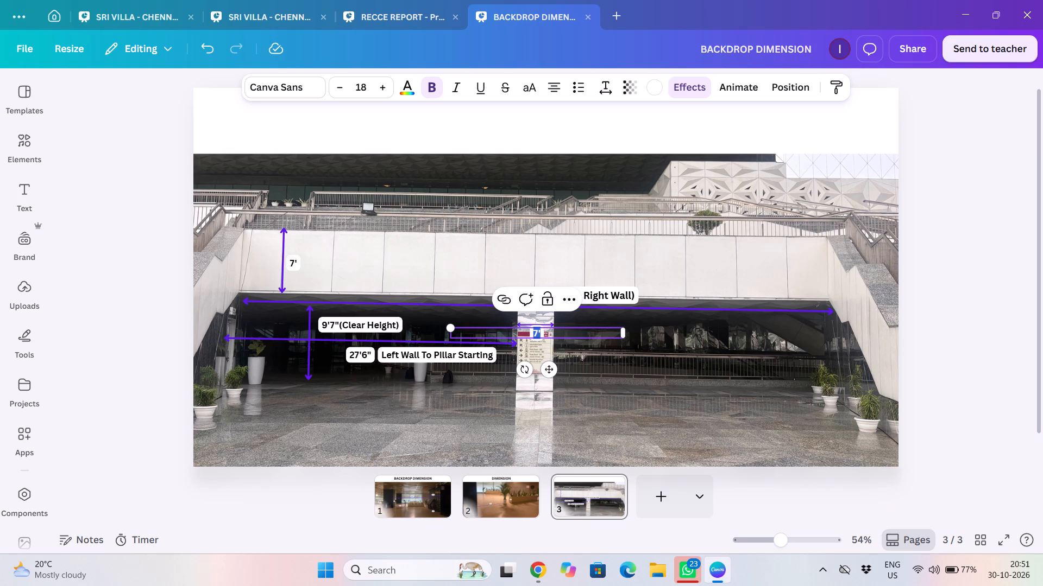
left_click(535, 332)
key("Right")
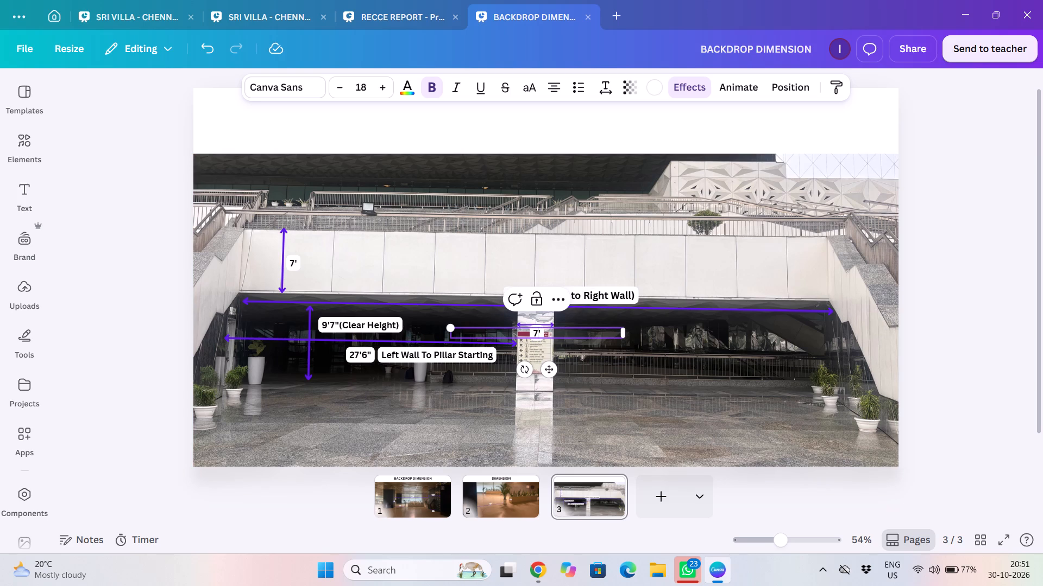
key("BackSpace")
key("4")
left_click(595, 410)
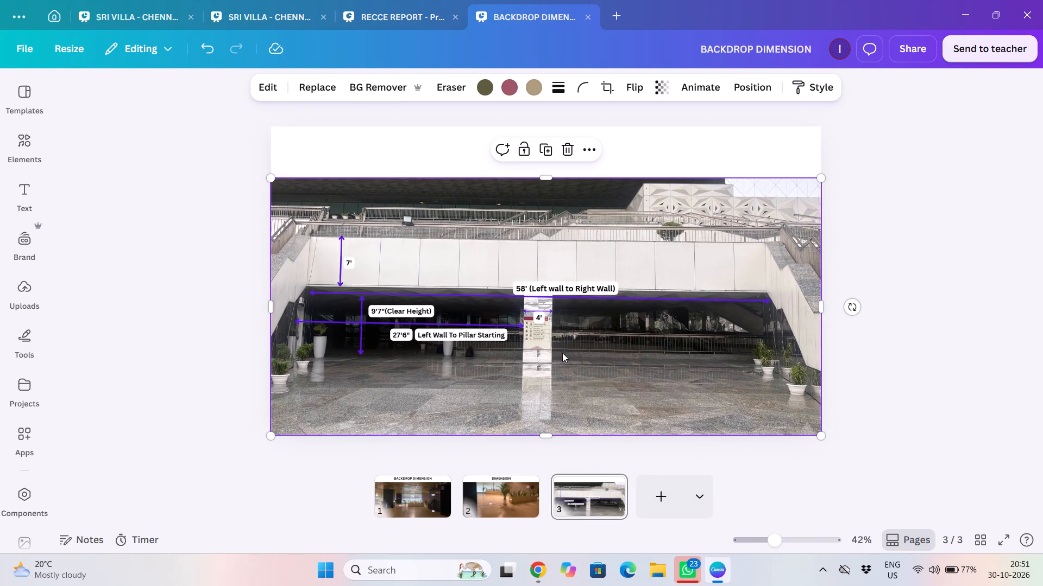
Fine-tune the 4' label's position so it sits centred just beneath the pillar's width arrow.
left_click(539, 321)
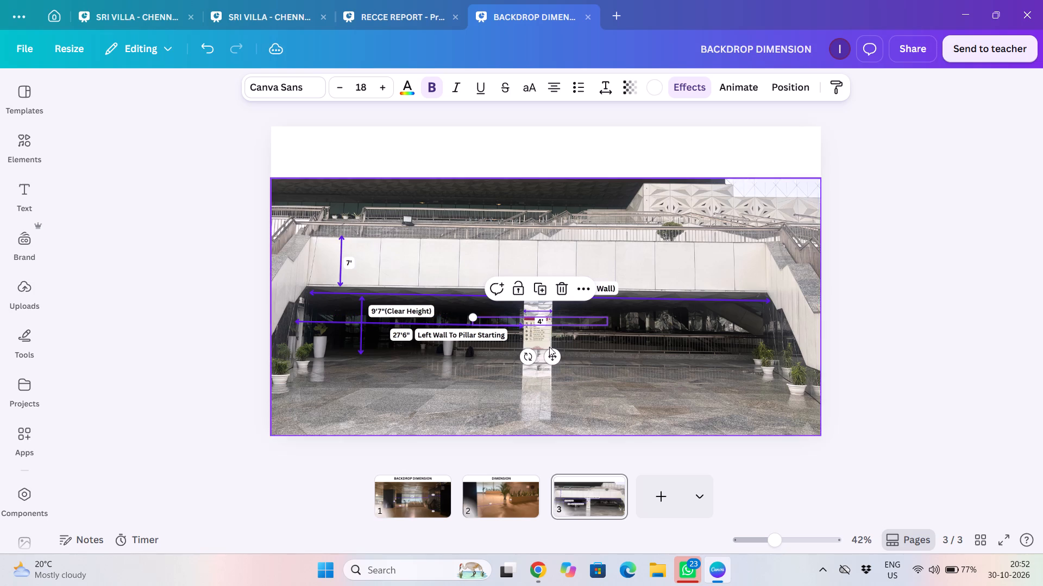
left_click(554, 356)
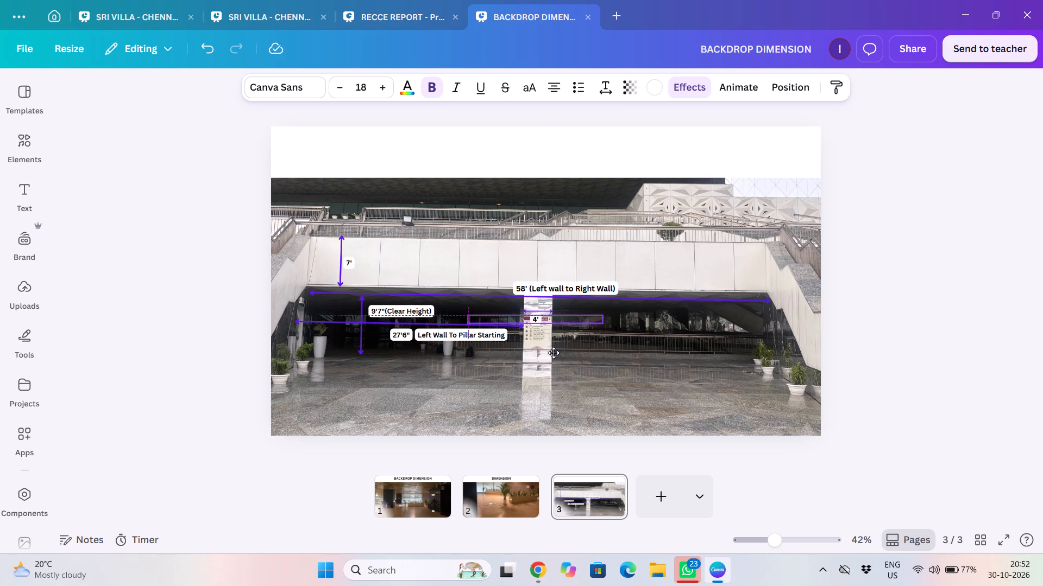
left_click(869, 224)
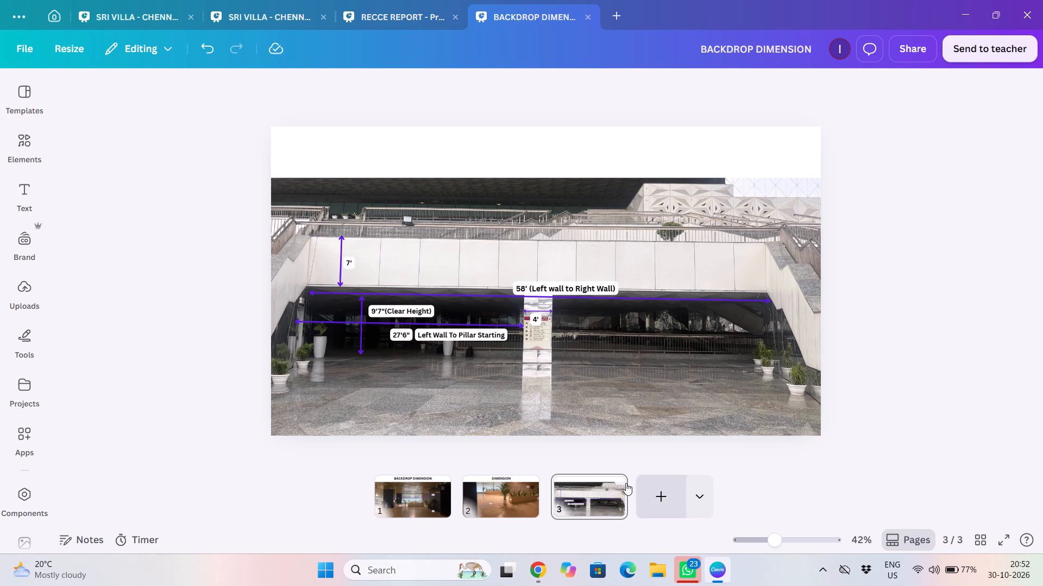
left_click(877, 266)
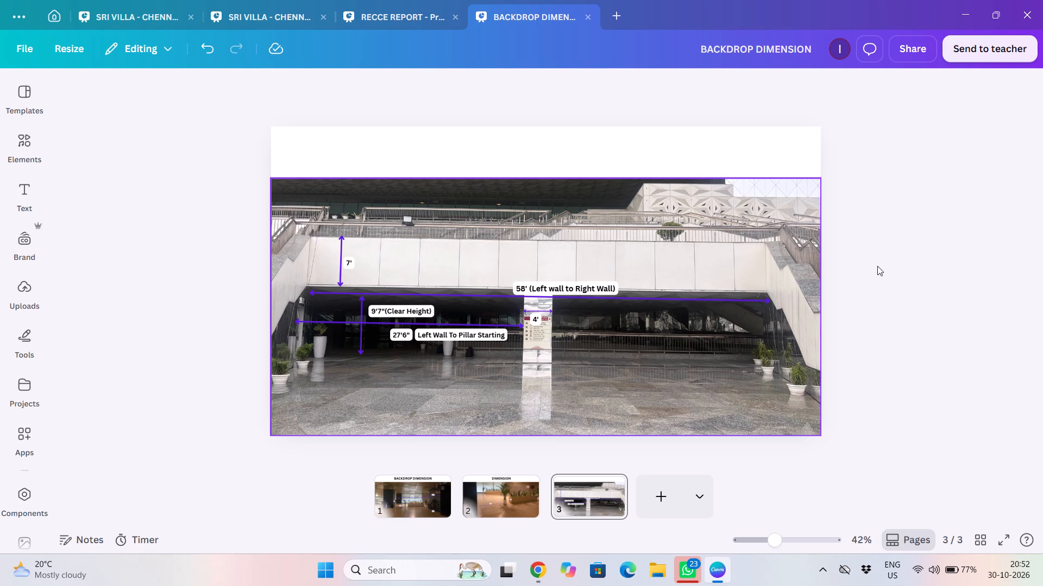
Copy the DIMENSION title from page 2 into the blank header strip above page 3's photo.
left_click(510, 506)
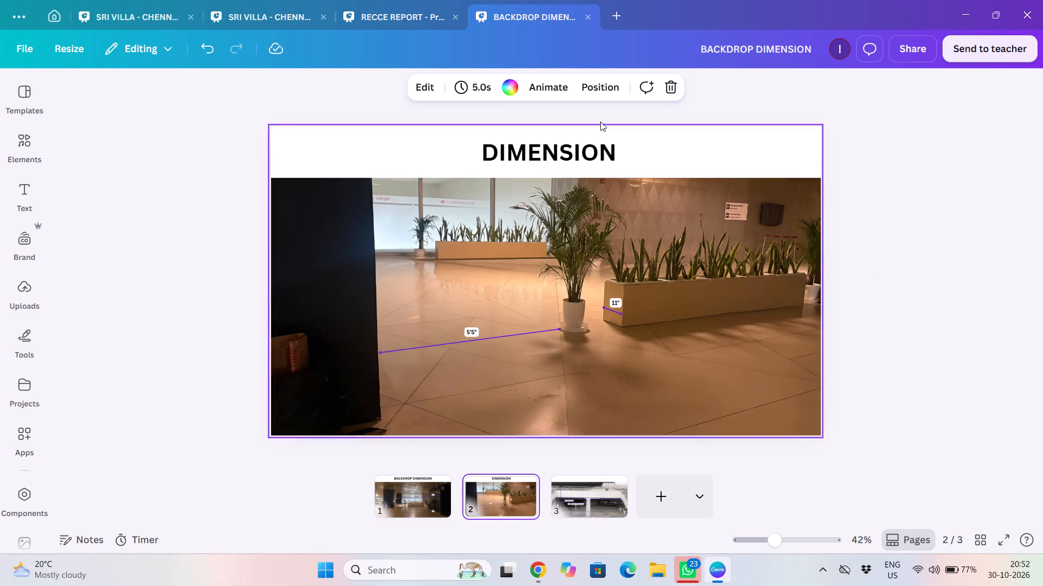
left_click(560, 153)
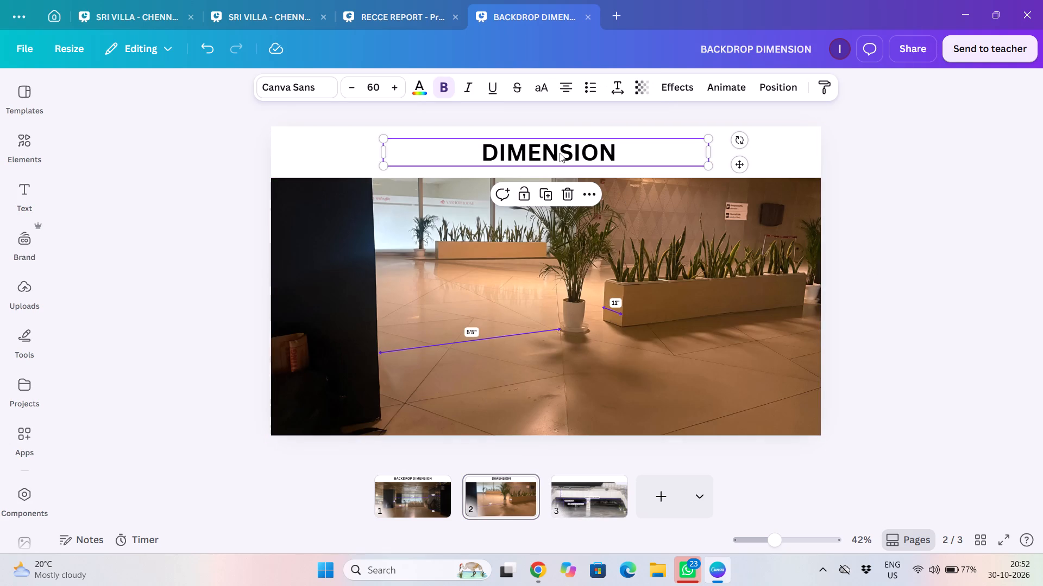
key("ctrl+c")
left_click(599, 498)
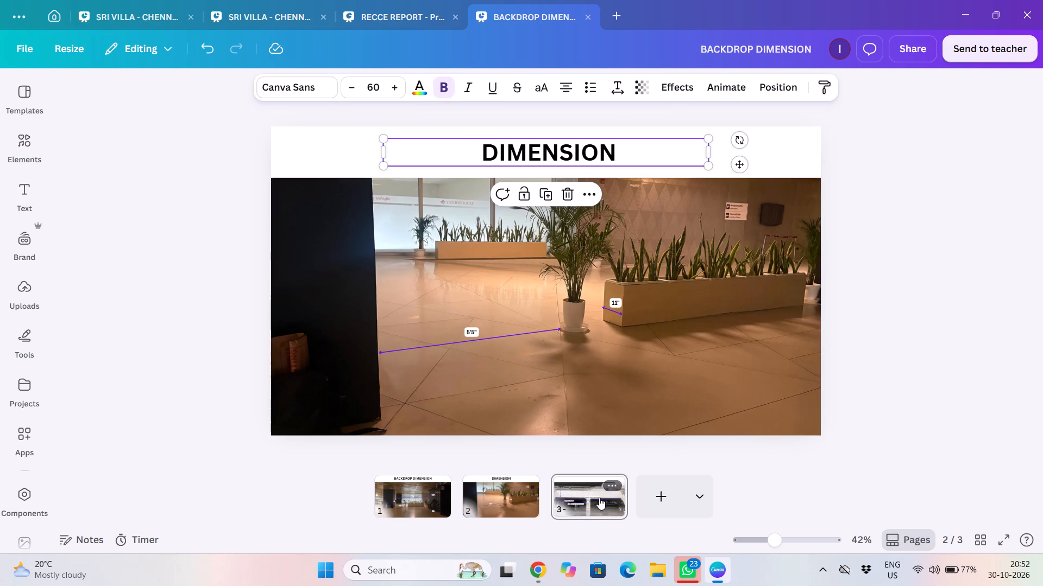
left_click(524, 150)
key("ctrl+v")
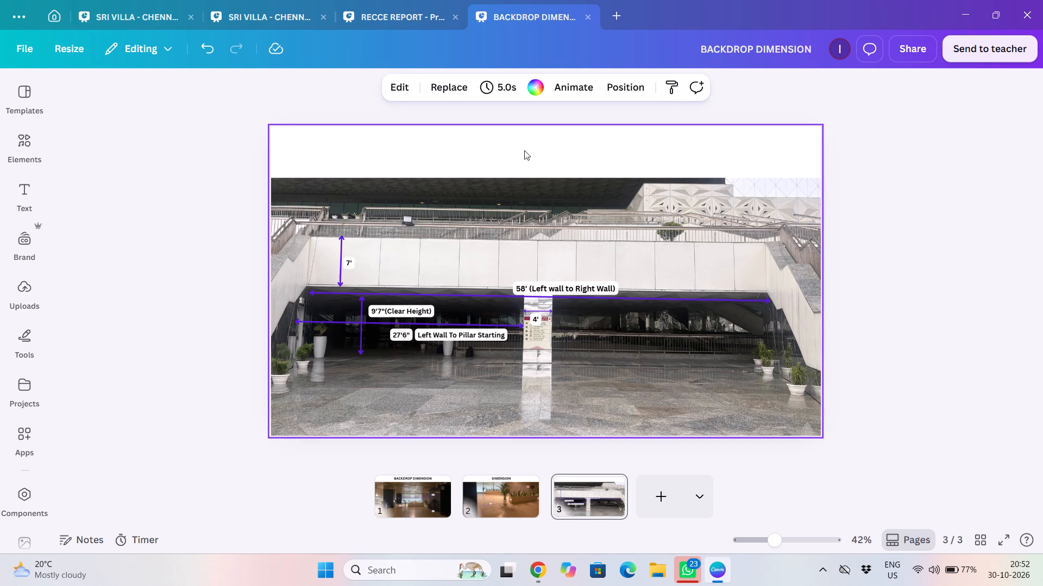
Clear the text of the copied DIMENSION title on page 3.
left_click(621, 152)
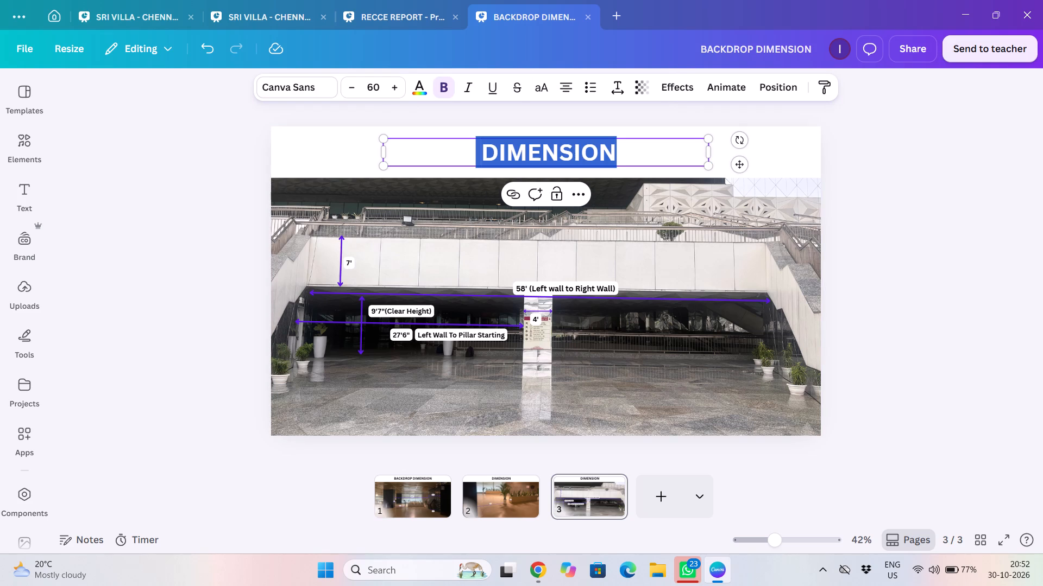
key("BackSpace")
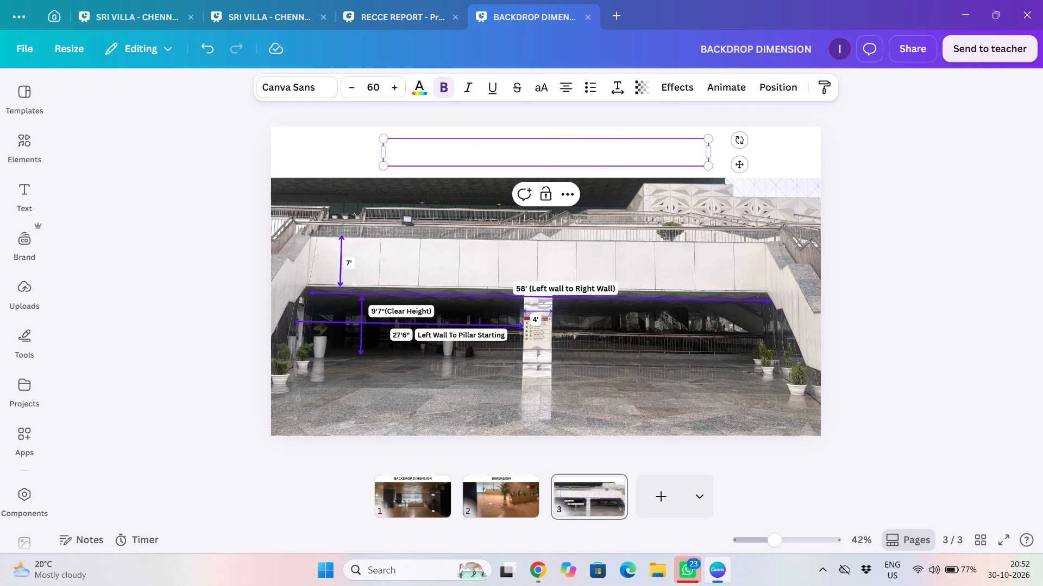
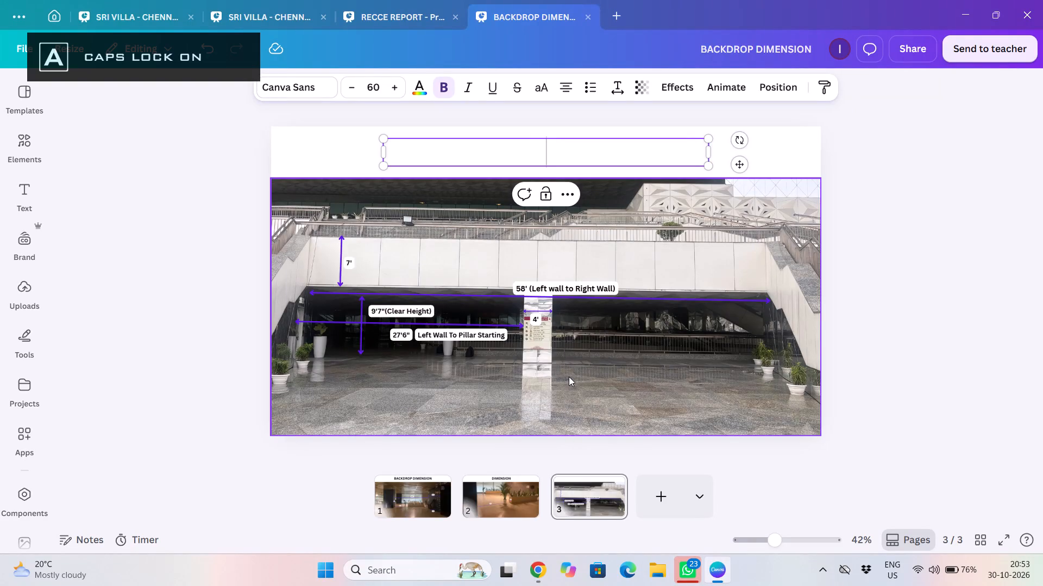
Enter MAIN ENTRANCE as the title in the emptied text box above page 3's photo.
type("MAIN")
key("space")
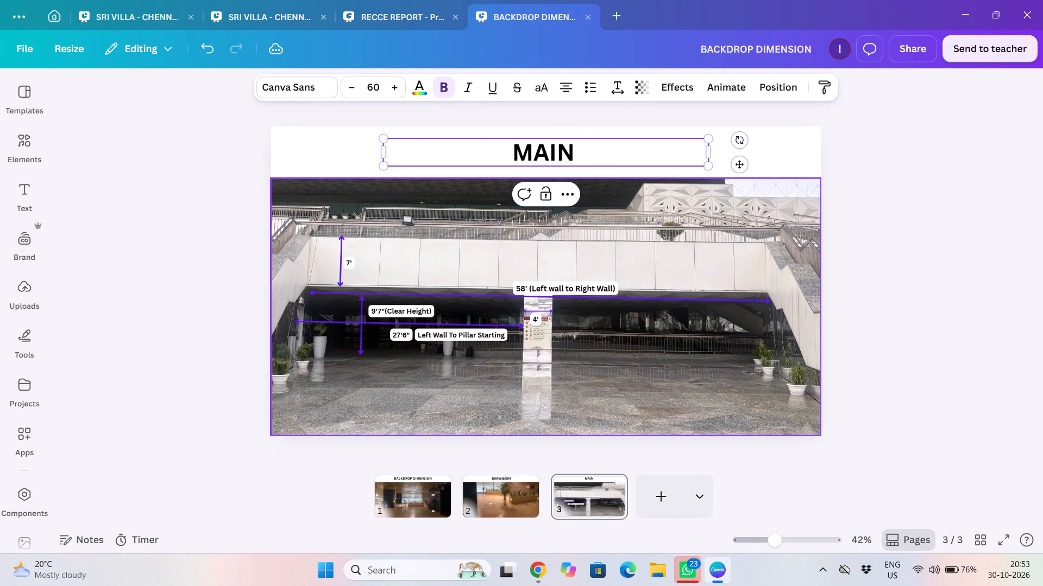
type("ENTRANCE")
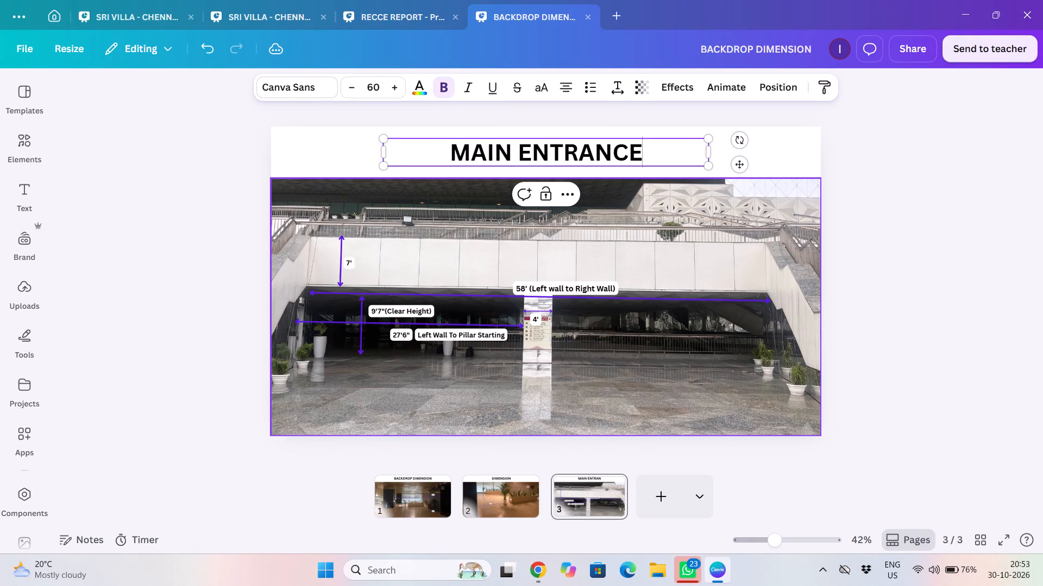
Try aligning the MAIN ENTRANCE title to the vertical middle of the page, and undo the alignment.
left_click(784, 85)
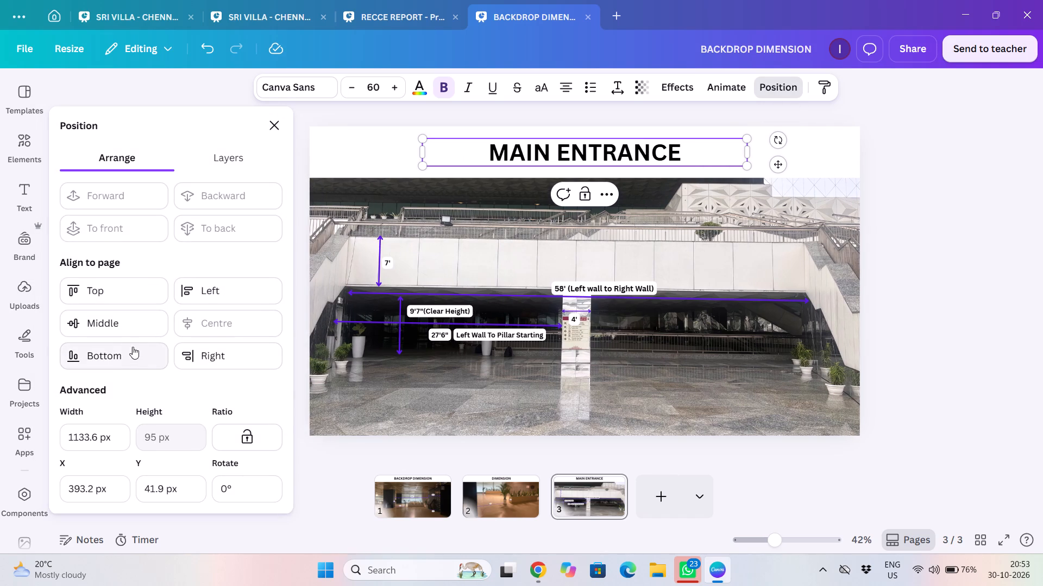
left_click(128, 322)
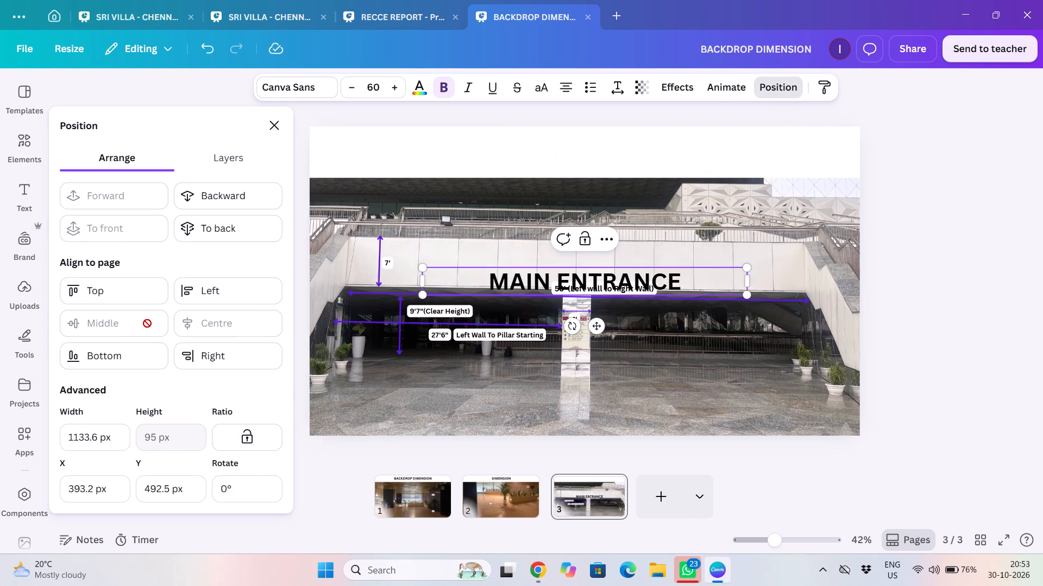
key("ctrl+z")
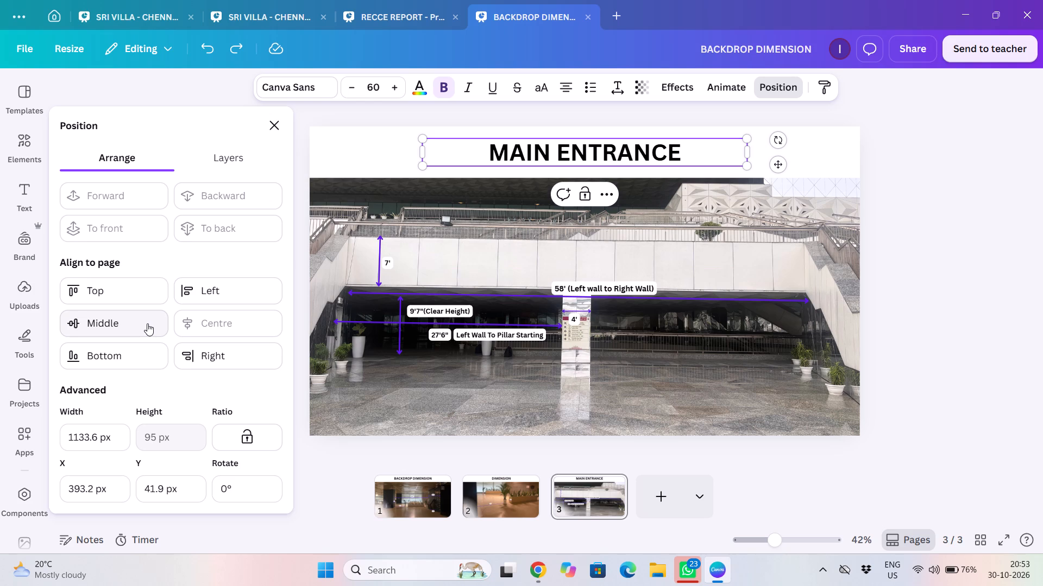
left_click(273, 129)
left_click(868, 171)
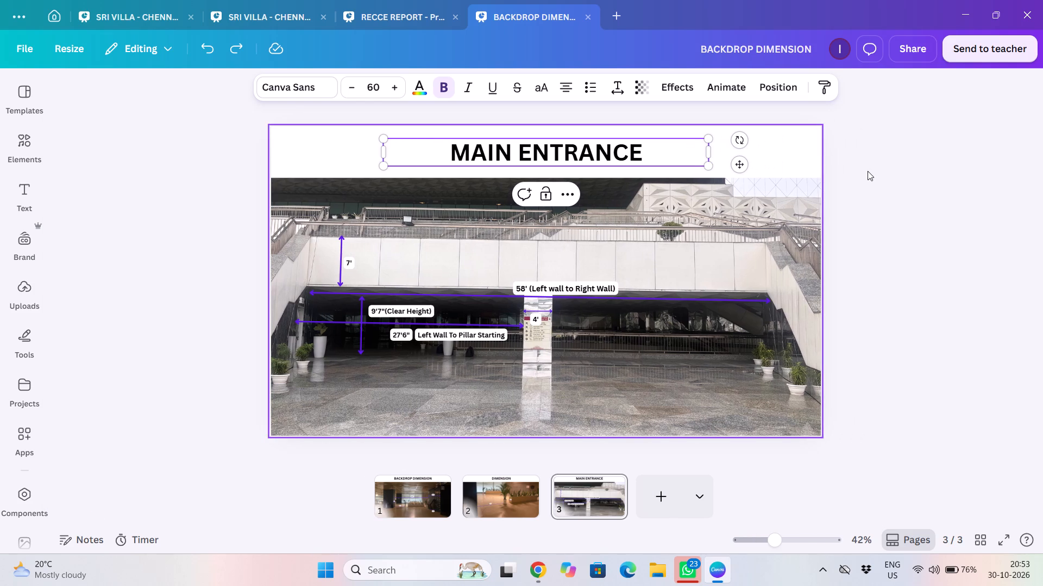
Add a blank fourth page after the MAIN ENTRANCE page.
left_click(437, 490)
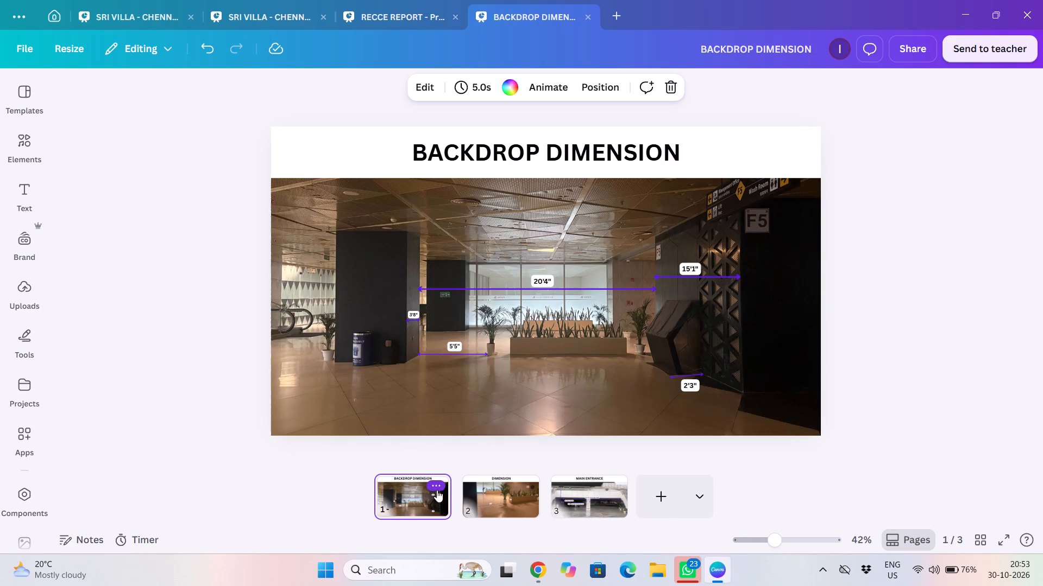
left_click(196, 333)
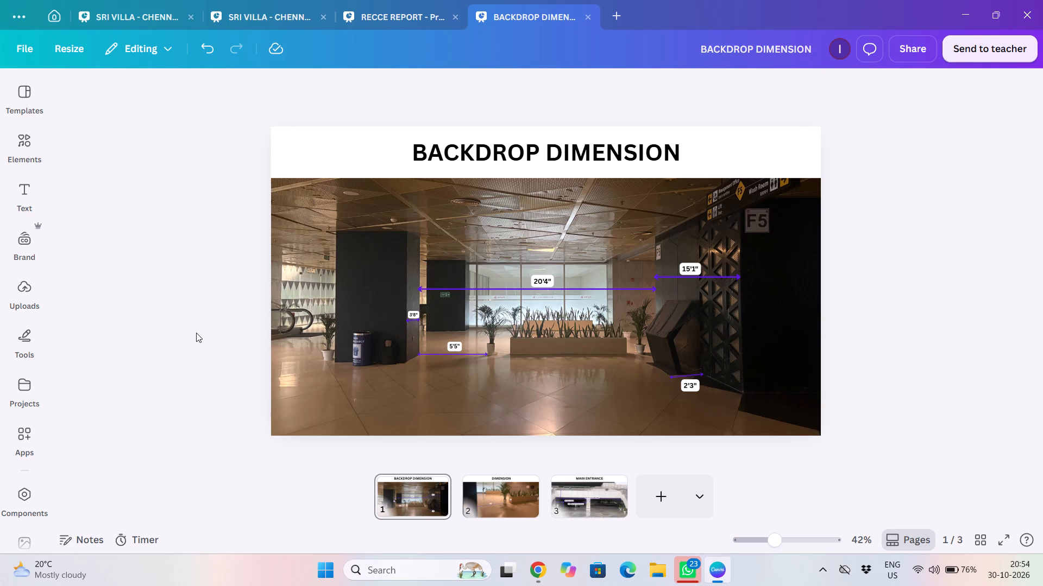
key("Right")
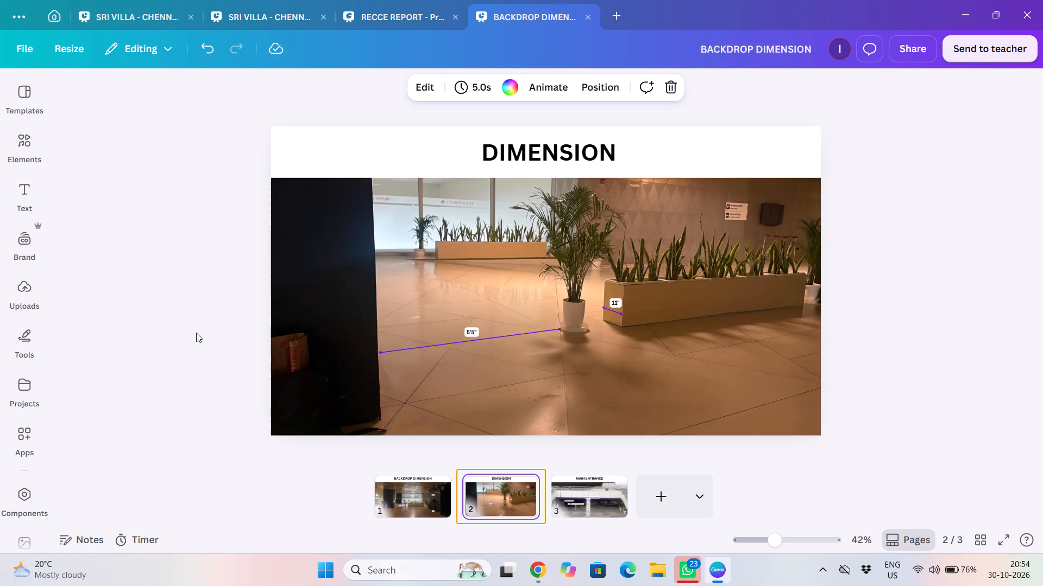
key("Right")
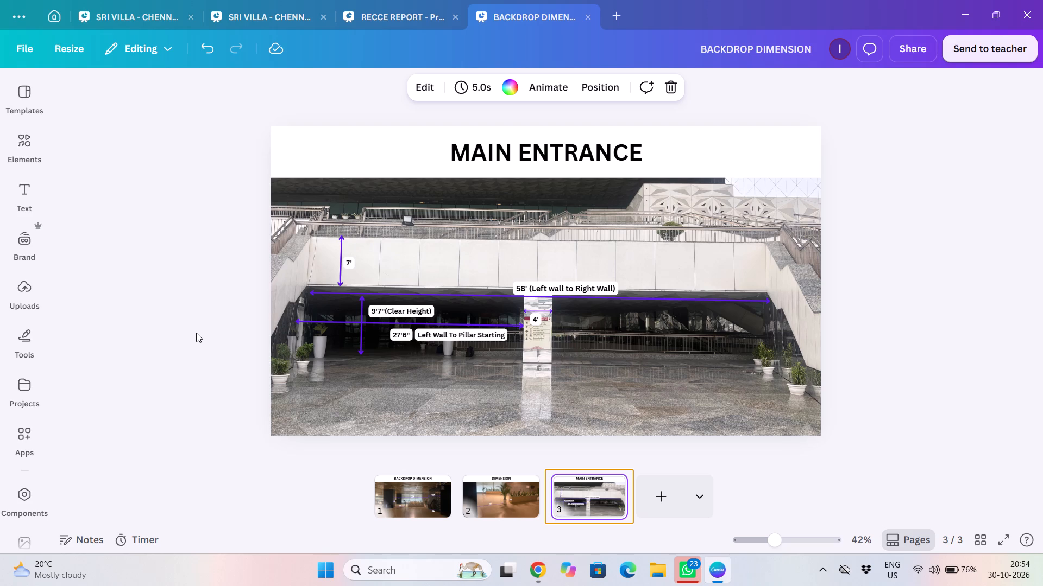
left_click(657, 504)
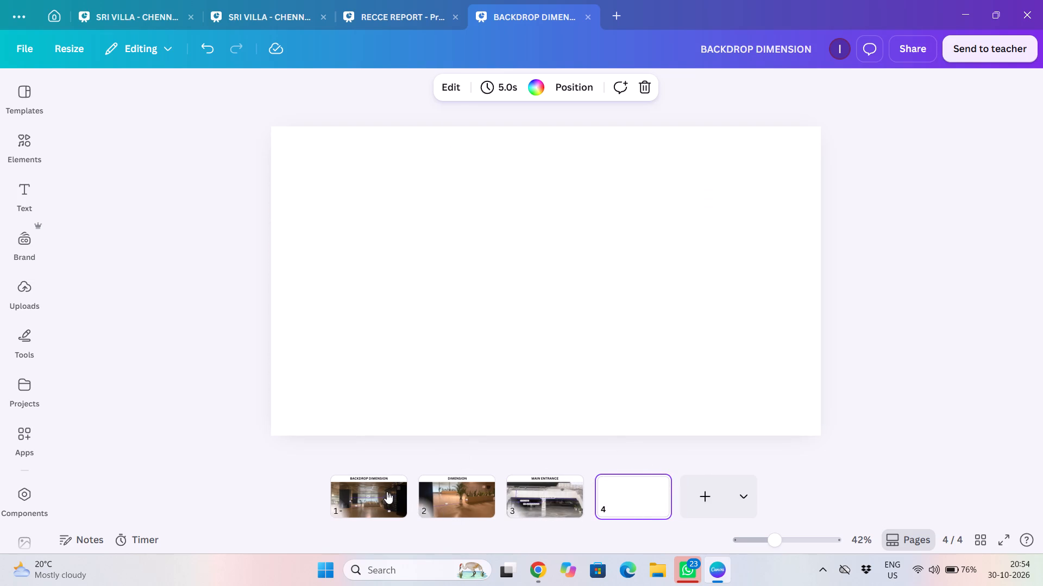
Review the dimensioned photos, labels and titles on pages 1 to 3 in order.
left_click(387, 492)
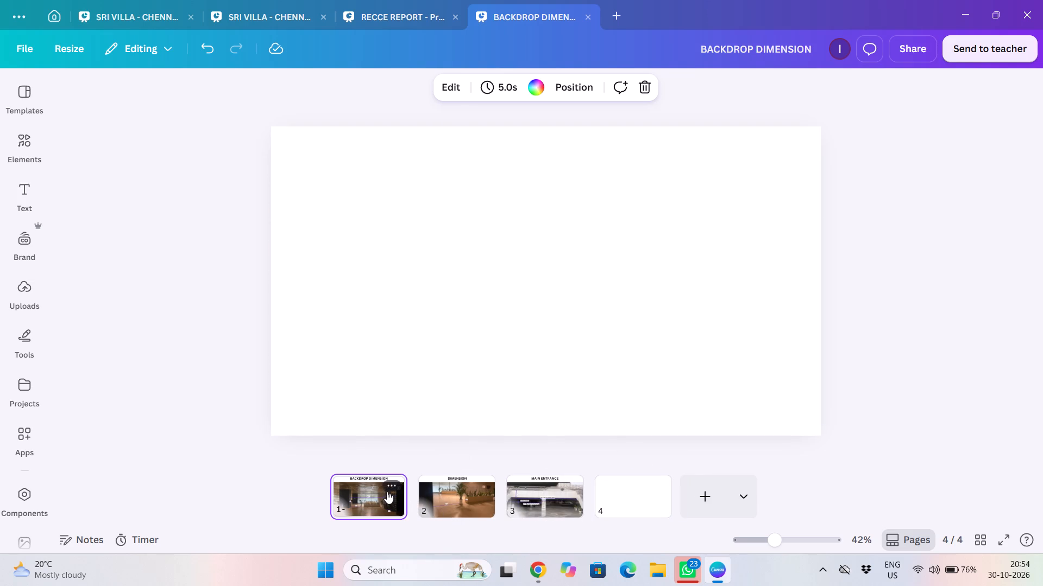
left_click(170, 325)
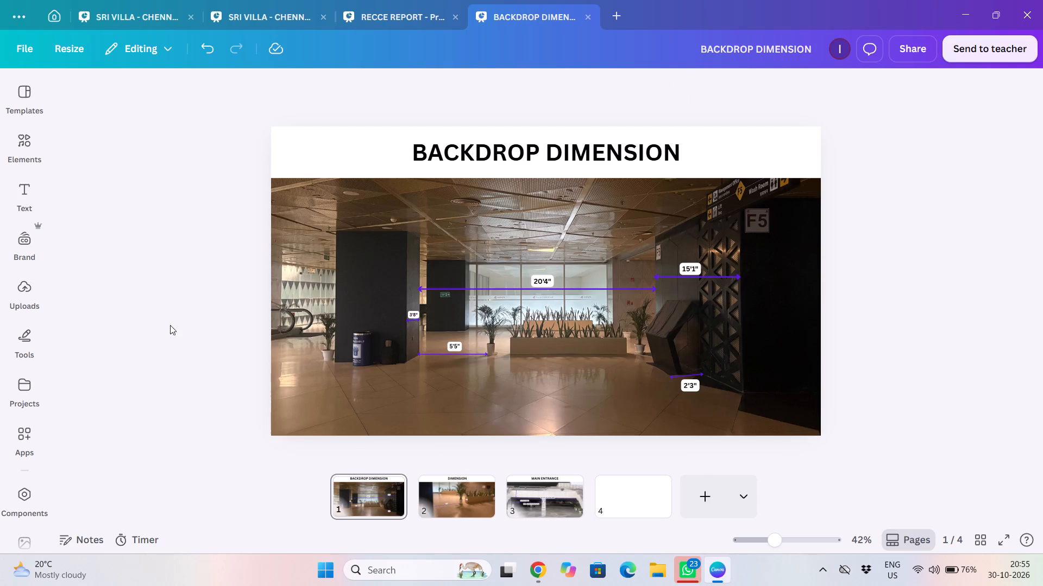
key("Right")
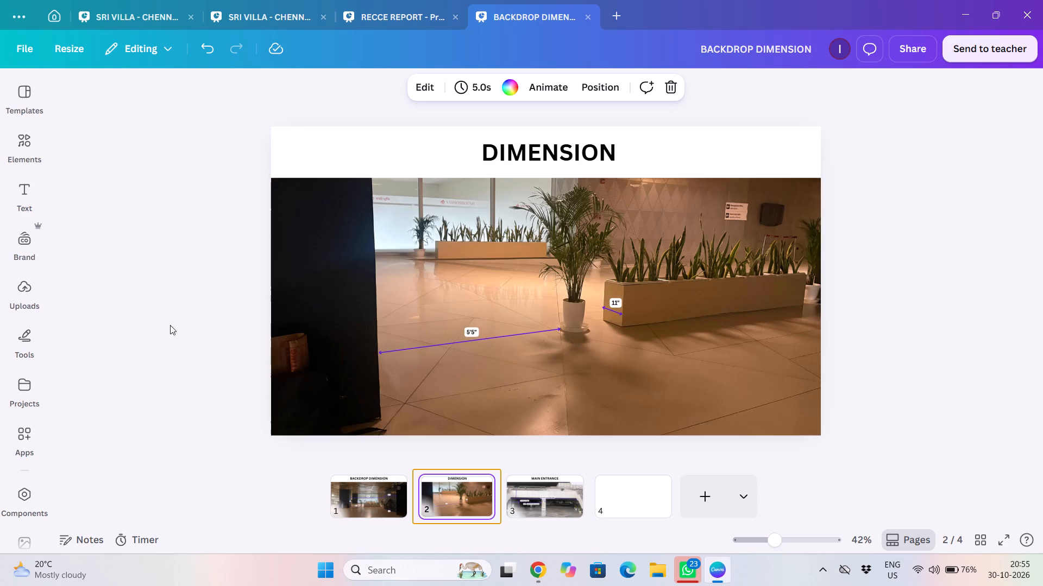
key("Right")
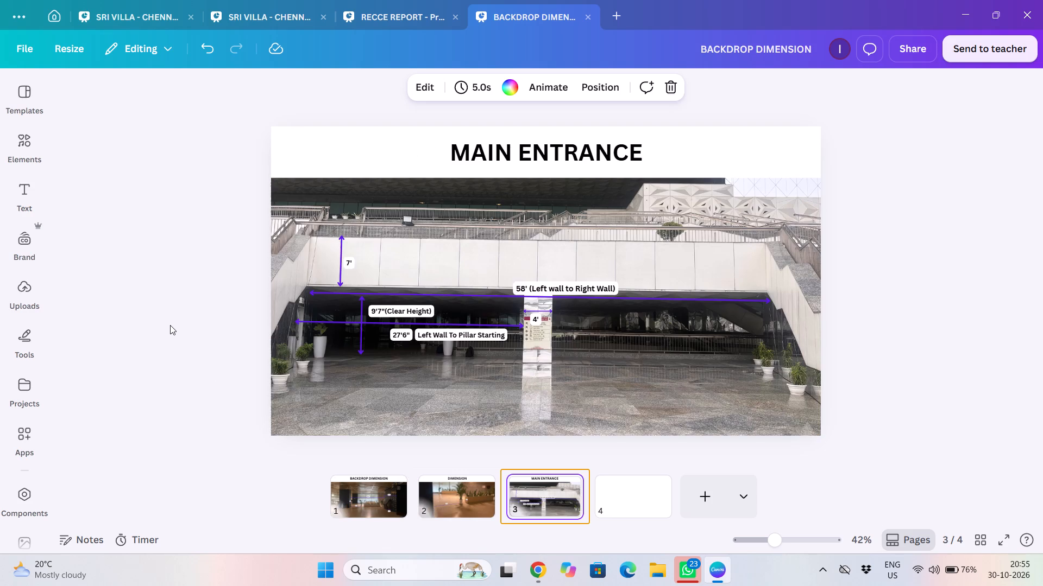
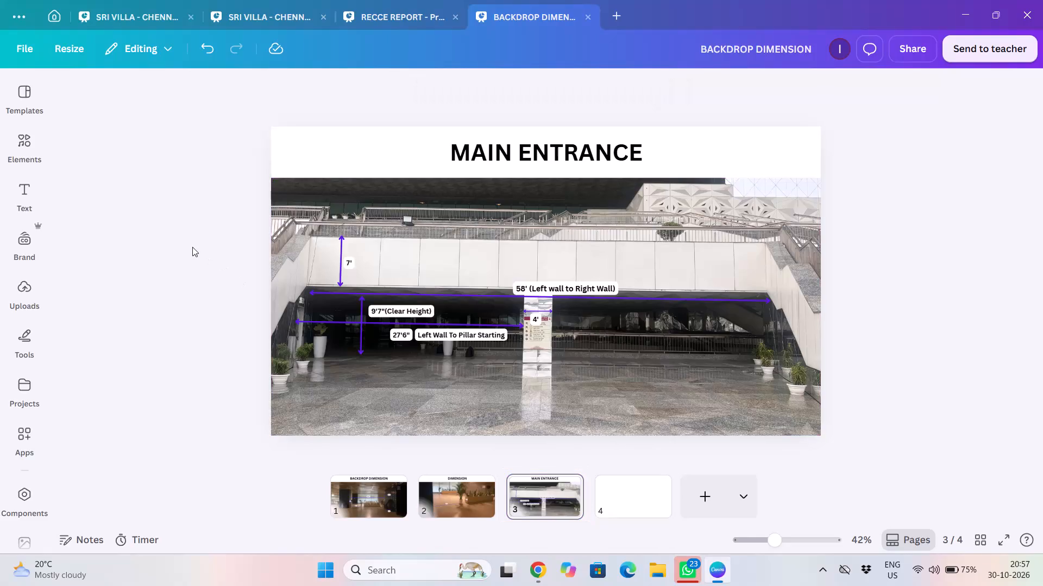
Review pages 1 to 4 forward and back to page 1, checking the dimension arrows, labels and titles.
left_click(348, 489)
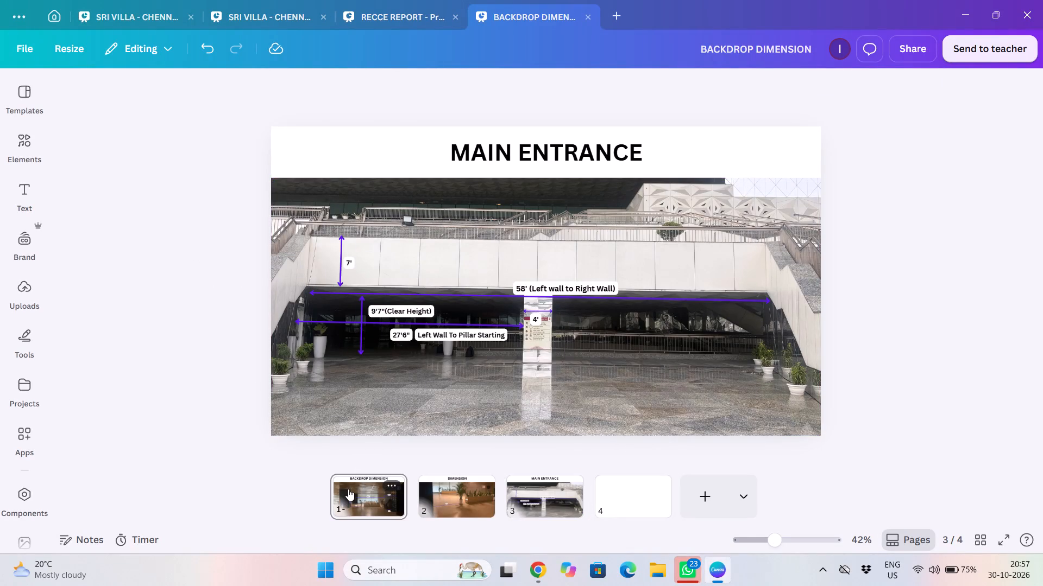
left_click(212, 219)
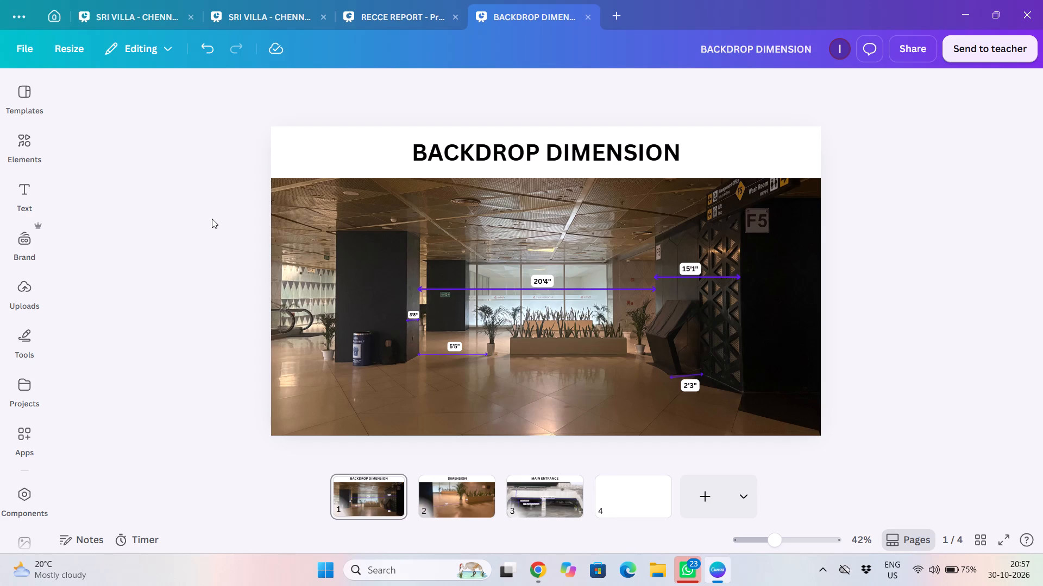
key("Right")
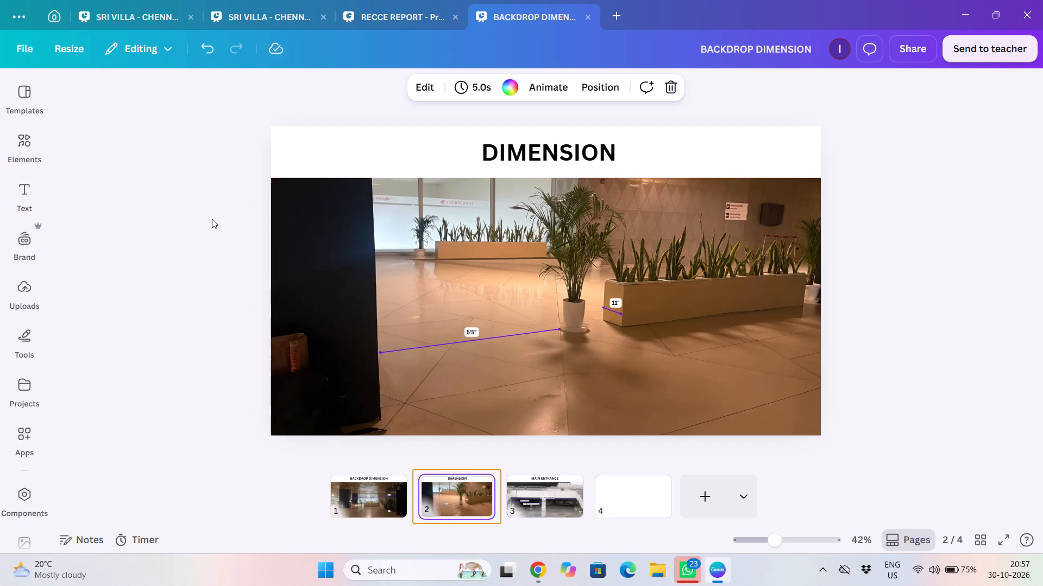
key("Right")
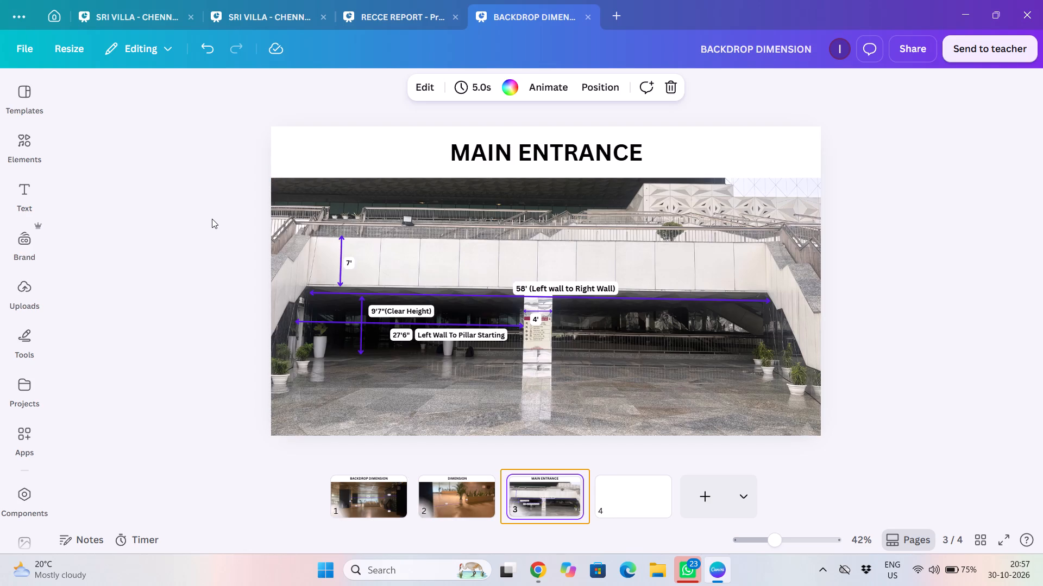
key("Right")
key("Left")
key("Left")
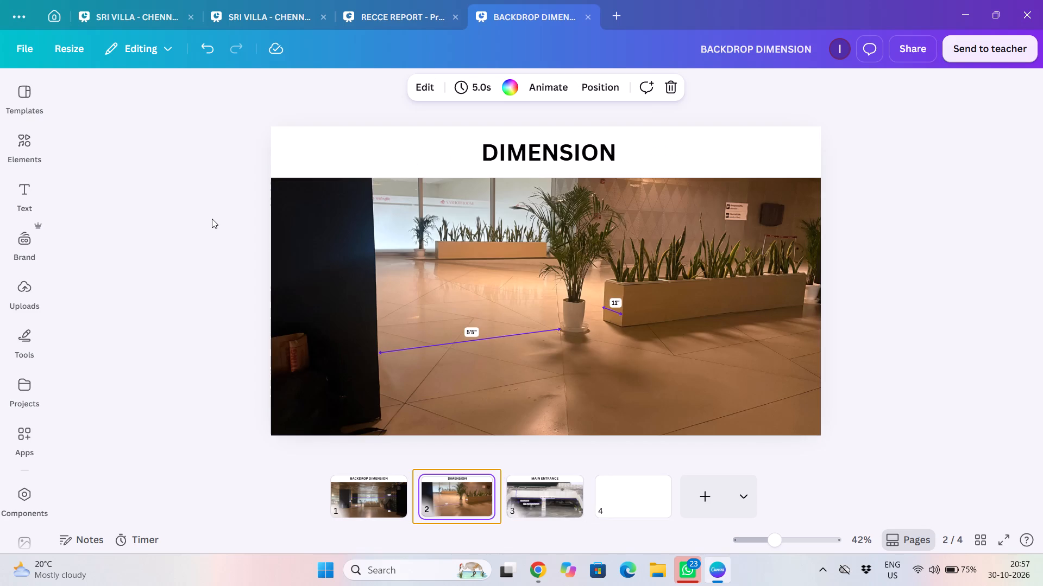
key("Left")
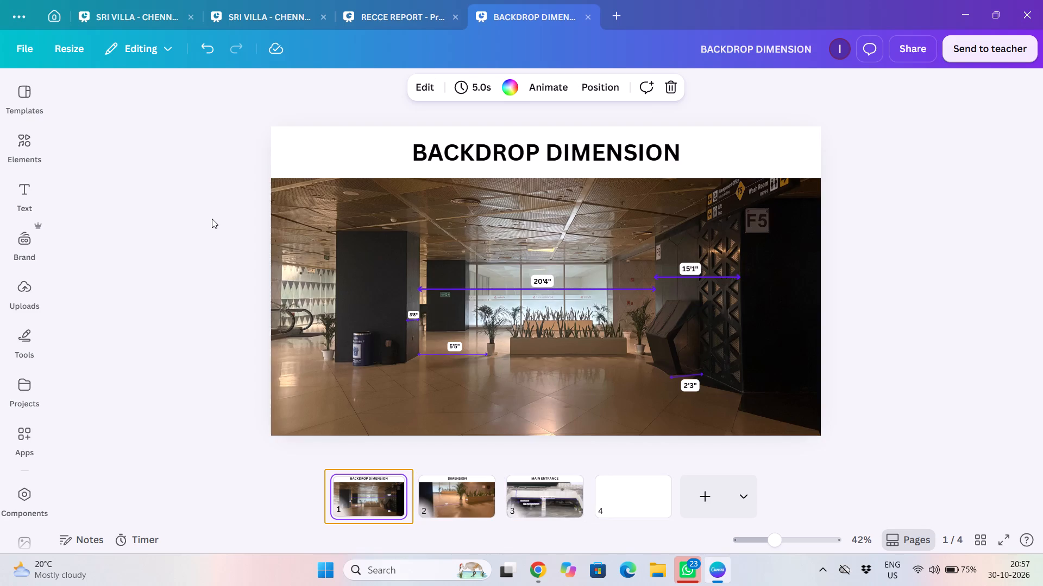
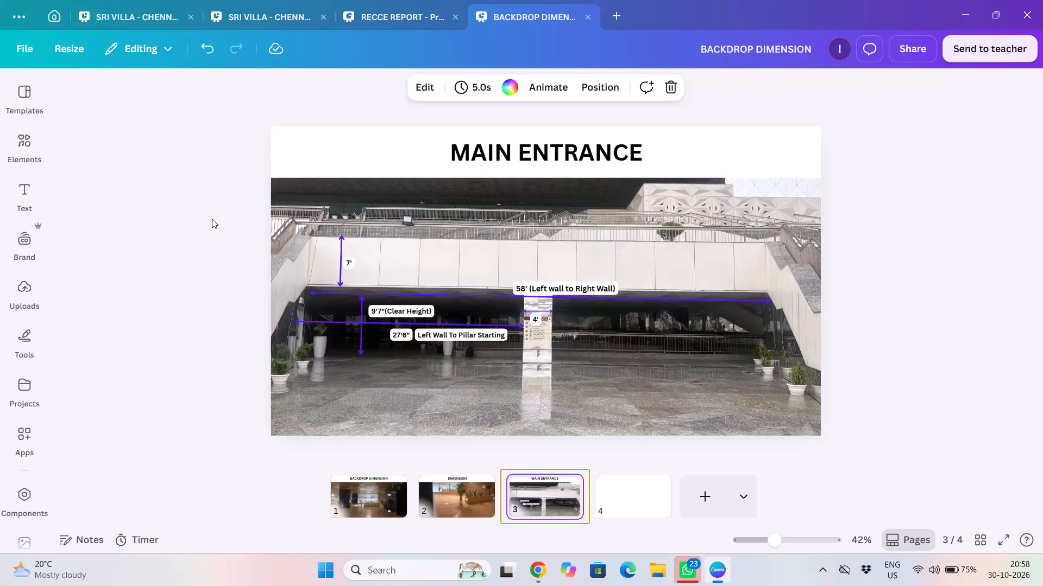
Move on from the MAIN ENTRANCE page to blank page 4.
key("Right")
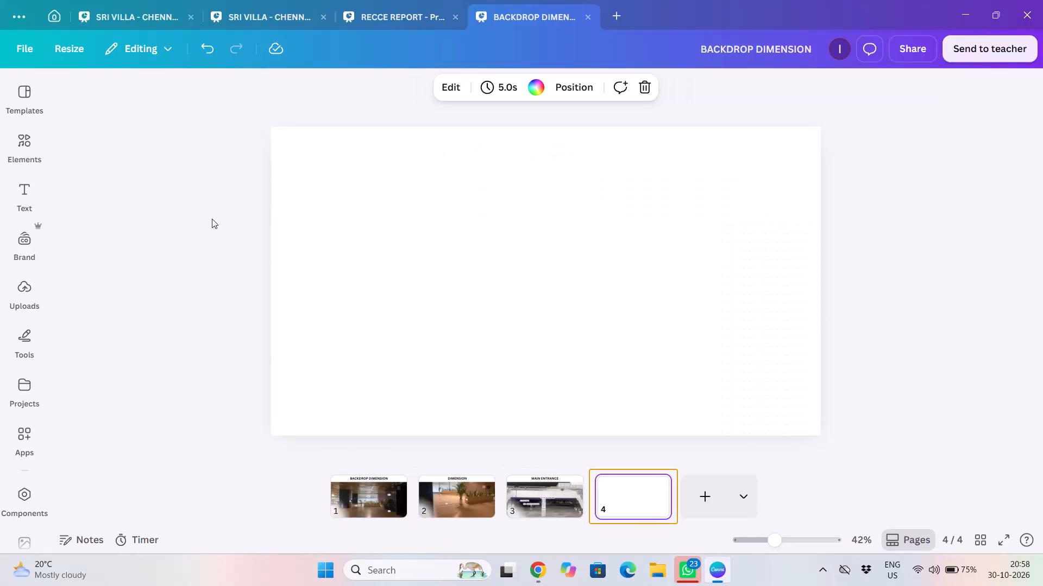
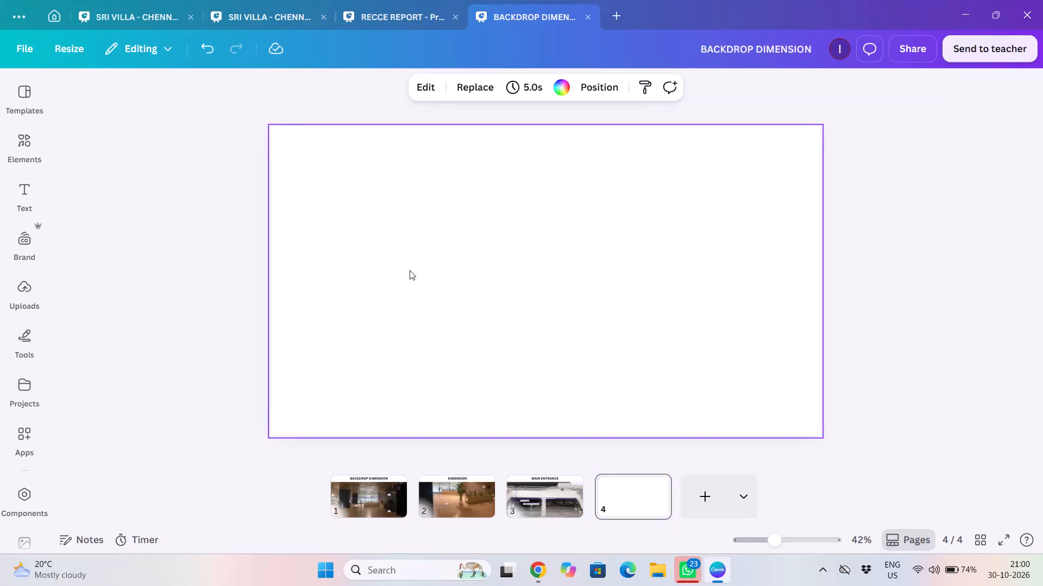
Paste the corridor photo onto blank page 4, align it to the page's top-left corner and enlarge it to the full page height.
key("ctrl+v")
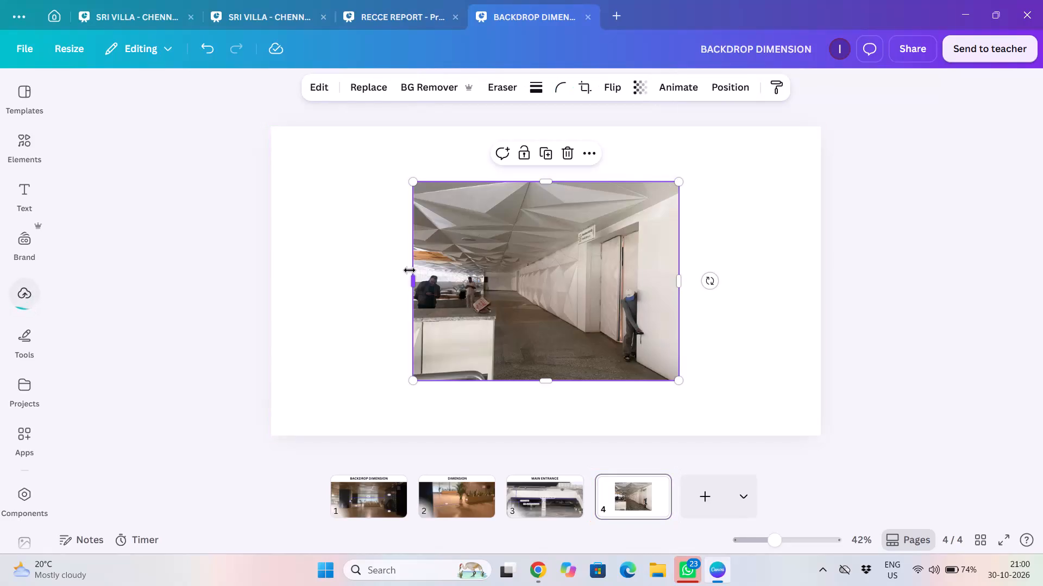
left_click_drag(536, 279, 436, 240)
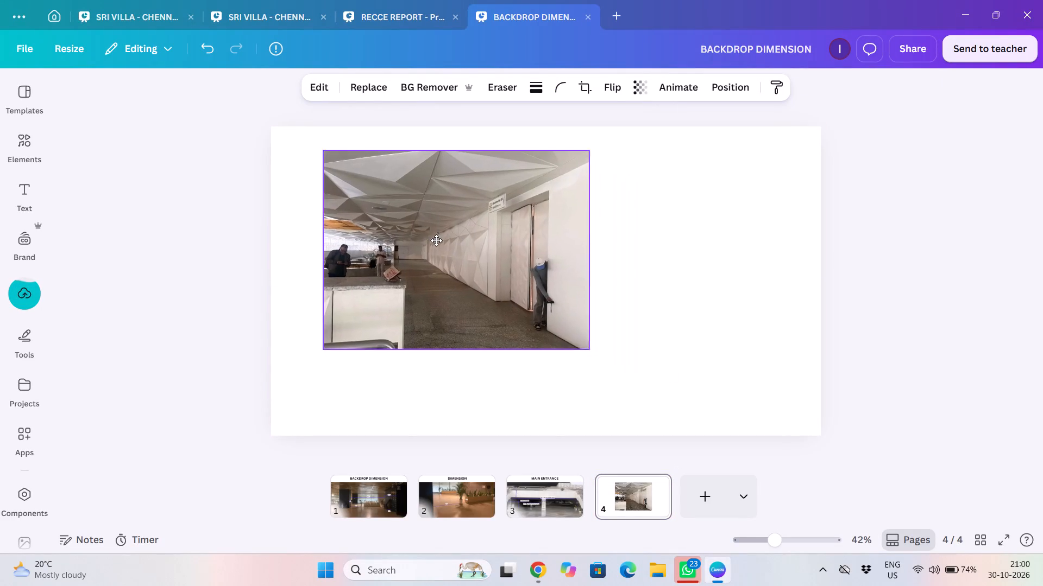
left_click_drag(436, 240, 396, 226)
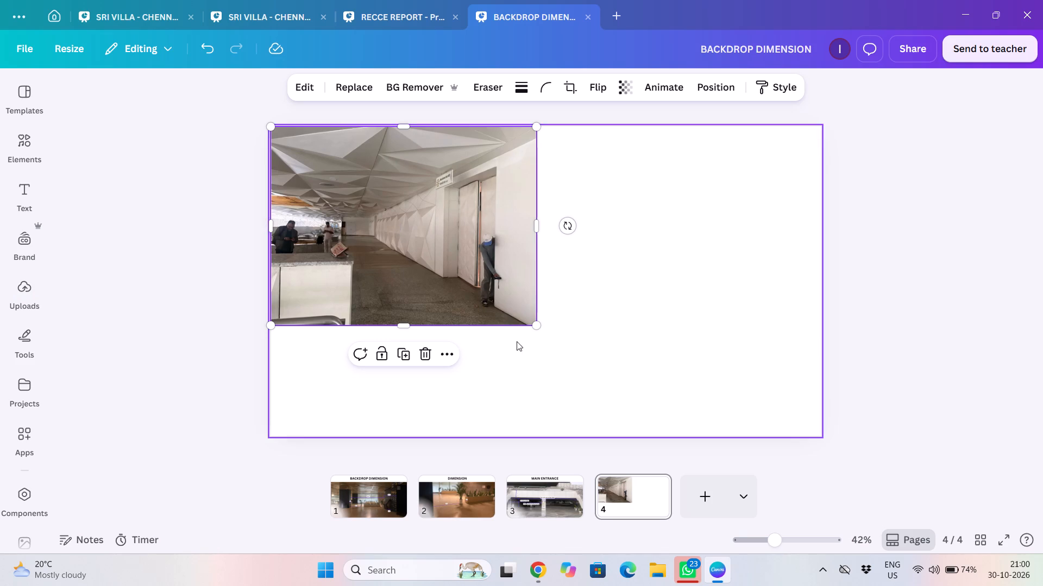
left_click_drag(537, 326, 539, 326)
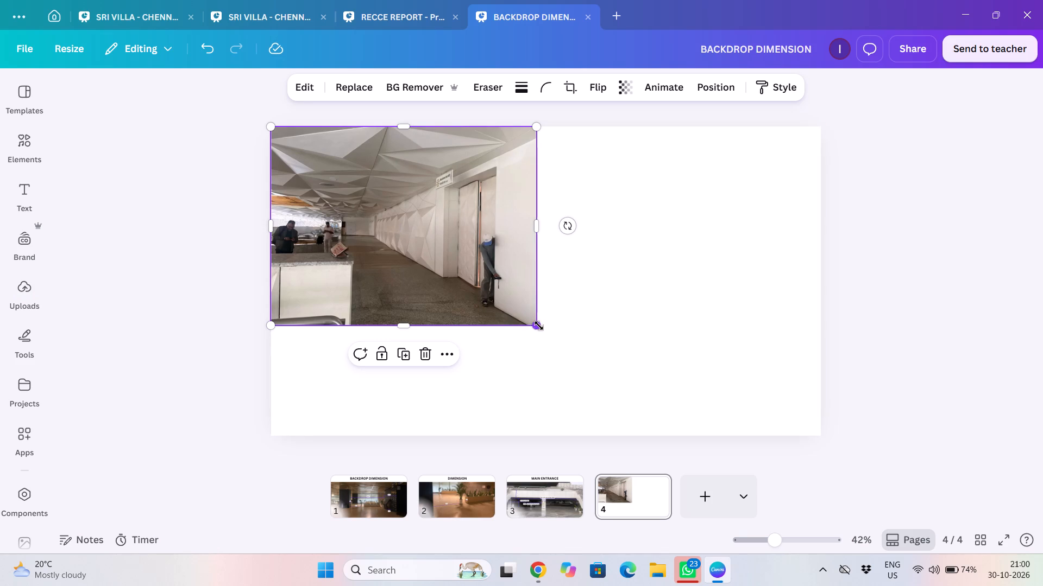
left_click_drag(539, 326, 707, 393)
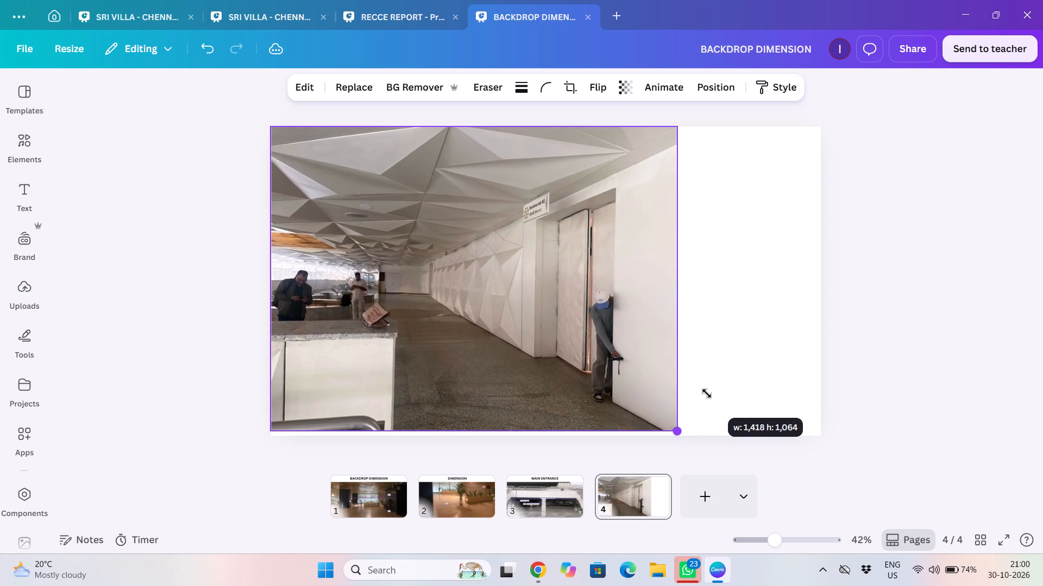
left_click_drag(707, 393, 711, 397)
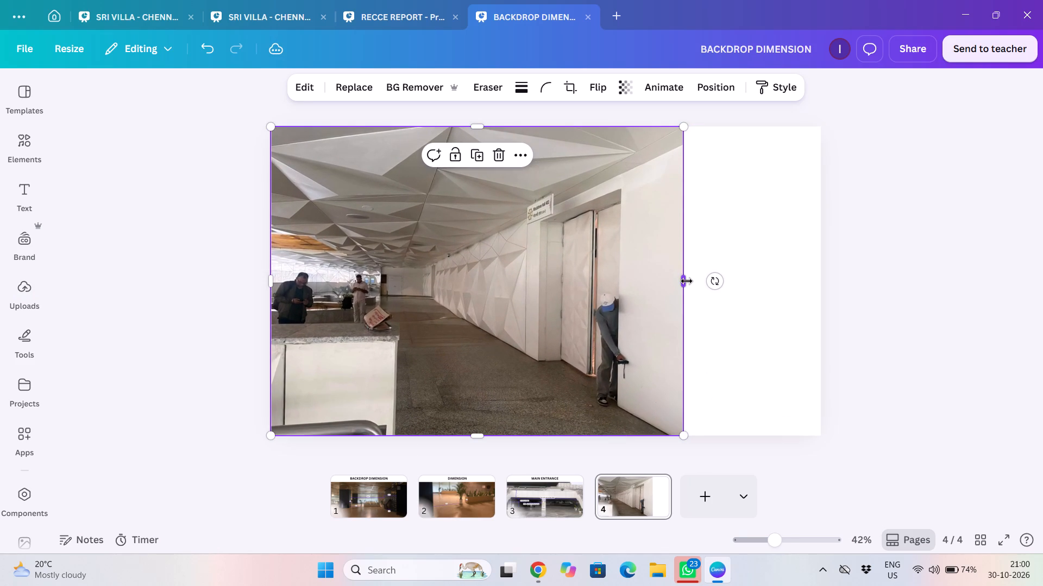
left_click_drag(687, 281, 803, 279)
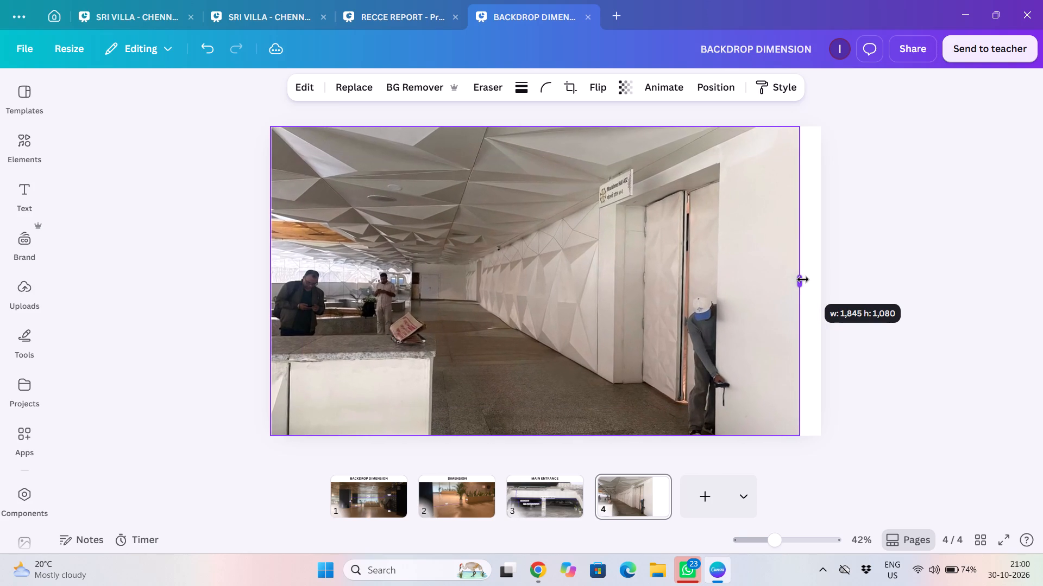
left_click_drag(803, 279, 720, 246)
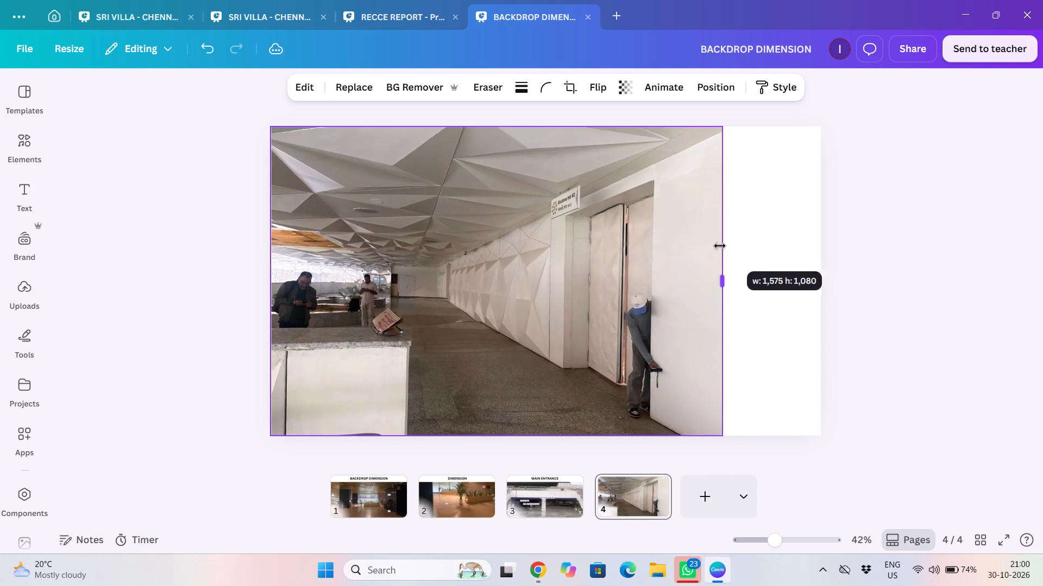
left_click_drag(720, 246, 692, 239)
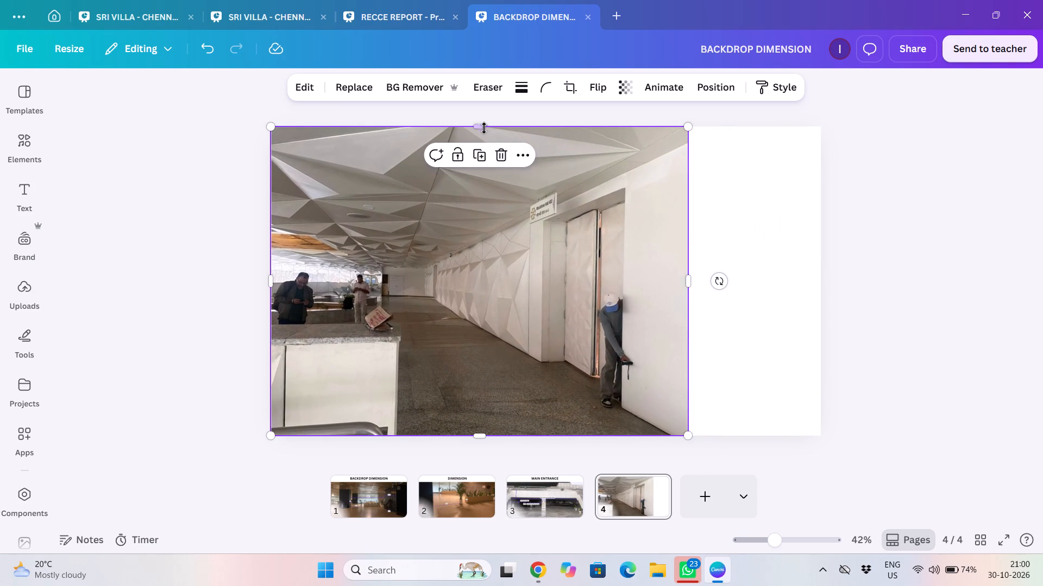
Trim the corridor photo's upper edge, realign it with the page top and enlarge it to fill the page at 1,920 by 1,080.
left_click_drag(481, 126, 489, 167)
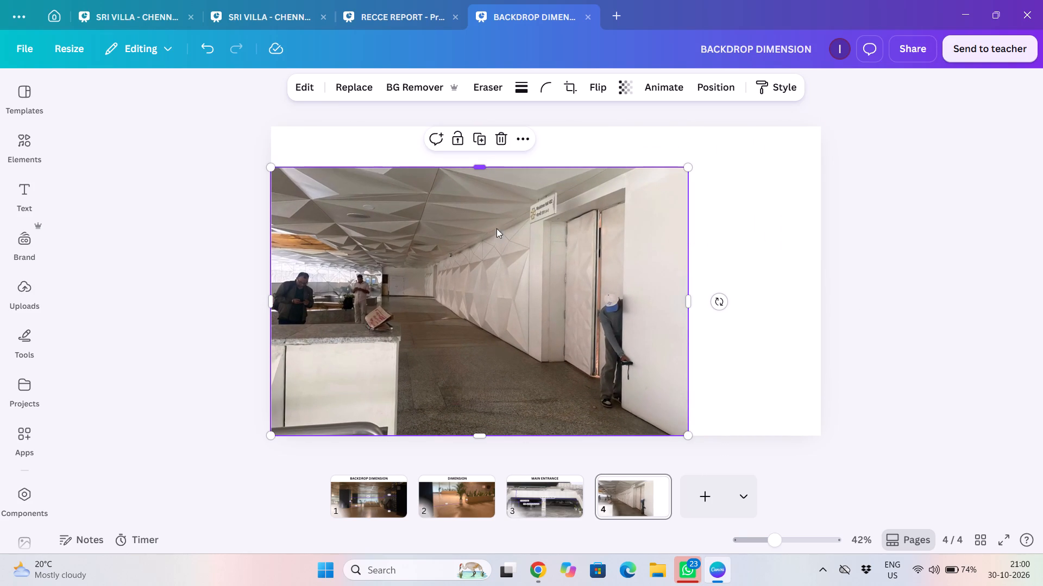
left_click_drag(501, 240, 506, 202)
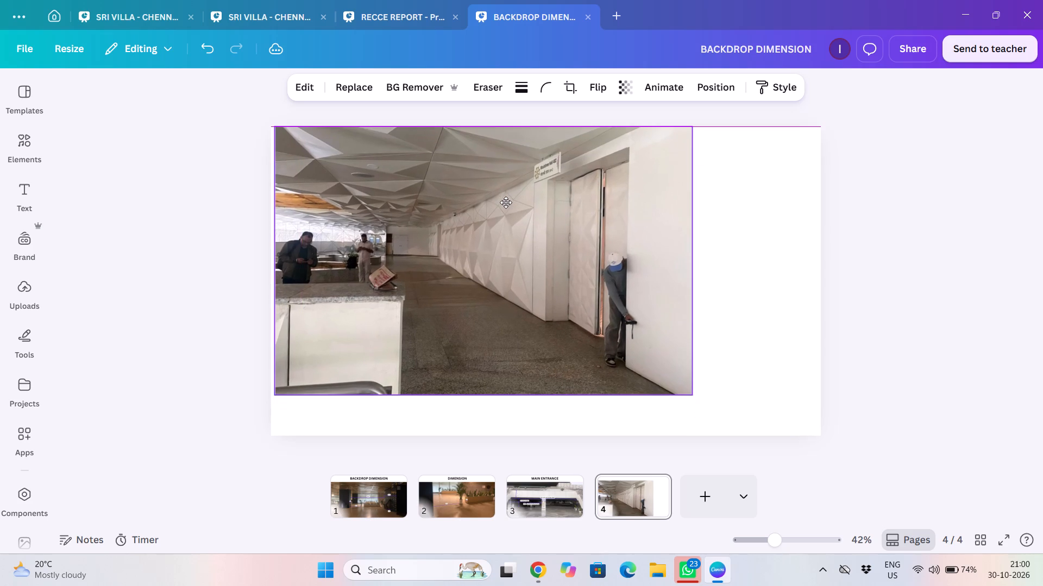
left_click_drag(506, 202, 504, 202)
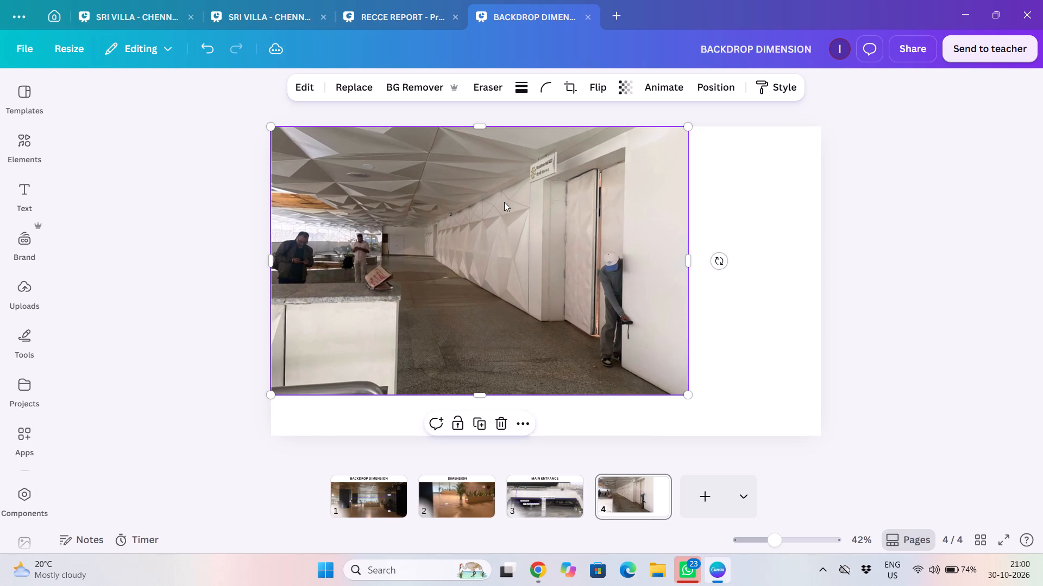
left_click_drag(686, 392, 721, 400)
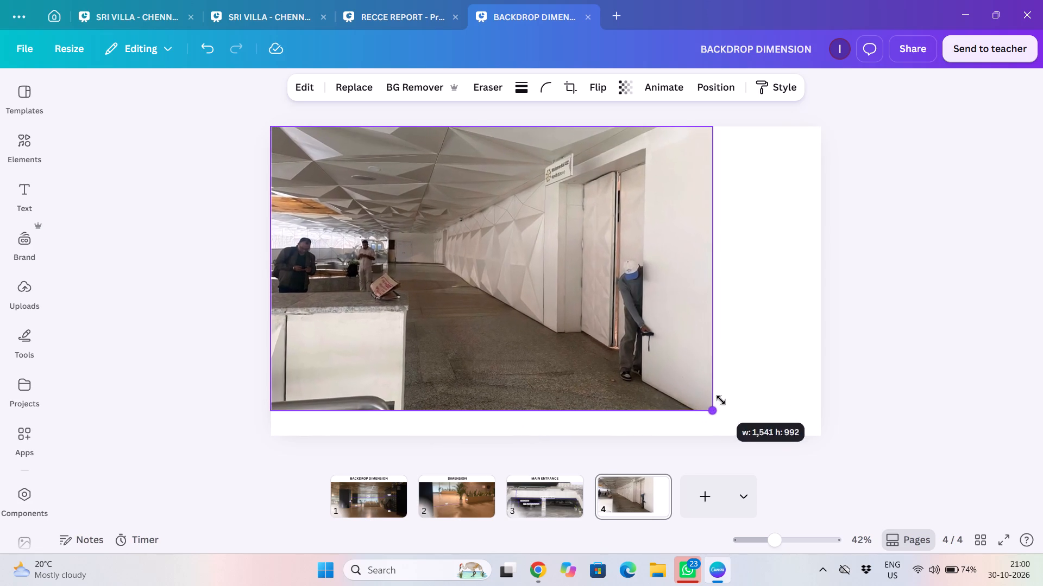
left_click_drag(721, 400, 754, 415)
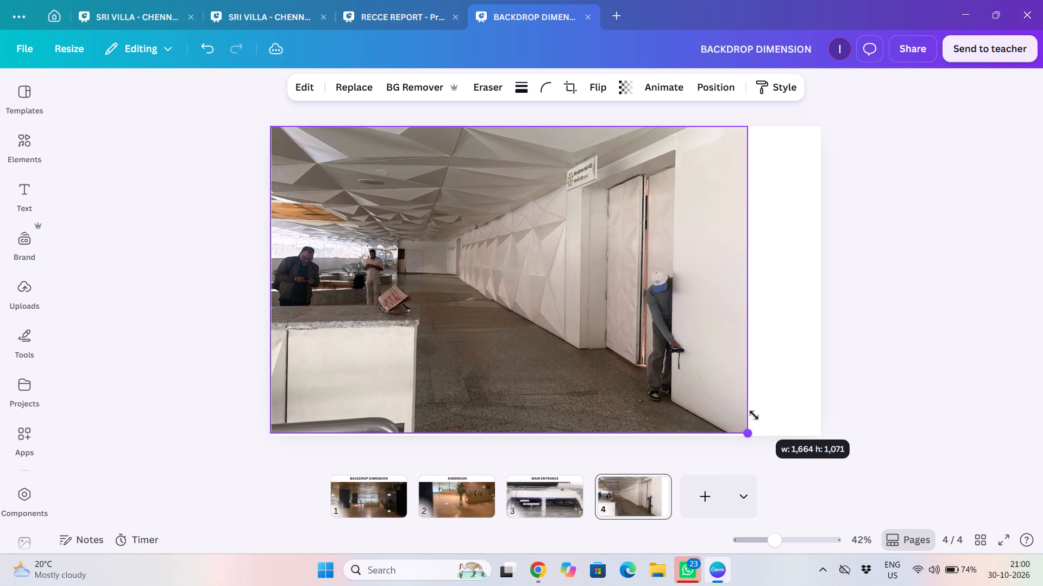
left_click_drag(754, 415, 757, 418)
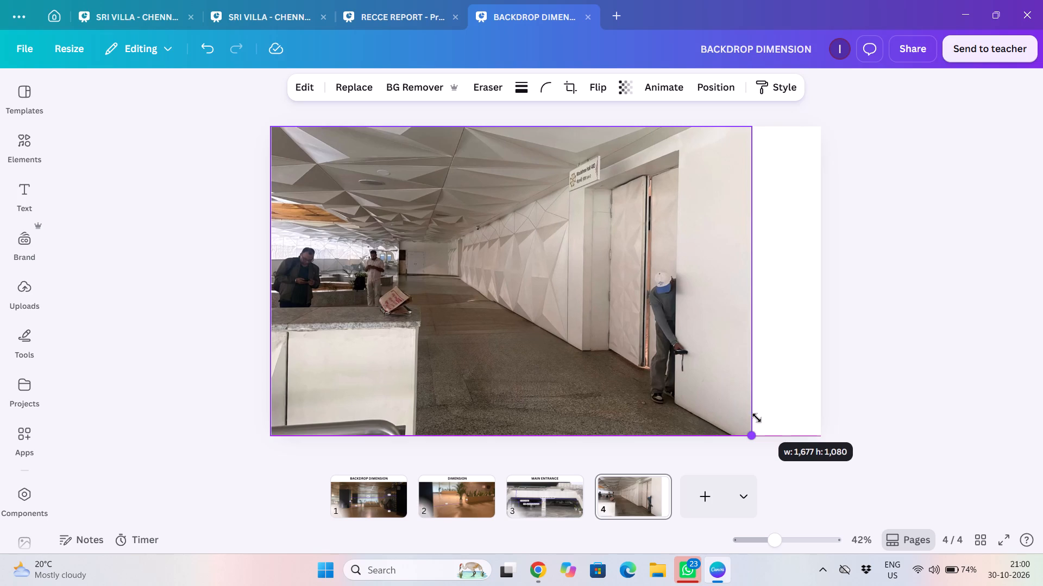
left_click_drag(757, 418, 757, 417)
left_click_drag(753, 278, 775, 279)
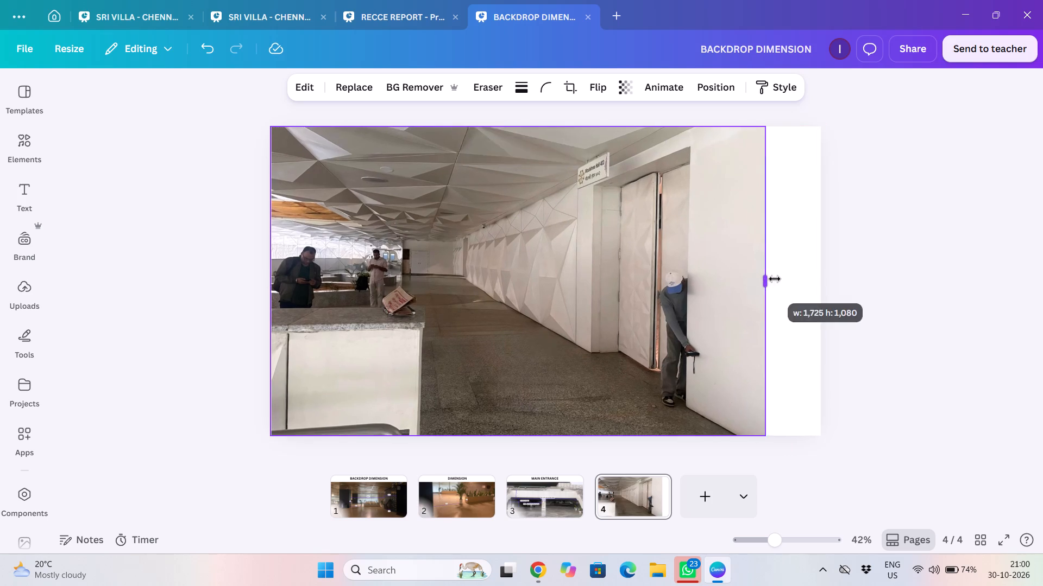
left_click_drag(775, 279, 820, 277)
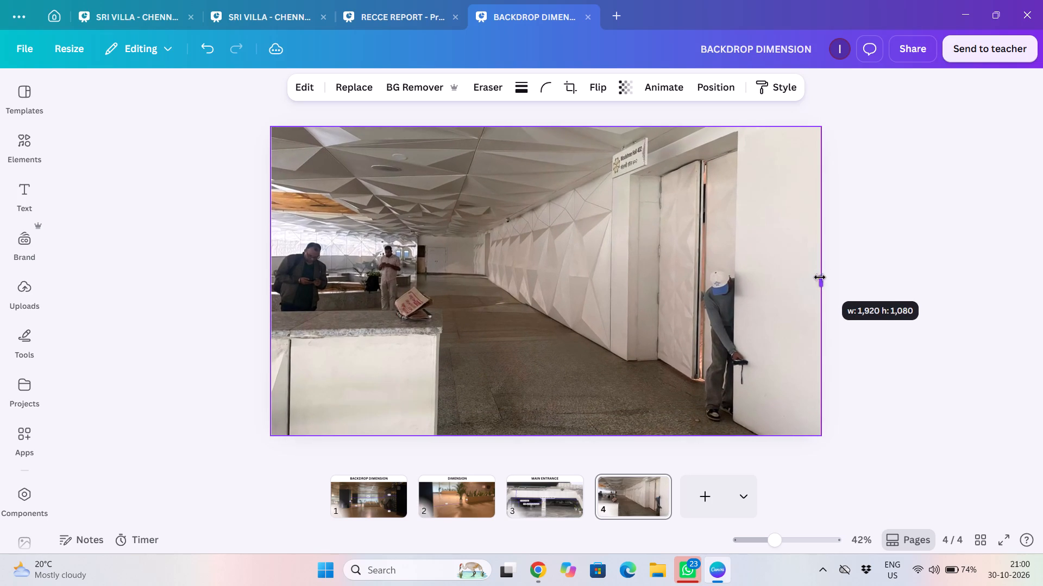
left_click_drag(820, 277, 820, 278)
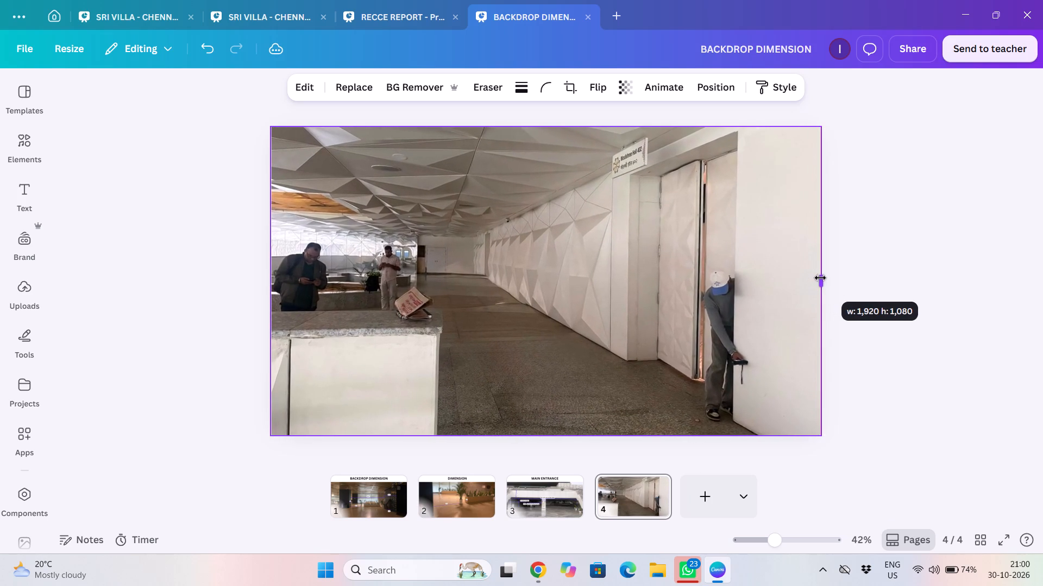
left_click_drag(820, 278, 820, 278)
Crop the corridor photo from its upper edge to leave a blank title band across the top of page 4.
left_click_drag(549, 125, 553, 173)
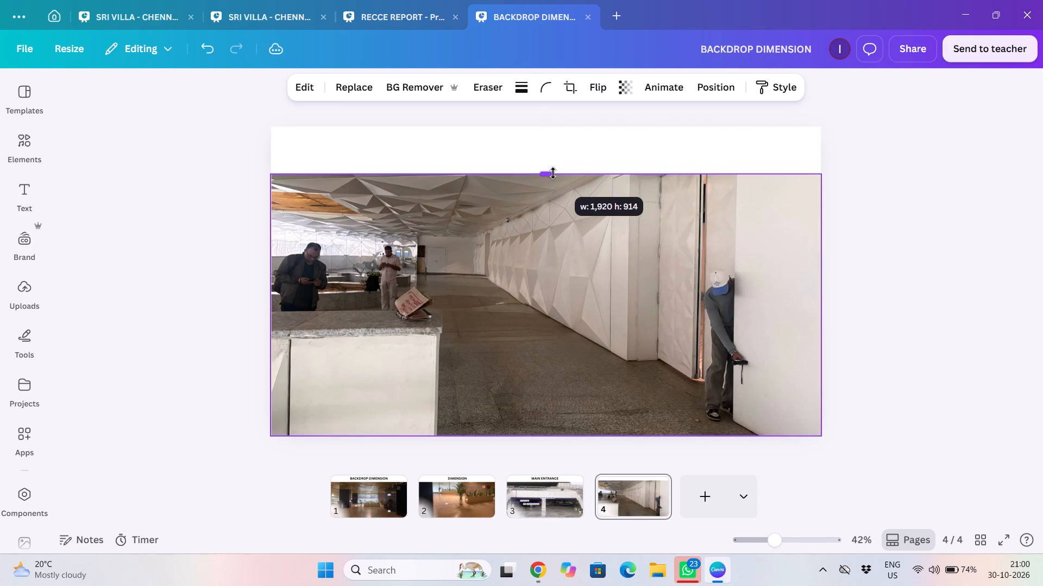
left_click_drag(553, 173, 555, 180)
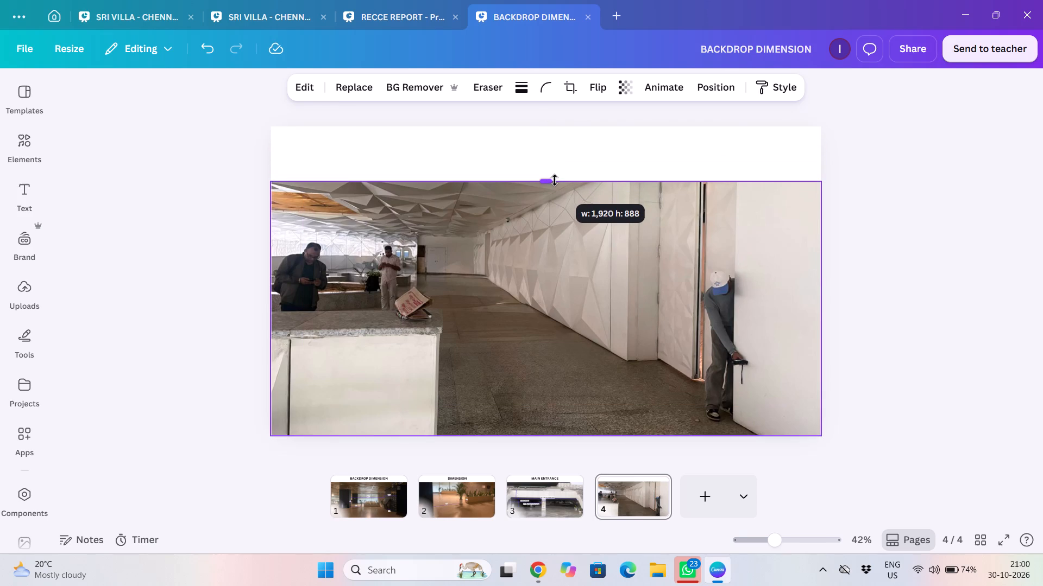
left_click_drag(555, 180, 555, 177)
left_click(551, 178)
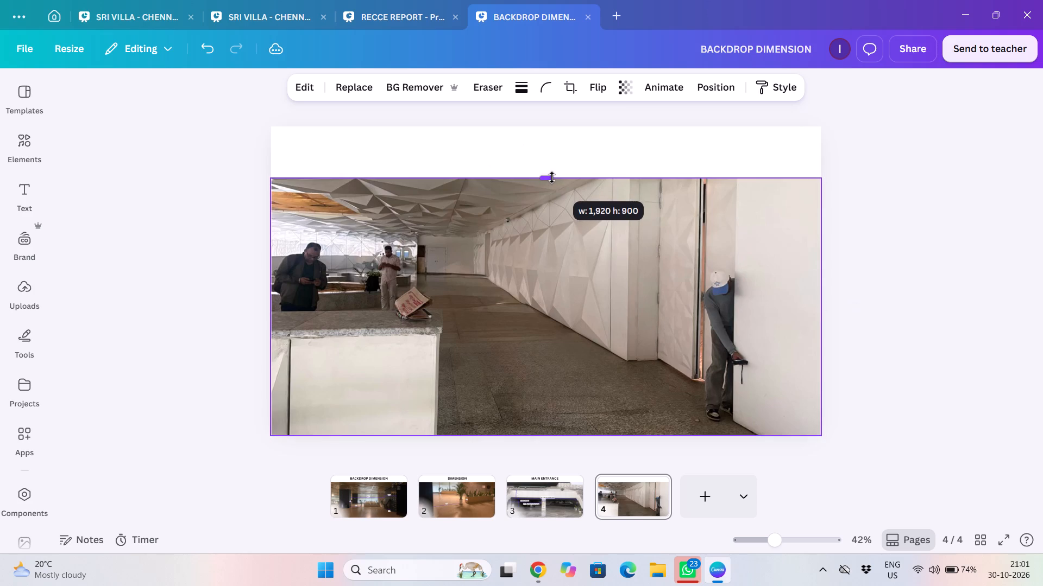
left_click(894, 189)
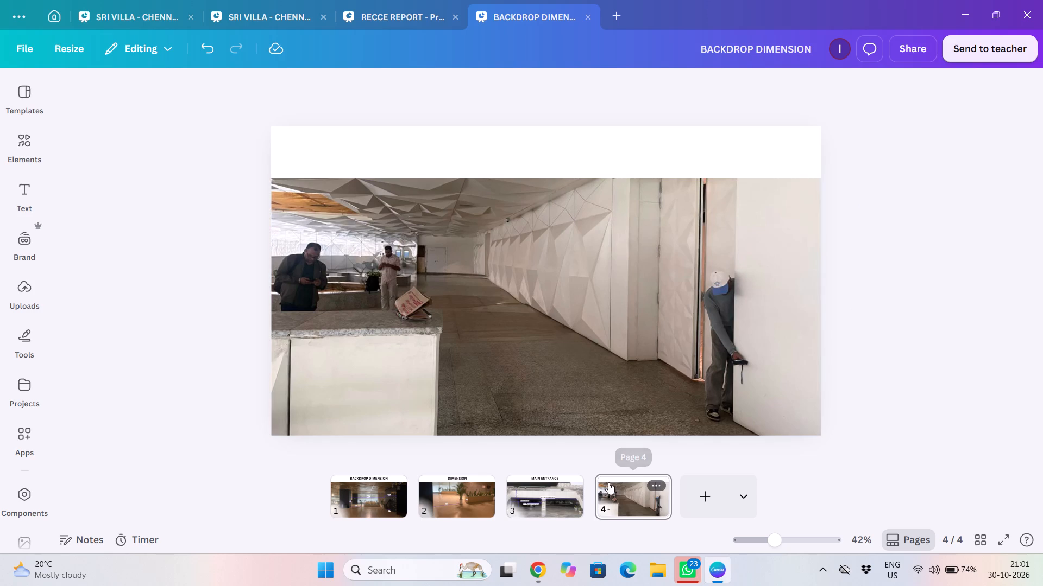
Copy the DIMENSION title from page 2 into the blank band above the photo on page 4.
left_click(482, 495)
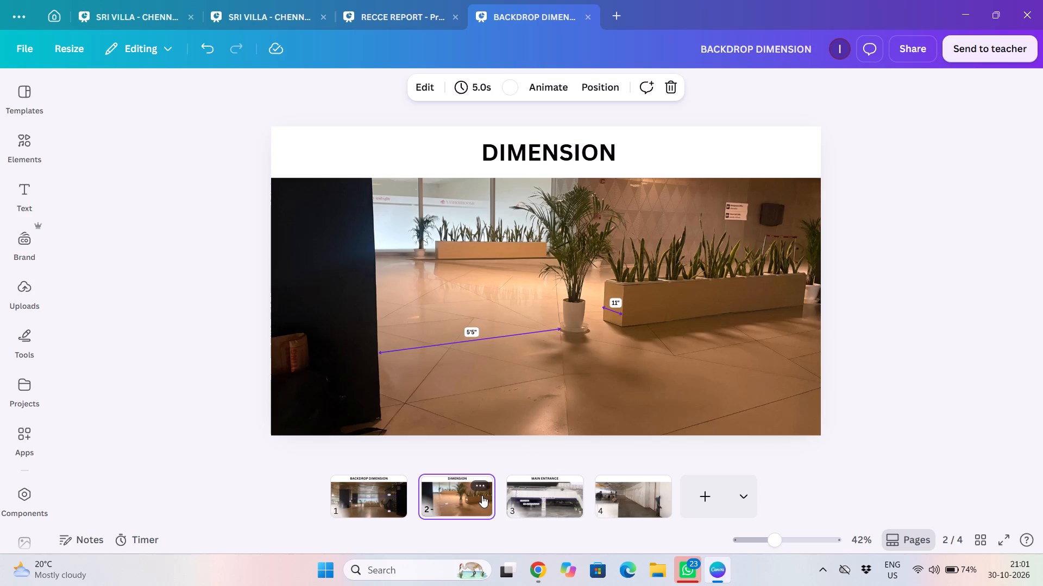
left_click(576, 157)
key("ctrl+c")
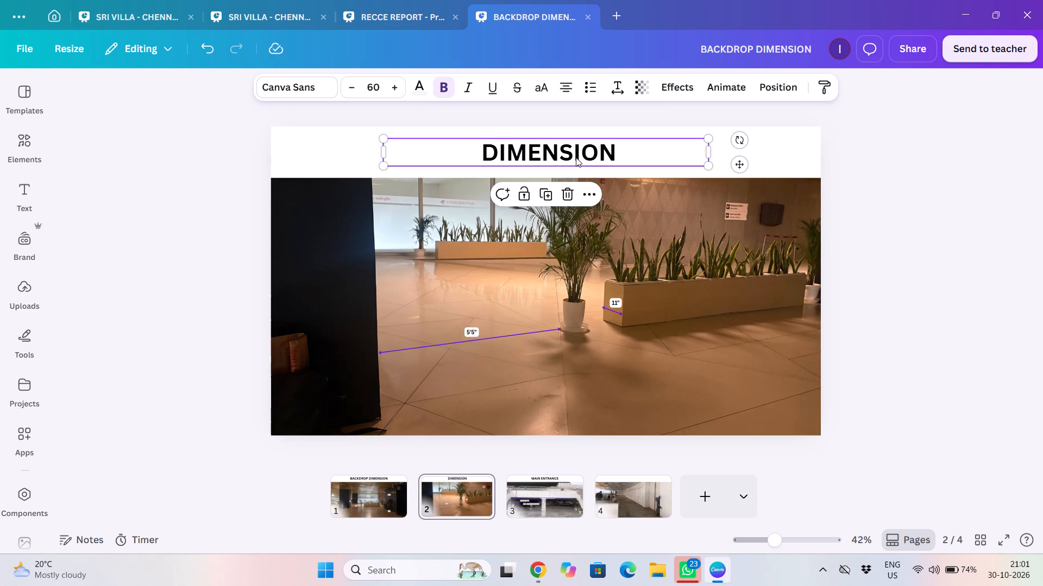
left_click(618, 485)
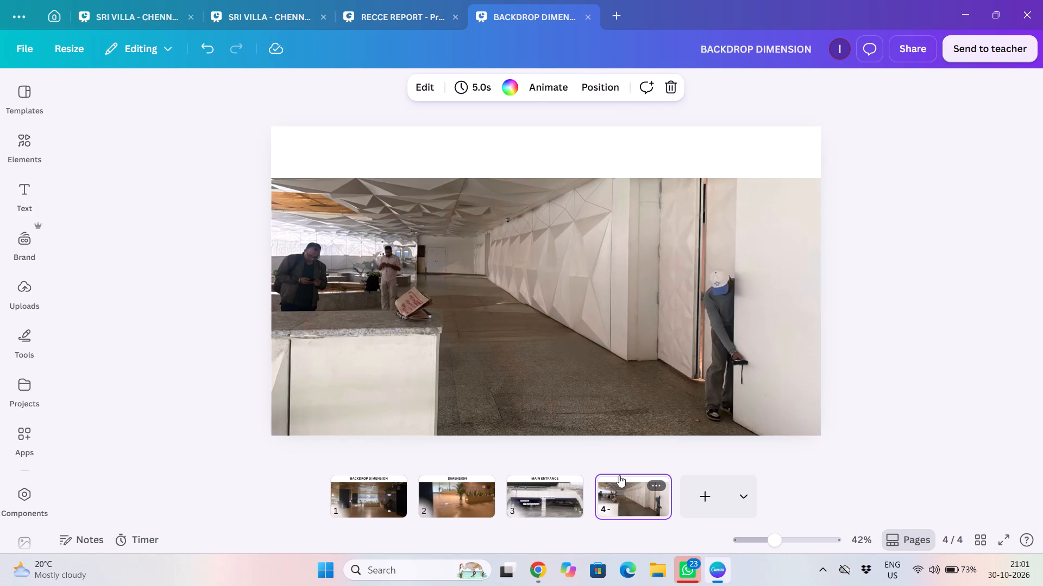
left_click(519, 148)
key("ctrl+v")
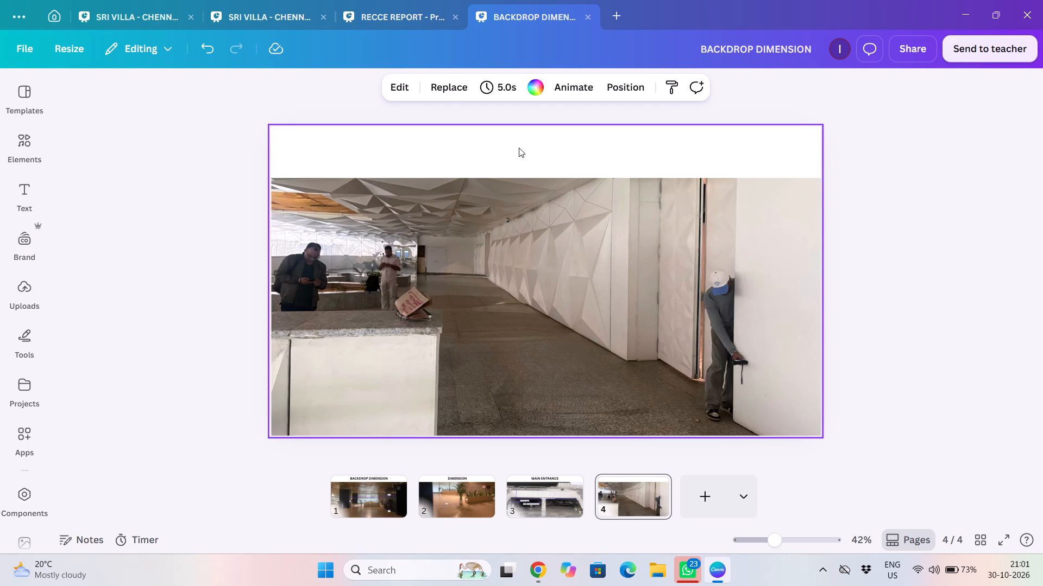
left_click(922, 235)
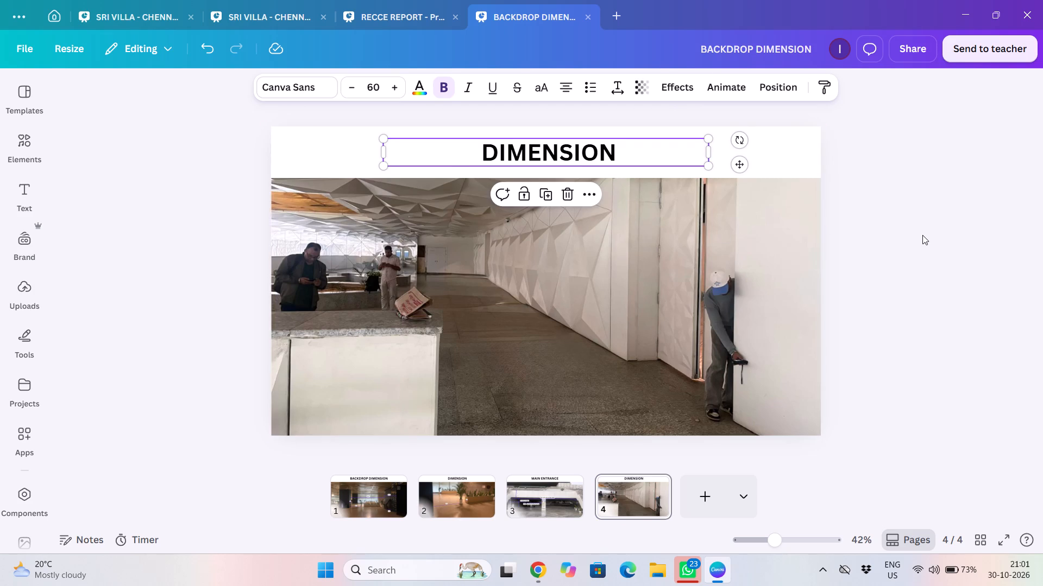
Copy the 58' double-headed arrow from page 3 onto the corridor photo on page 4.
left_click(549, 507)
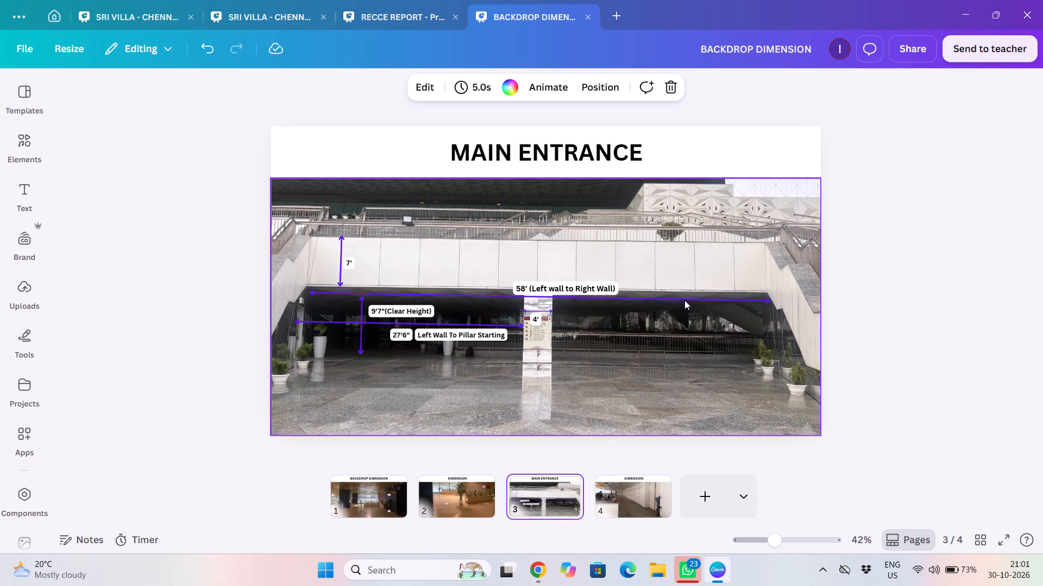
left_click(678, 300)
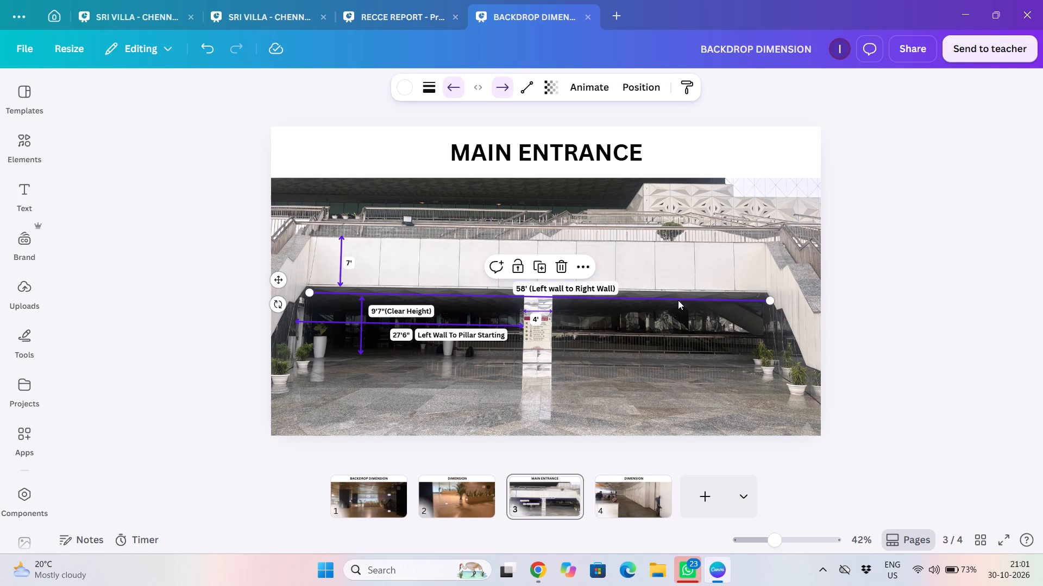
key("ctrl+c")
left_click(646, 505)
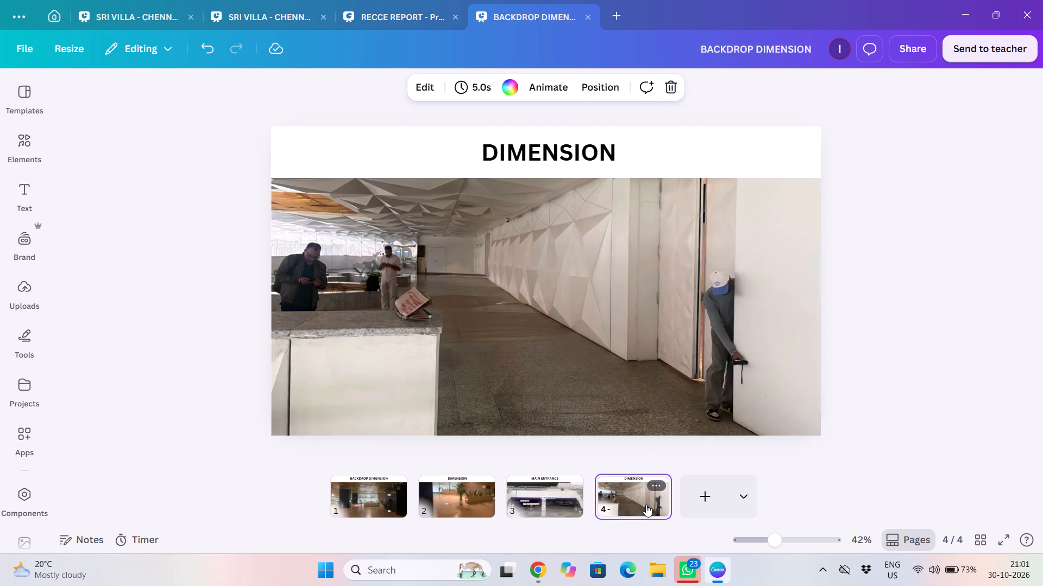
left_click(566, 309)
key("ctrl+v")
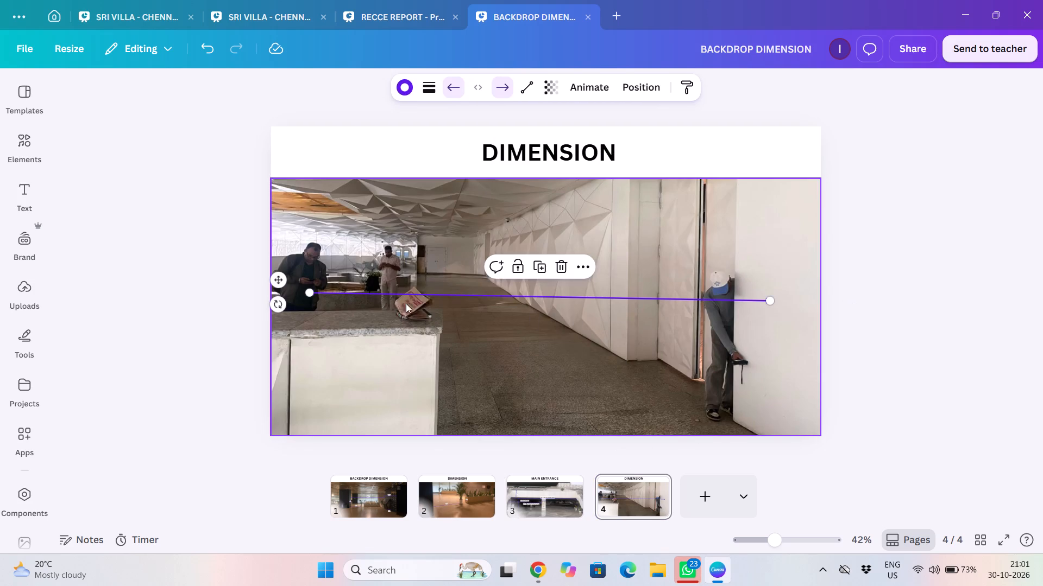
left_click_drag(282, 282, 404, 265)
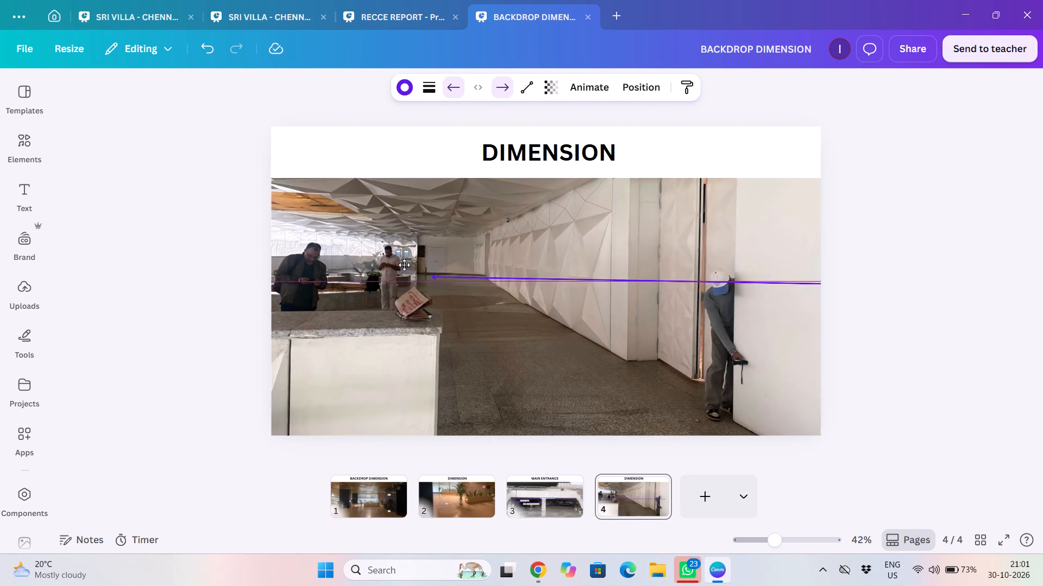
left_click_drag(404, 265, 302, 247)
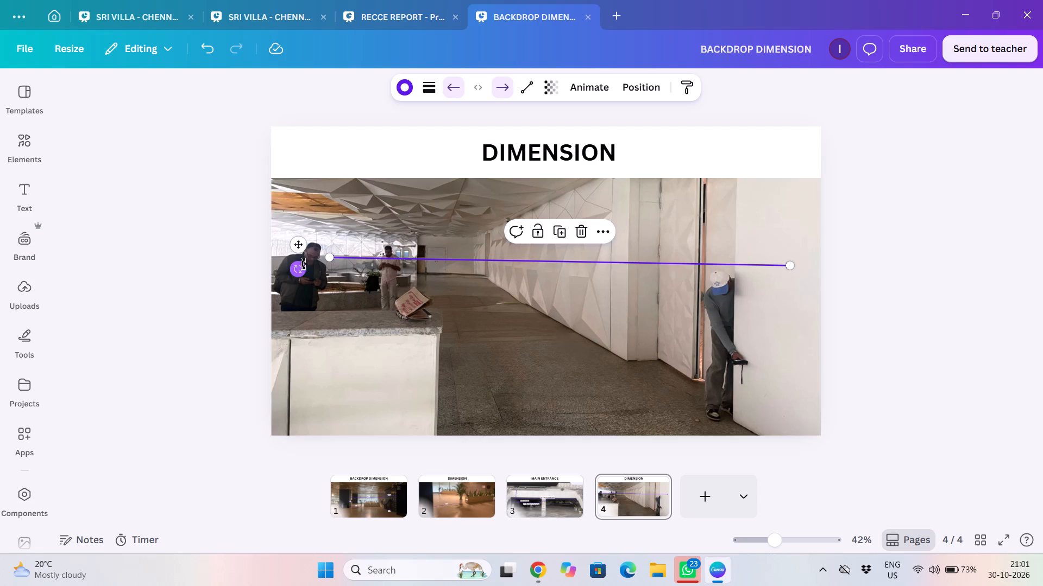
Reshape the pasted arrow to run diagonally along the base of the textured wall, from the corridor's far end to the capped man's feet.
left_click_drag(330, 256, 442, 269)
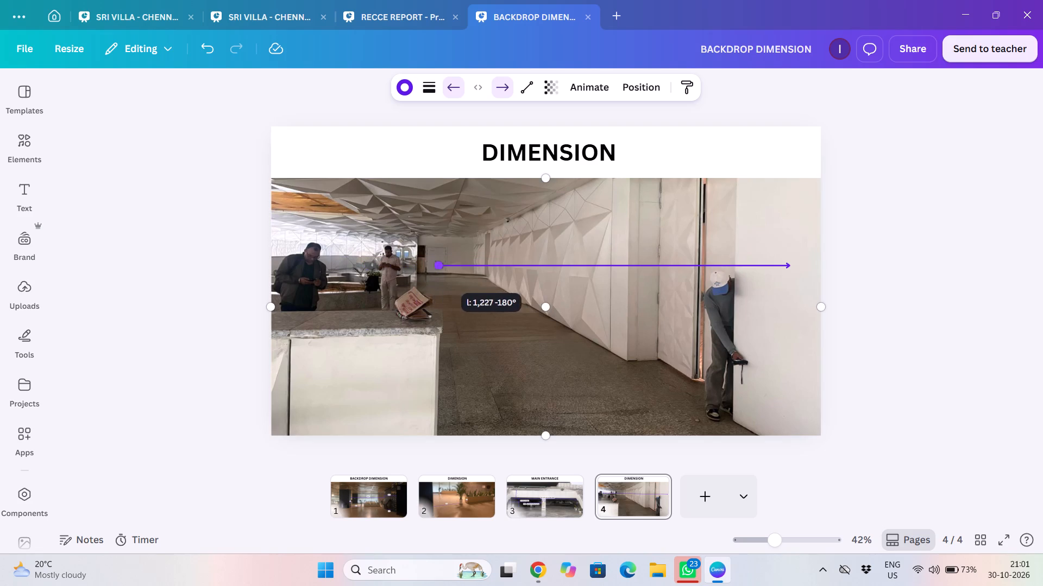
left_click_drag(442, 269, 463, 262)
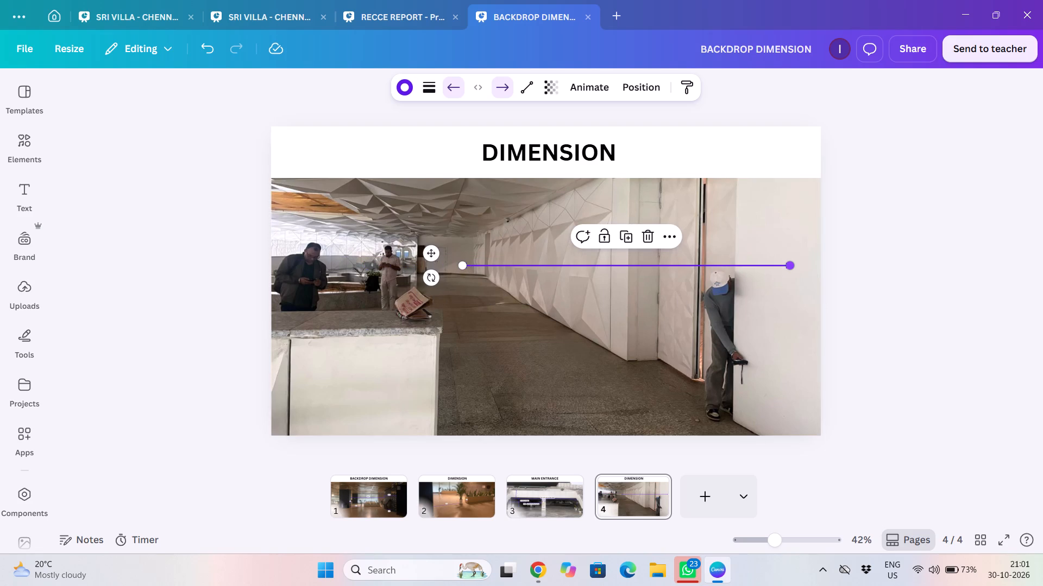
left_click_drag(790, 267, 728, 419)
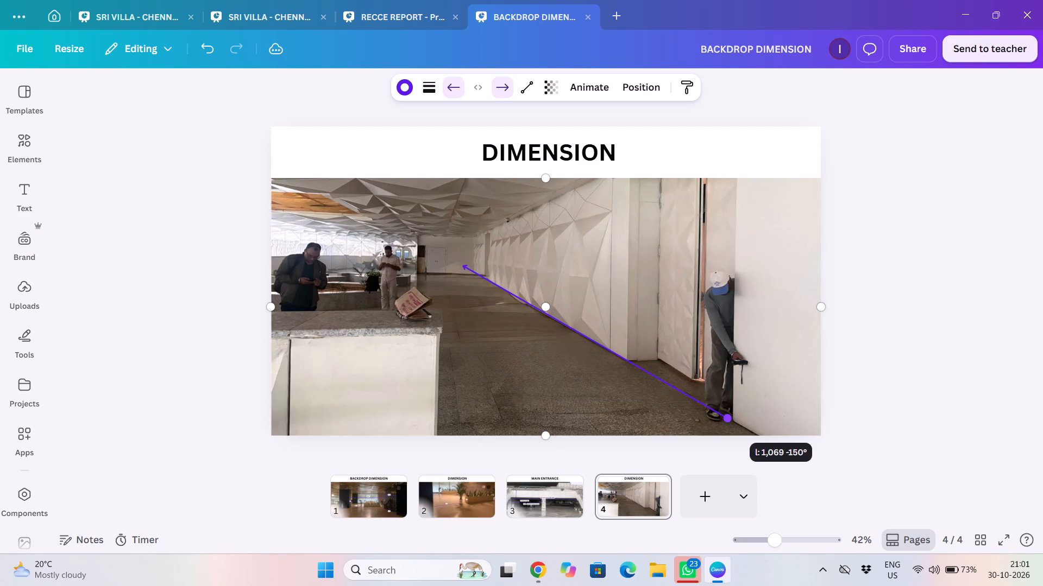
left_click_drag(728, 419, 733, 419)
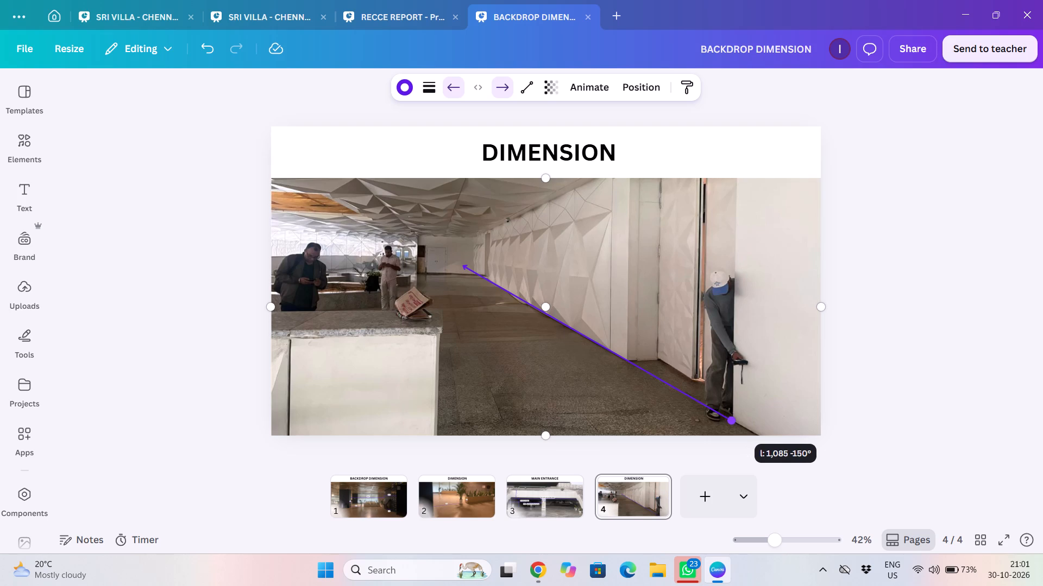
left_click_drag(733, 419, 733, 417)
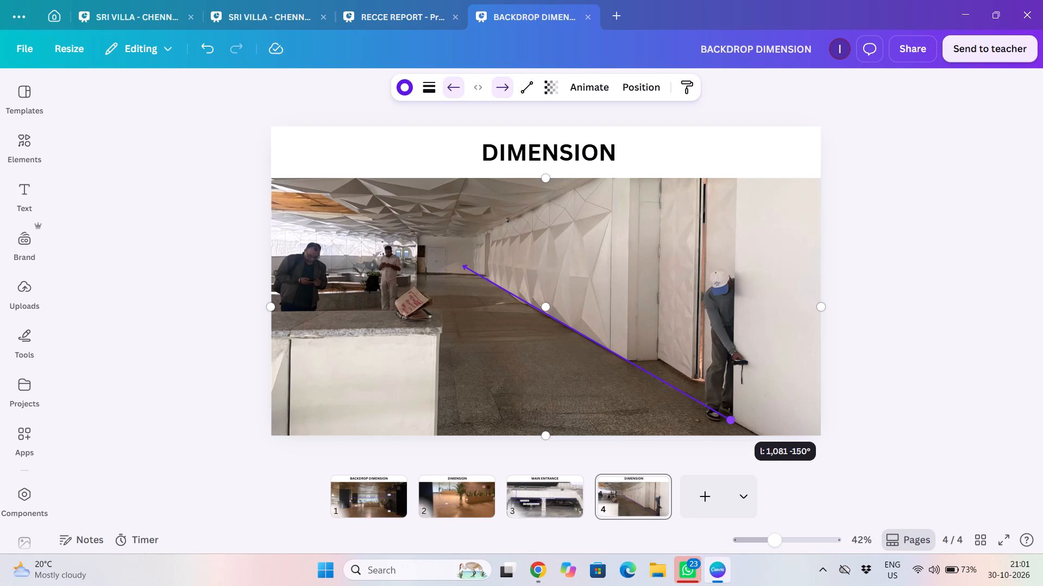
left_click_drag(733, 417, 732, 416)
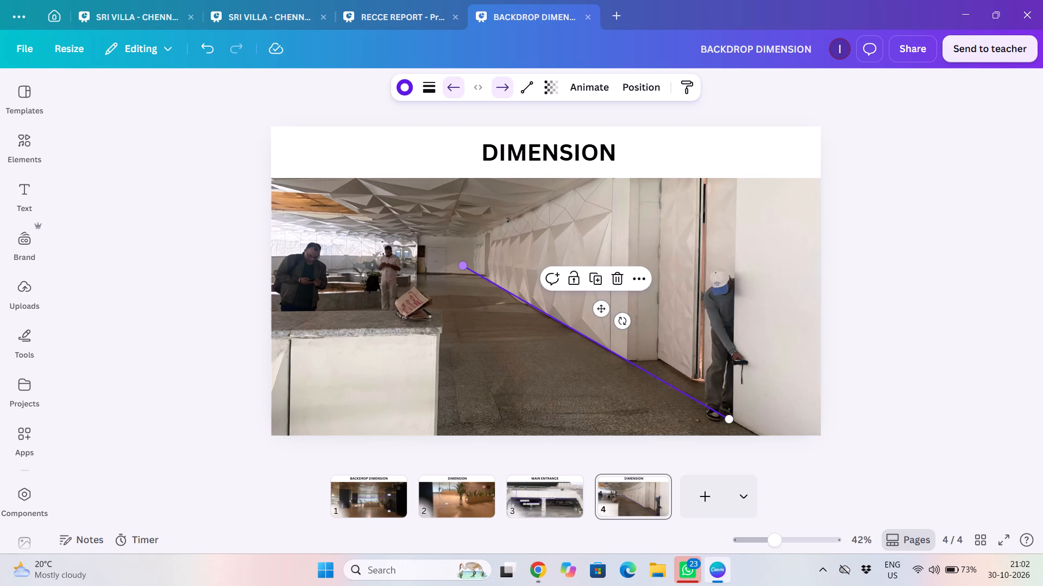
left_click_drag(465, 266, 464, 266)
left_click_drag(464, 266, 473, 271)
left_click(562, 367)
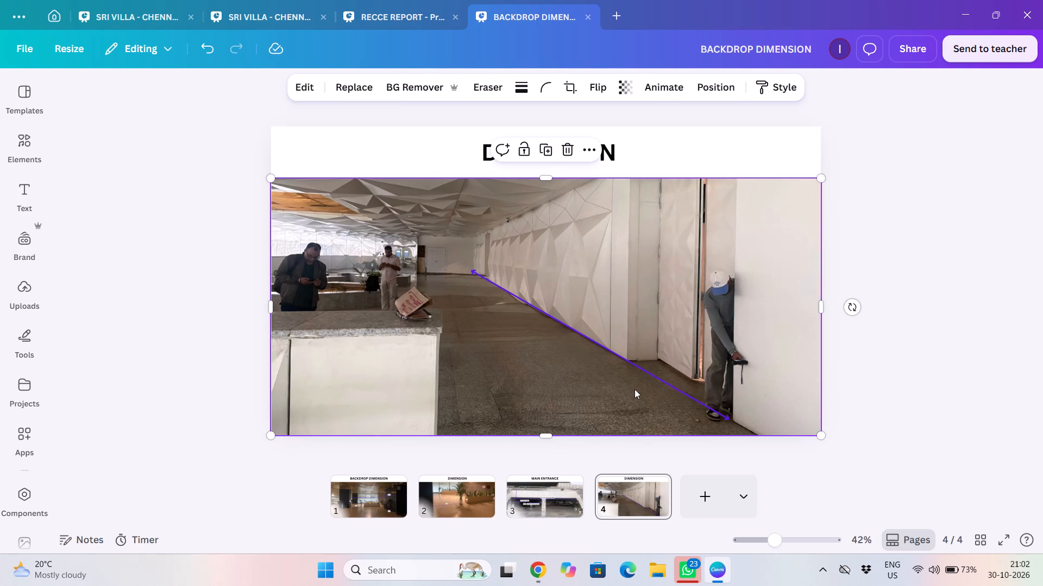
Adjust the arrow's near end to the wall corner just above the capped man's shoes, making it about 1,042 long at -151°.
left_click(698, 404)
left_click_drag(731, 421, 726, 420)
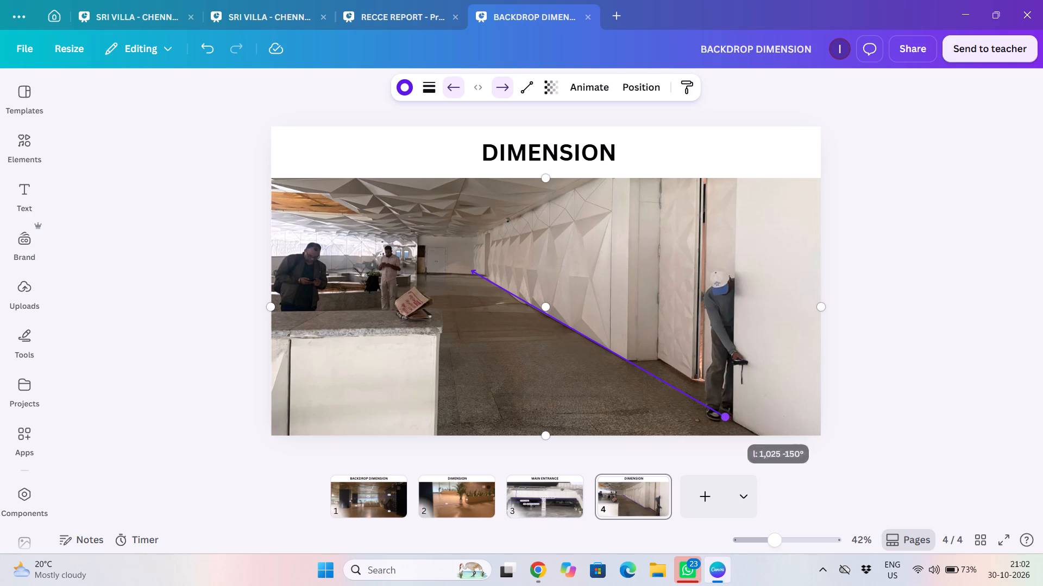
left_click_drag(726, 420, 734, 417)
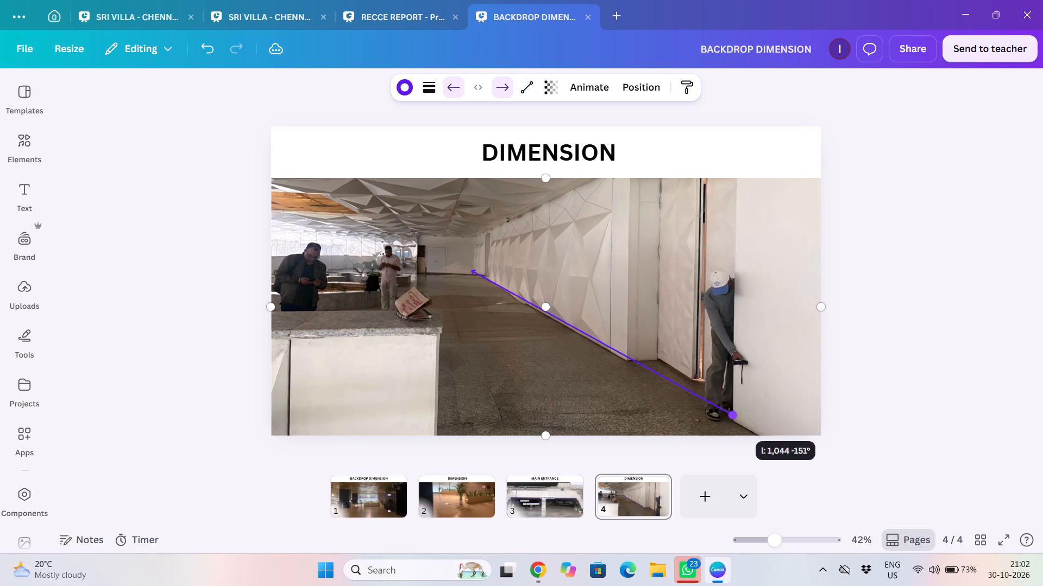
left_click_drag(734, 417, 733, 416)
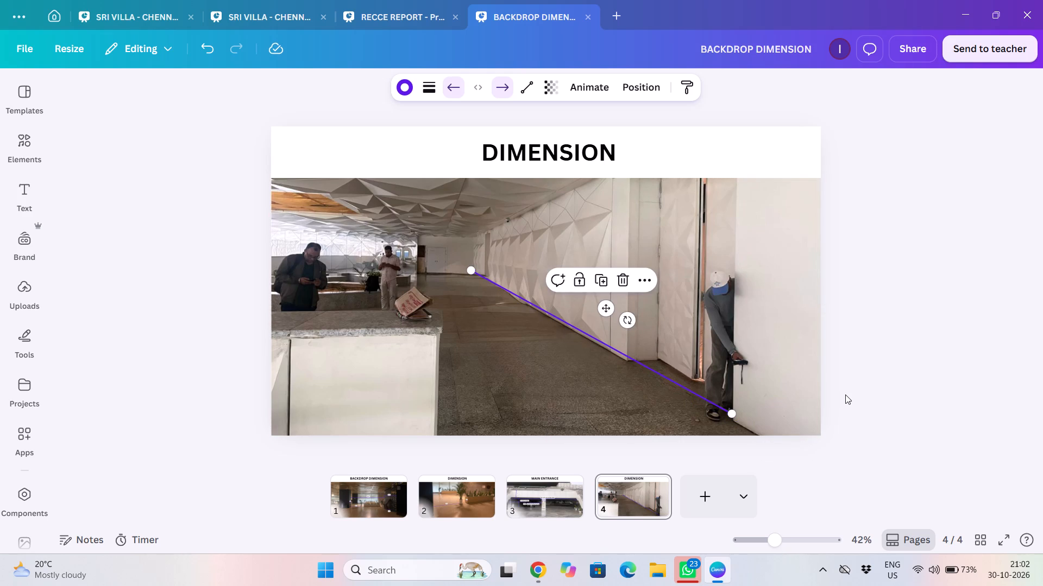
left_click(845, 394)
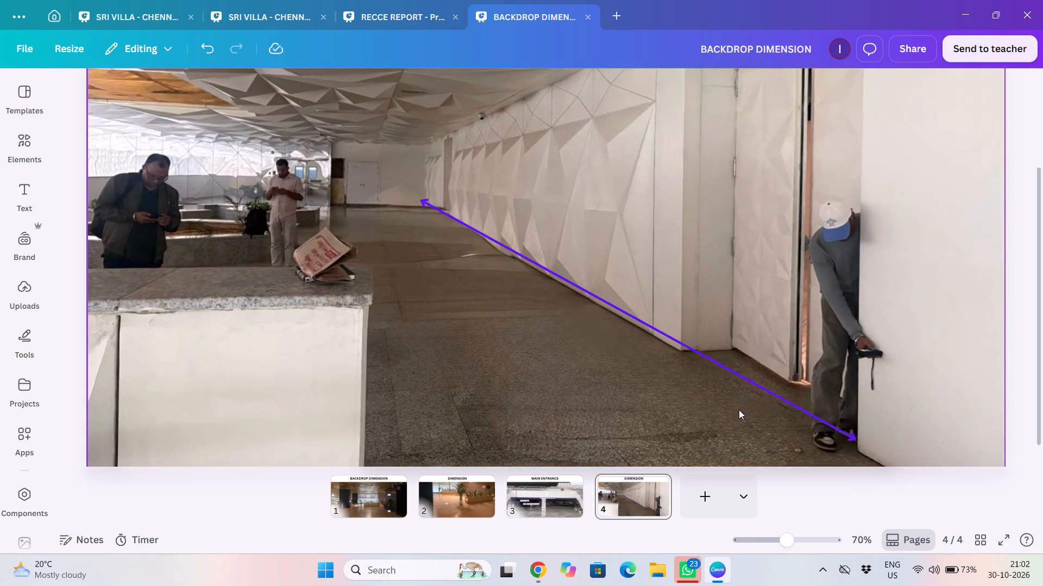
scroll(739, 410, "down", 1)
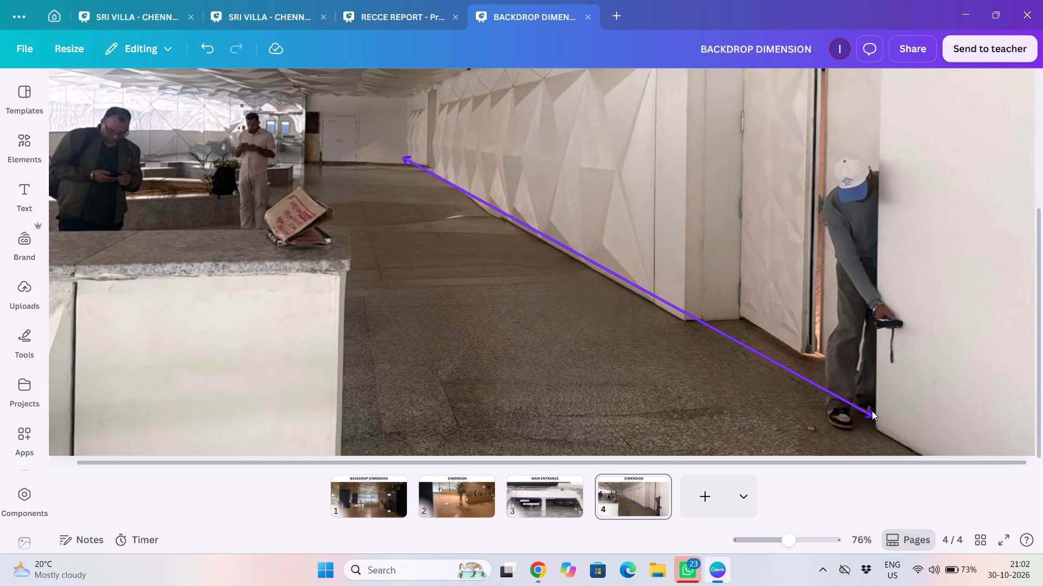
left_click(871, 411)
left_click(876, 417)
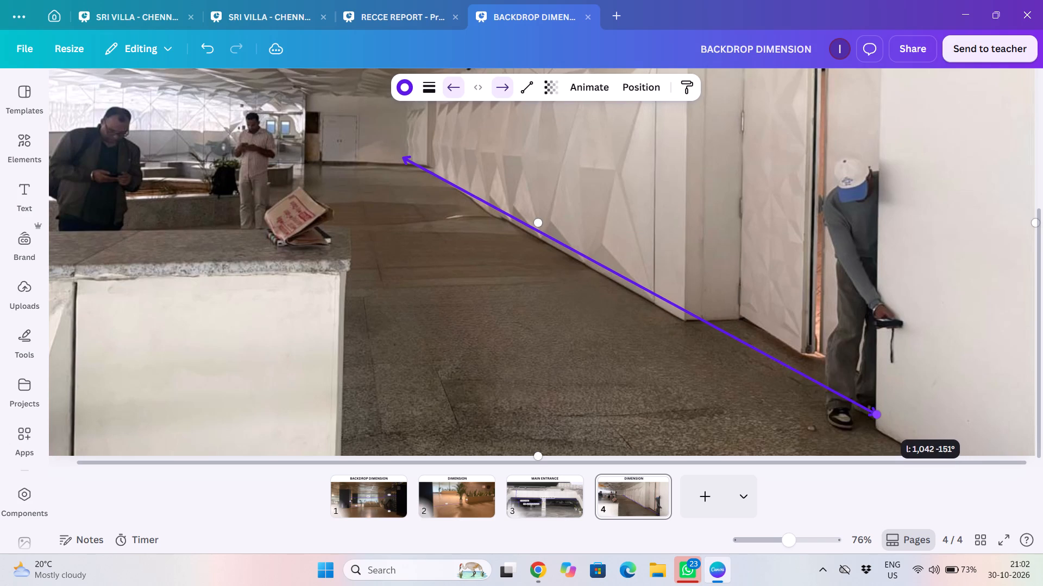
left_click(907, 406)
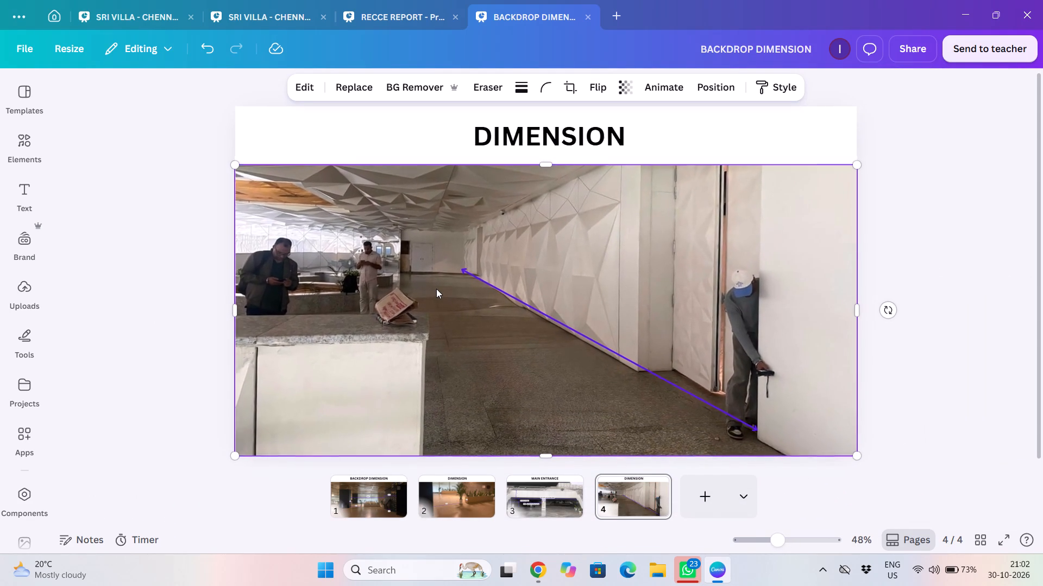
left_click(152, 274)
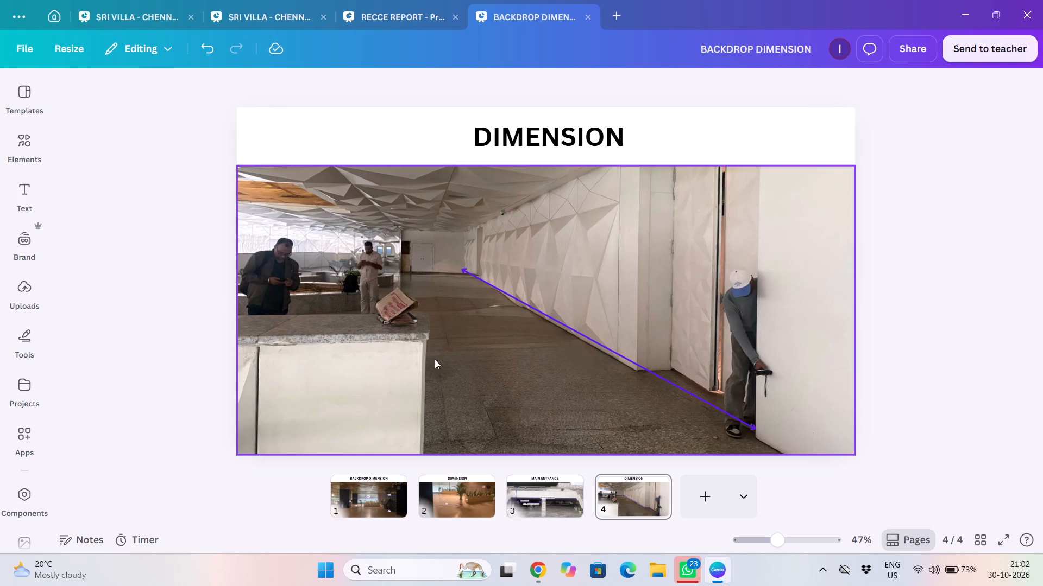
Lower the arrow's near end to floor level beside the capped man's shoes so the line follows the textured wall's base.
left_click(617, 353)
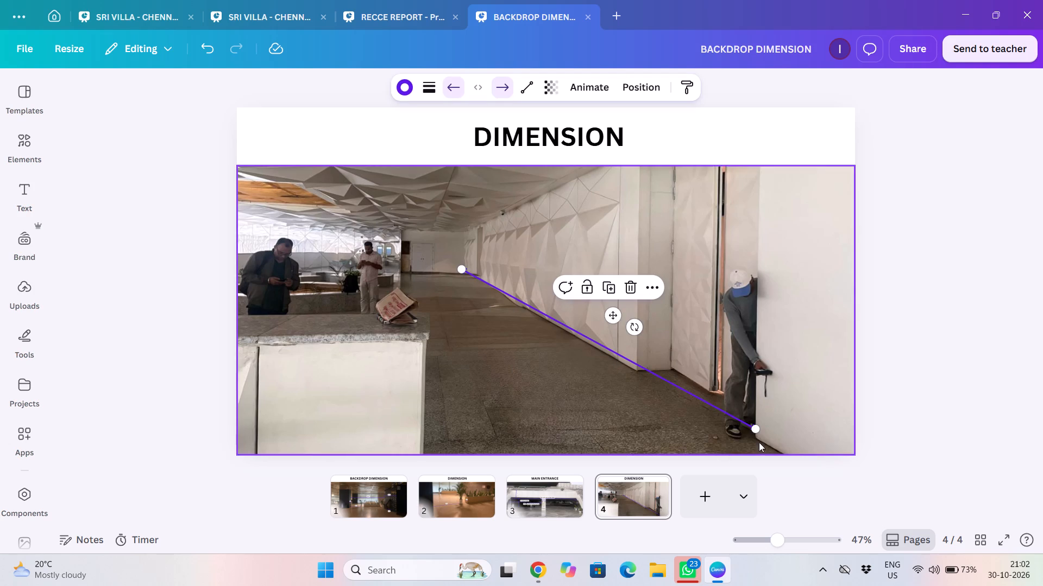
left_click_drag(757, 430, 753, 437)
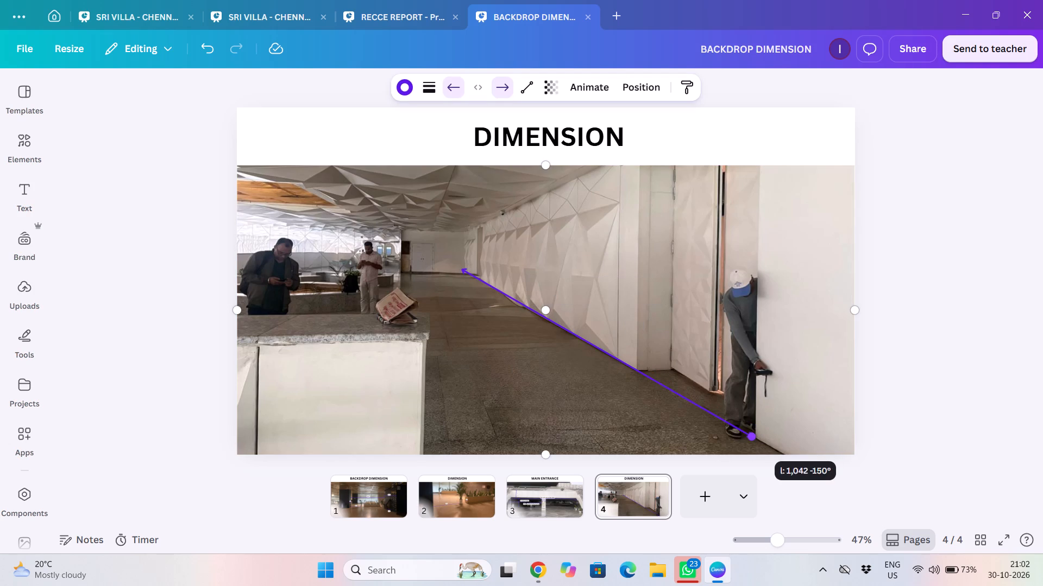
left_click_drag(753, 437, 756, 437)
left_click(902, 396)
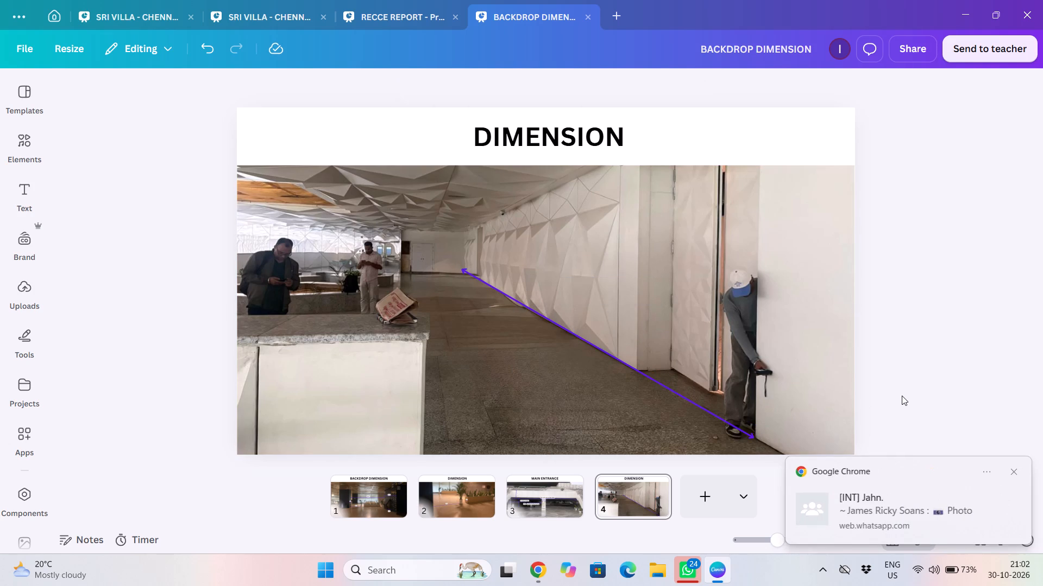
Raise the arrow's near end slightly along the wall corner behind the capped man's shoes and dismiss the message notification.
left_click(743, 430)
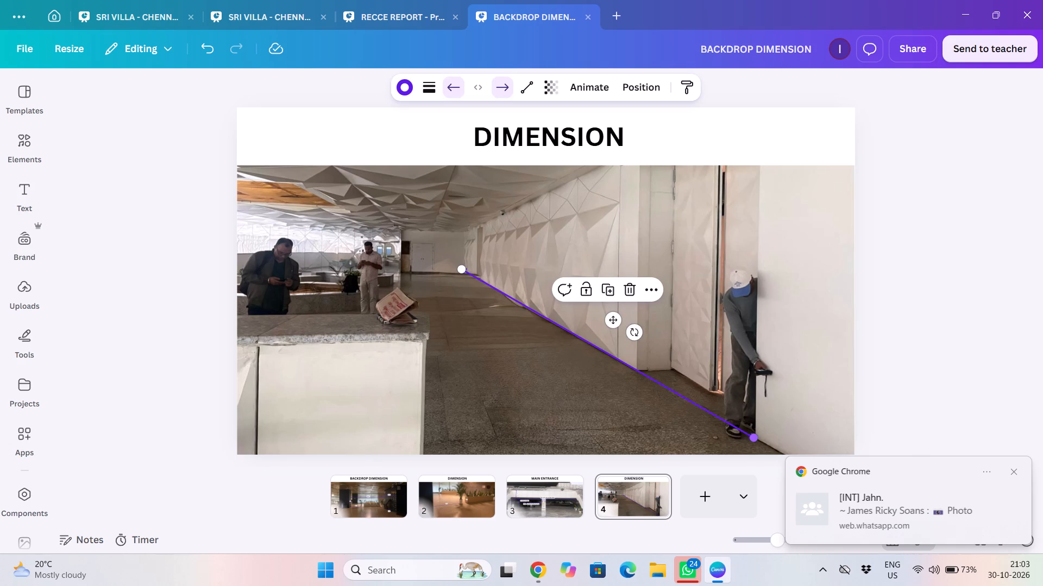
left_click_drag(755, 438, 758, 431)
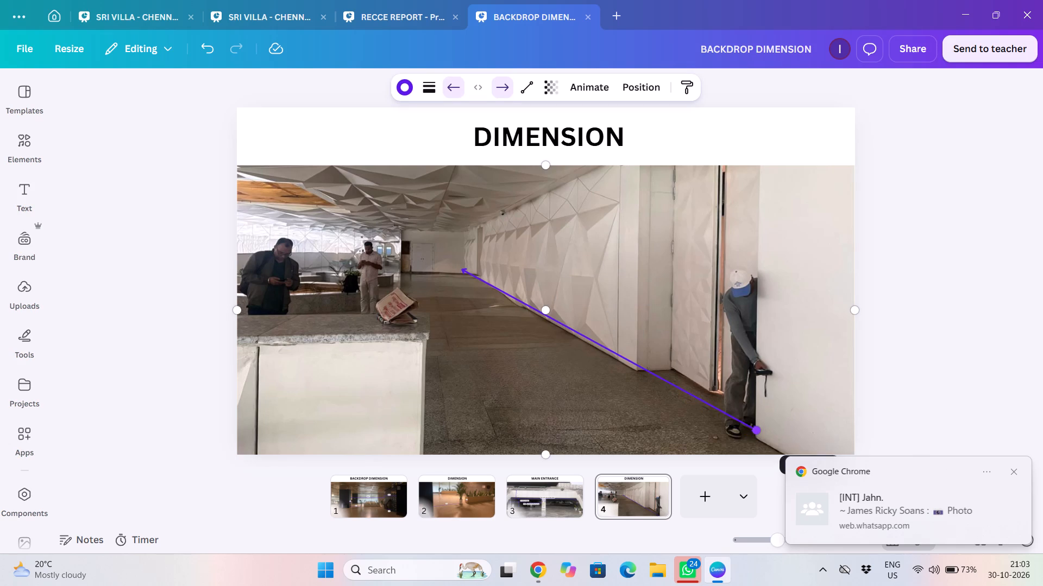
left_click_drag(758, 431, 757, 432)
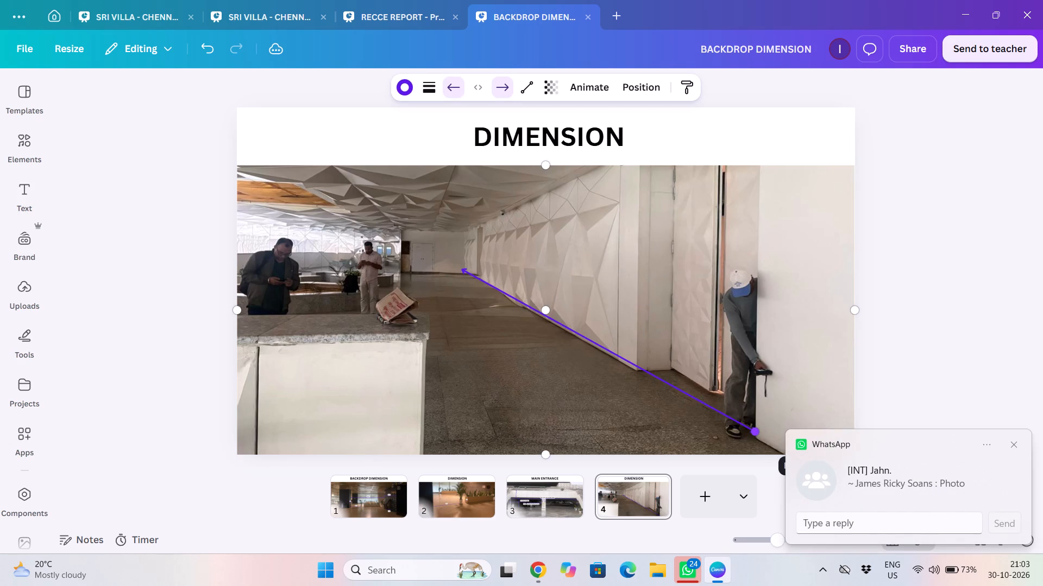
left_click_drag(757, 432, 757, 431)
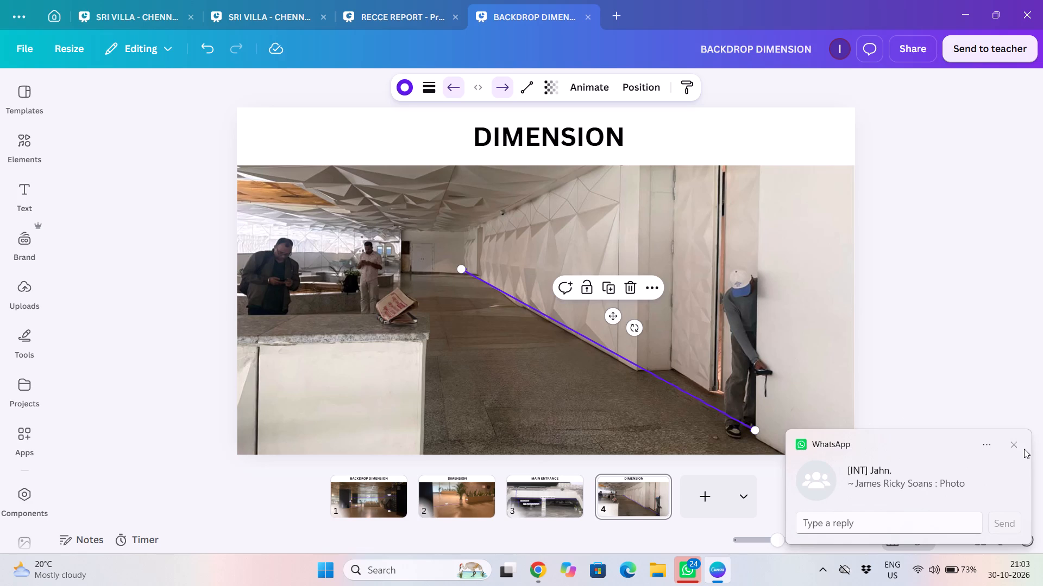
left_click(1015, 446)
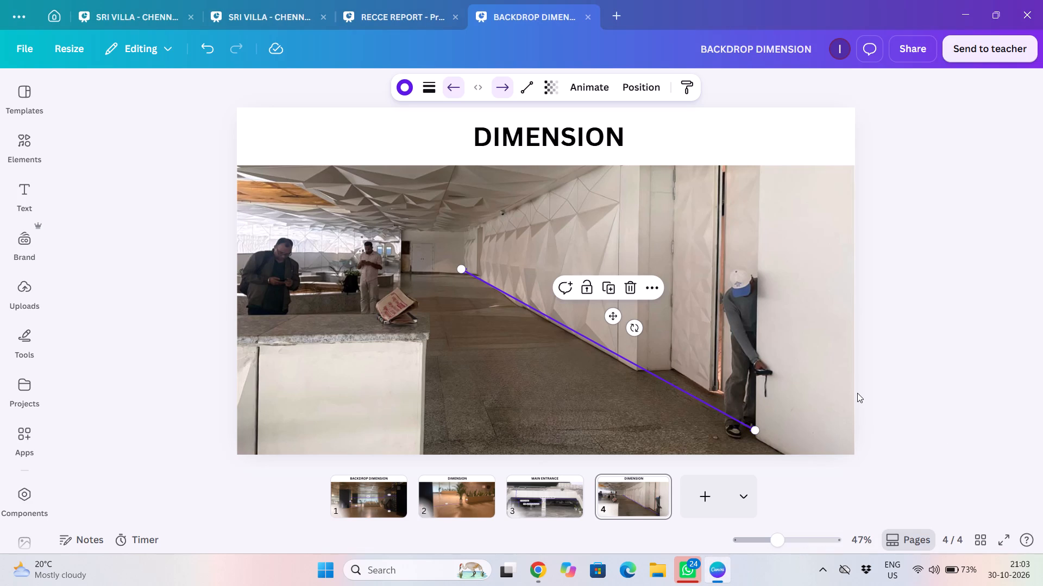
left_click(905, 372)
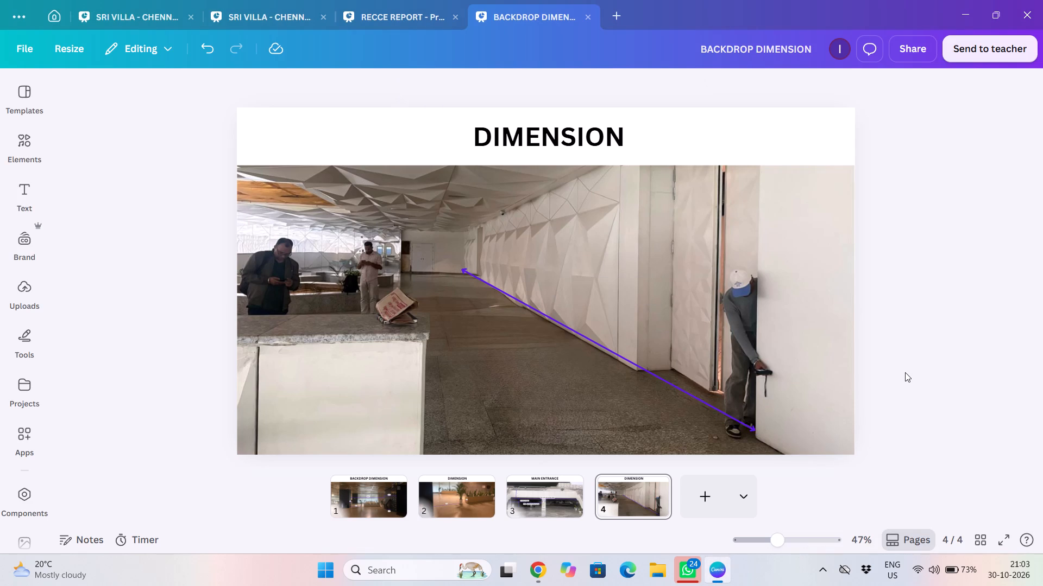
Fine-tune both arrow ends so it follows the textured wall's base to the floor beside the capped man's shoes, about 1,050 long at -150°.
left_click(484, 281)
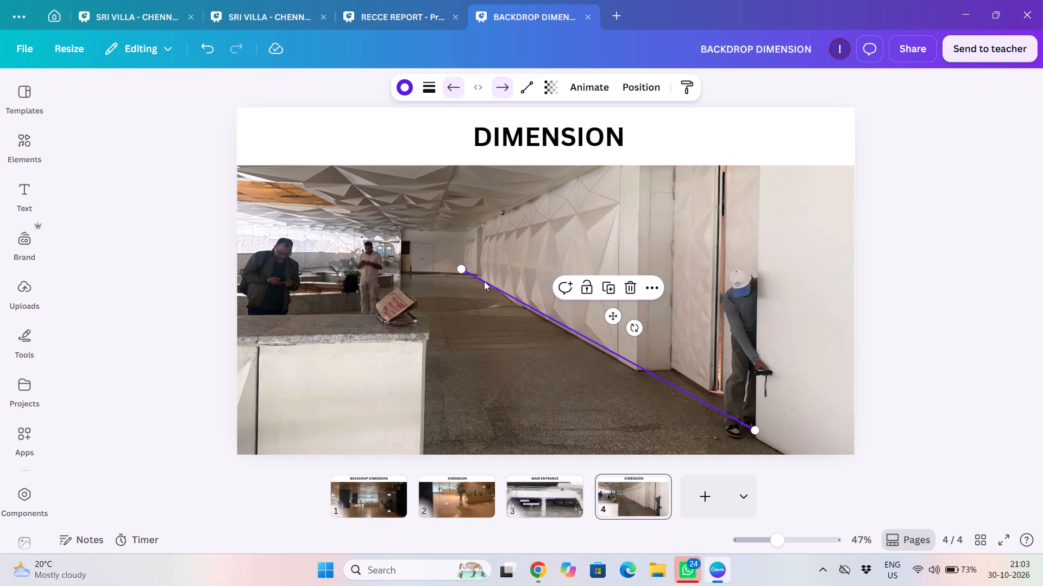
left_click(461, 267)
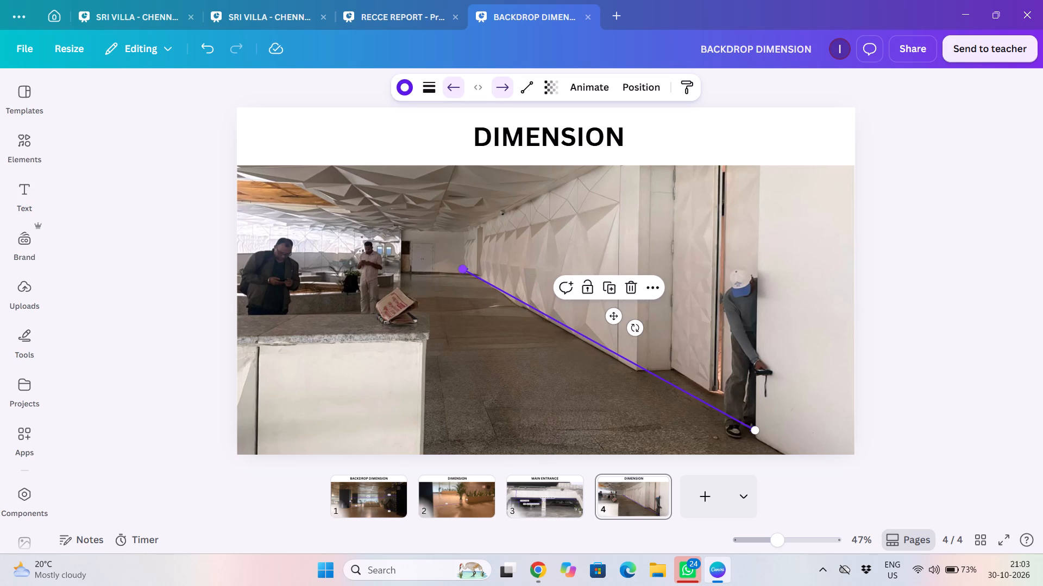
left_click_drag(757, 432, 741, 432)
left_click_drag(741, 432, 738, 436)
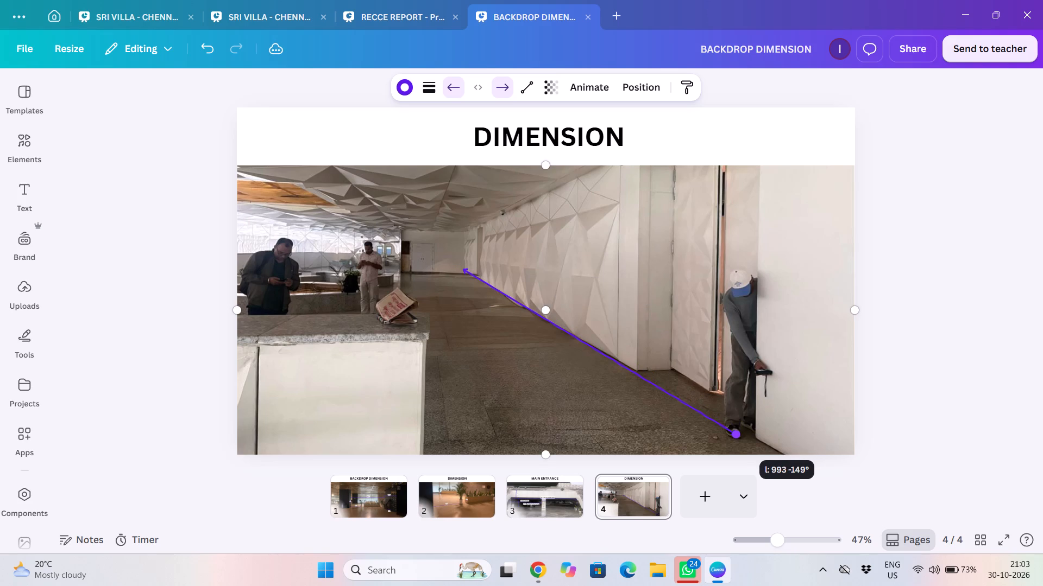
left_click_drag(738, 436, 754, 443)
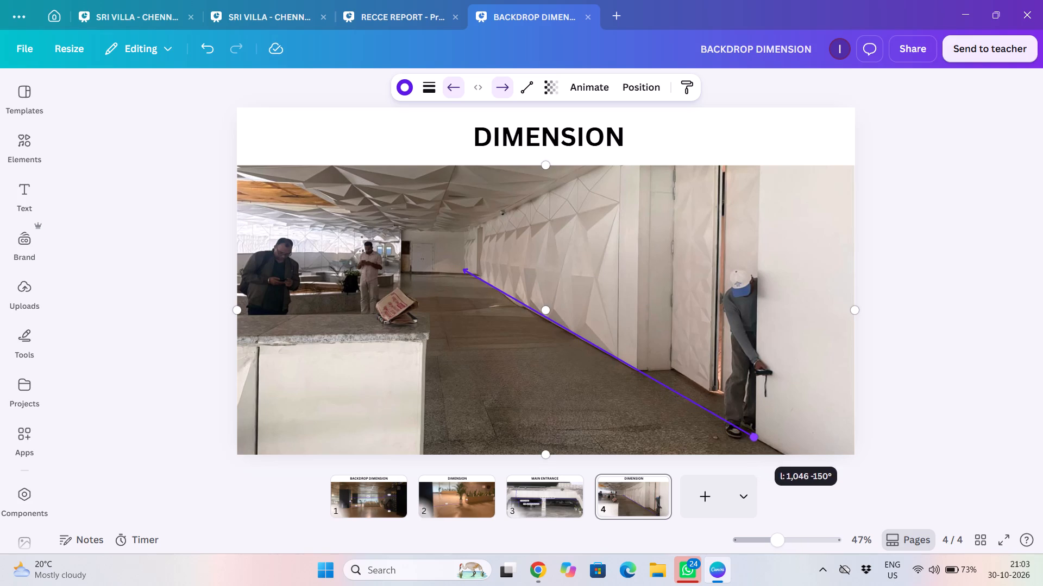
left_click_drag(754, 443, 754, 444)
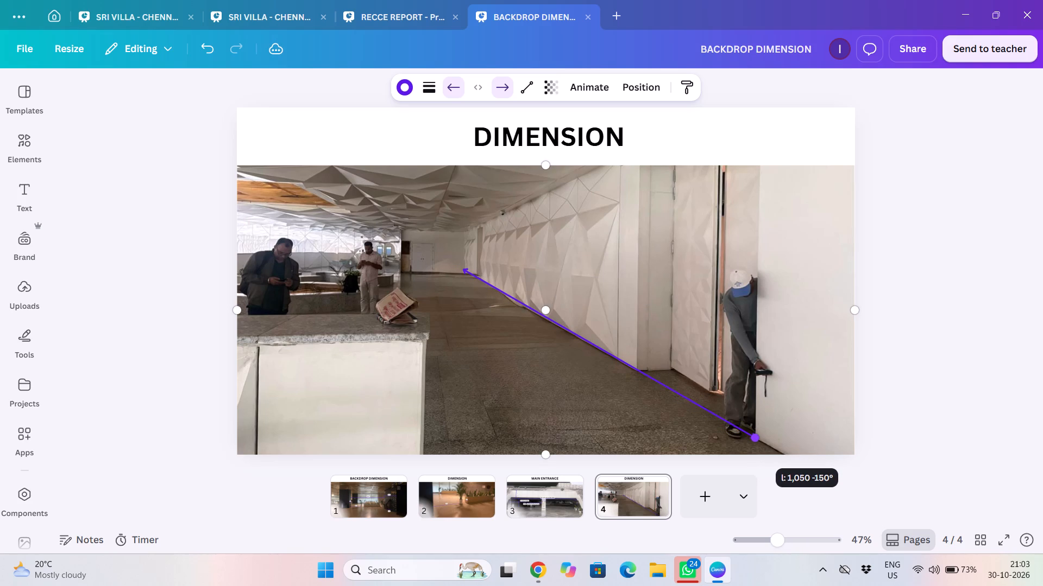
left_click_drag(754, 444, 753, 445)
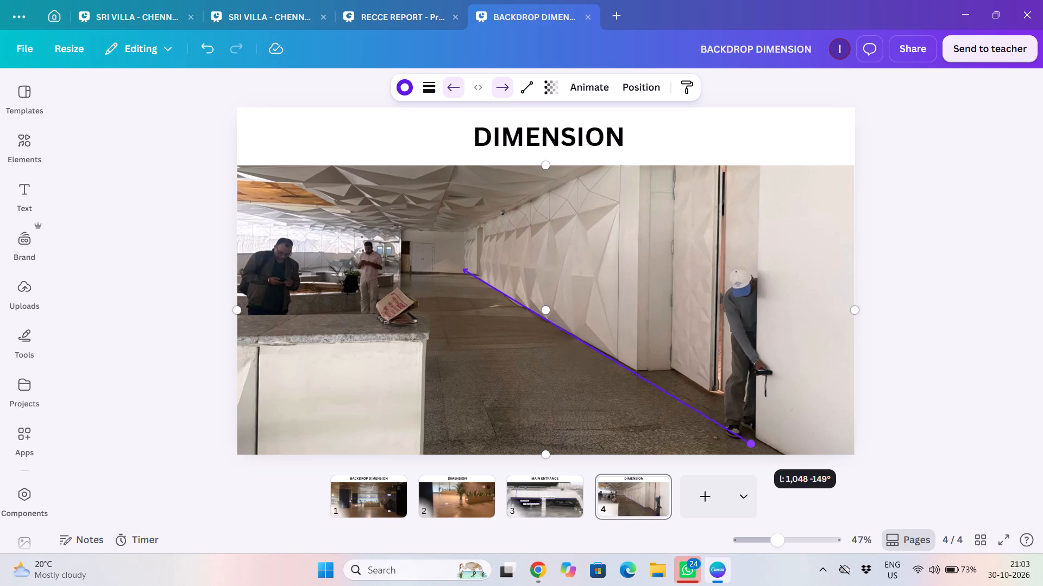
left_click_drag(753, 445, 754, 442)
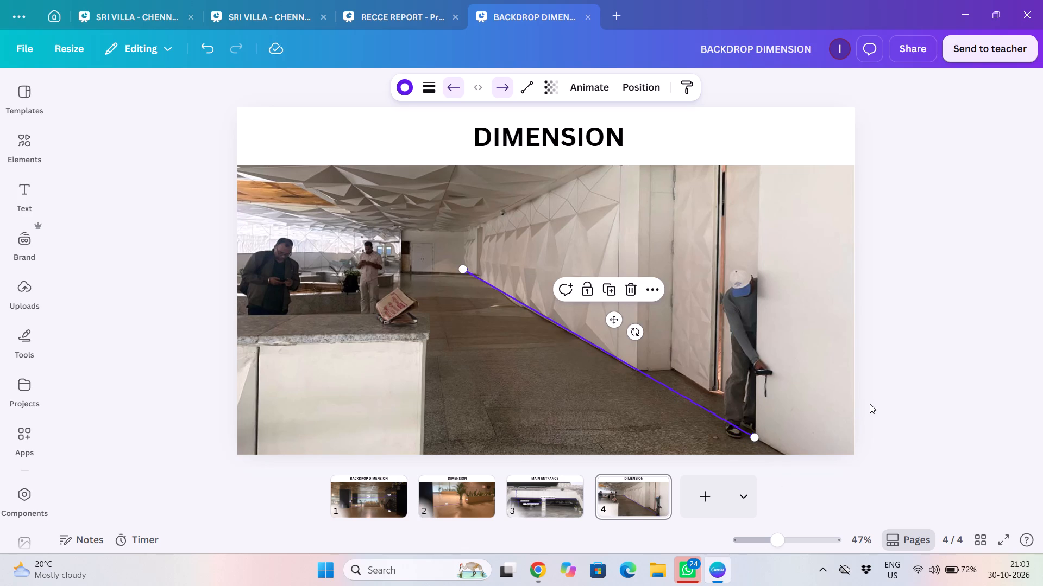
left_click(870, 404)
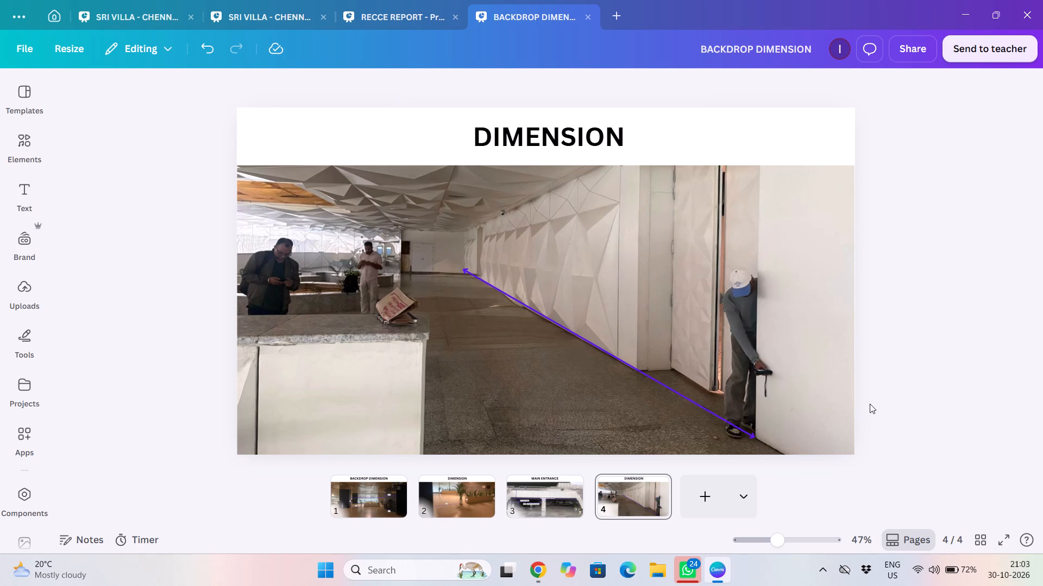
Nudge the arrow's far end slightly inward at the base of the corridor's far wall.
left_click(473, 278)
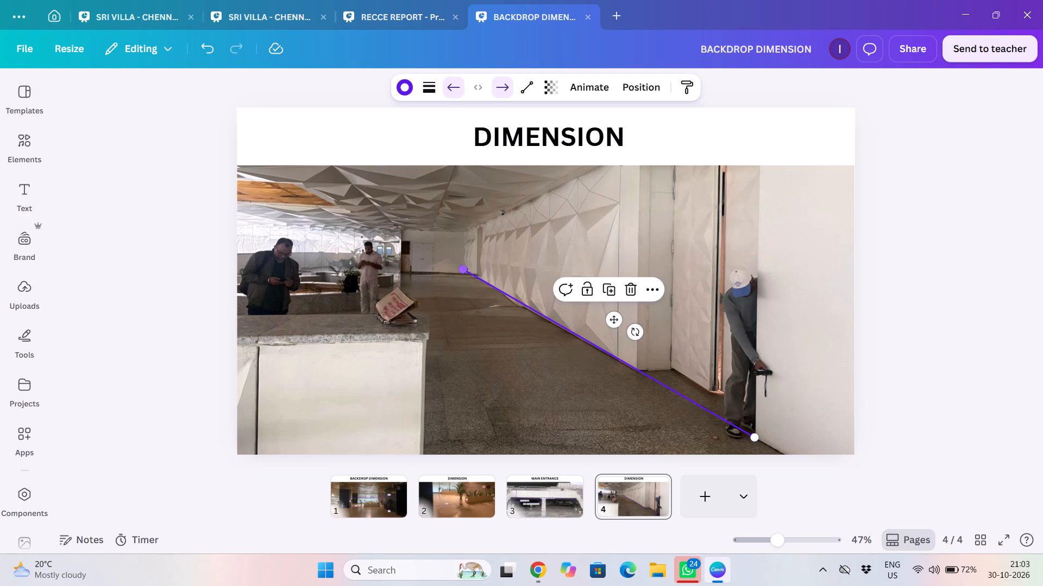
left_click(462, 269)
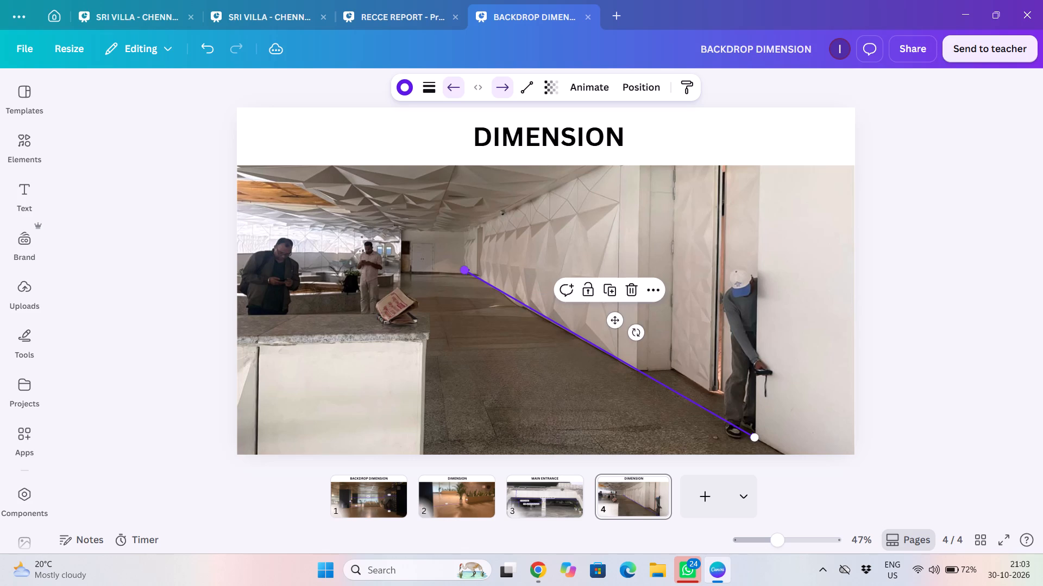
left_click(471, 304)
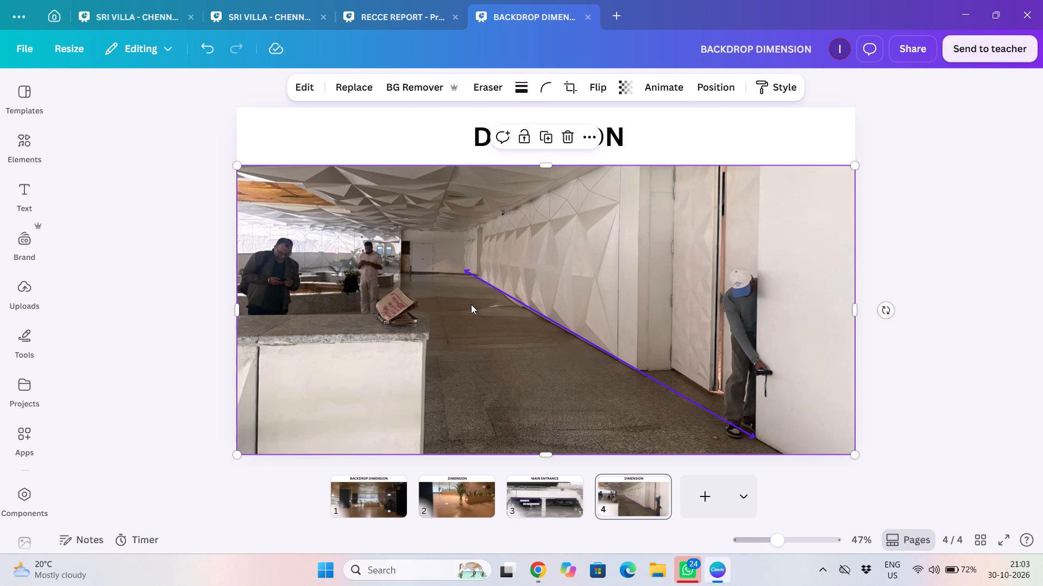
left_click(944, 221)
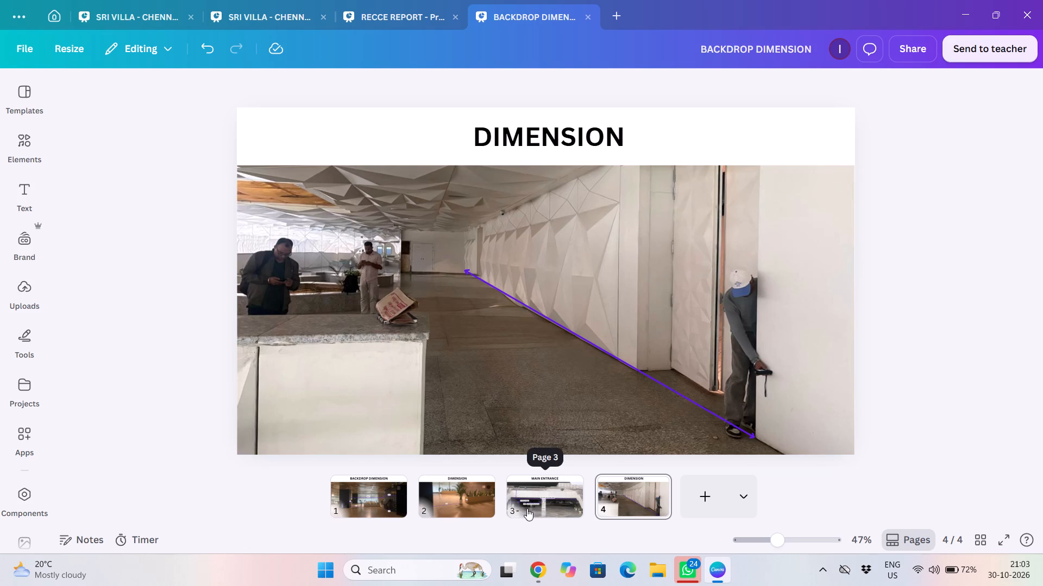
Copy the 7' label from the MAIN ENTRANCE page onto the page 4 corridor photo, placing it near the diagonal arrow's upper half.
left_click(544, 493)
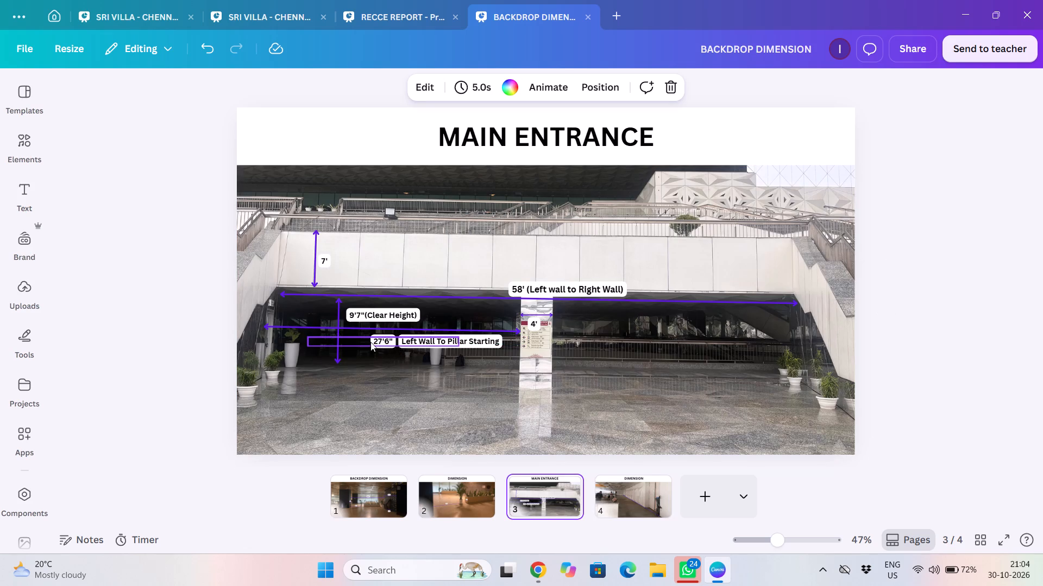
left_click(326, 261)
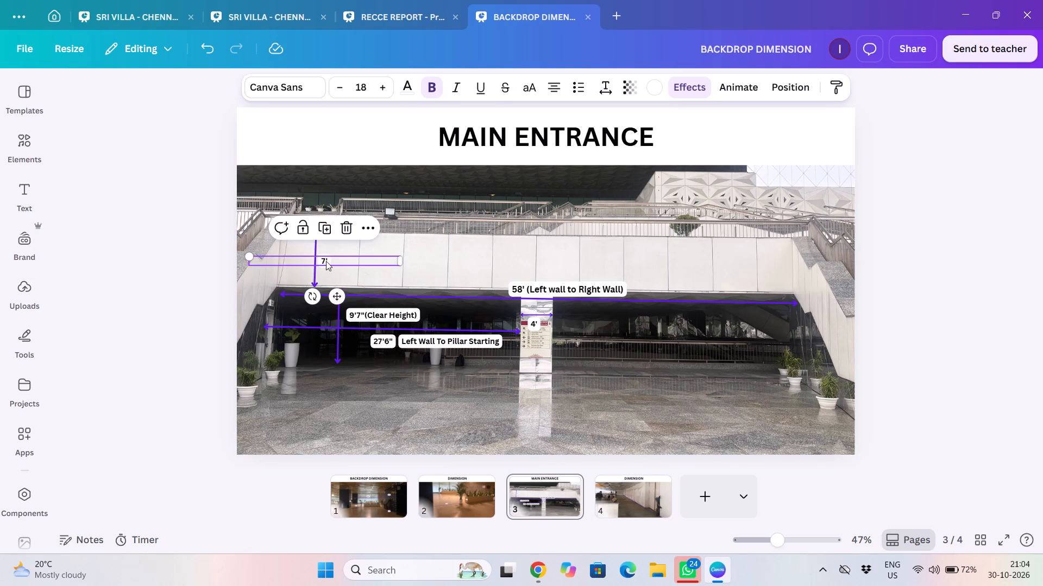
key("ctrl+c")
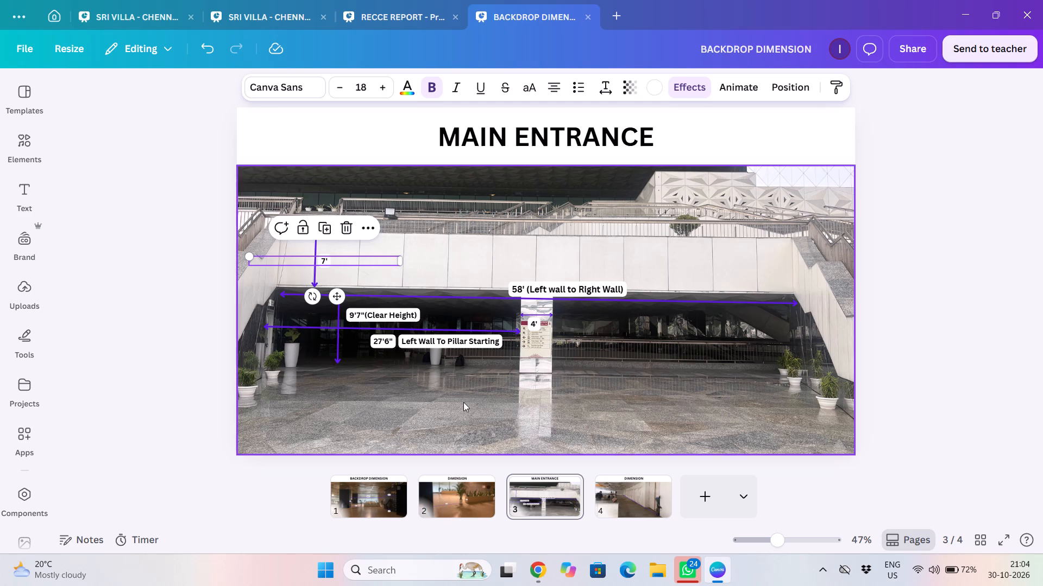
left_click(618, 494)
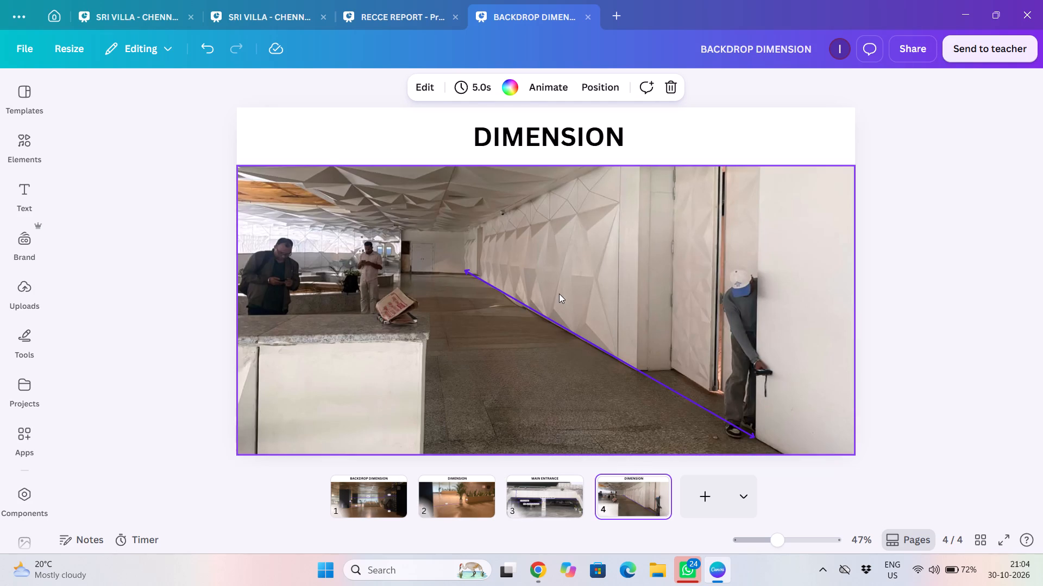
left_click(559, 294)
left_click(559, 294)
key("ctrl+v")
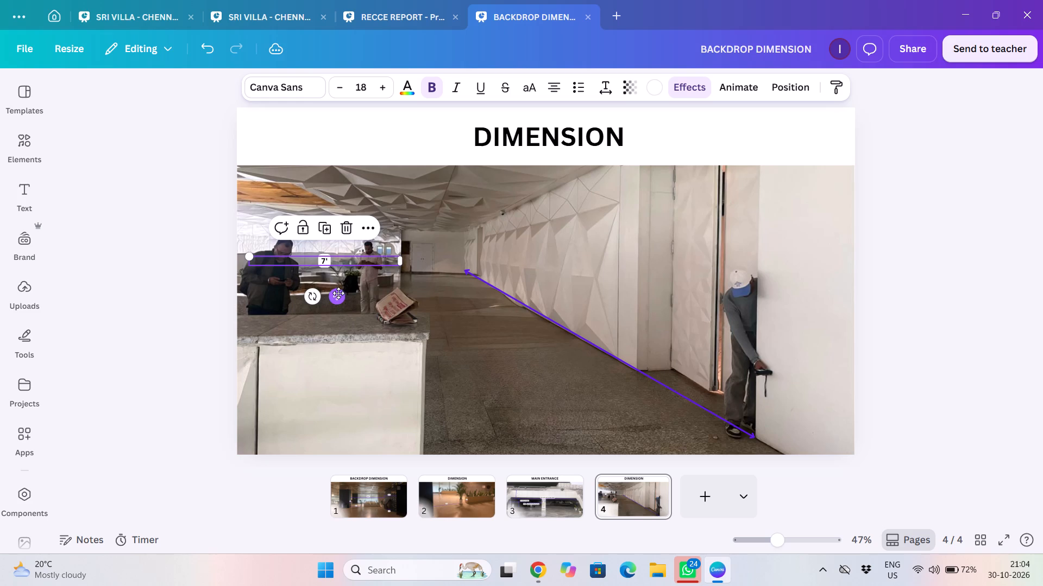
left_click_drag(338, 295, 569, 339)
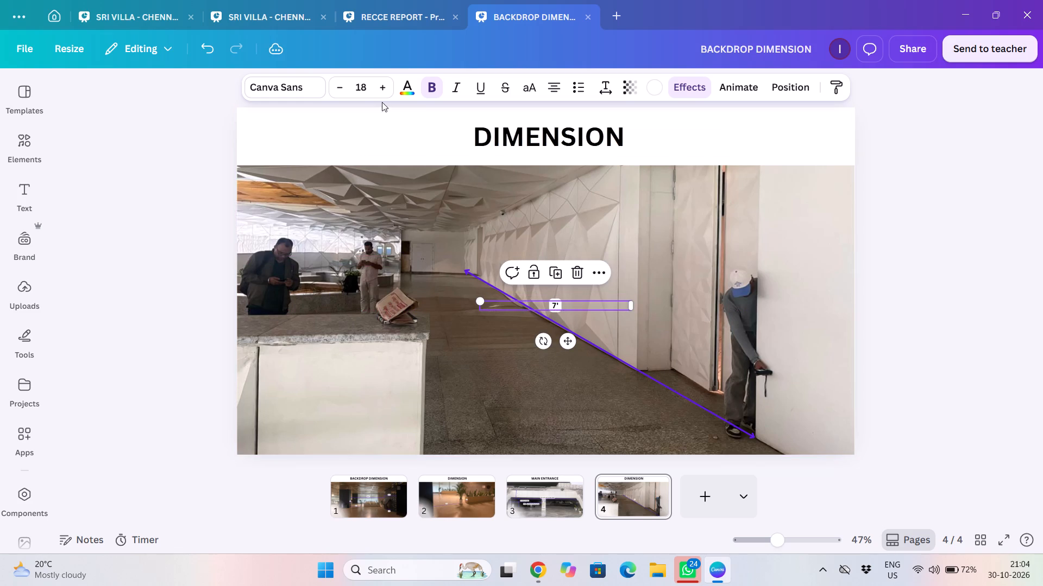
Set the pasted label's font size to 20 and change its text to 103'9".
double_click(382, 93)
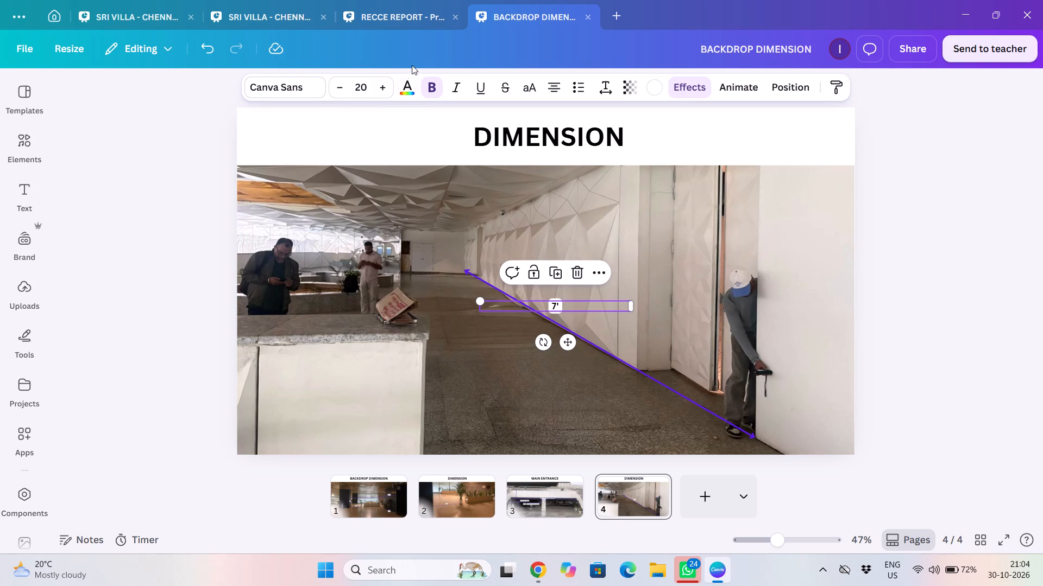
left_click(558, 306)
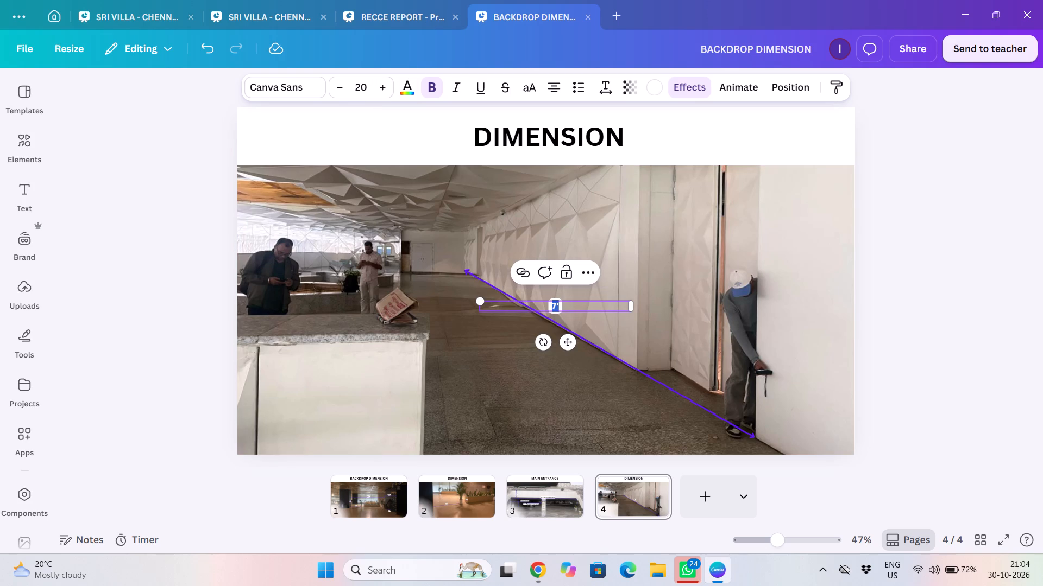
key("BackSpace")
type("103")
key("apostrophe")
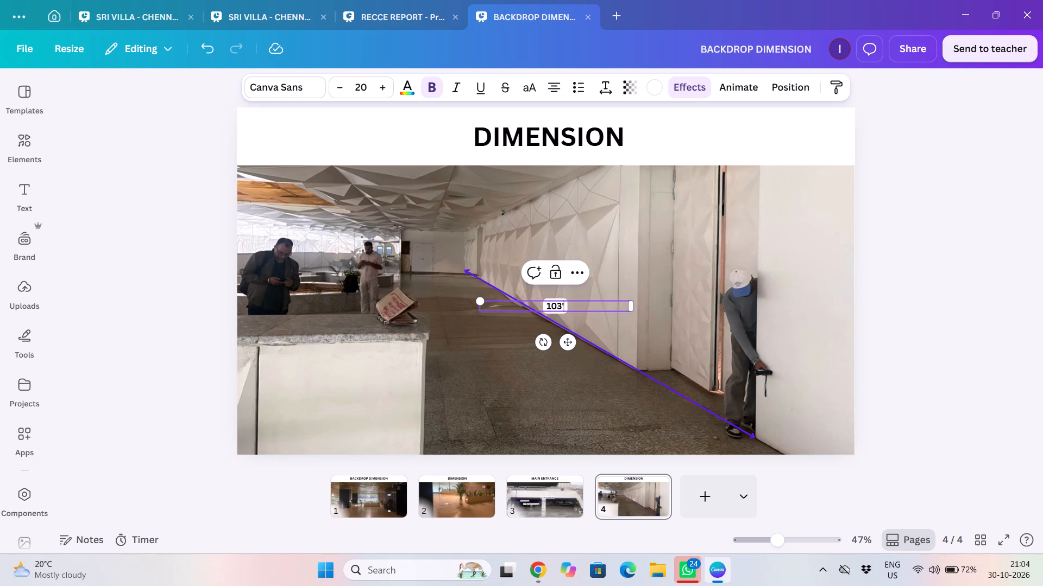
key("9")
key("shift+quotedbl")
left_click(895, 305)
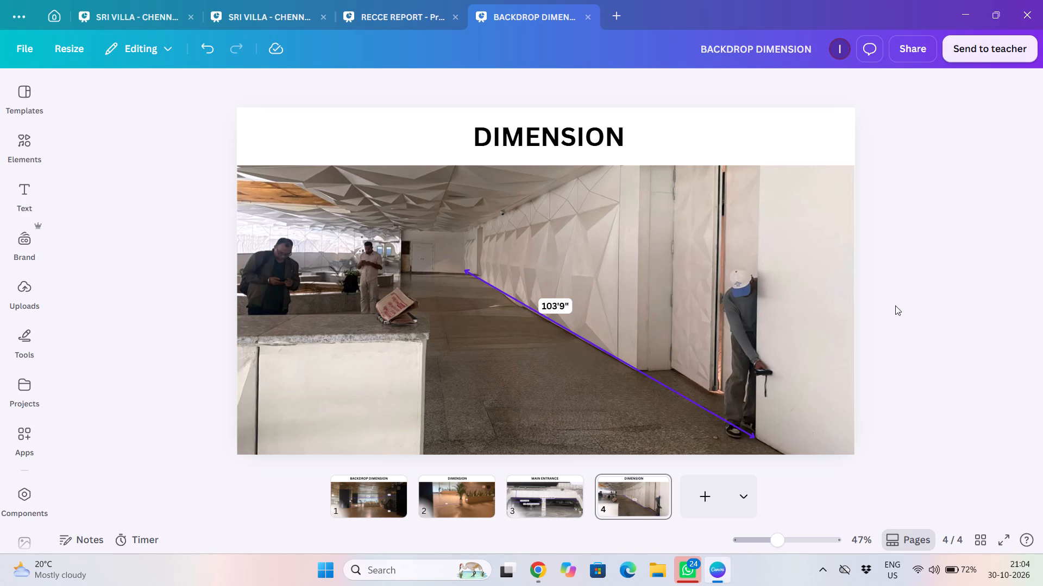
Rotate the 103'9" label parallel to the diagonal arrow and position it directly against the line along the textured wall.
left_click_drag(569, 309, 589, 304)
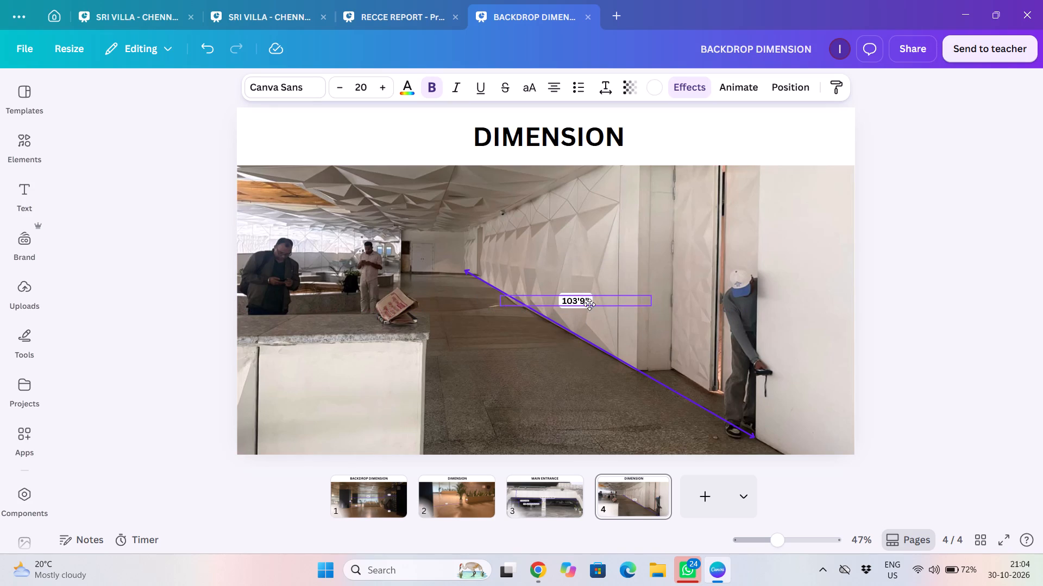
left_click_drag(589, 304, 579, 306)
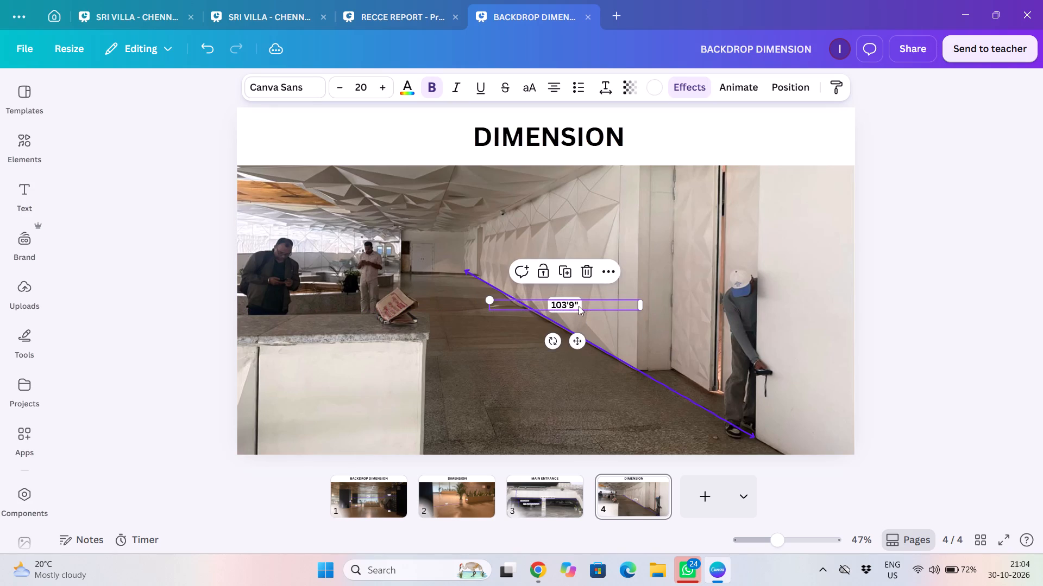
left_click_drag(553, 344, 545, 332)
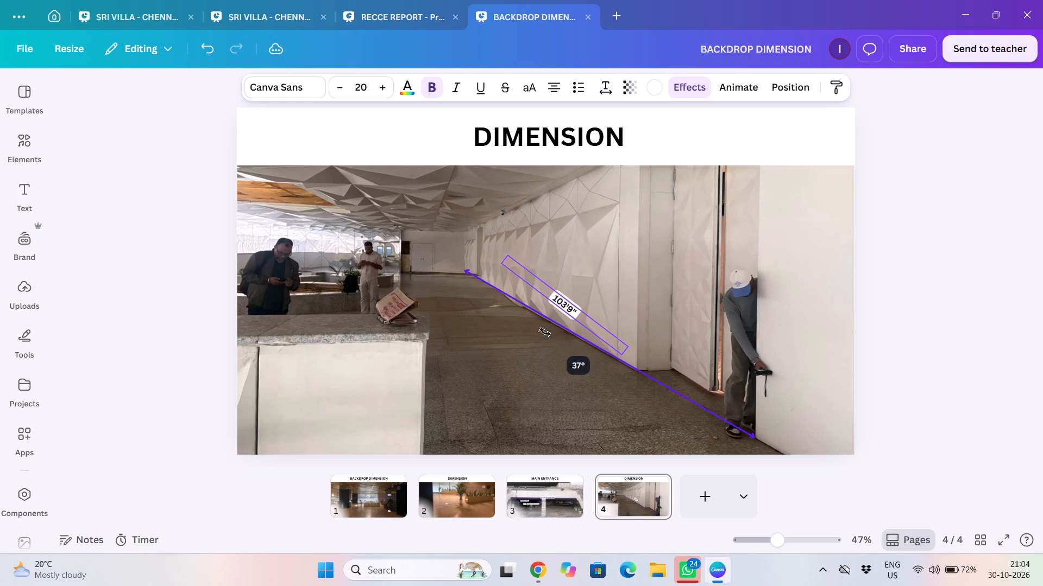
left_click_drag(545, 332, 548, 333)
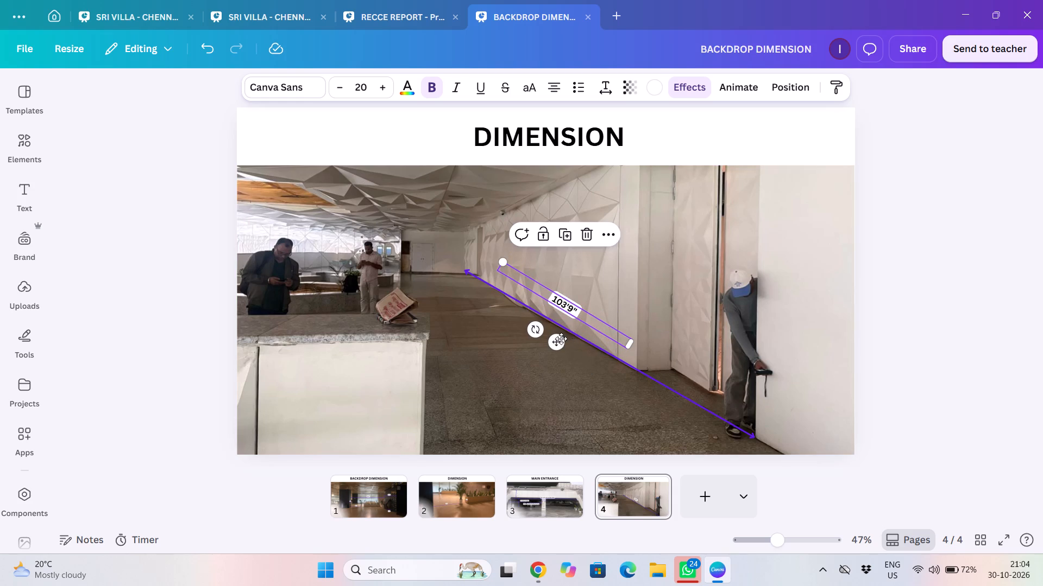
left_click_drag(560, 340, 554, 347)
left_click(933, 230)
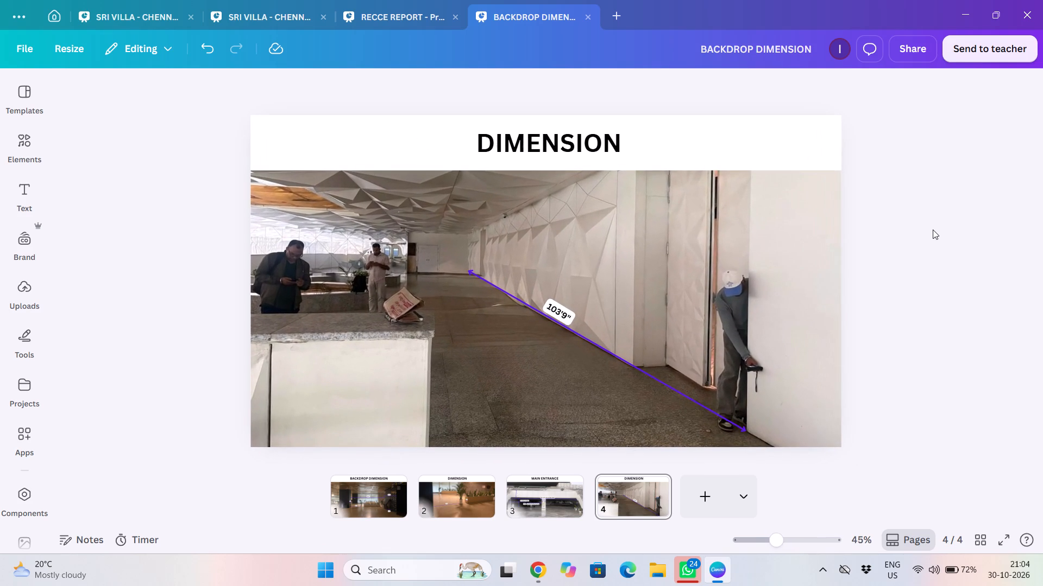
left_click(933, 230)
Add a blank page at the end of the document, after the corridor page.
left_click(708, 501)
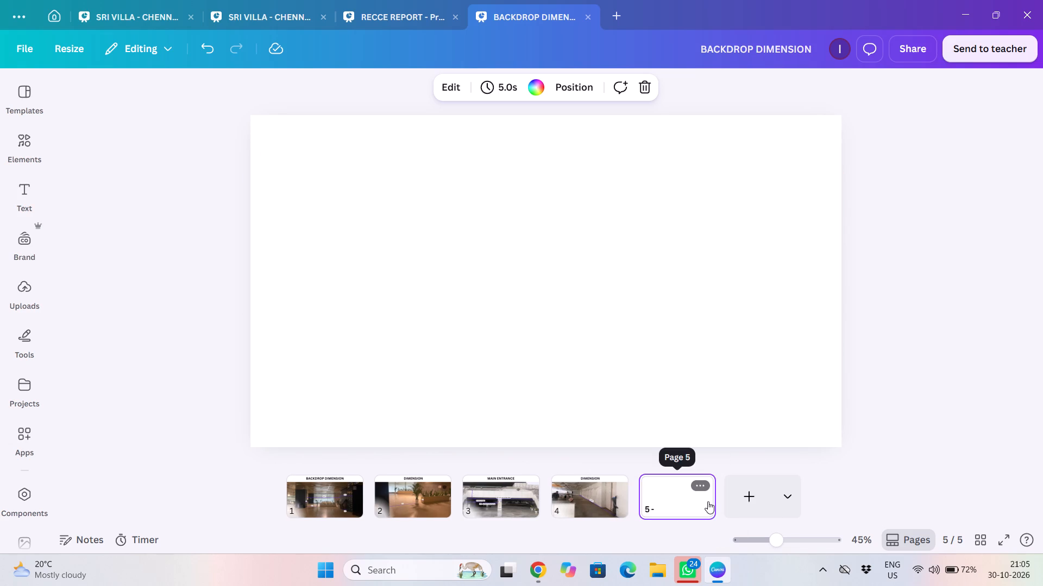
left_click(596, 501)
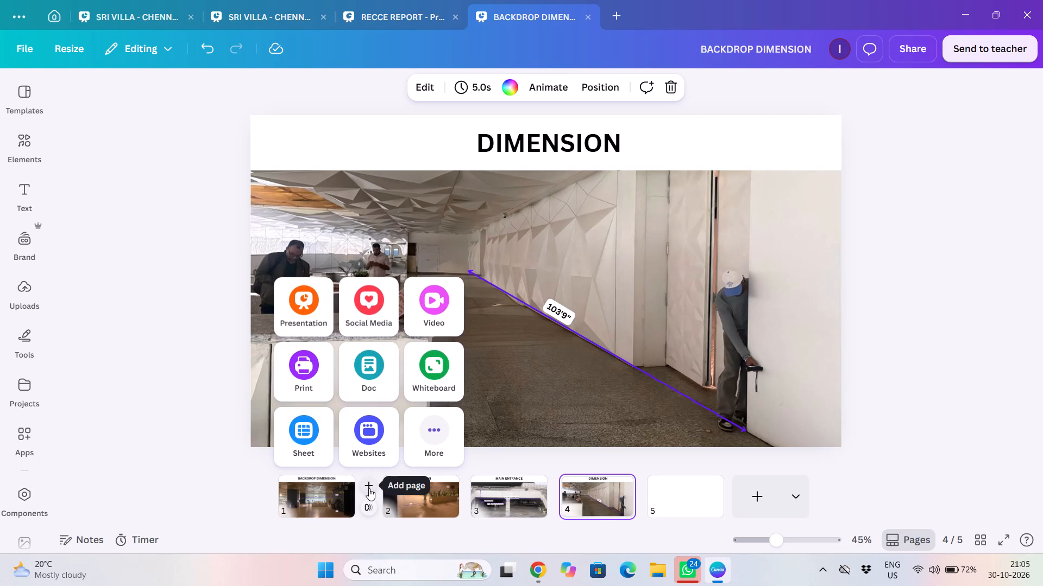
Insert another blank page after page 1 and move it to the front as the first page.
left_click(369, 488)
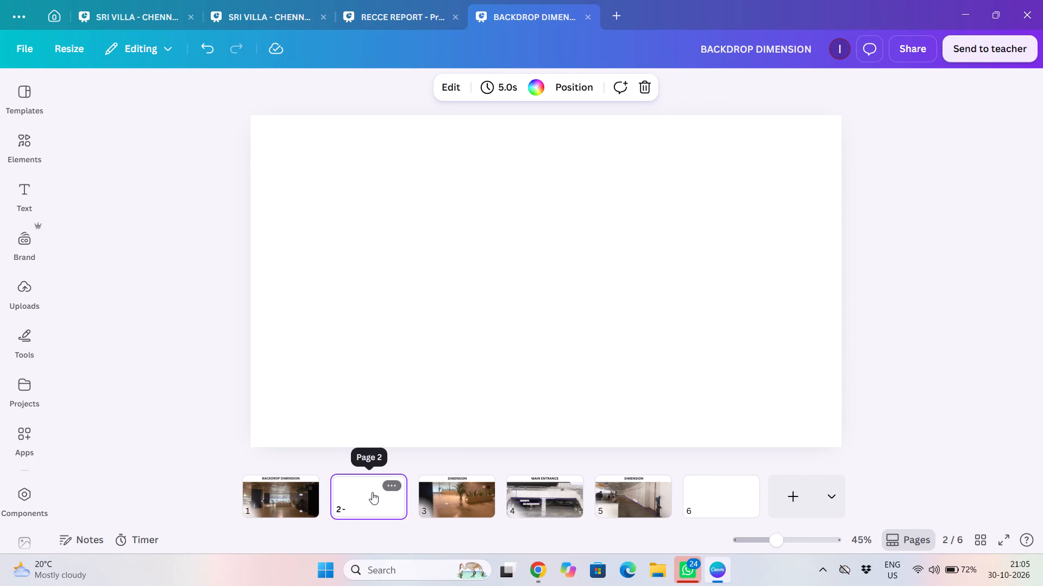
left_click_drag(371, 492, 273, 501)
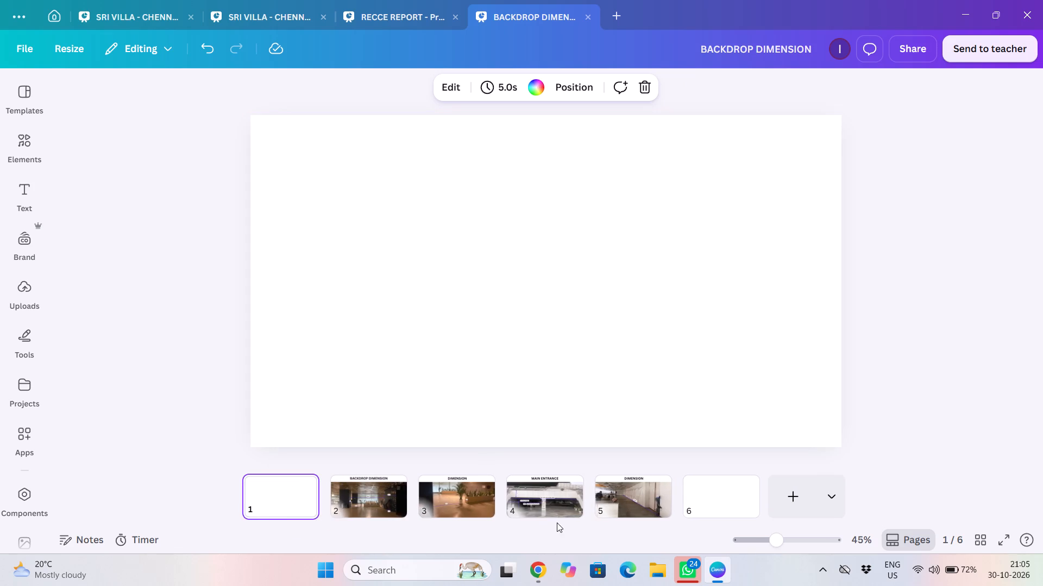
Copy the large PATHWAY heading from page 38 of the RECCE REPORT design onto the blank first page of BACKDROP DIMENSION.
left_click(403, 15)
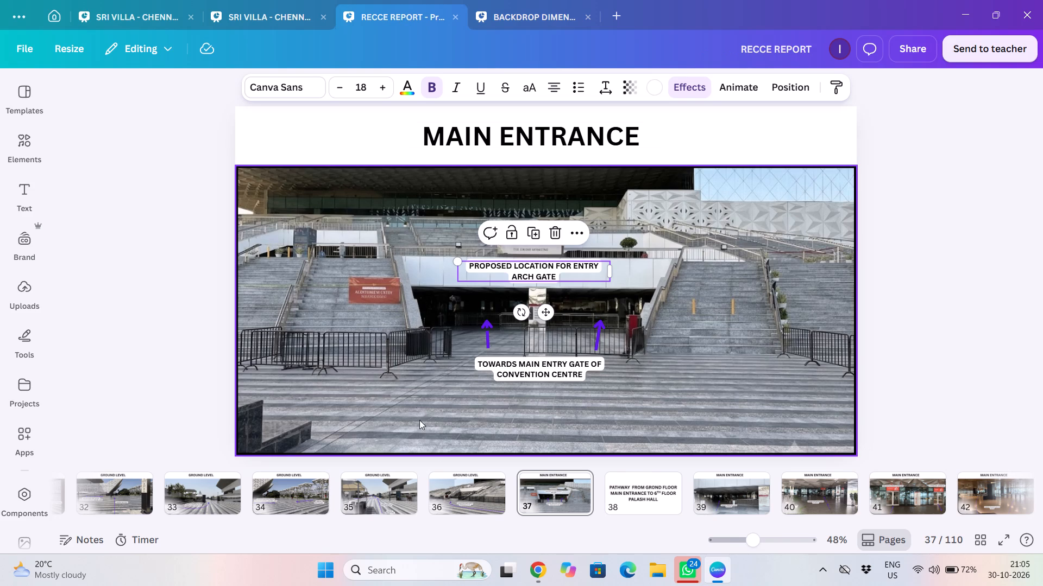
left_click(643, 485)
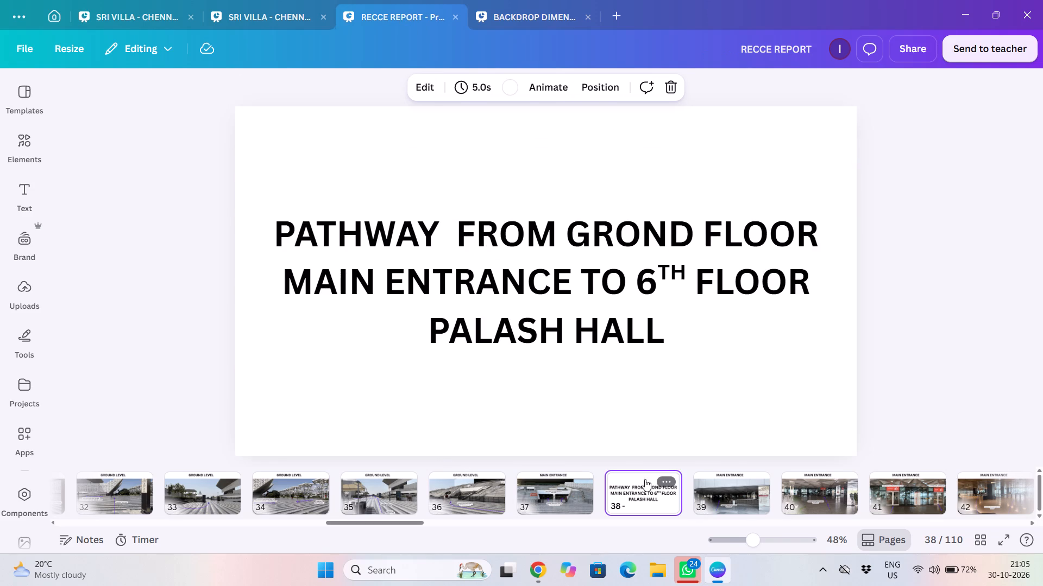
left_click(491, 281)
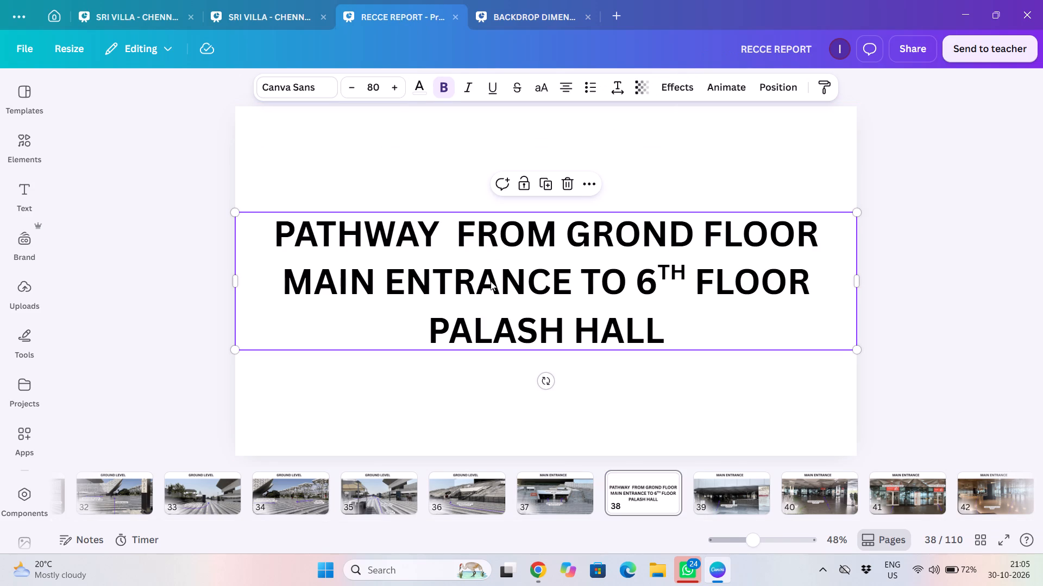
key("ctrl+c")
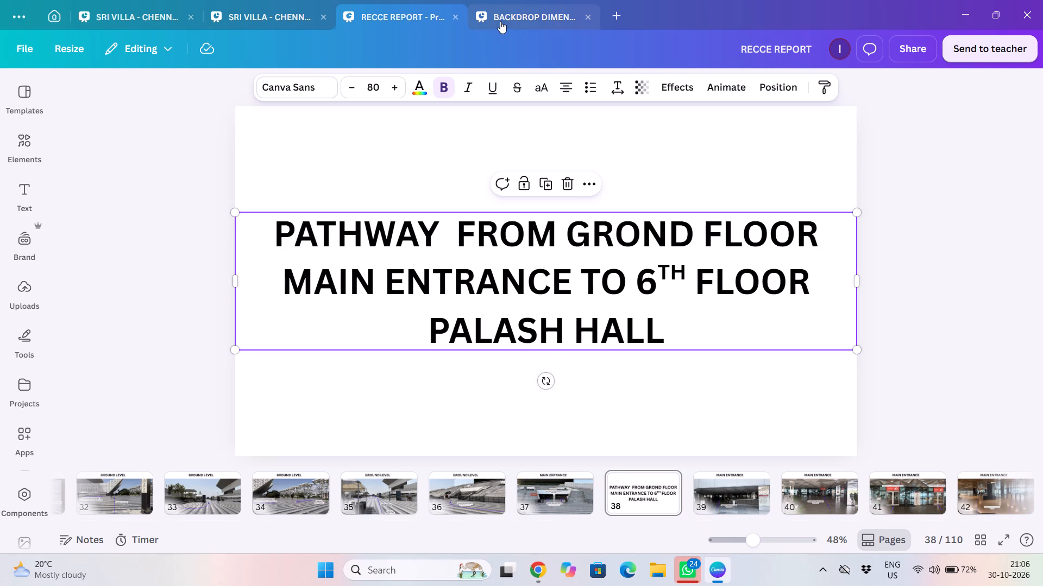
left_click(500, 22)
left_click(417, 295)
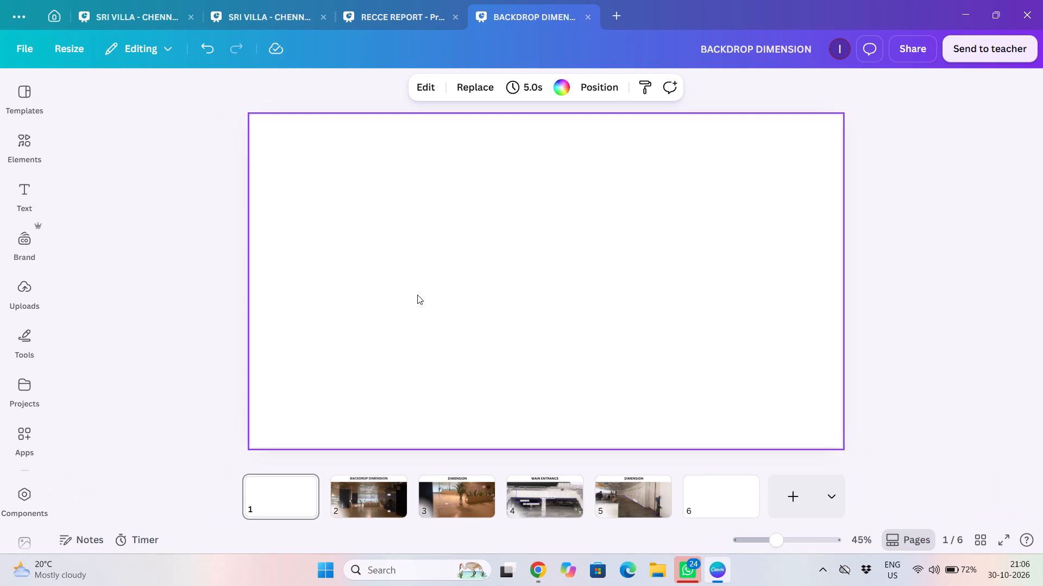
key("ctrl+v")
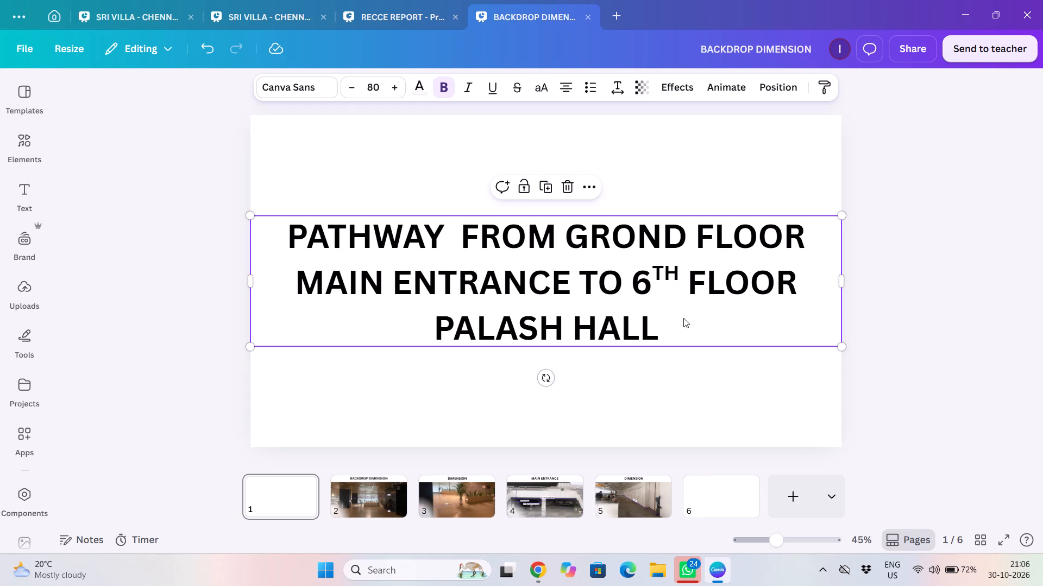
Replace the pasted heading's text with DIMENSIONS.
left_click(683, 318)
key("BackSpace")
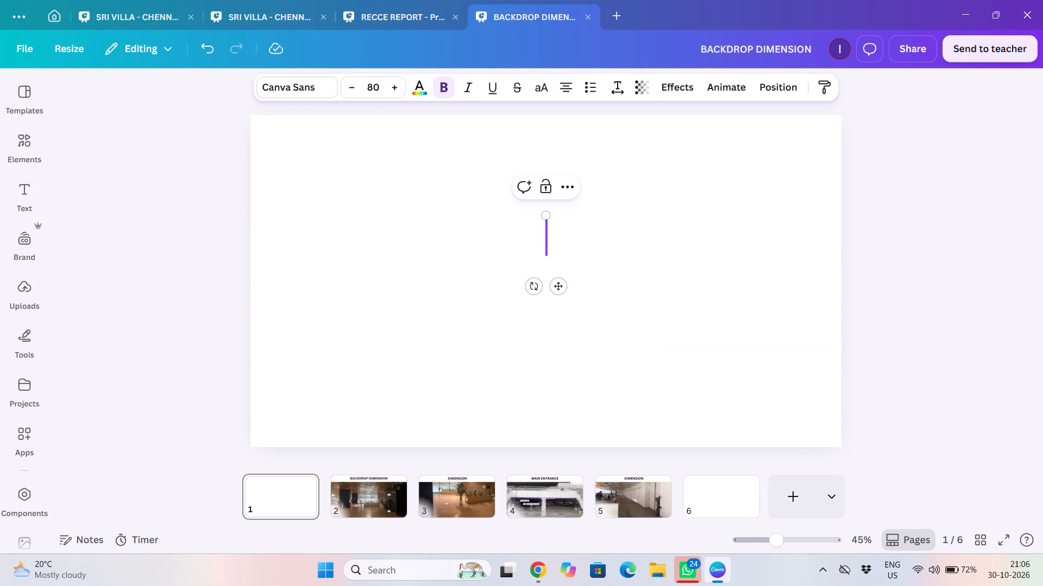
type("DIMENSIONA")
key("BackSpace")
key("s")
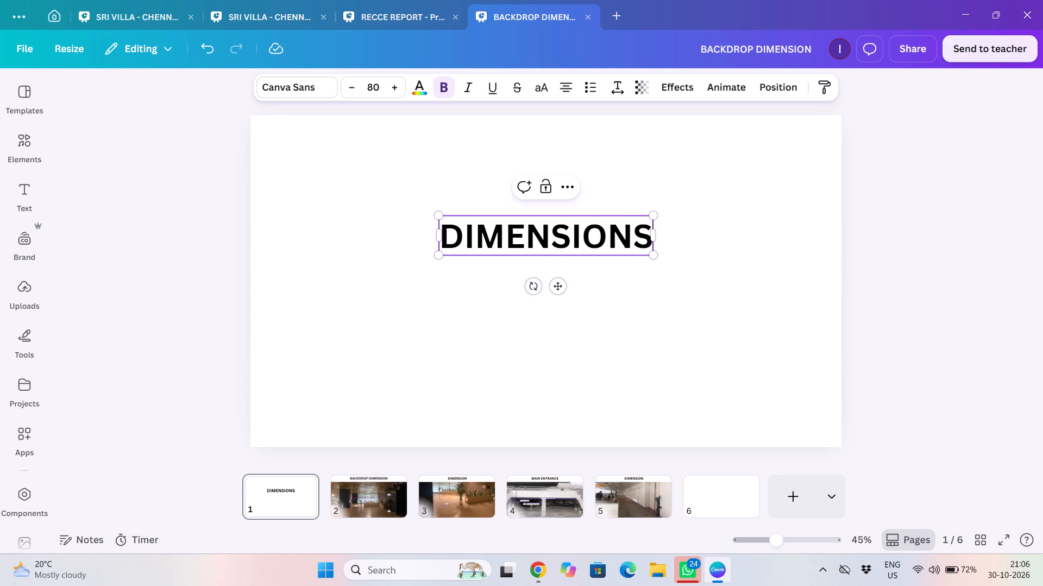
left_click(918, 241)
Align the DIMENSIONS heading to the vertical middle of the page.
left_click(632, 224)
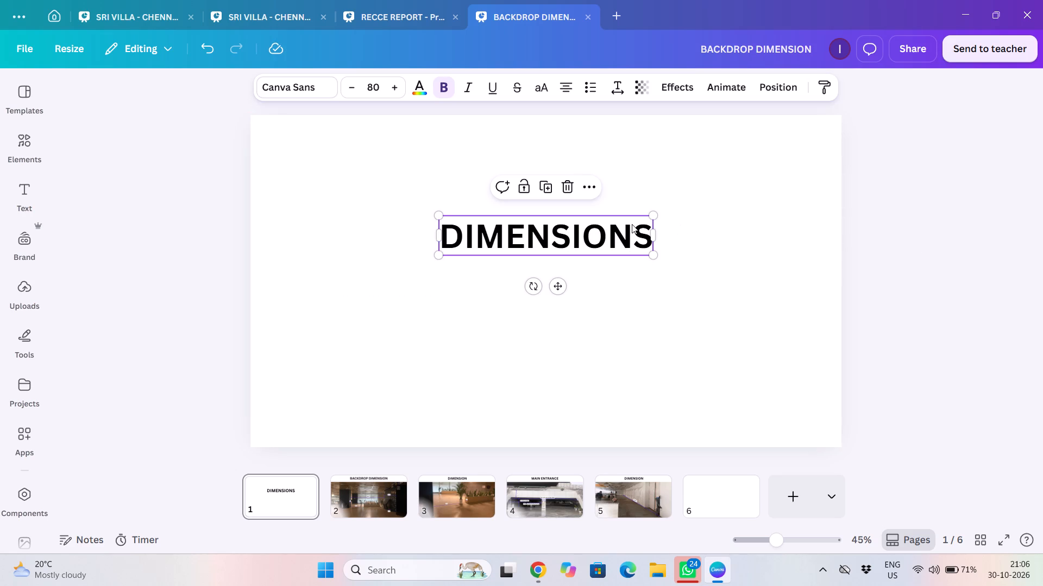
left_click(788, 87)
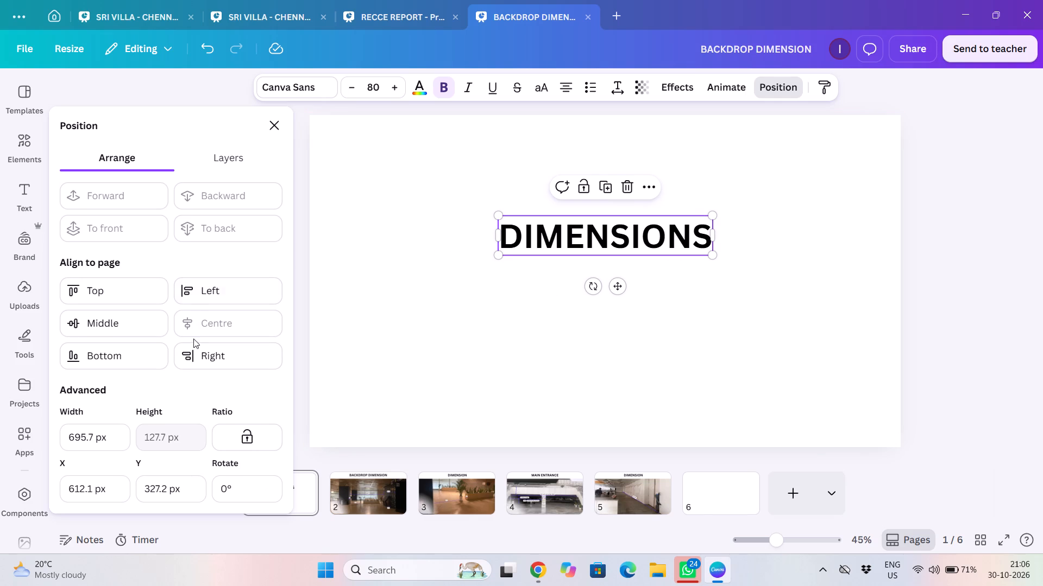
left_click(140, 327)
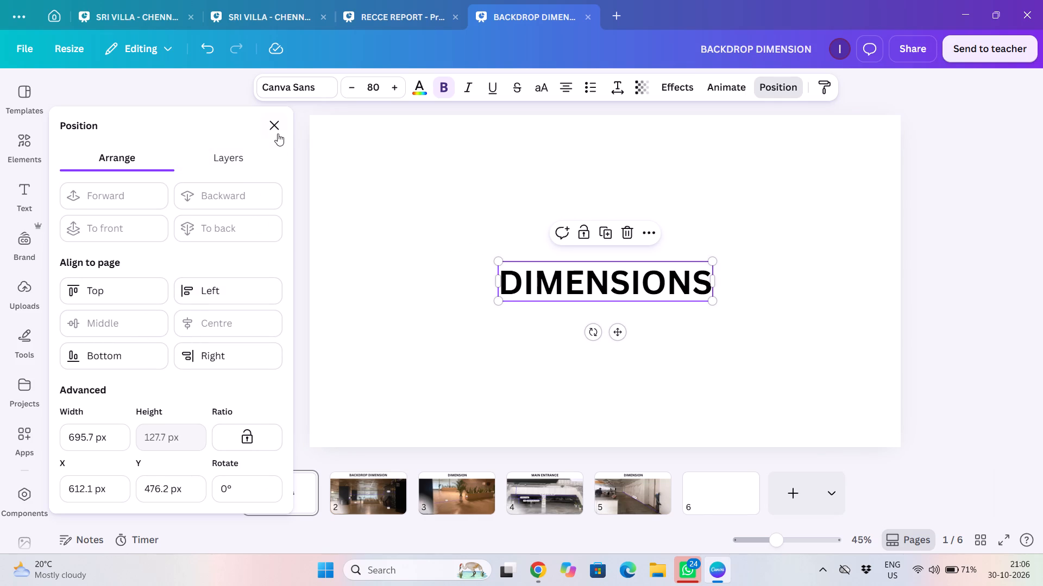
left_click(278, 132)
left_click(901, 240)
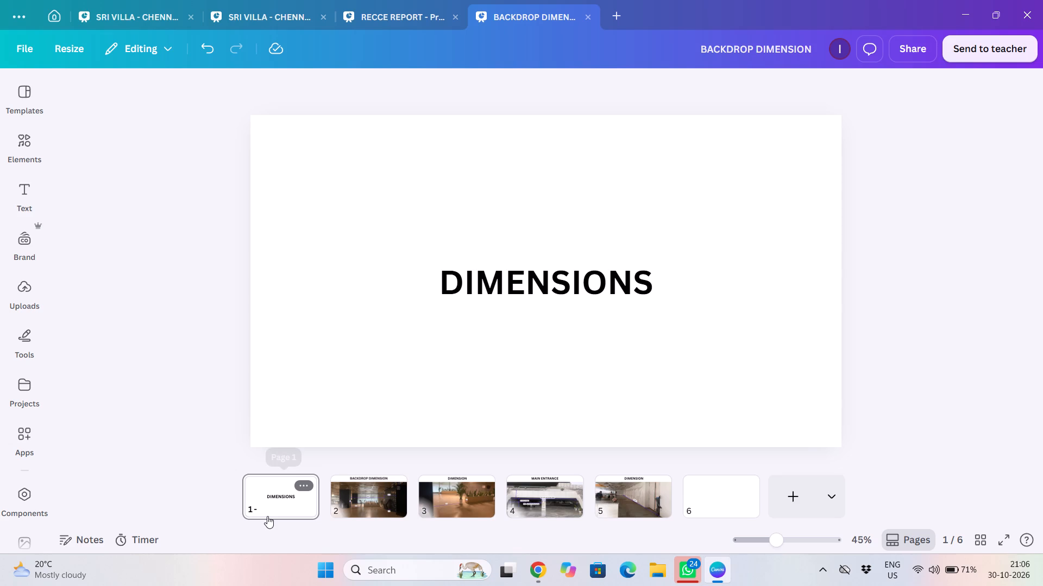
Review pages 2 through 6 of the document in turn, checking each page's title, arrows and dimension labels.
key("Right")
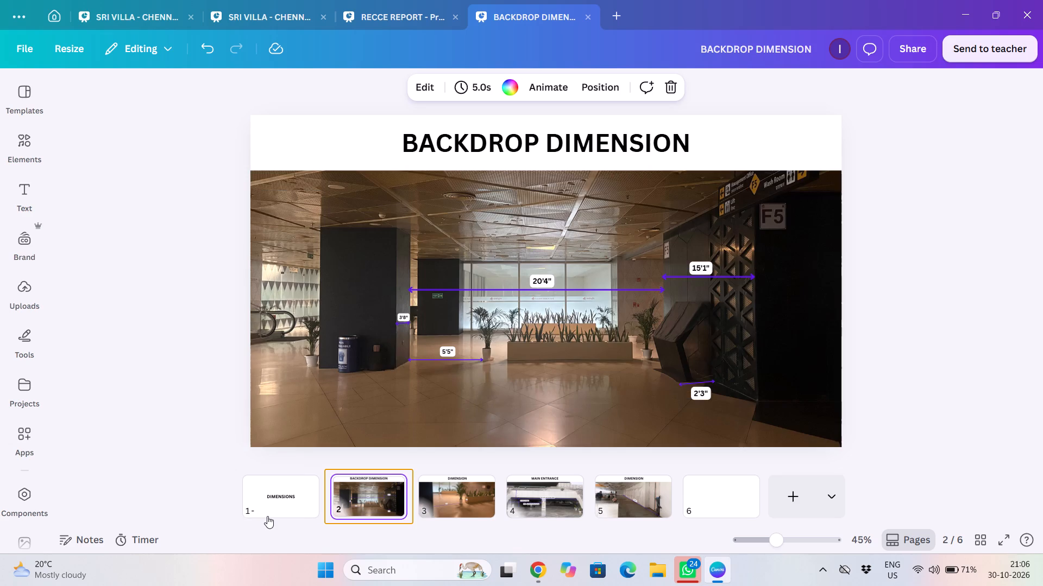
key("Right")
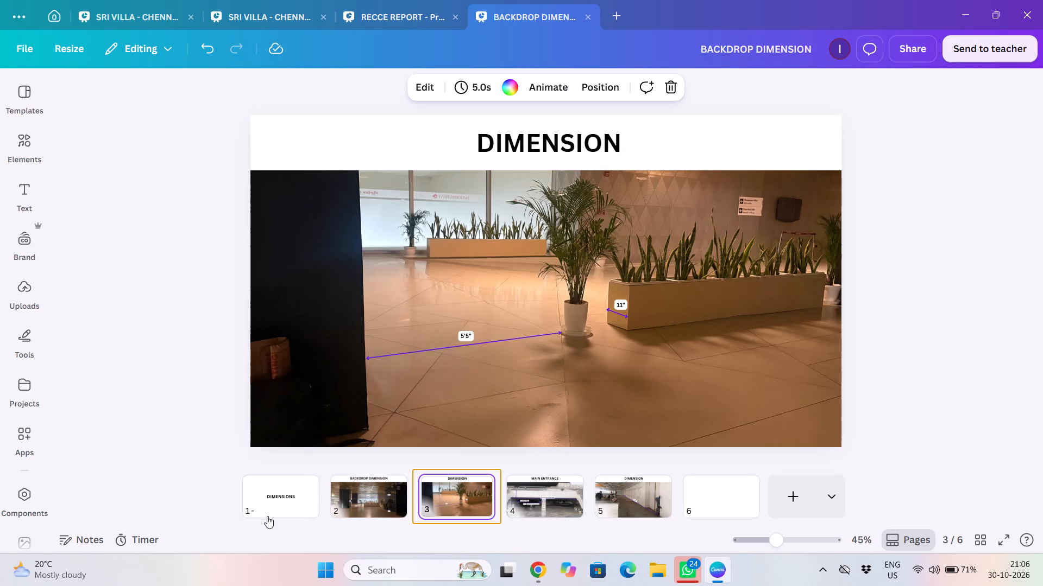
key("Right")
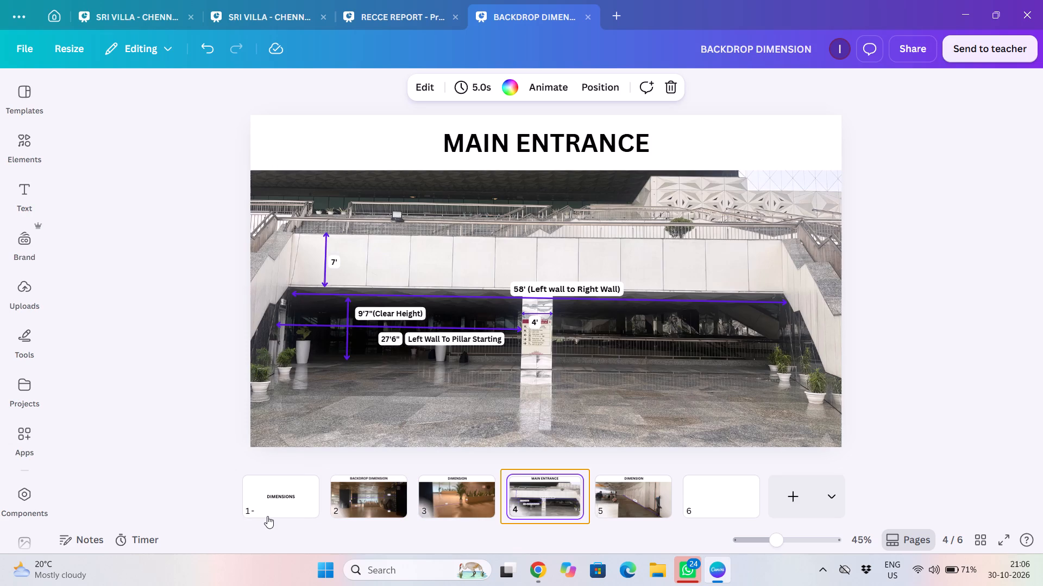
key("Left")
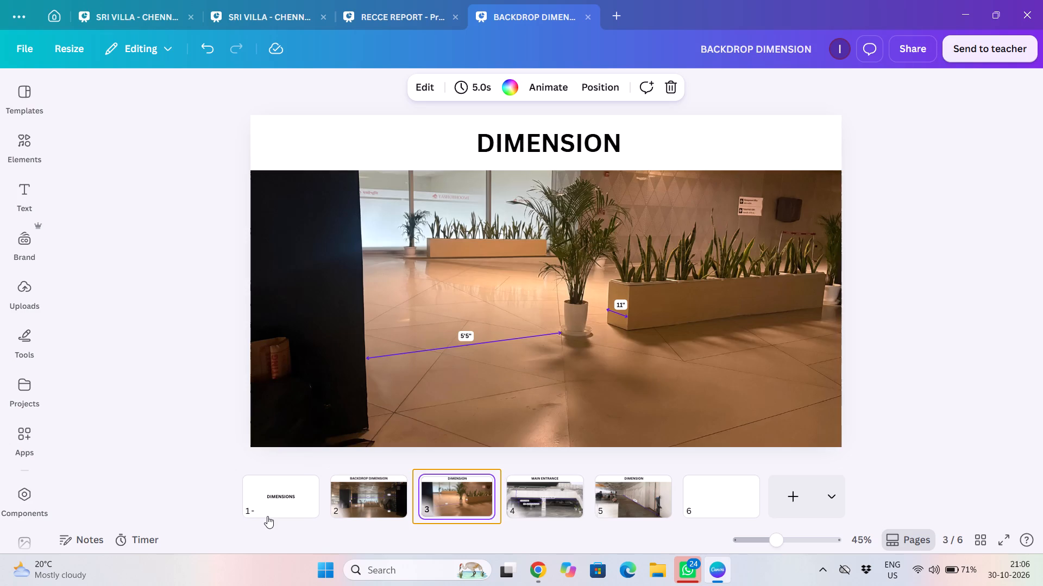
key("Left")
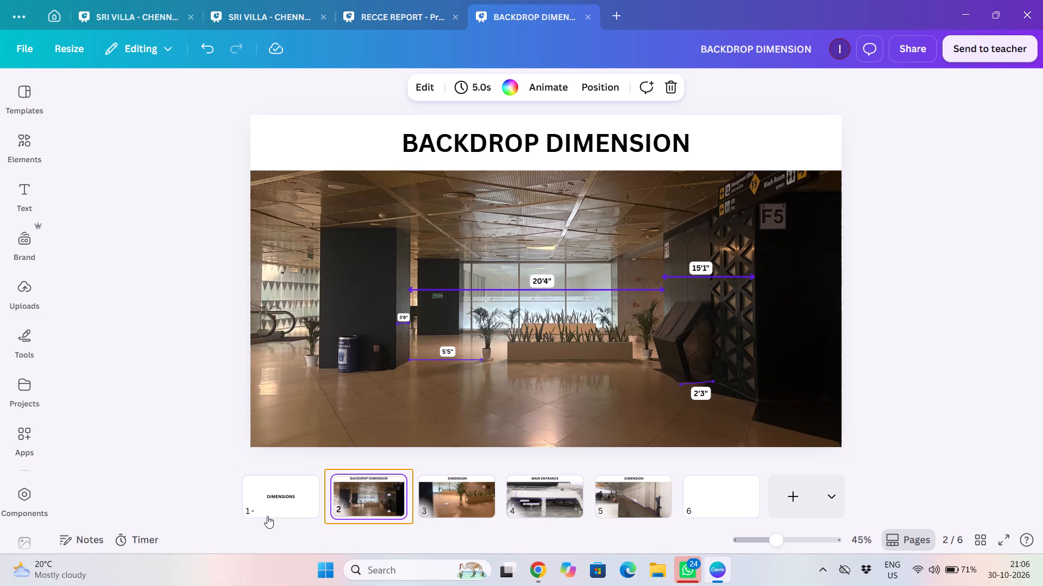
key("Right")
key("Right")
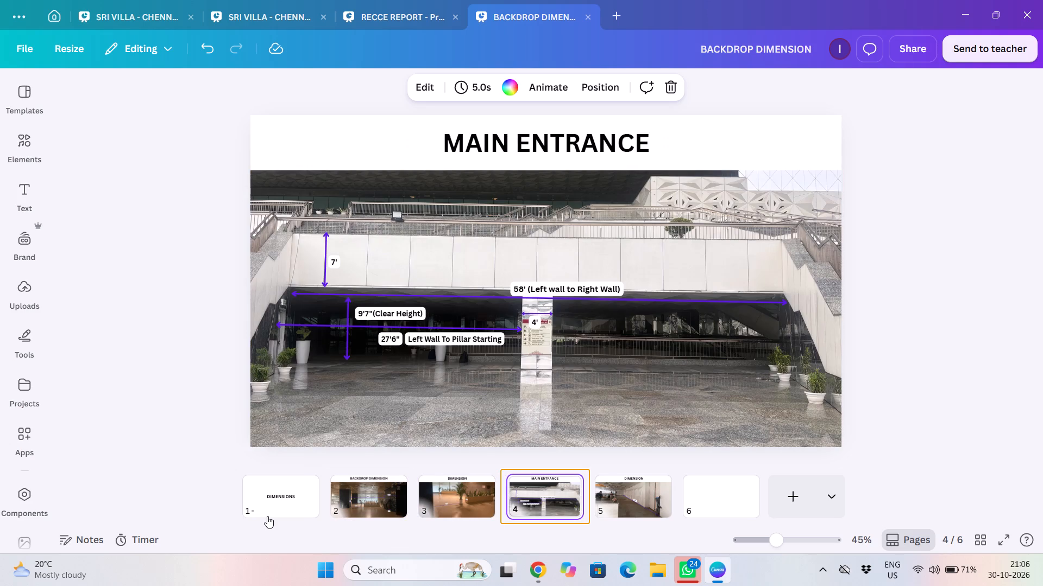
key("Right")
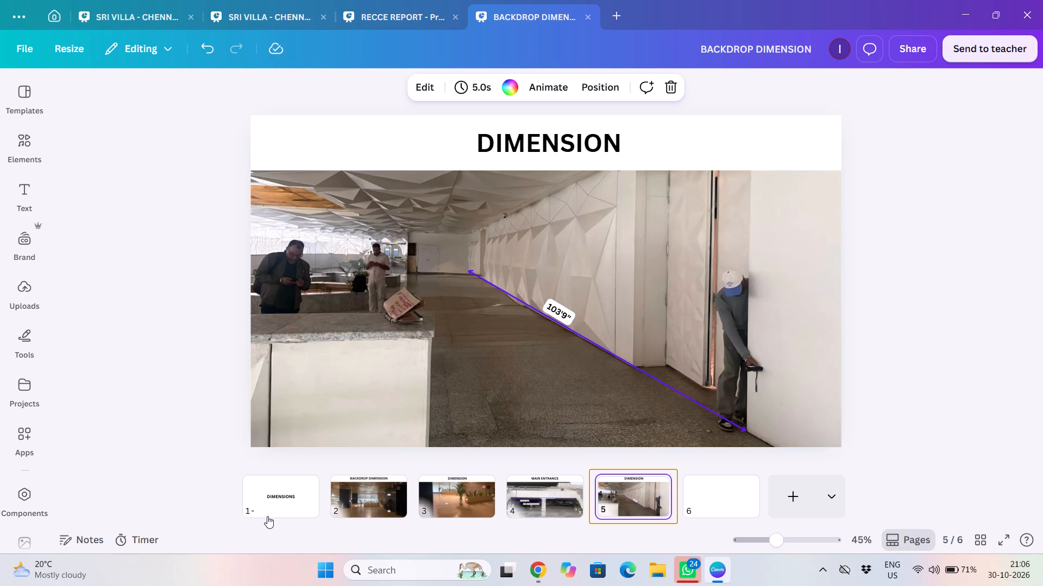
key("Right")
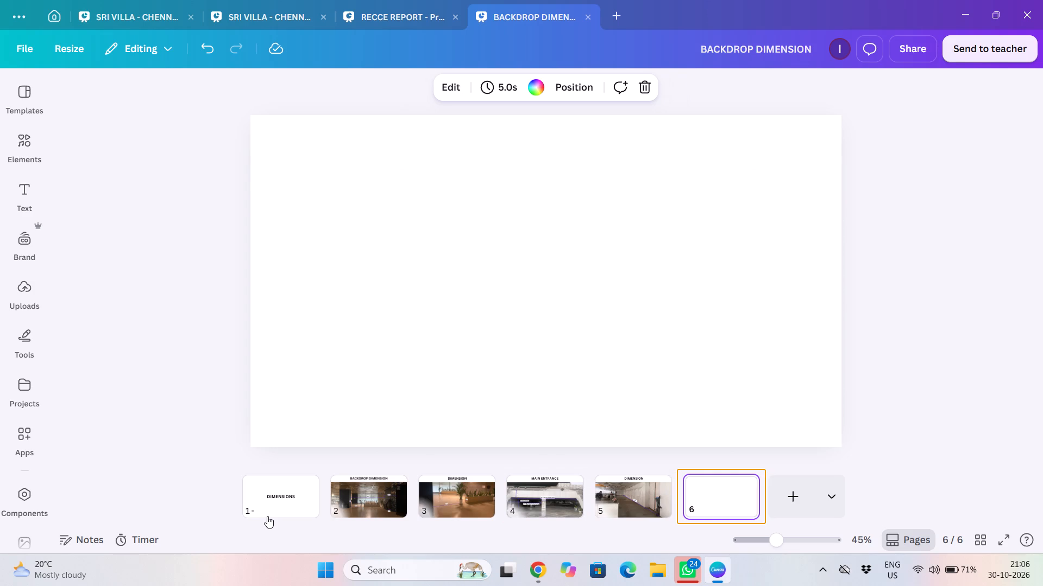
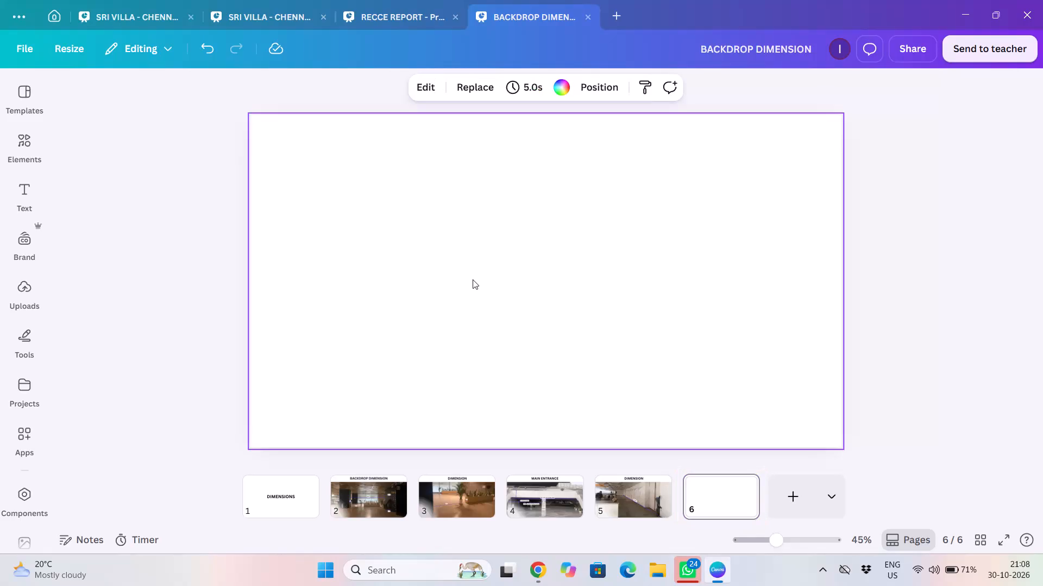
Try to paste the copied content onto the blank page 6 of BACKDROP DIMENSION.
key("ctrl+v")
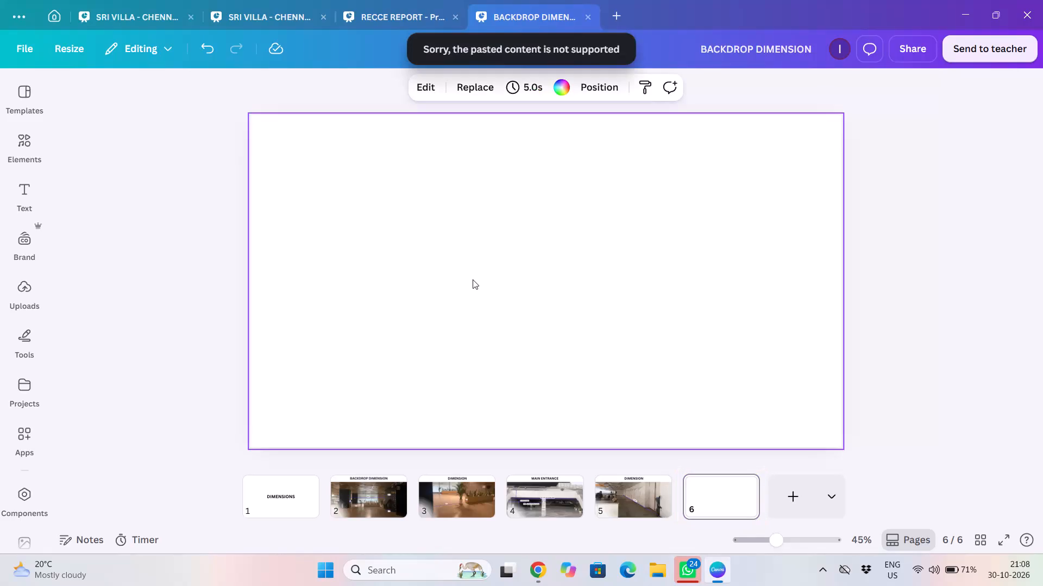
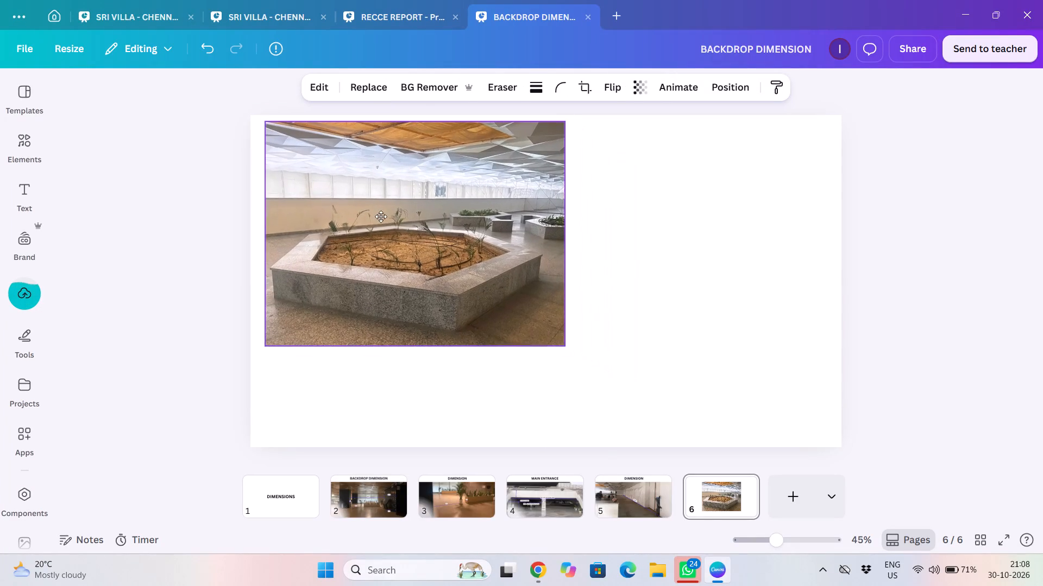
Place the hexagonal planter photo at page 6's top-left corner and enlarge it to fill the whole page at 1,920 by 1,080.
left_click_drag(381, 216, 373, 215)
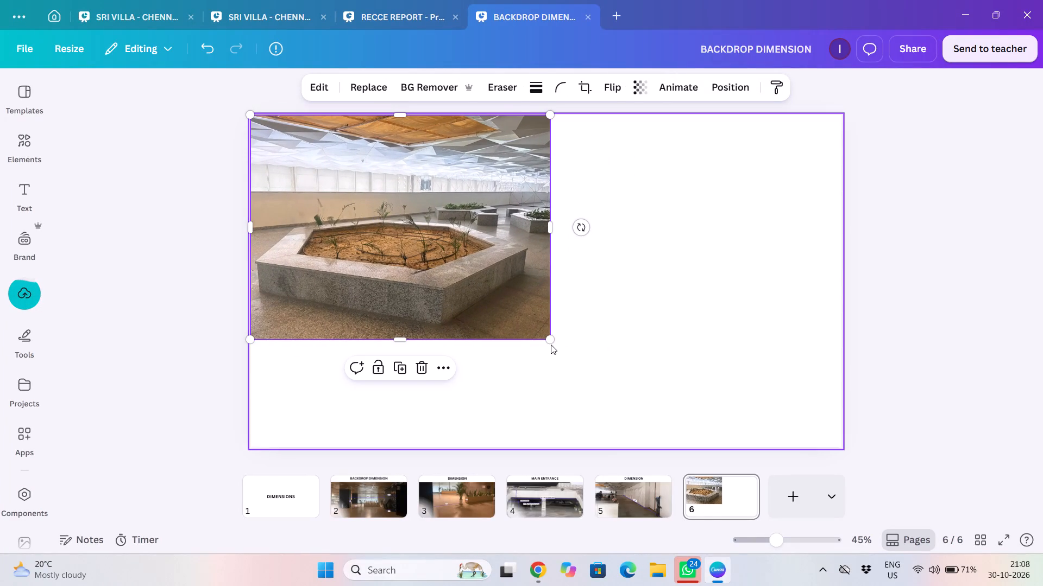
left_click_drag(551, 342, 726, 389)
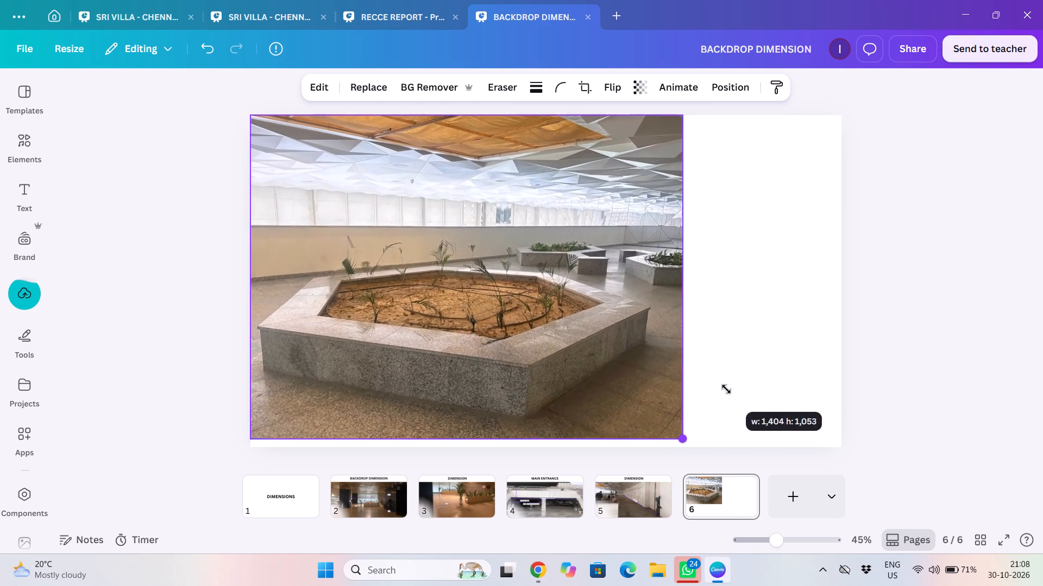
left_click_drag(726, 389, 733, 393)
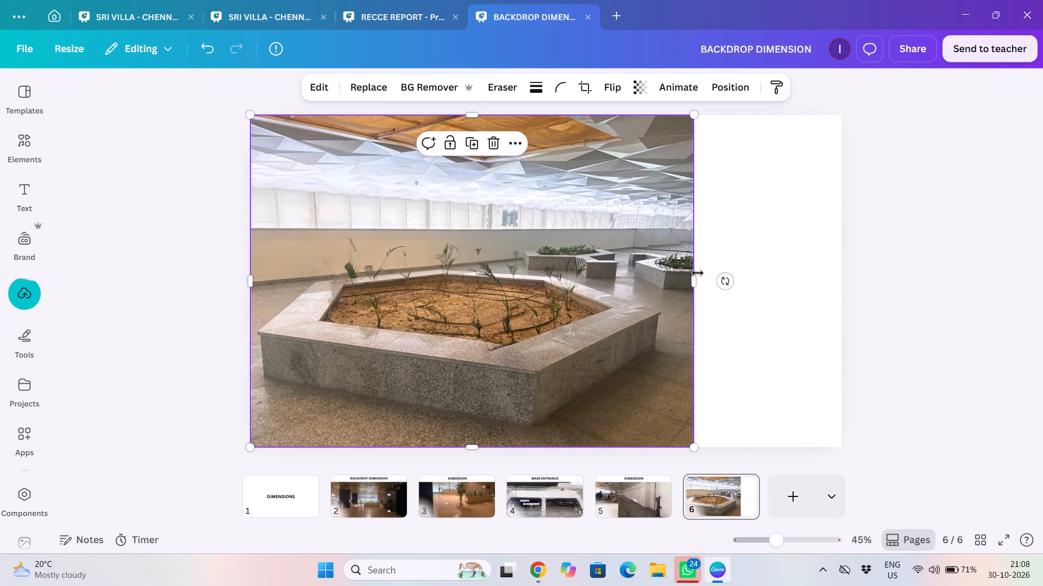
left_click_drag(699, 279, 826, 275)
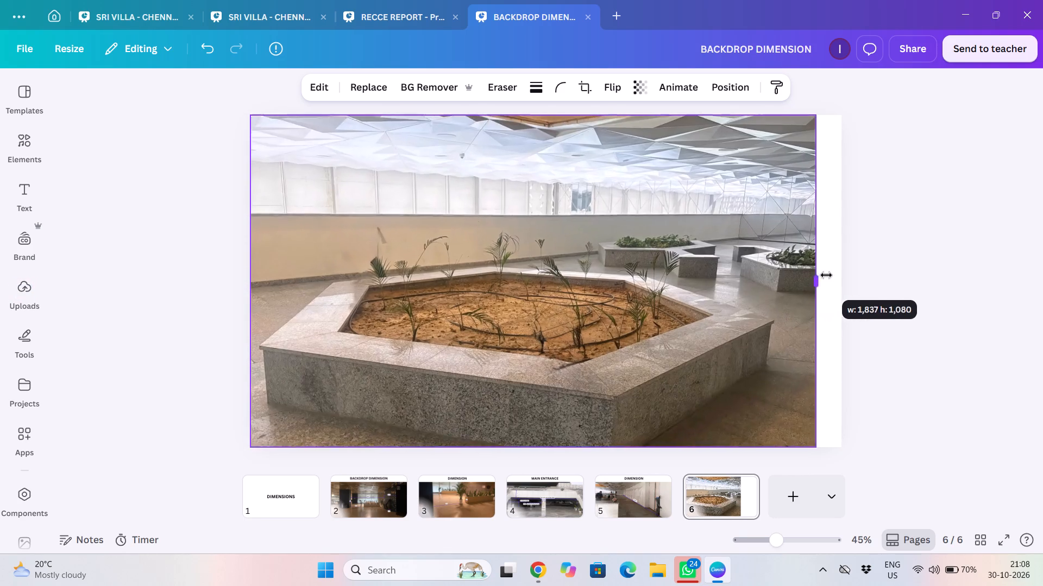
left_click_drag(826, 275, 837, 276)
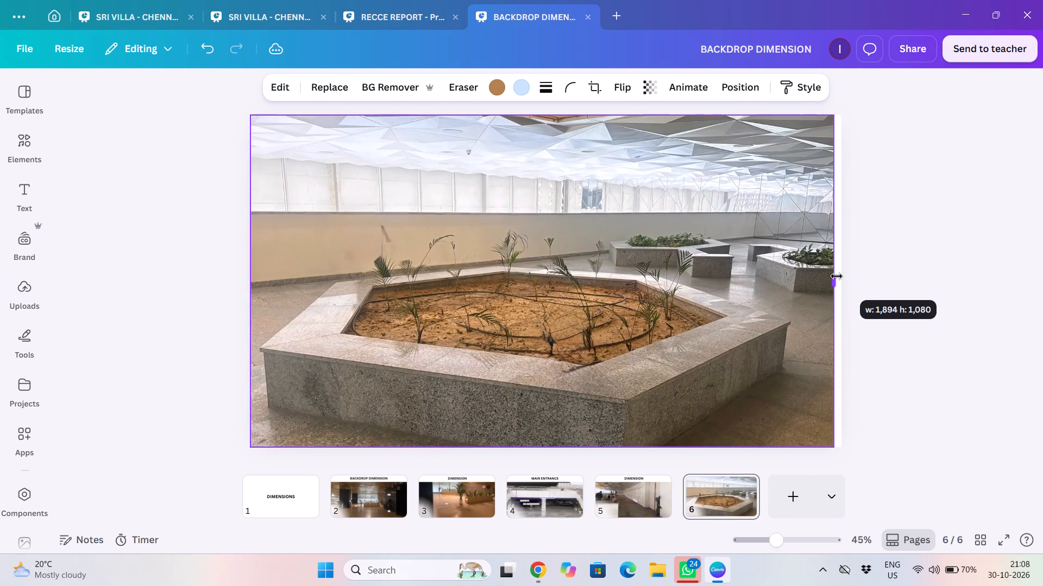
left_click_drag(837, 276, 844, 277)
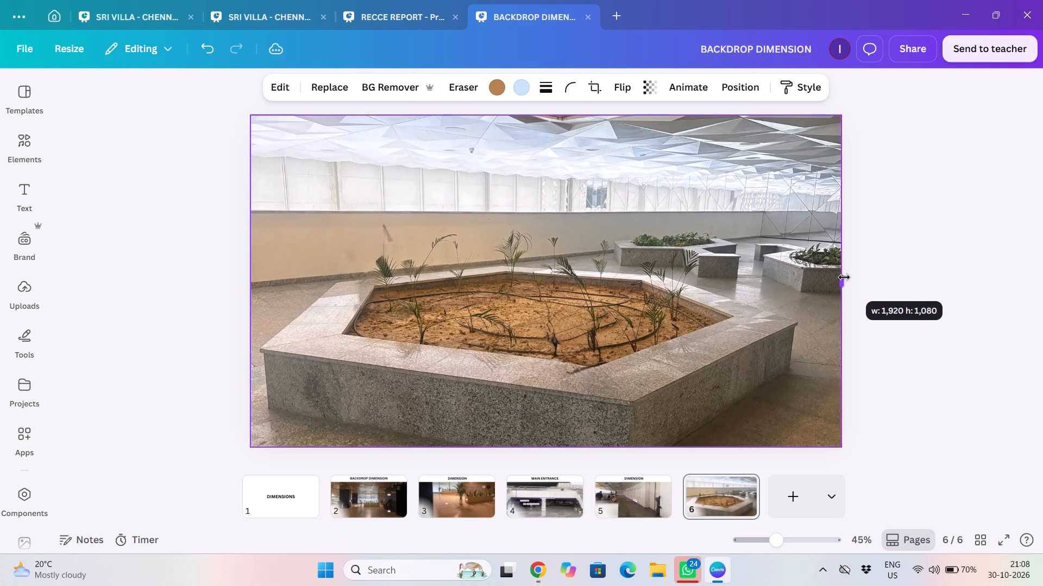
Crop the planter photo on page 6 from its top edge to a height of about 901, leaving a blank title band.
left_click(908, 172)
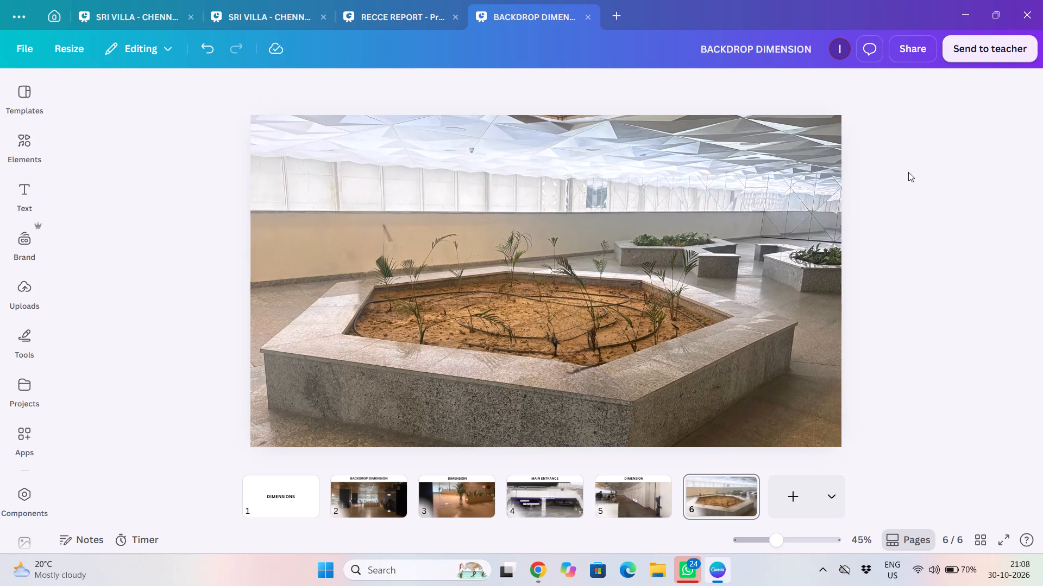
left_click(629, 184)
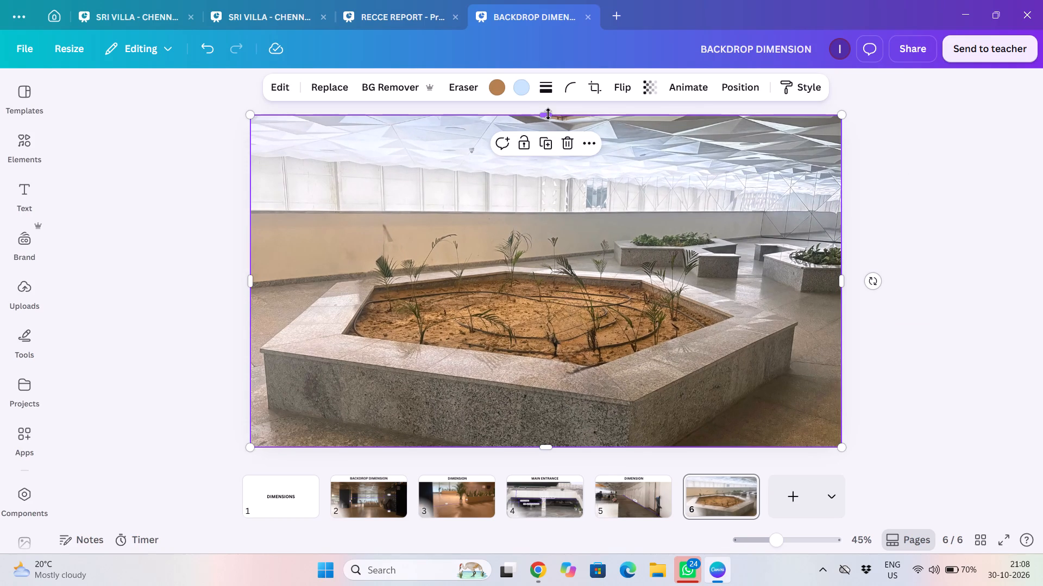
left_click_drag(548, 116, 561, 166)
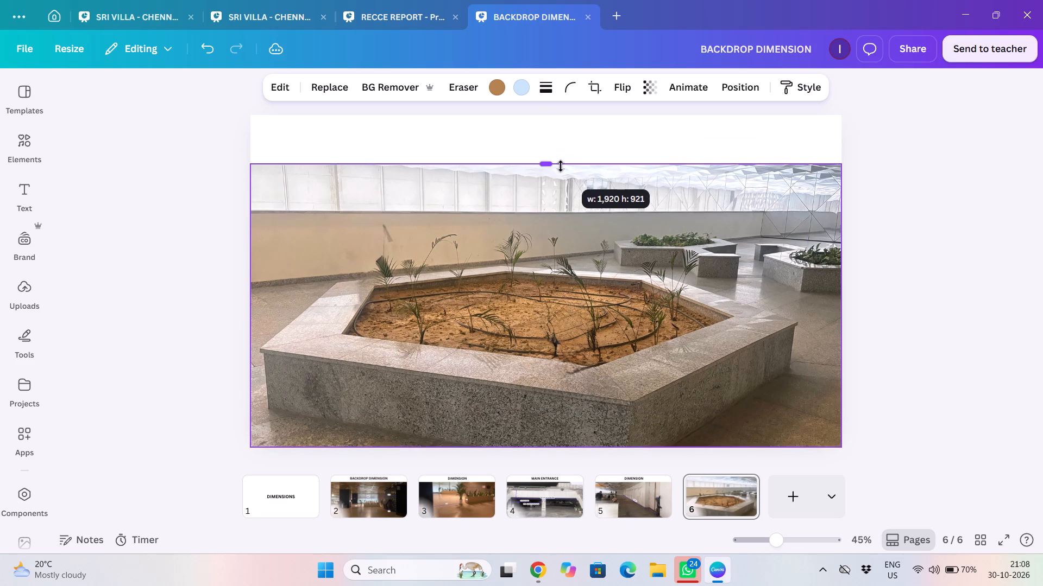
left_click_drag(561, 166, 561, 167)
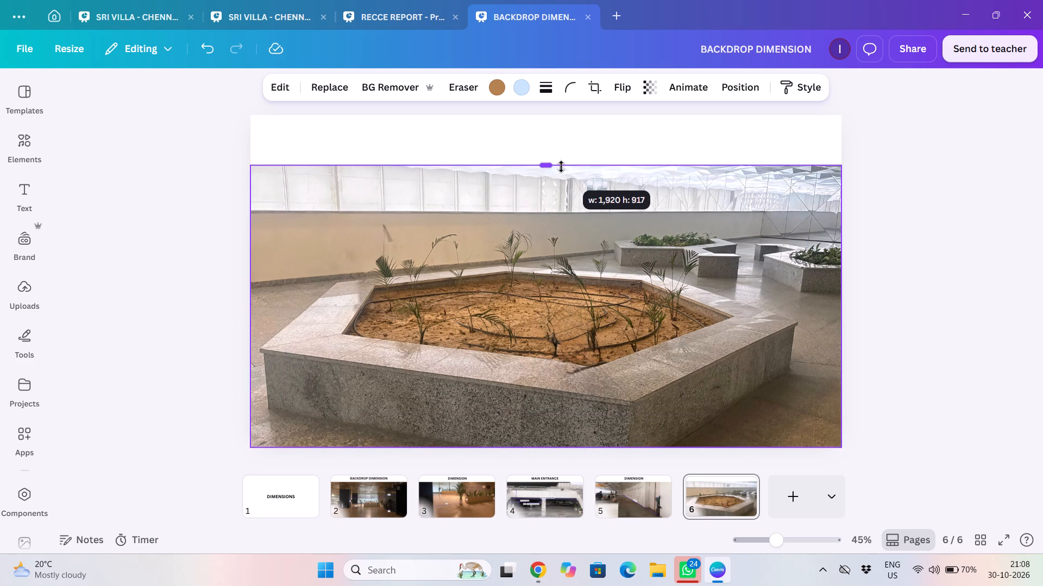
left_click_drag(561, 167, 565, 175)
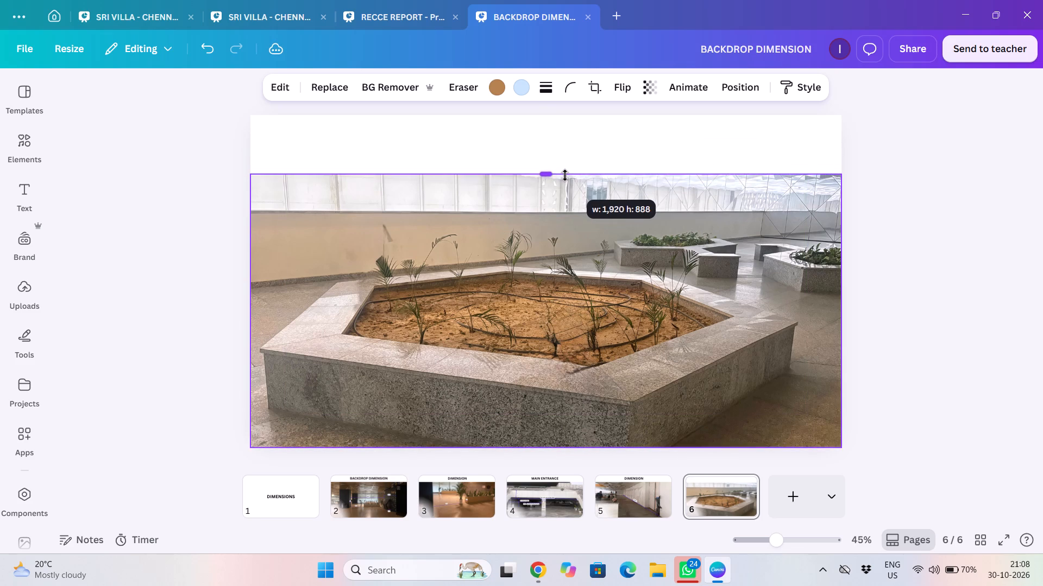
left_click_drag(565, 175, 567, 171)
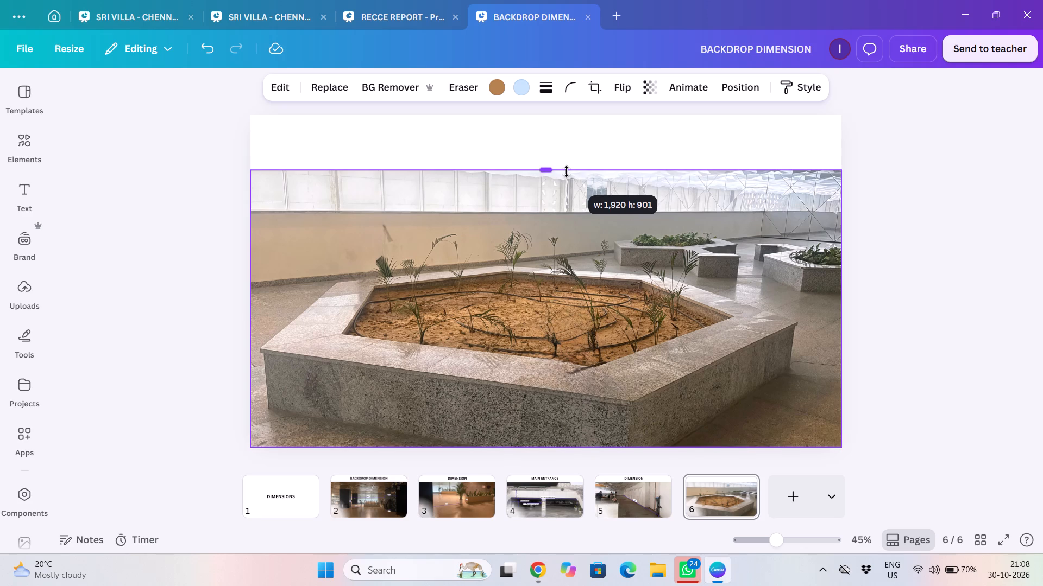
left_click_drag(567, 171, 566, 172)
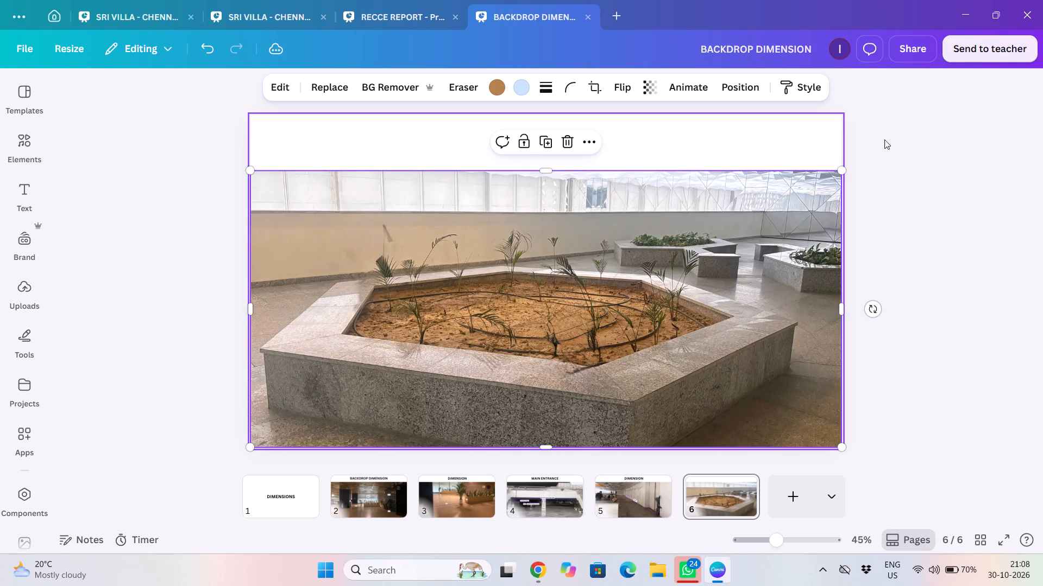
left_click(899, 139)
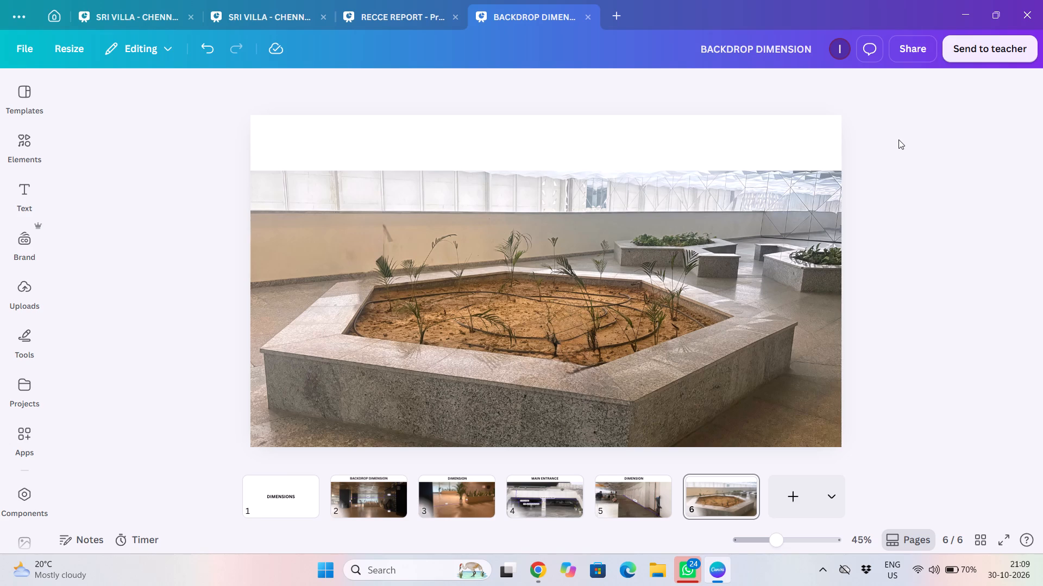
left_click(199, 264)
Copy the left-wall-to-pillar double-headed arrow from the MAIN ENTRANCE page and paste it onto the planter photo on page 6.
left_click(642, 497)
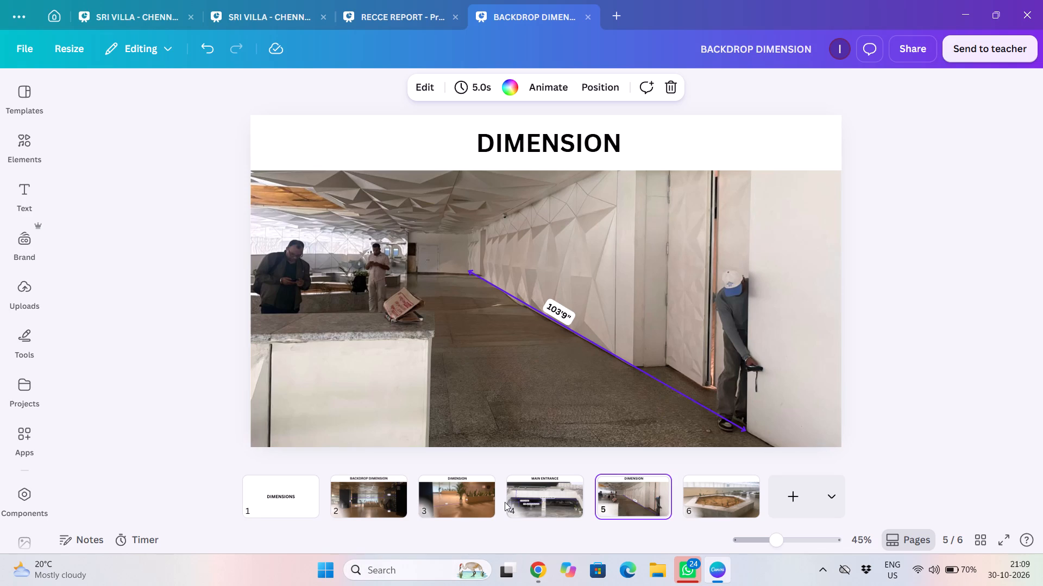
left_click(528, 496)
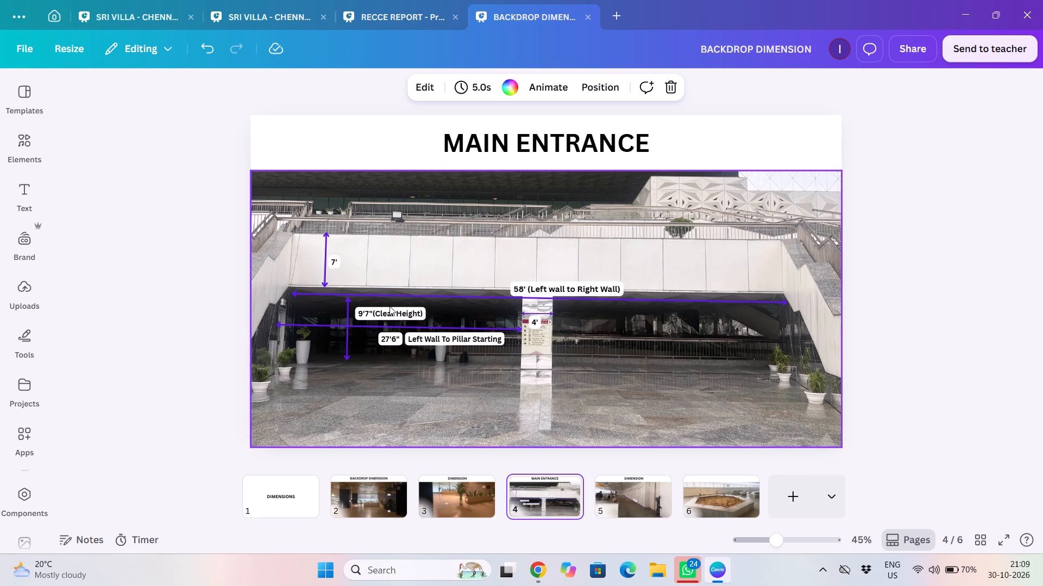
left_click(297, 326)
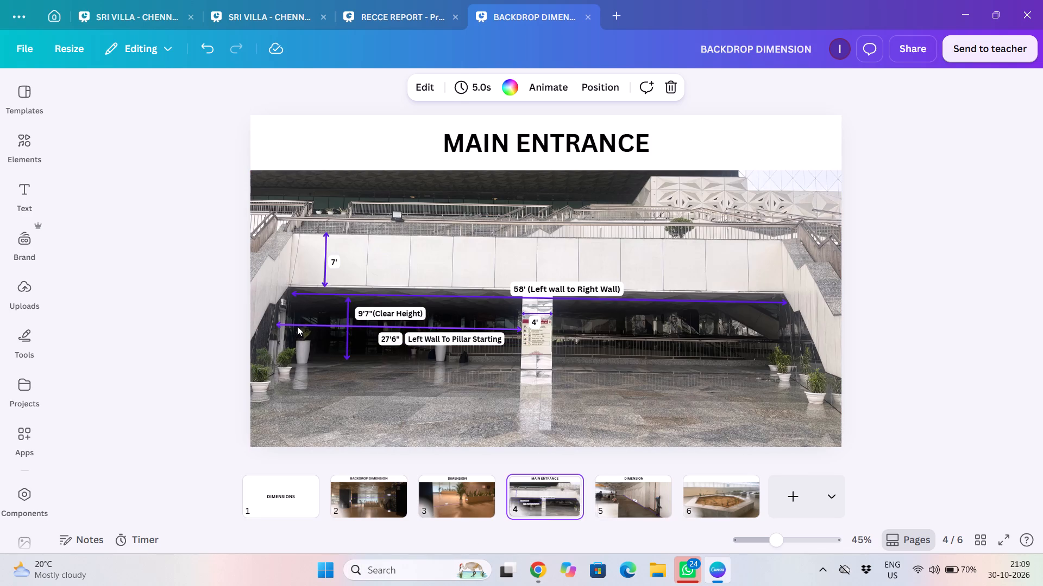
key("ctrl+c")
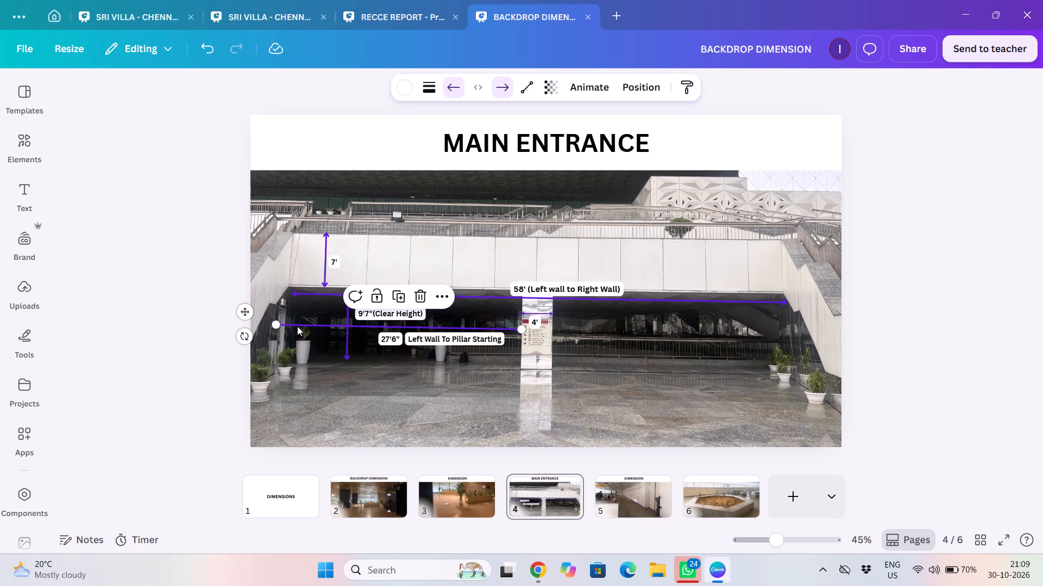
left_click(734, 492)
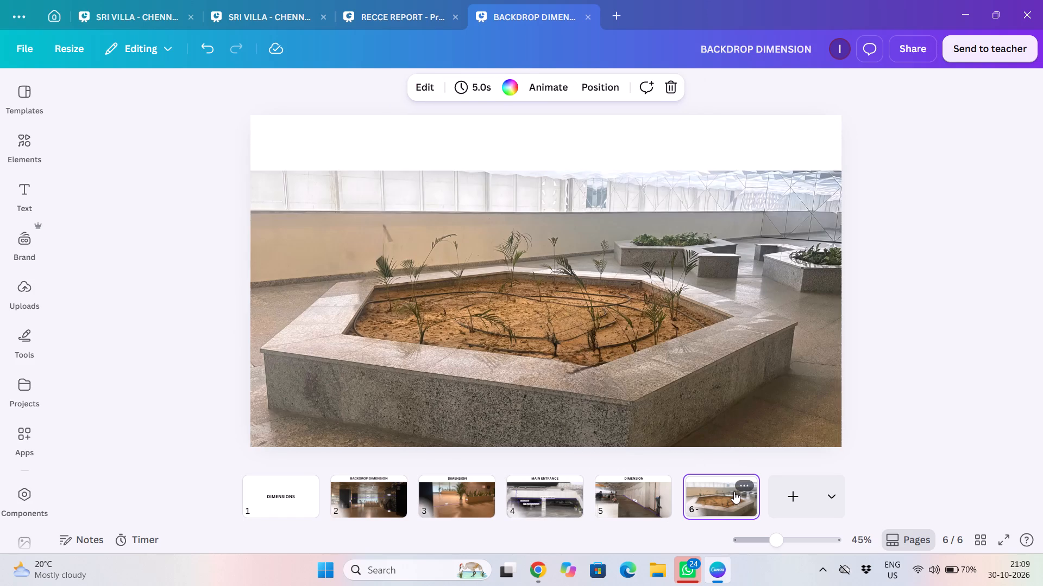
left_click(507, 302)
key("ctrl+v")
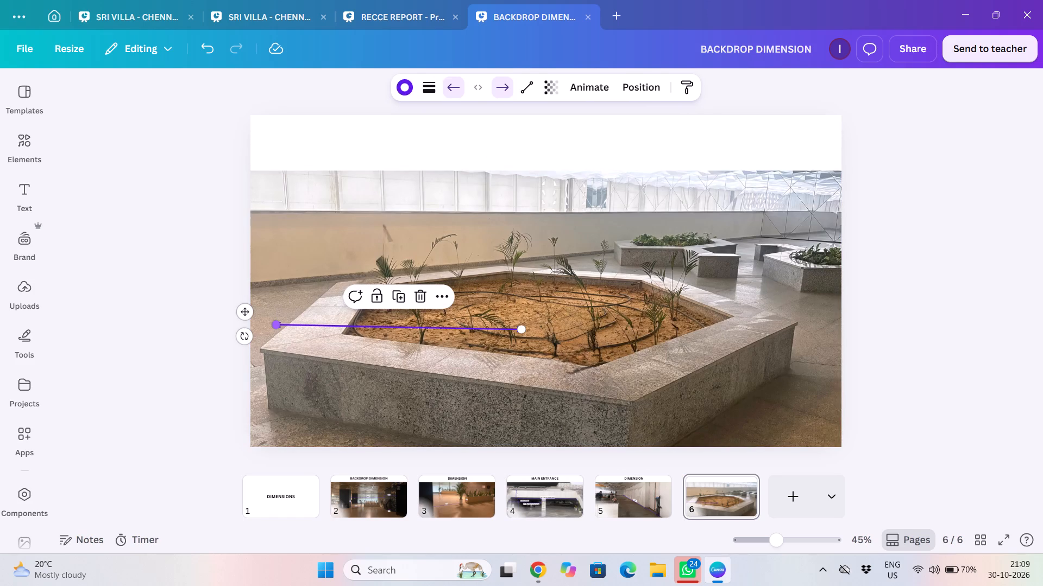
Stretch the pasted arrow diagonally from the front planter's near left corner to its far right corner, about 1,296 long.
left_click_drag(276, 323, 269, 347)
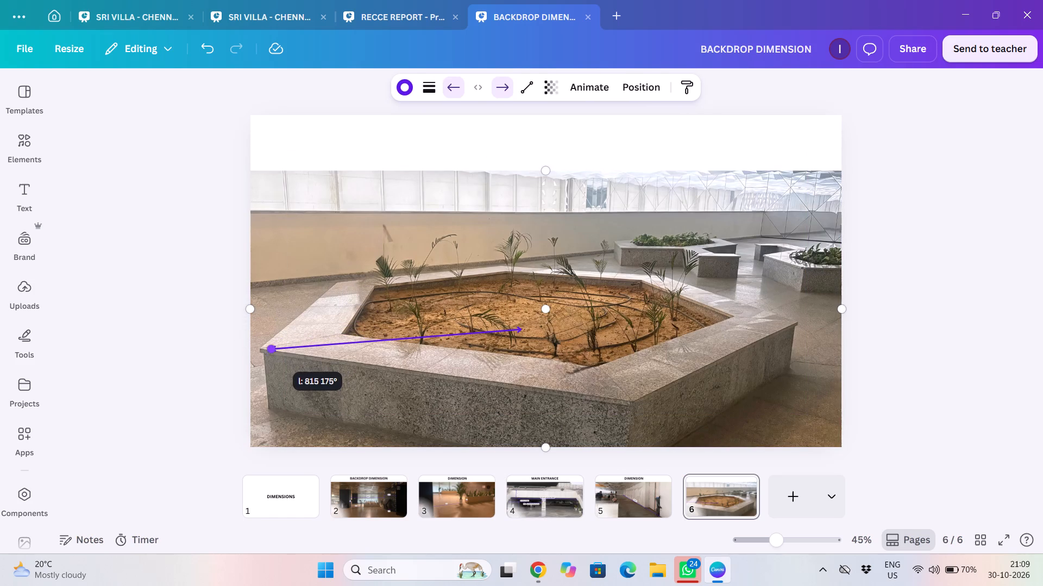
left_click_drag(269, 347, 265, 347)
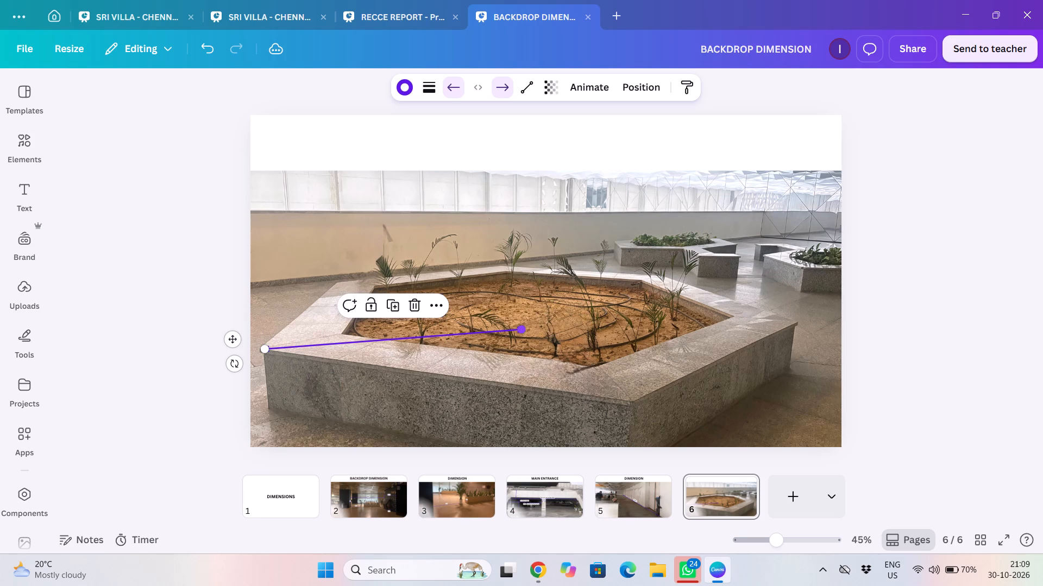
left_click_drag(523, 330, 648, 279)
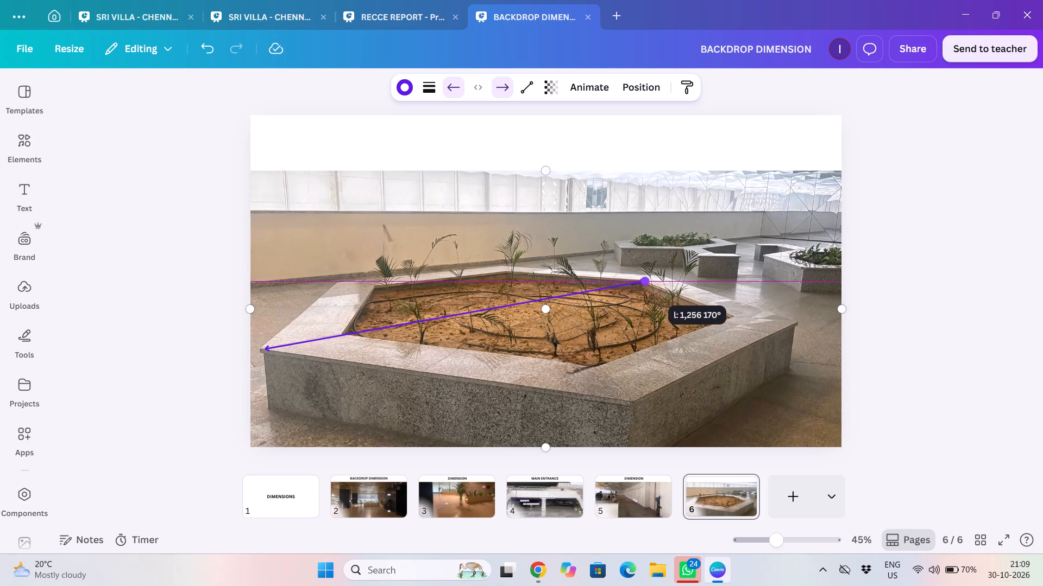
left_click_drag(648, 279, 658, 276)
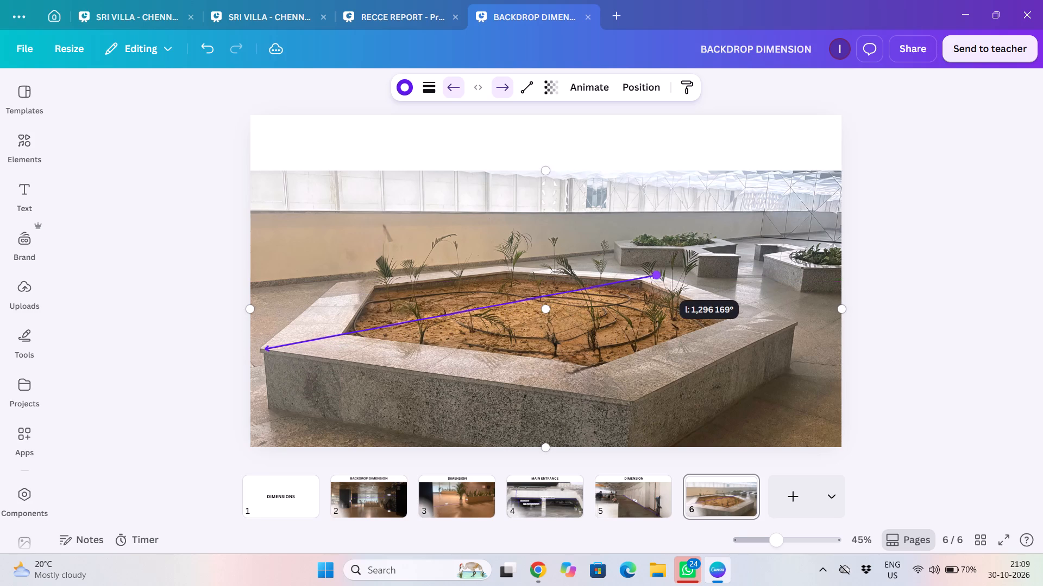
left_click_drag(658, 276, 658, 276)
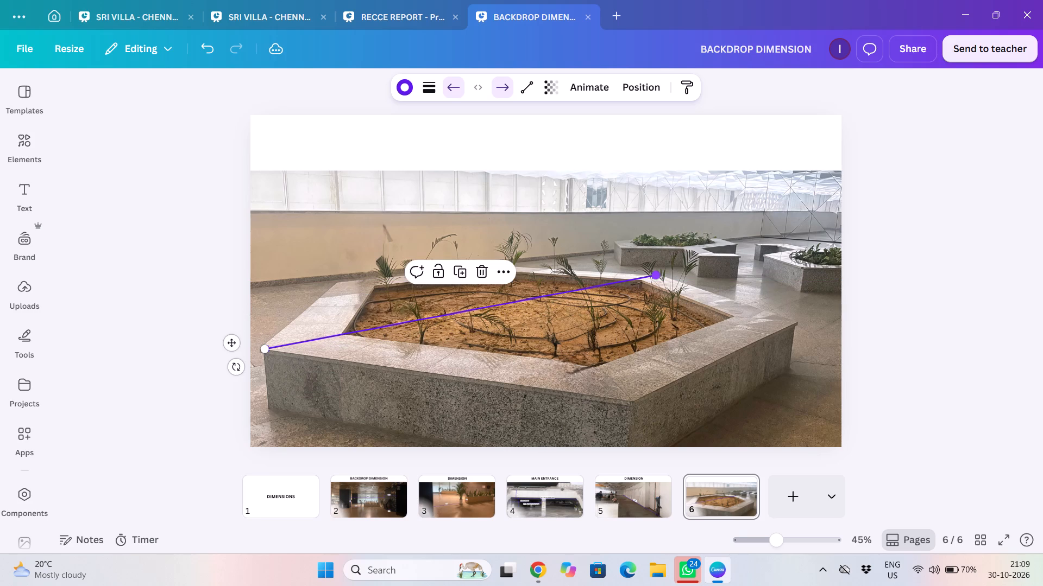
left_click(266, 351)
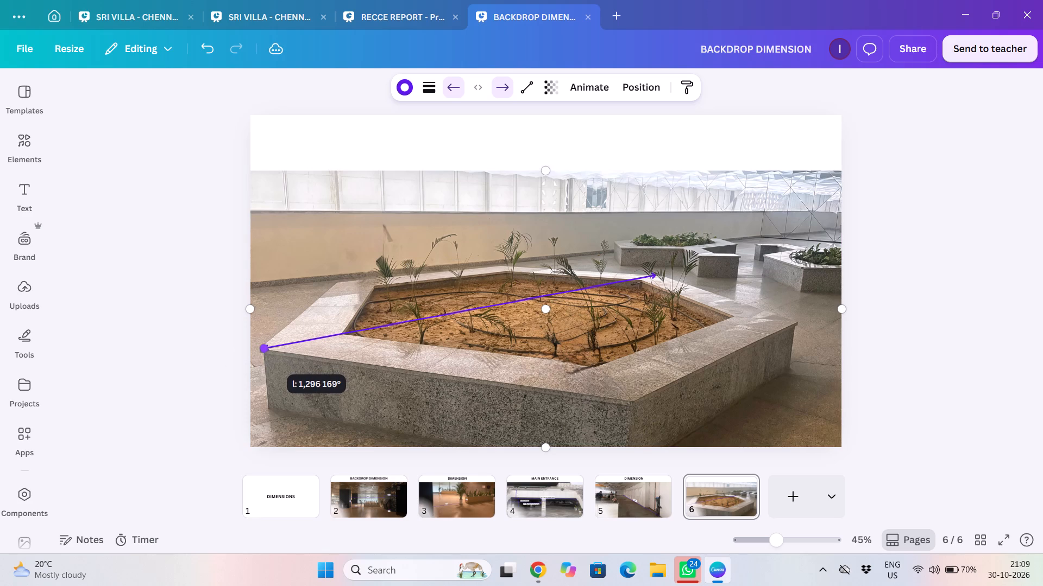
left_click(200, 284)
left_click(200, 284)
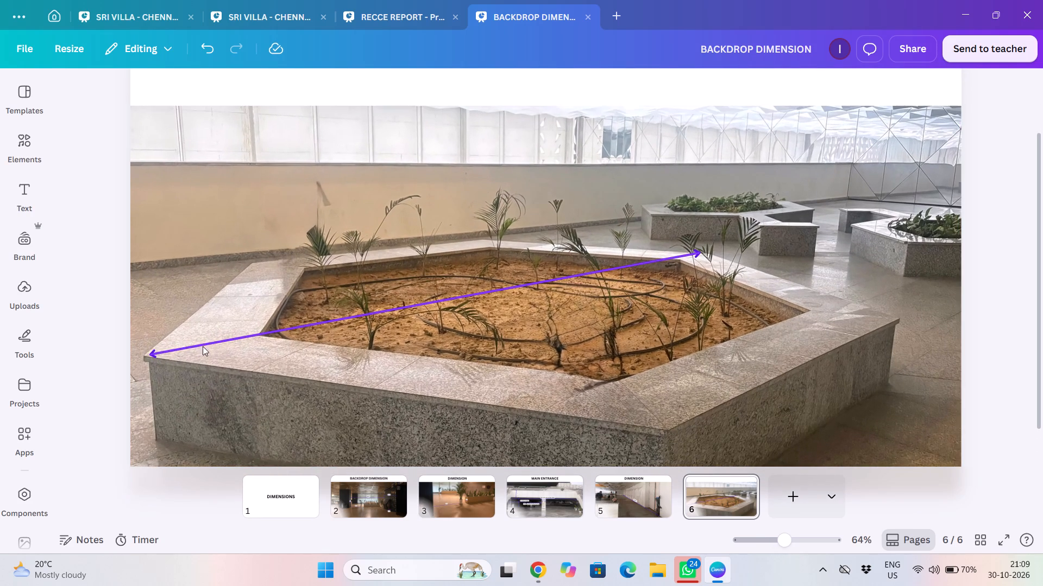
Fine-tune both arrow ends onto the planter's outer corners, extending the arrow to about 1,315 long.
left_click(176, 346)
left_click(149, 354)
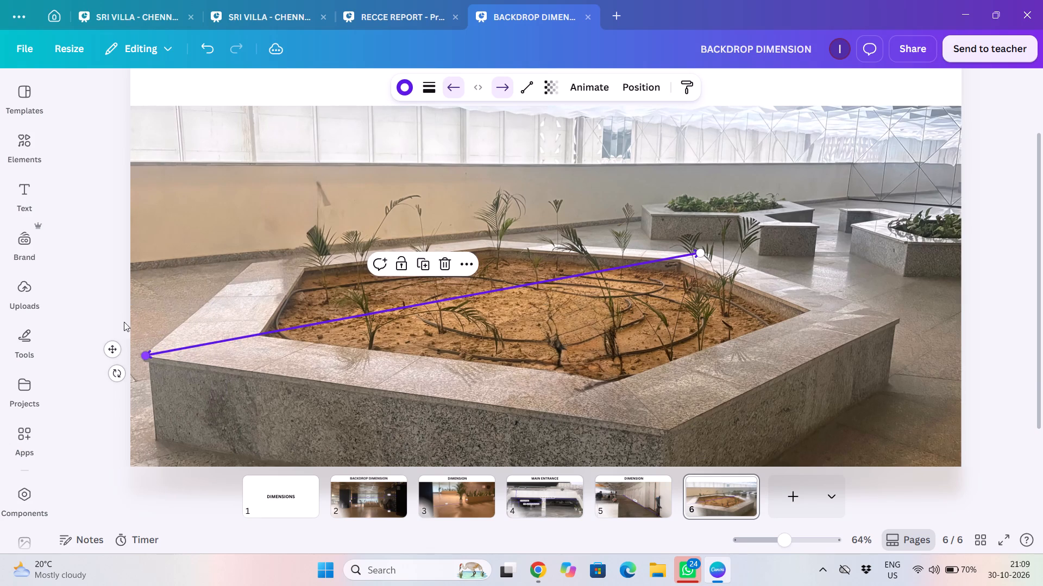
left_click(111, 297)
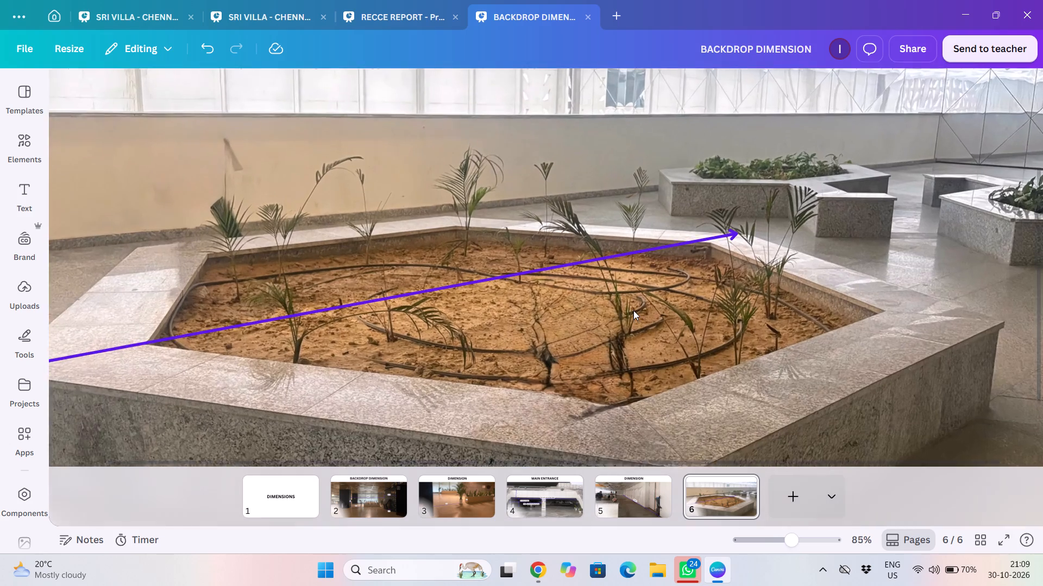
left_click(762, 212)
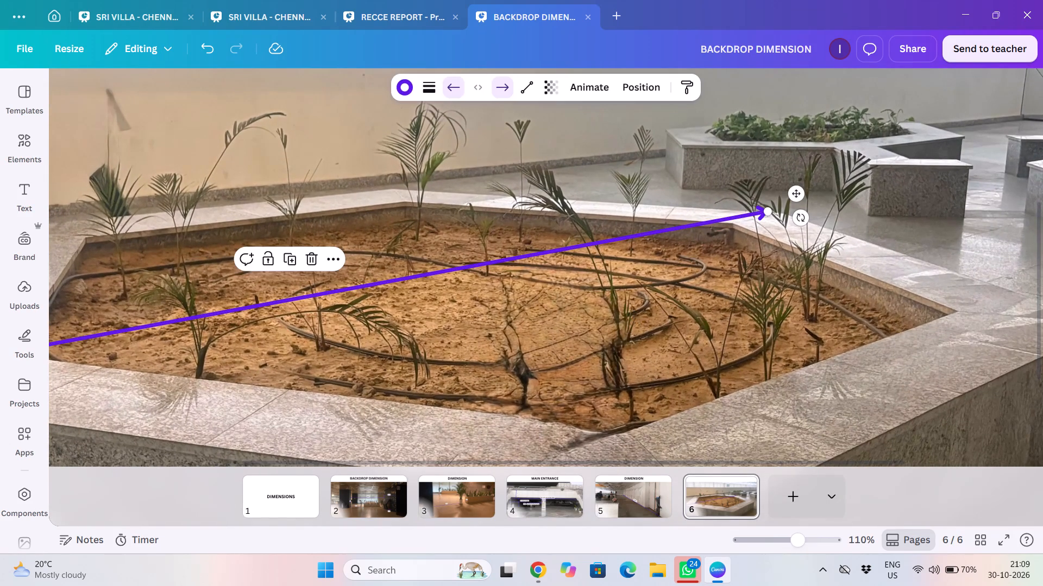
left_click_drag(770, 212, 783, 213)
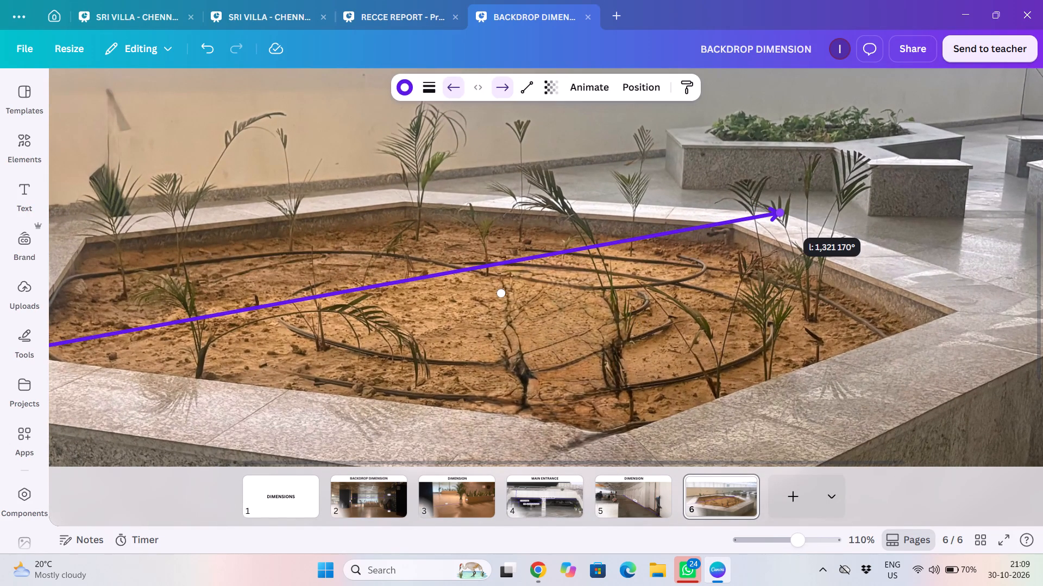
left_click_drag(783, 213, 778, 213)
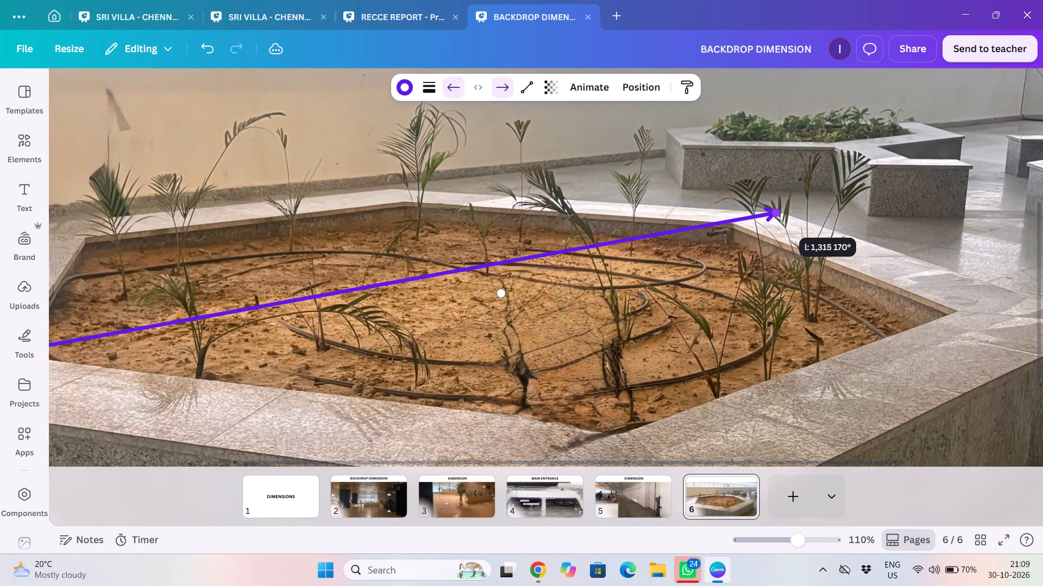
left_click_drag(778, 213, 779, 213)
left_click(912, 219)
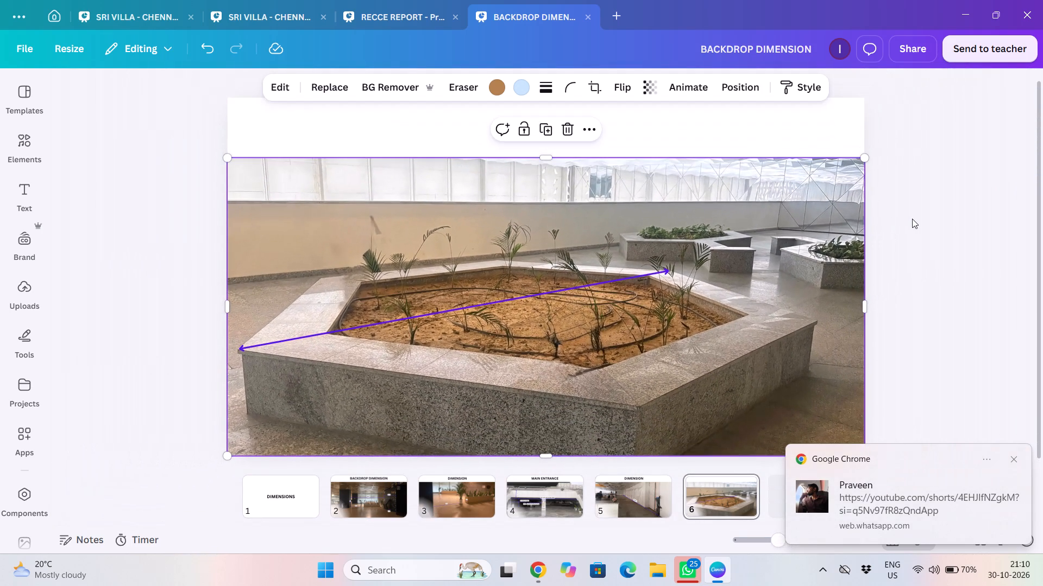
Duplicate the diagonal planter arrow on page 6 and move the copy toward the planter's near right side.
left_click(535, 295)
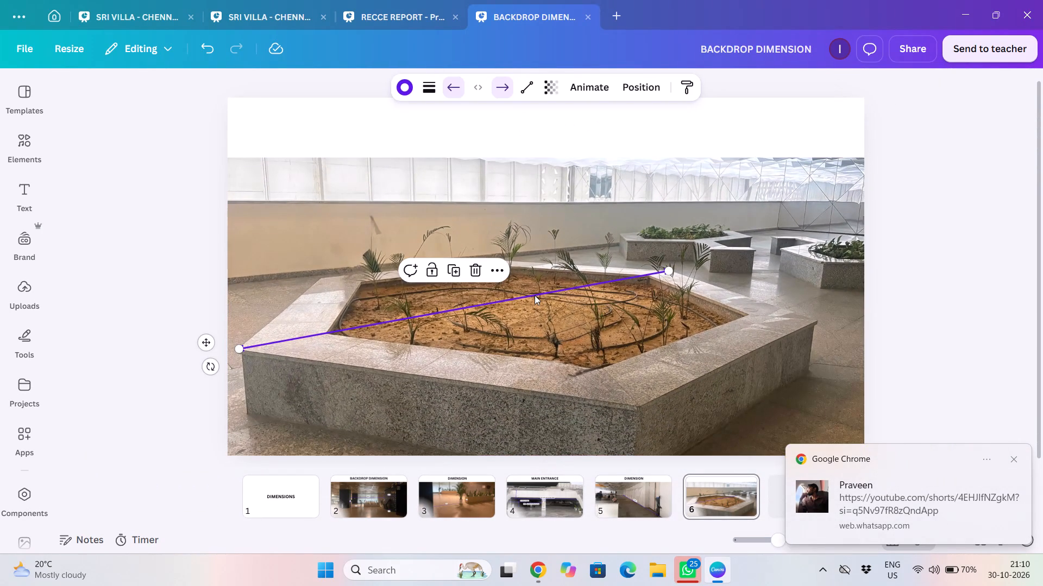
key("ctrl+c")
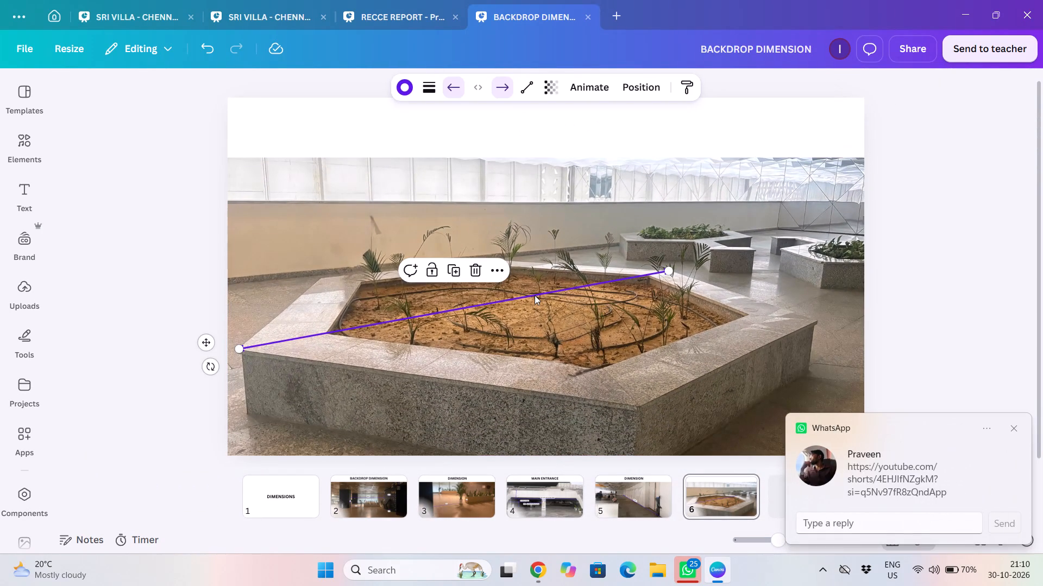
key("ctrl+v")
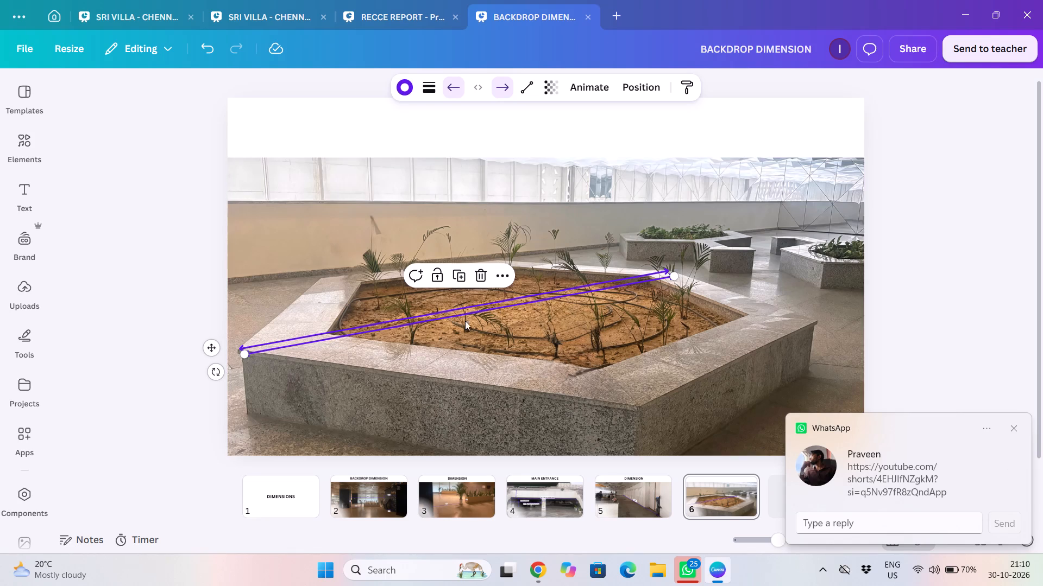
left_click_drag(213, 348, 326, 349)
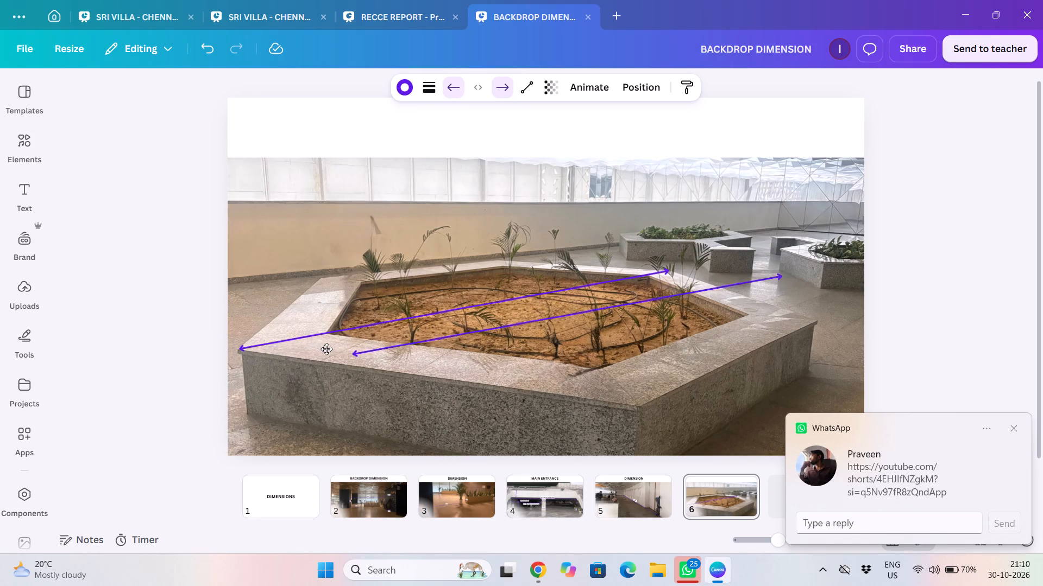
left_click_drag(326, 349, 310, 366)
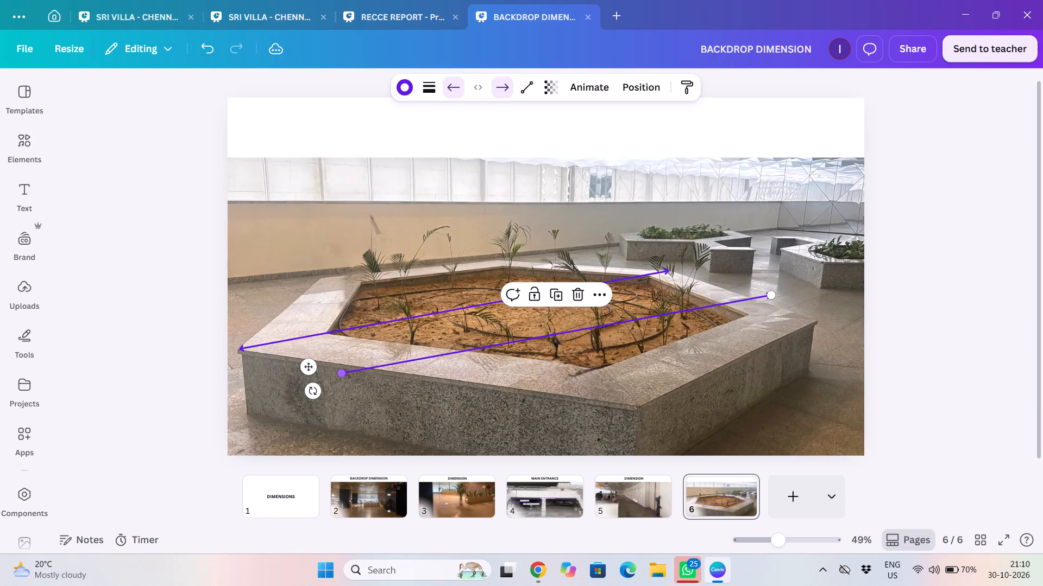
Re-angle the copied arrow to cross the first one, from the planter's back left rim to its front right rim, about 970 long.
left_click_drag(341, 371, 416, 264)
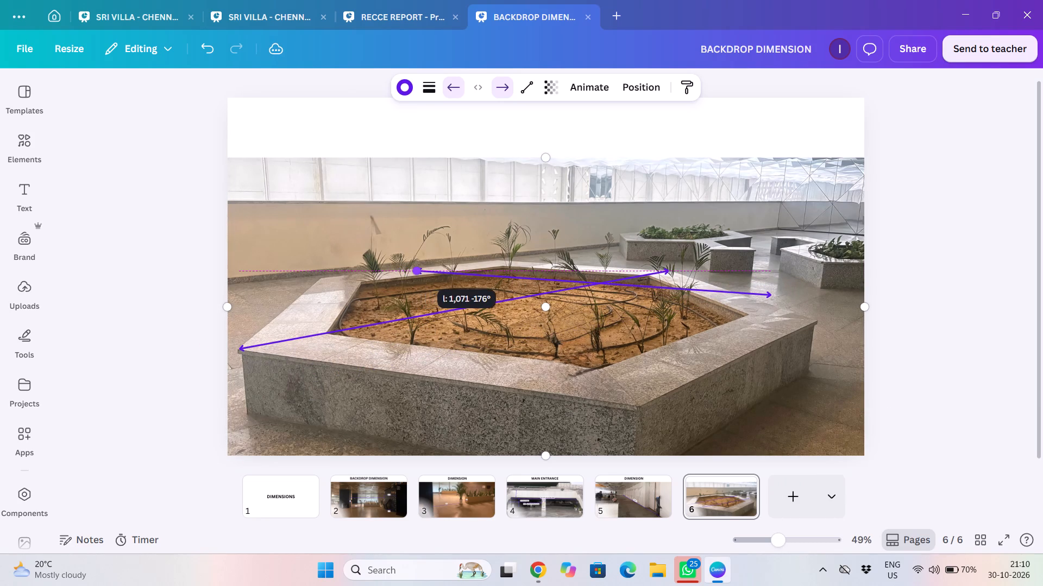
left_click_drag(416, 264, 417, 263)
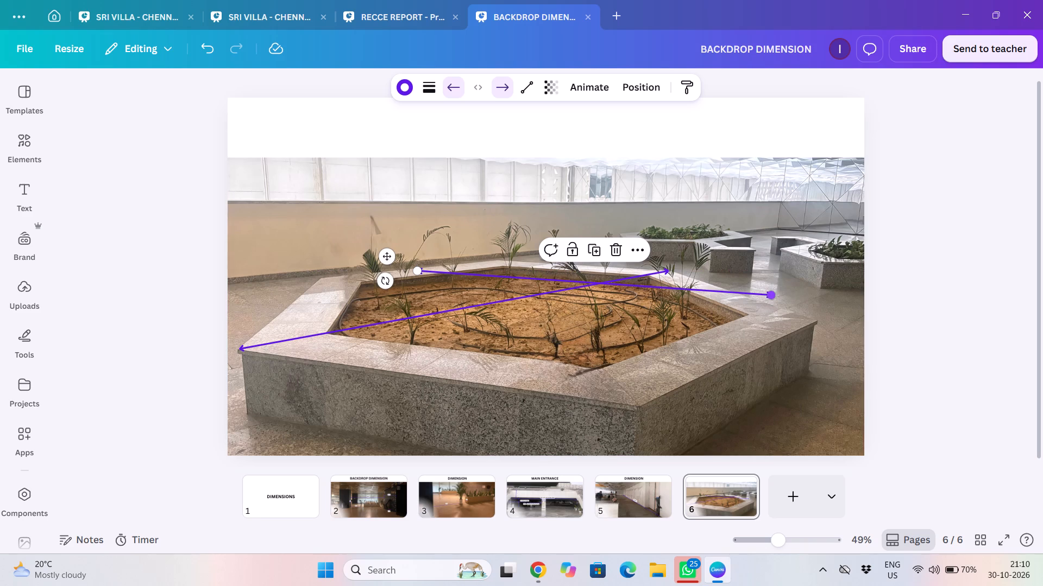
left_click_drag(771, 294, 717, 356)
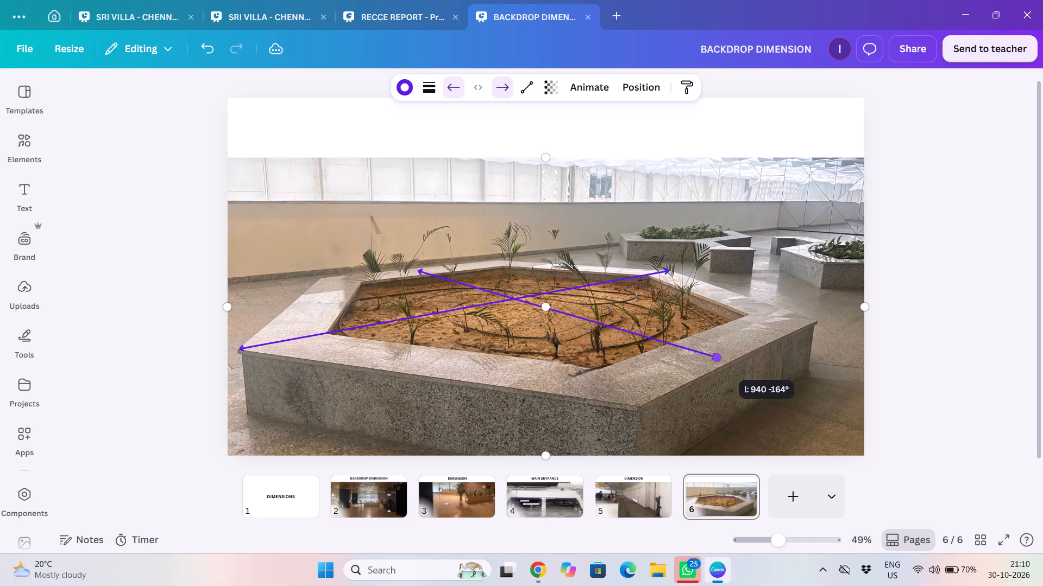
left_click_drag(717, 356, 727, 360)
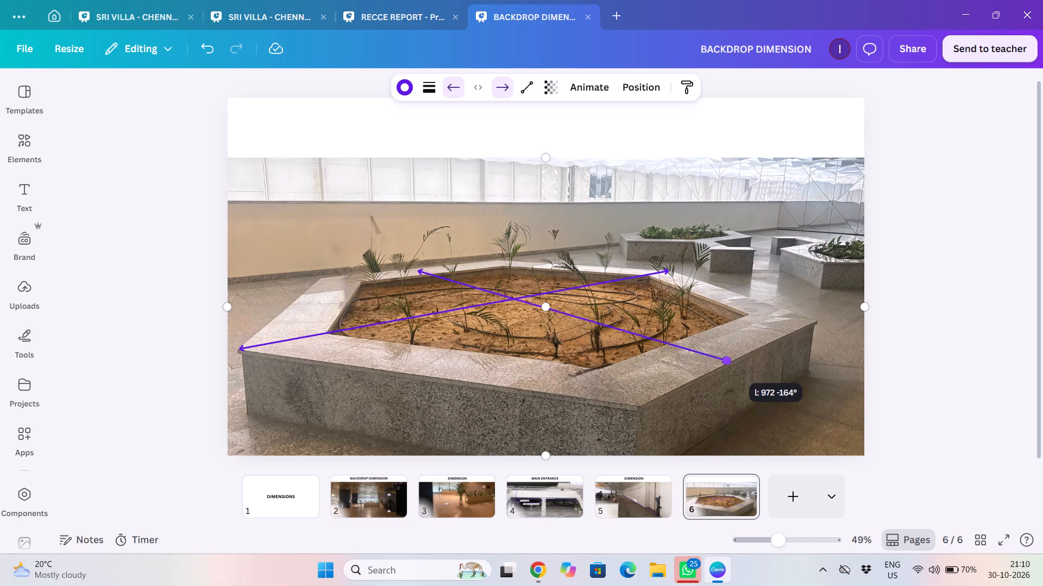
left_click_drag(727, 360, 725, 359)
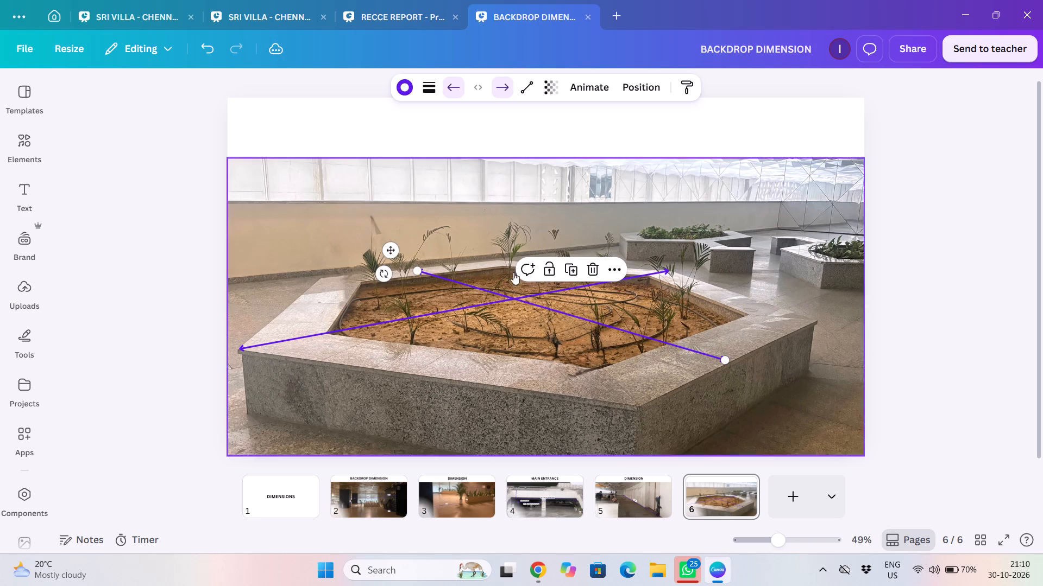
Fine-tune both ends of the crossing arrow onto the outer edges of the planter's back left and front right rims.
left_click_drag(418, 270, 436, 263)
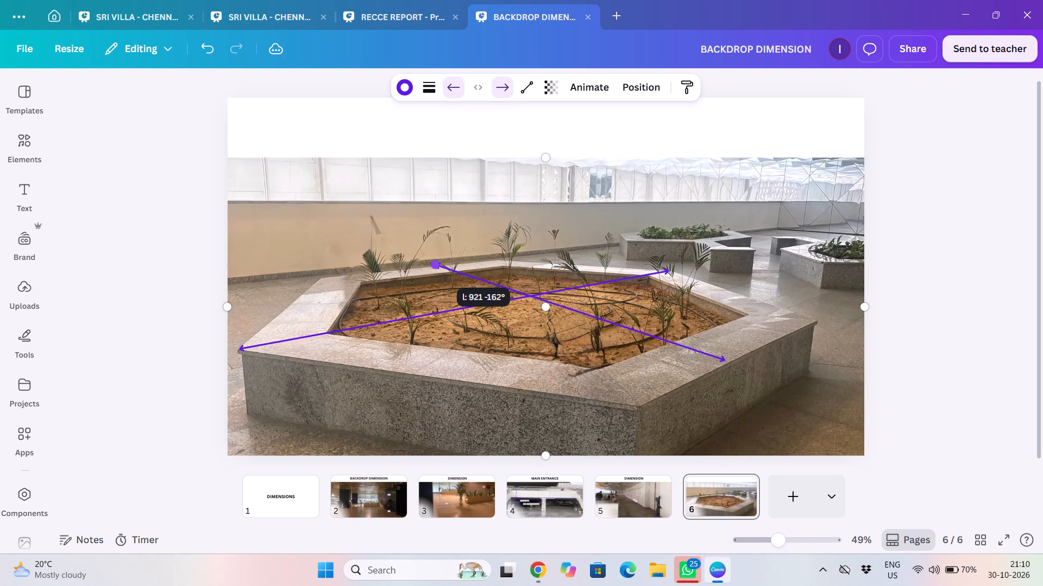
left_click_drag(436, 263, 434, 265)
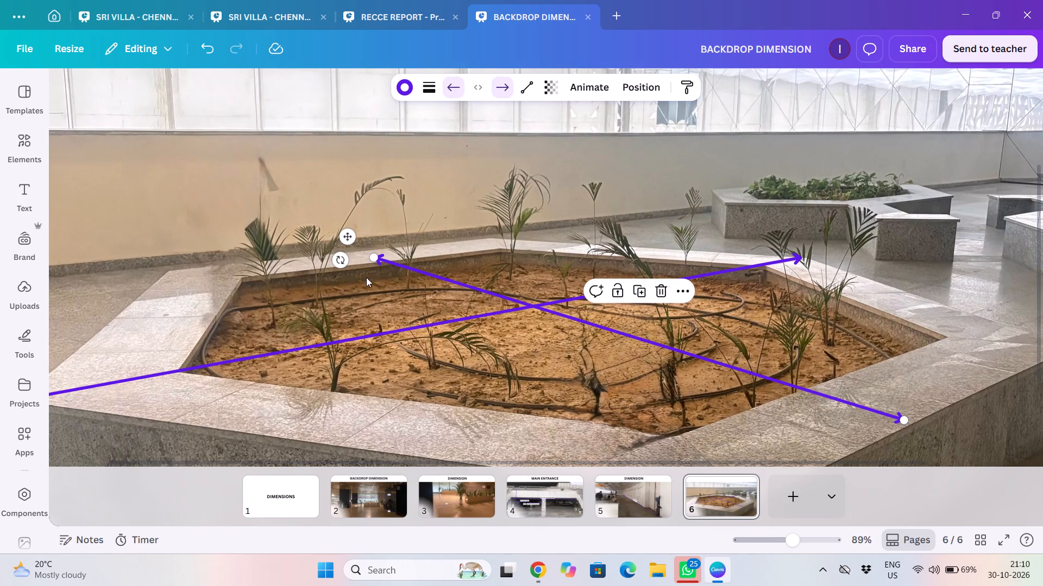
left_click_drag(376, 253, 378, 245)
left_click(371, 271)
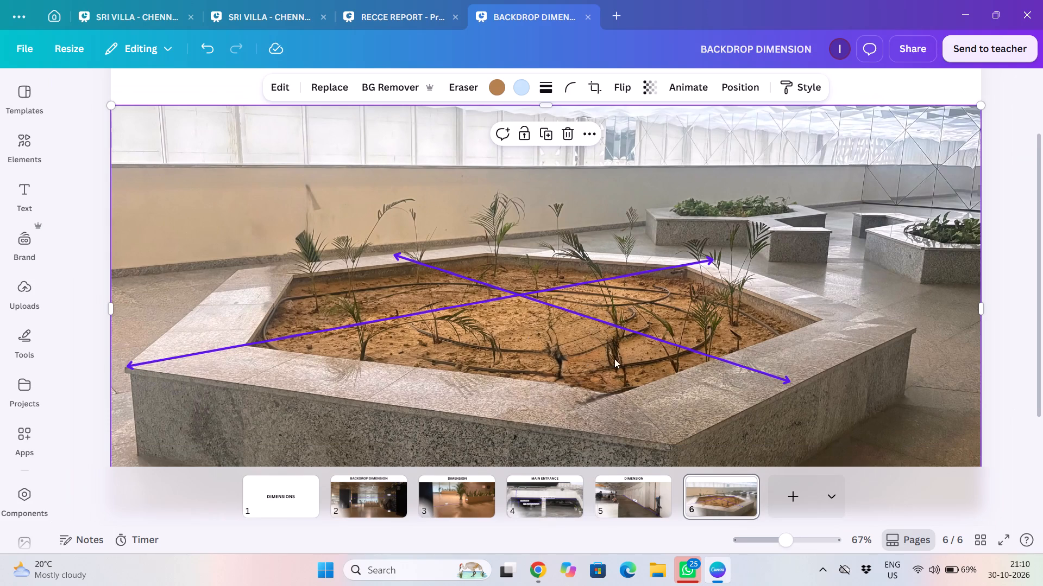
left_click(649, 342)
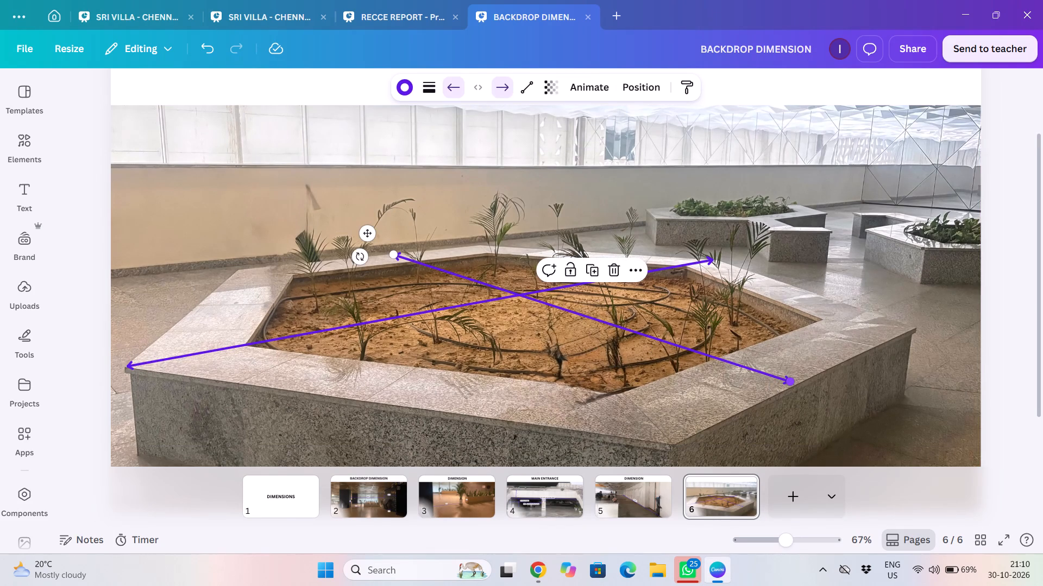
left_click_drag(790, 381, 816, 380)
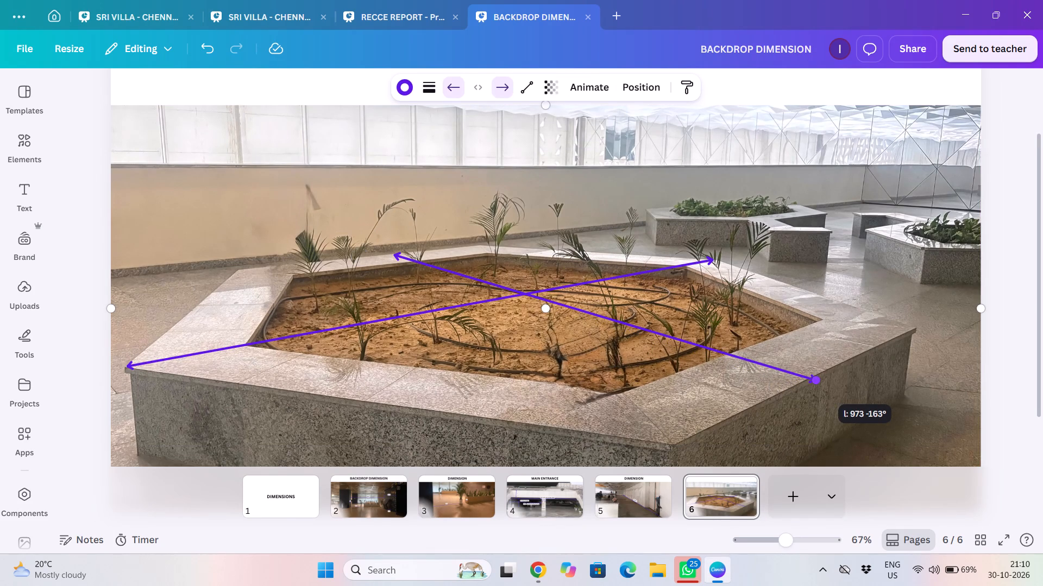
left_click_drag(816, 380, 780, 395)
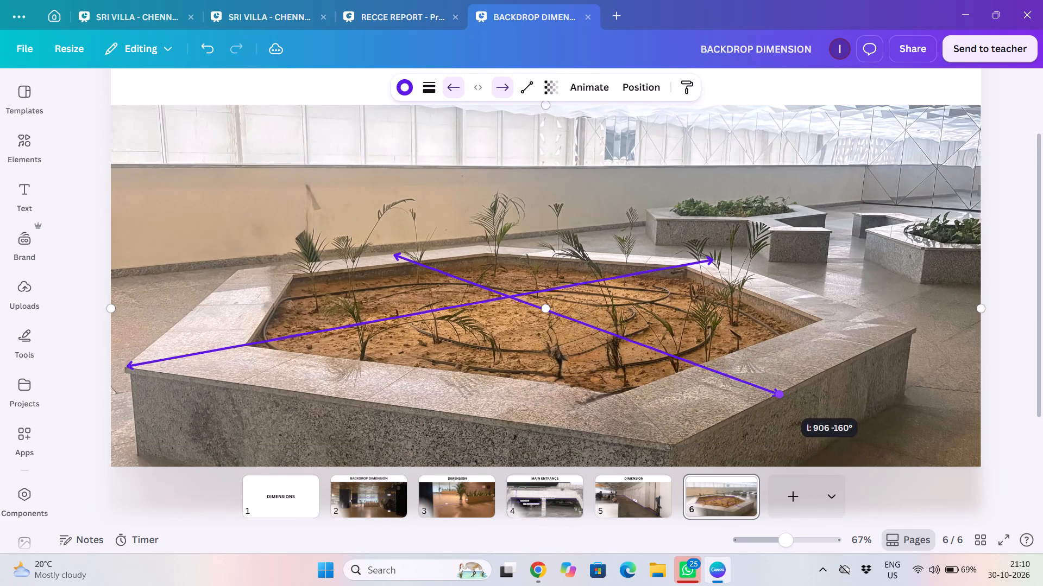
left_click_drag(780, 395, 801, 386)
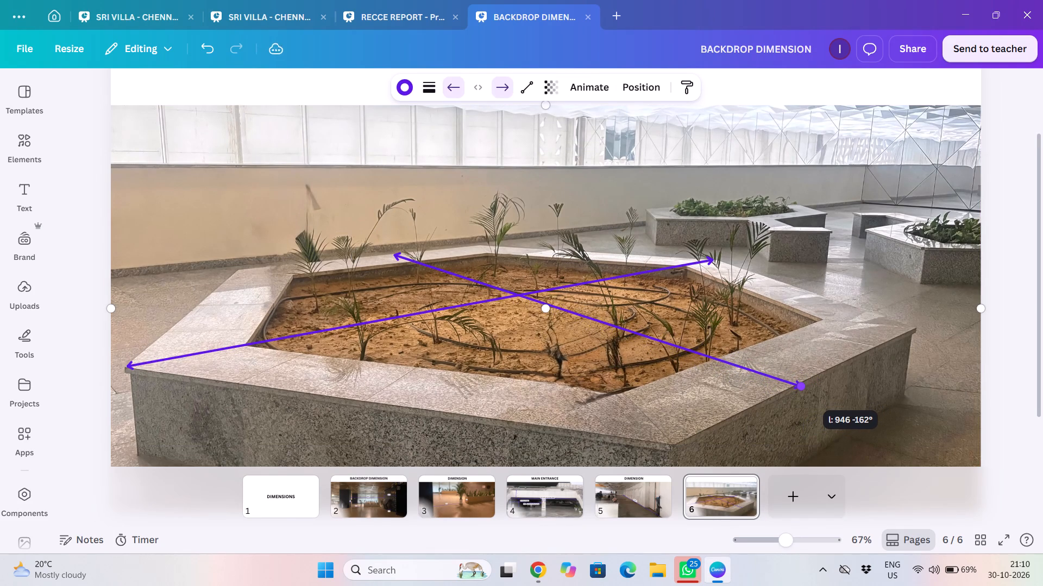
left_click_drag(801, 386, 801, 375)
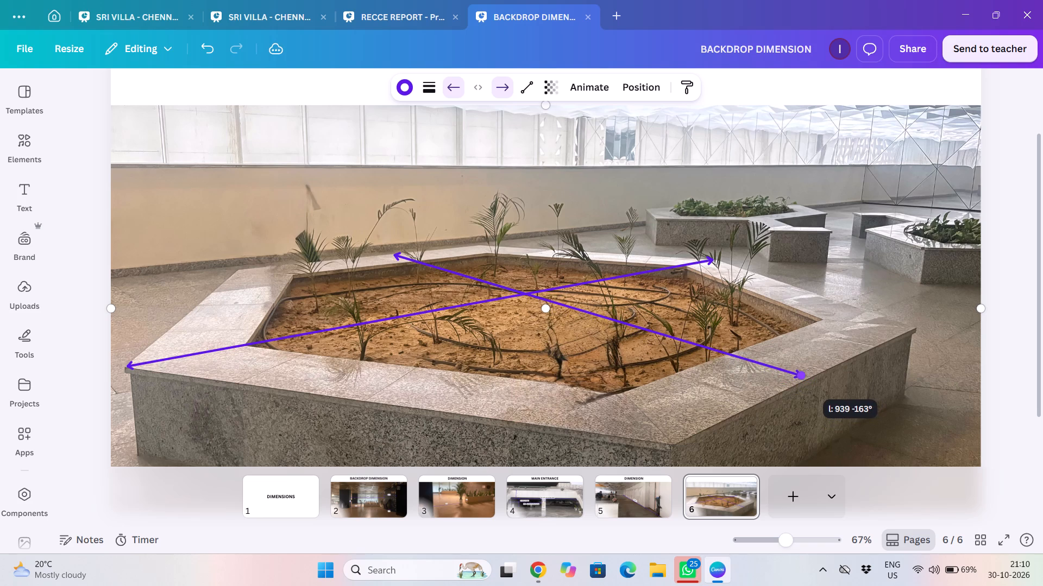
left_click_drag(801, 375, 806, 380)
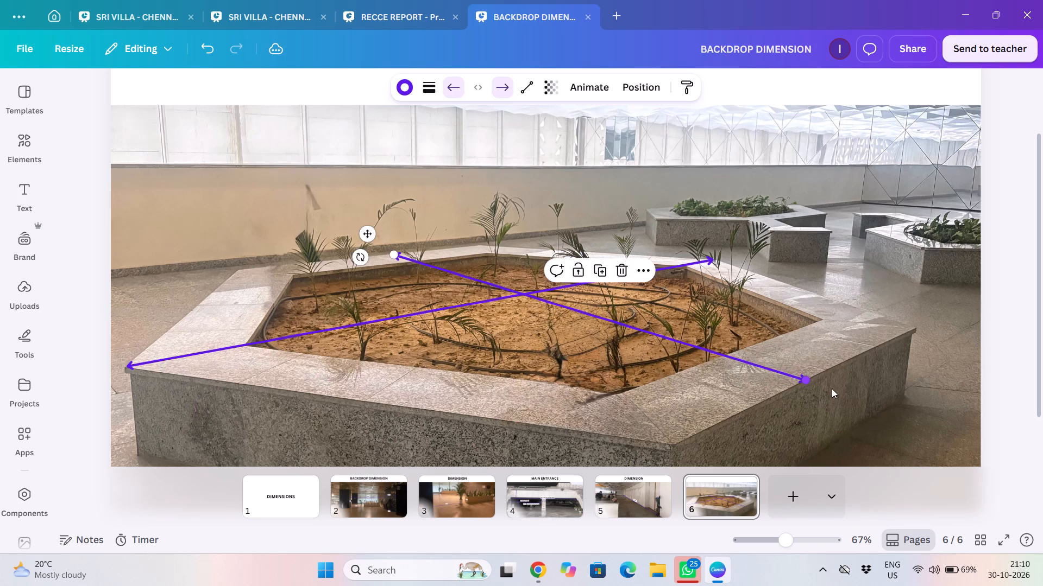
left_click(835, 391)
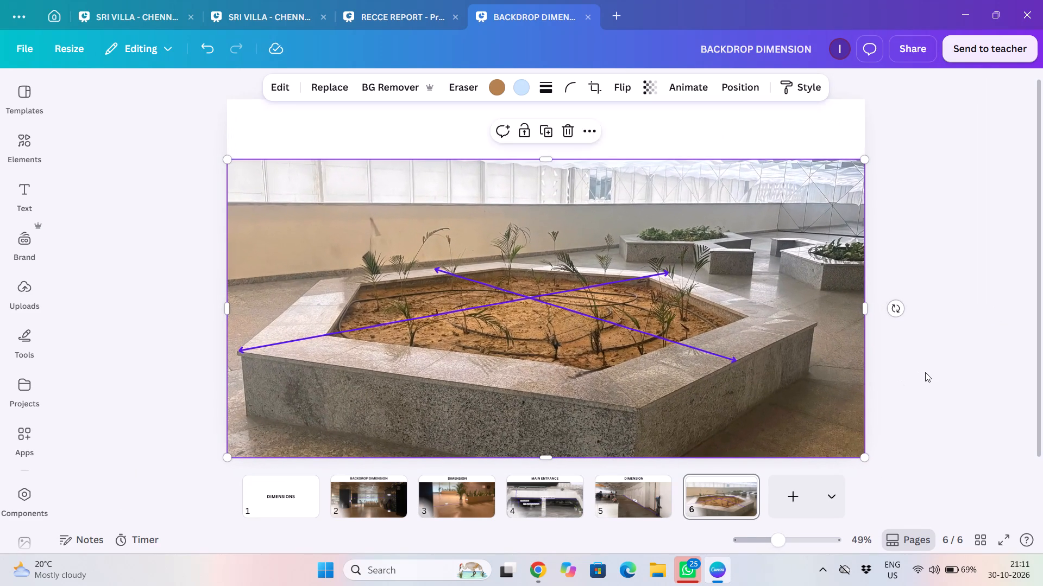
left_click(925, 372)
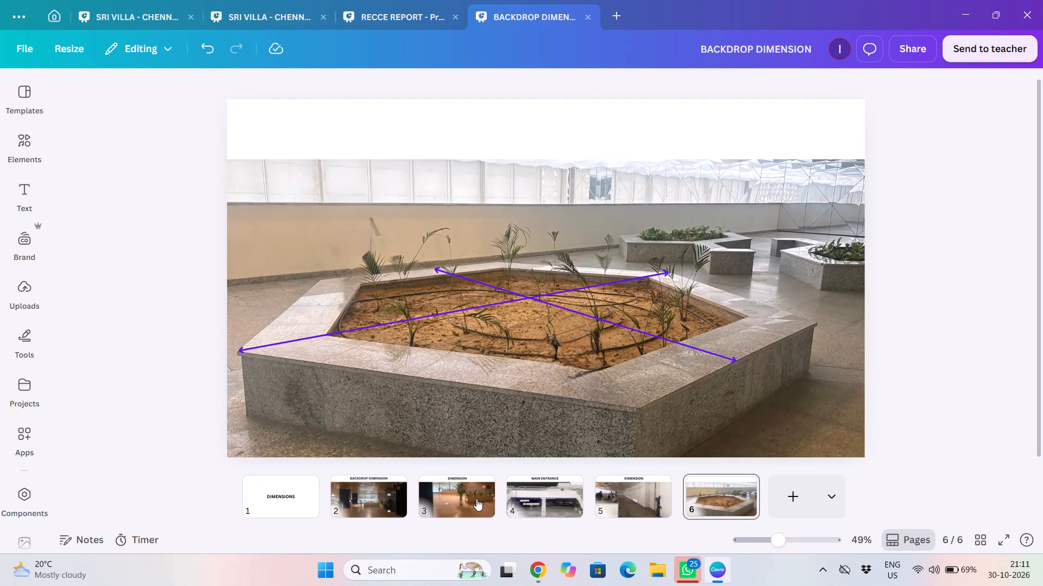
Copy the 20'4" label from the BACKDROP DIMENSION page to page 6 and place it just below the first diagonal arrow.
left_click(441, 506)
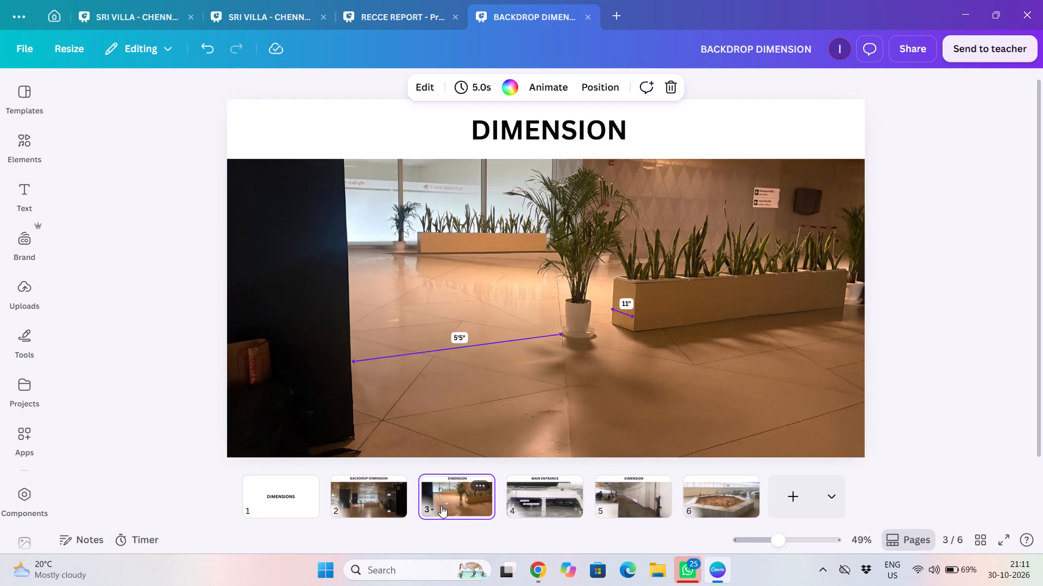
left_click(391, 500)
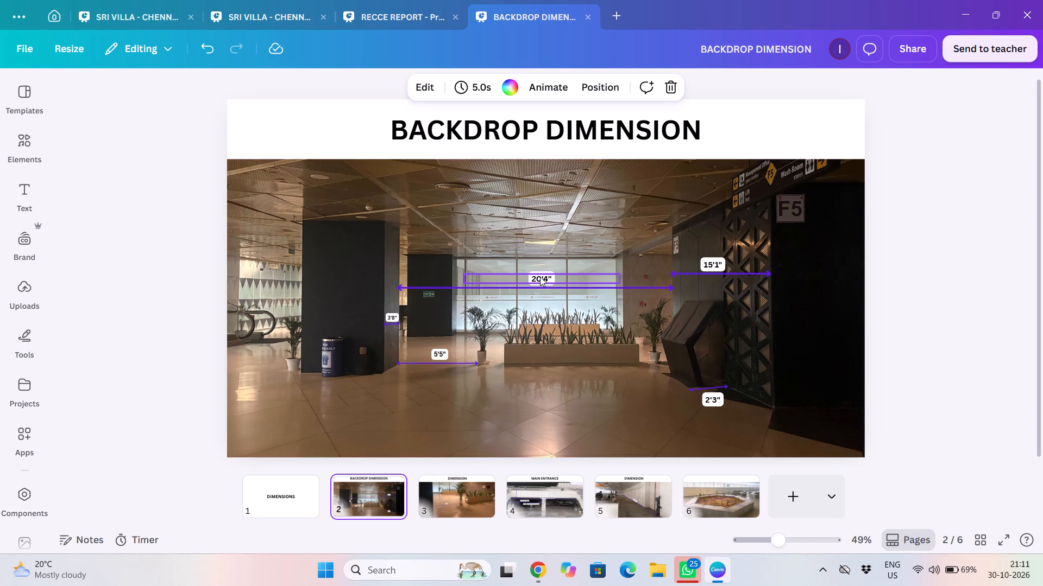
left_click(540, 277)
key("ctrl+c")
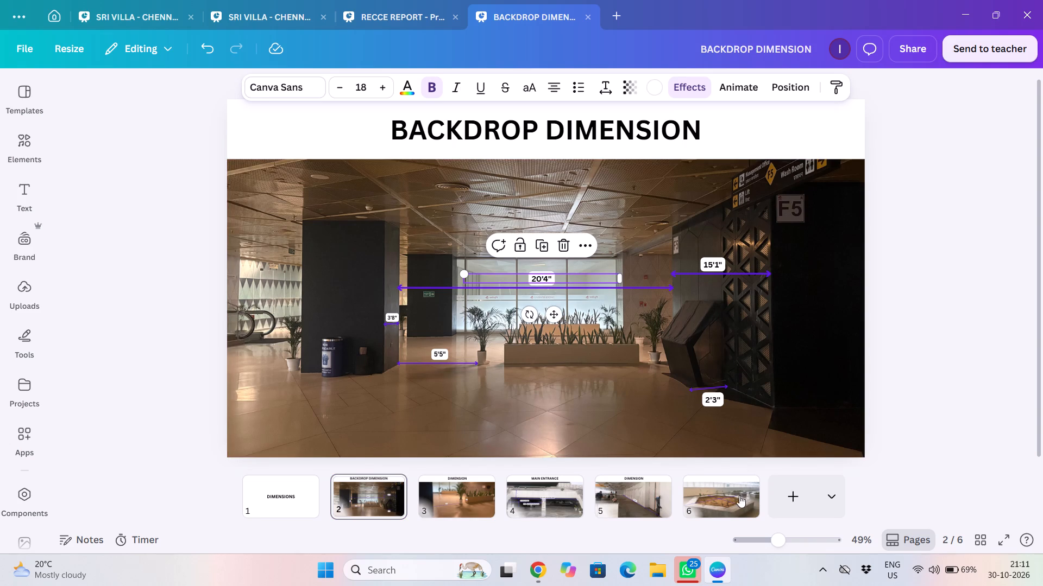
left_click(719, 494)
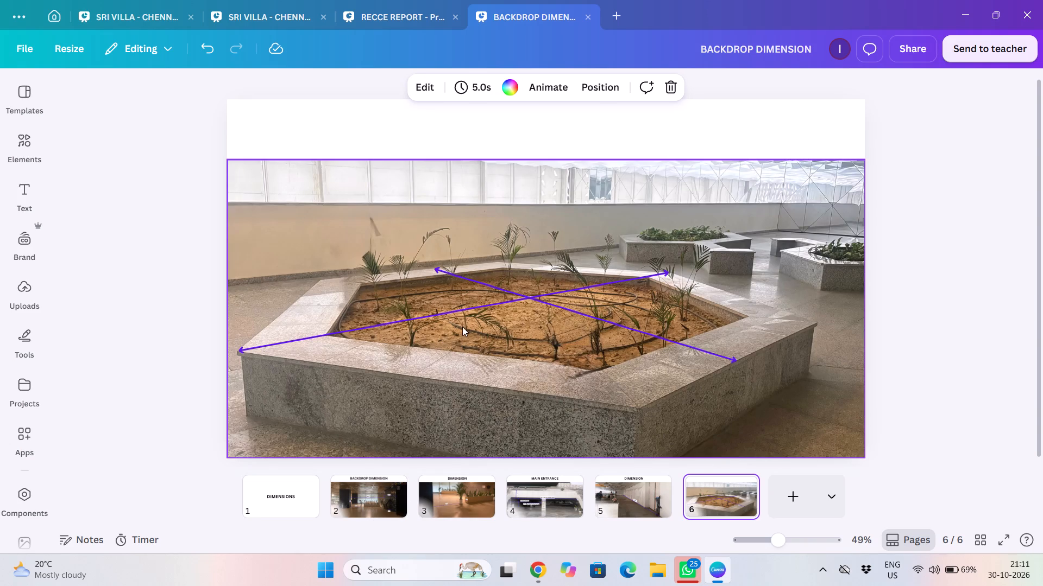
left_click(460, 327)
key("ctrl+v")
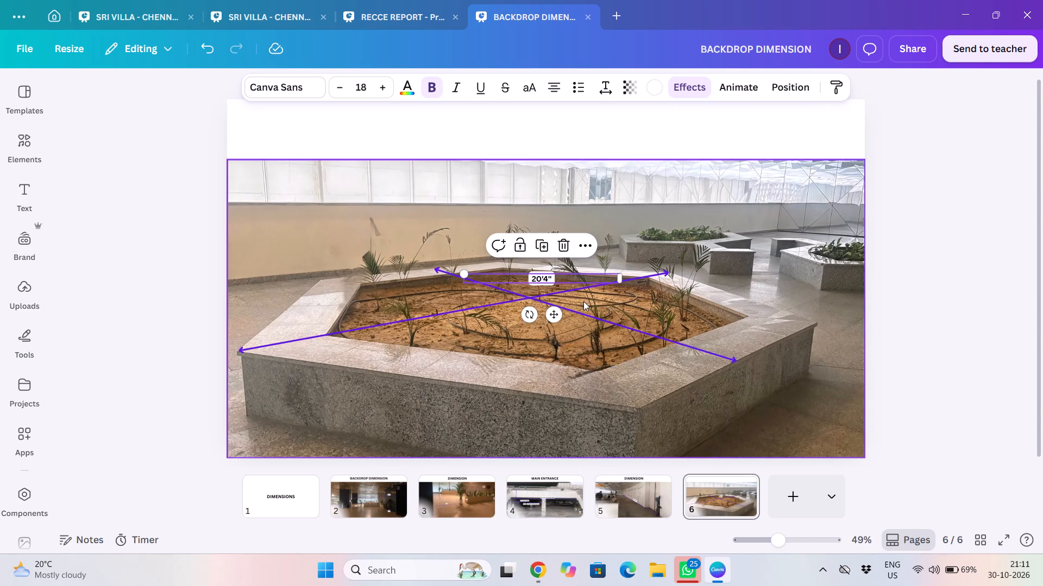
left_click_drag(554, 315, 472, 362)
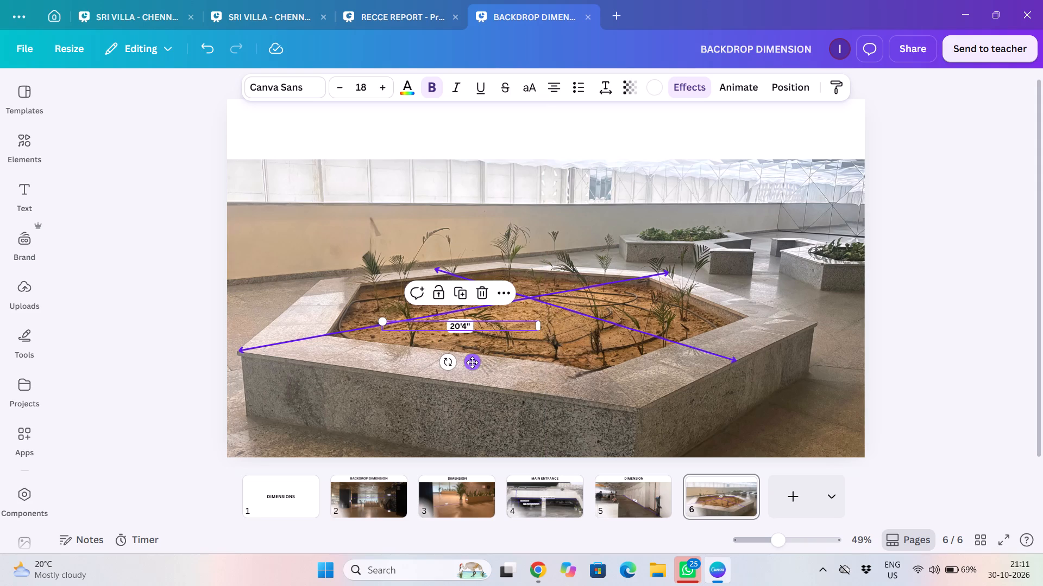
Paste a second 20'4" label on page 6 and place it just above the crossing arrow's right half.
key("ctrl+v")
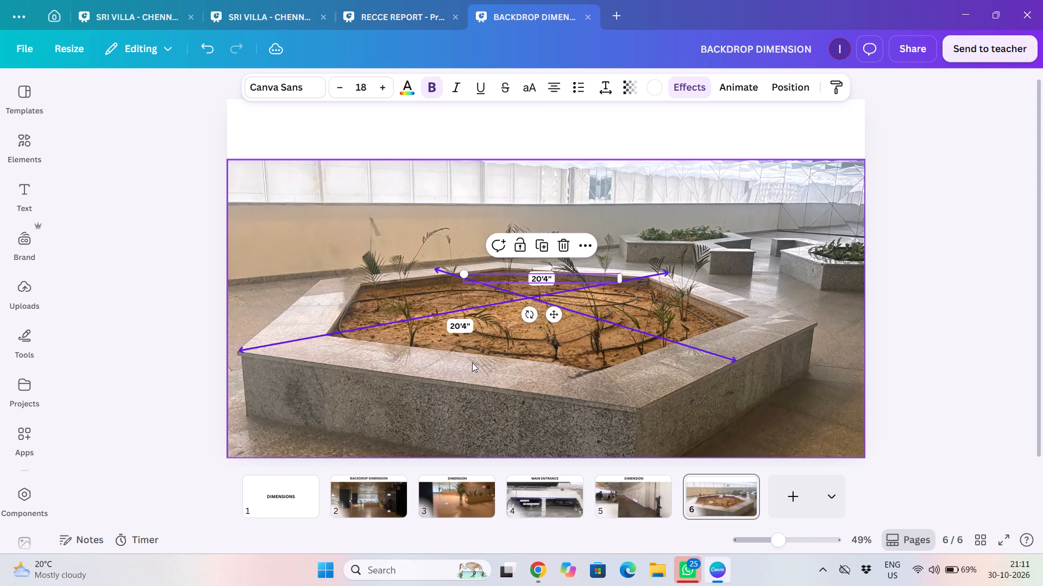
left_click_drag(544, 276, 607, 304)
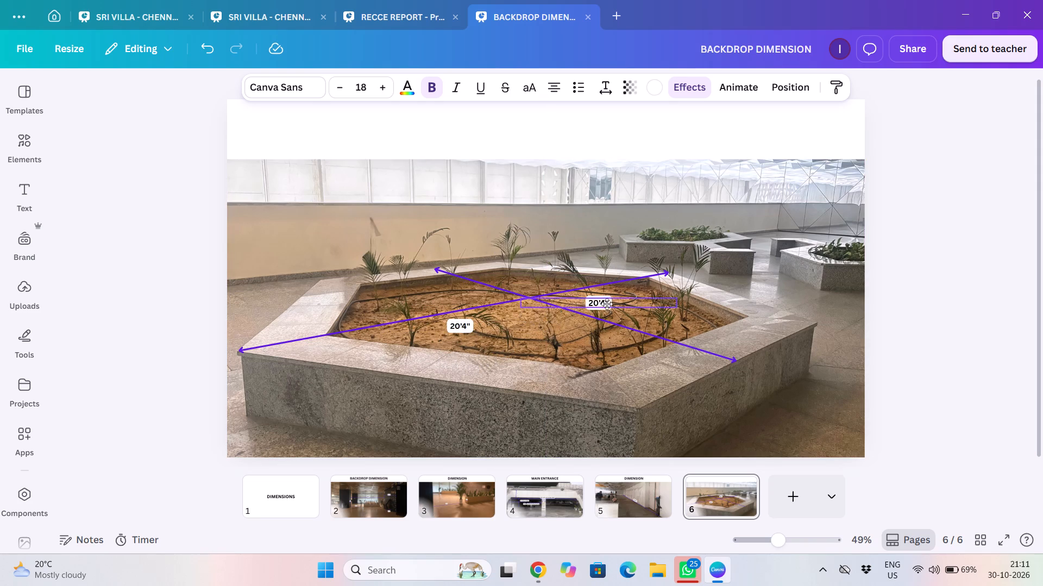
left_click_drag(607, 304, 634, 314)
Rotate the second 20'4" label clockwise to follow the crossing arrow's slope and nudge it into place beside the arrow.
left_click_drag(620, 352, 617, 346)
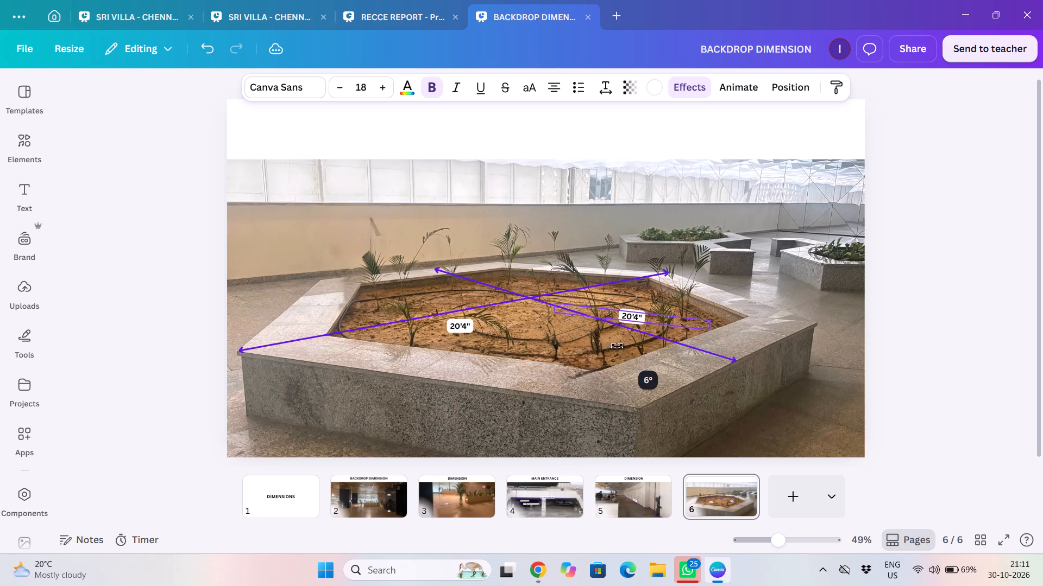
left_click_drag(617, 346, 619, 347)
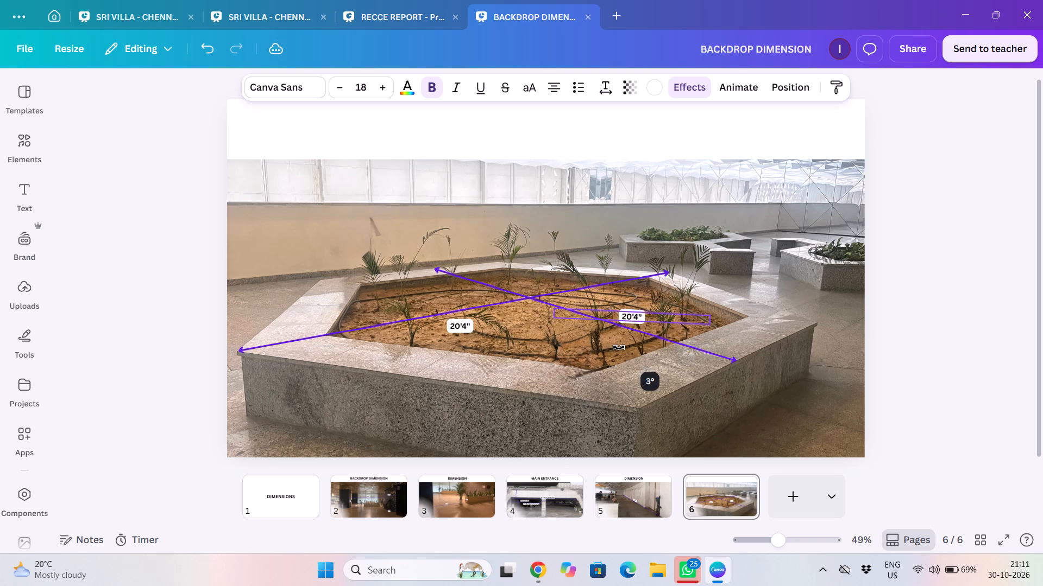
left_click_drag(619, 347, 619, 347)
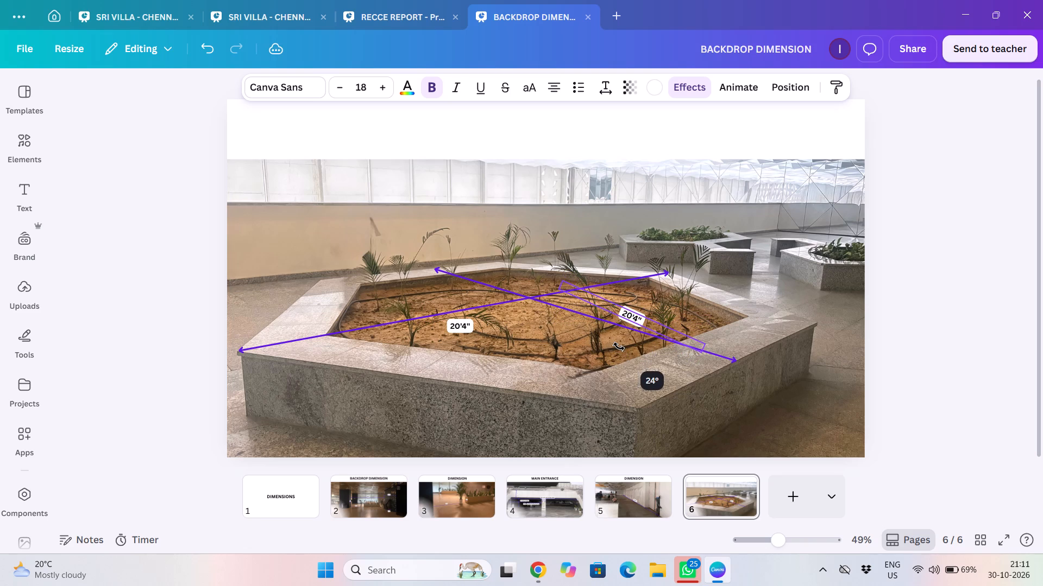
left_click_drag(619, 347, 606, 354)
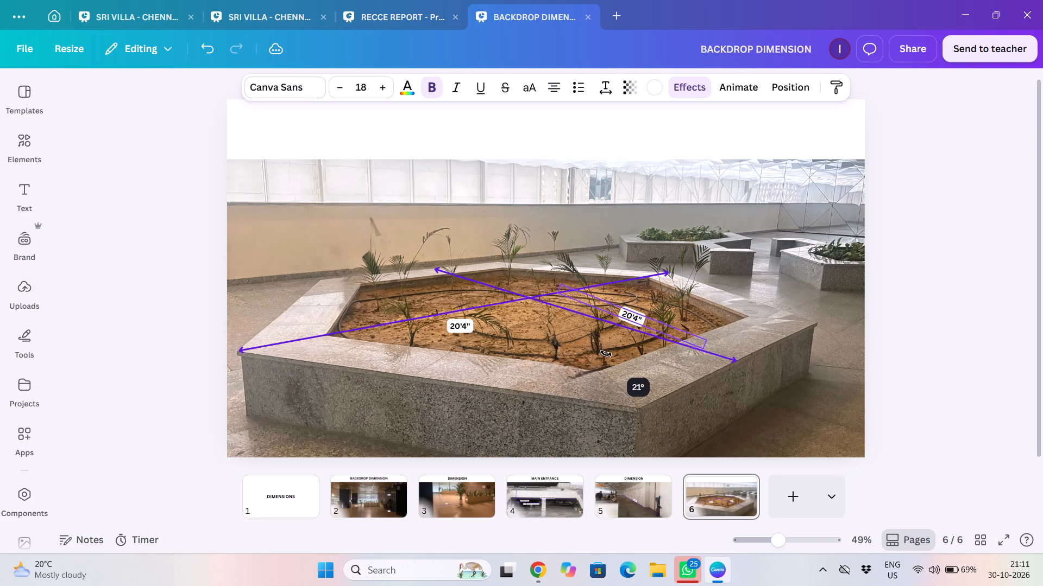
left_click_drag(606, 354, 608, 354)
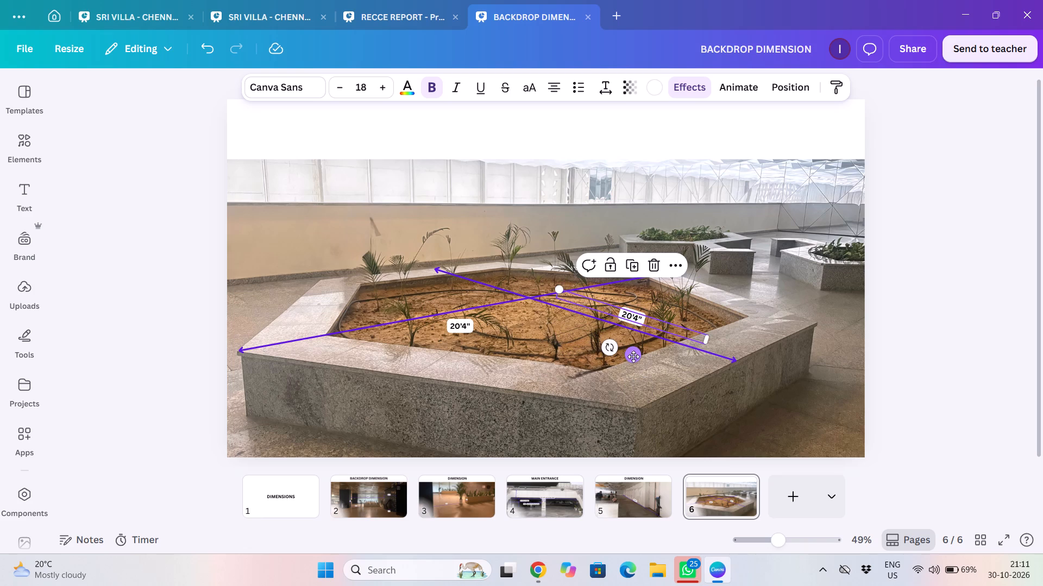
left_click_drag(633, 356, 634, 355)
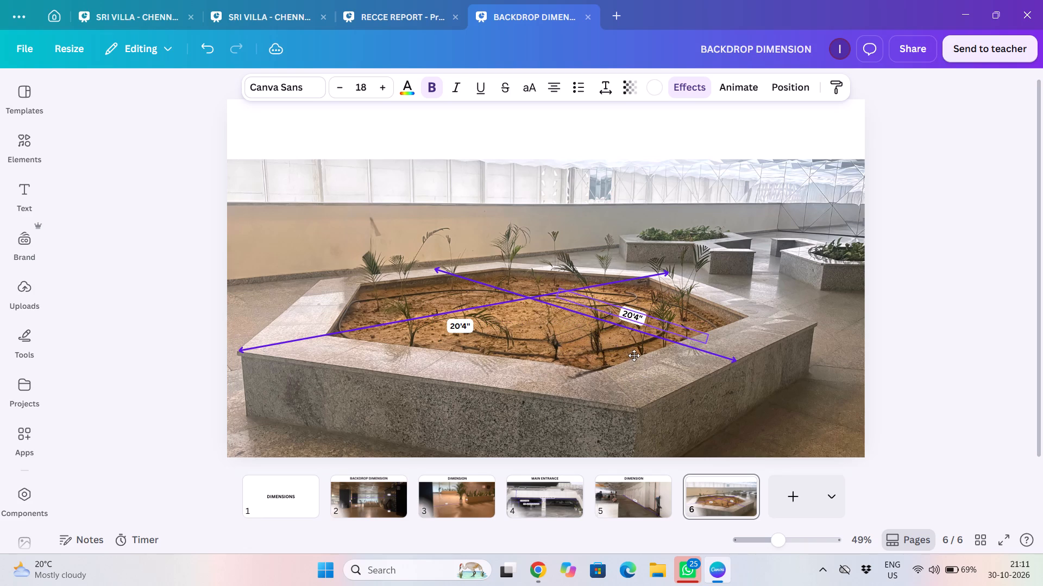
Move the rotated 20'4" label further down along the crossing arrow, keeping it just above the arrow's right half.
left_click_drag(634, 355, 632, 356)
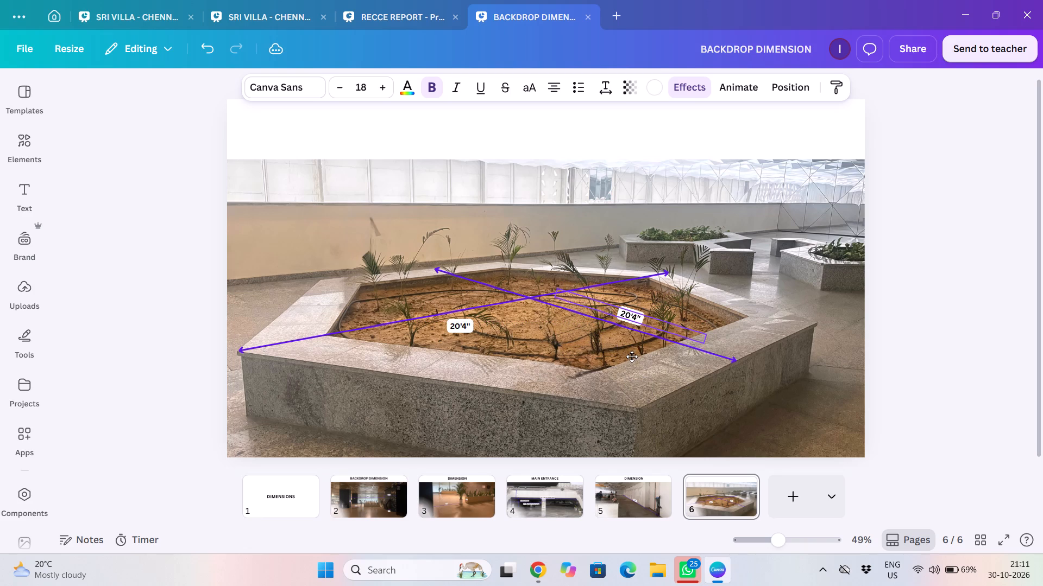
left_click_drag(632, 356, 639, 356)
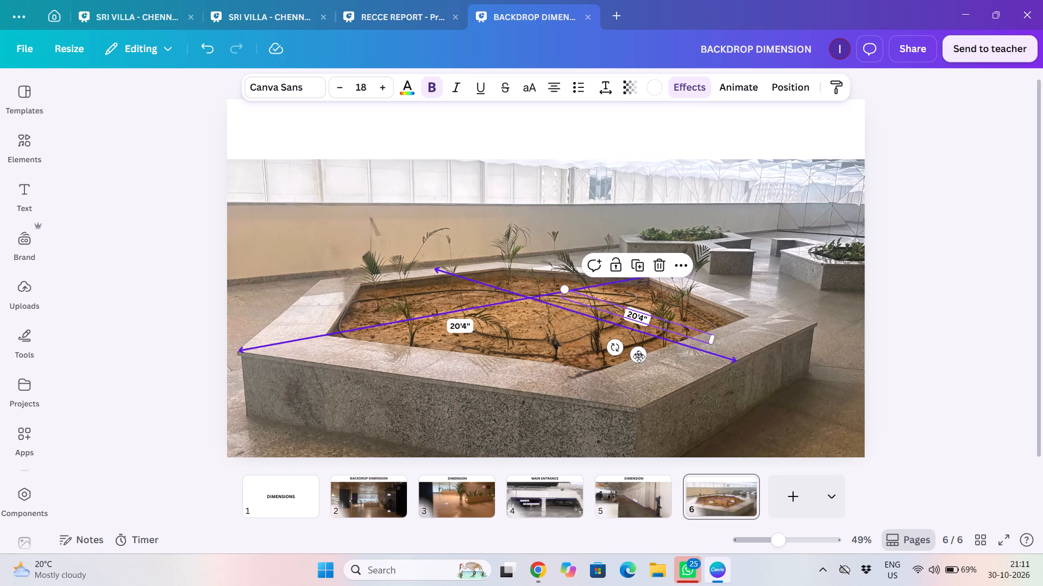
left_click_drag(642, 356, 655, 366)
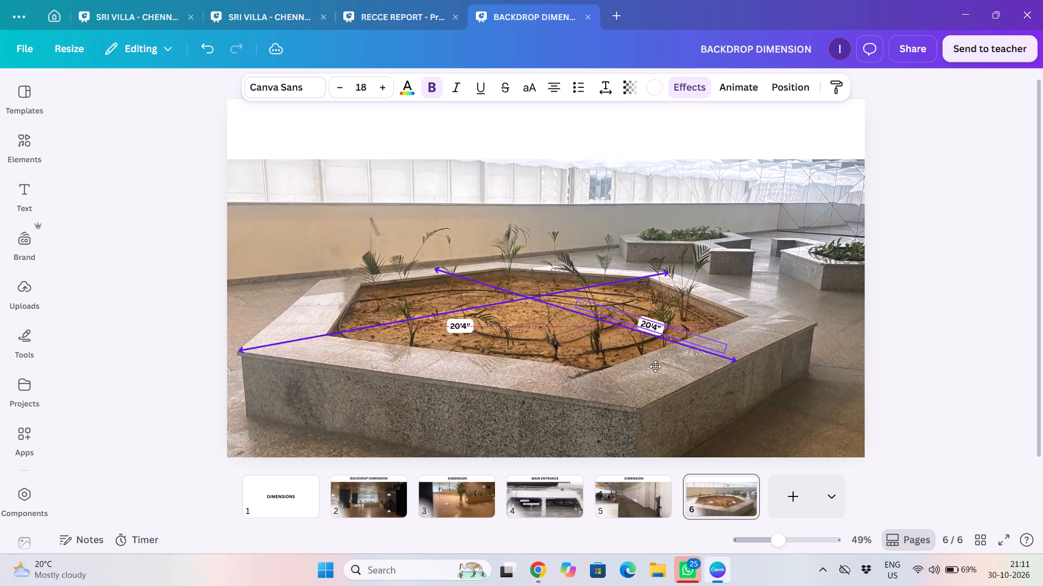
left_click_drag(655, 366, 655, 364)
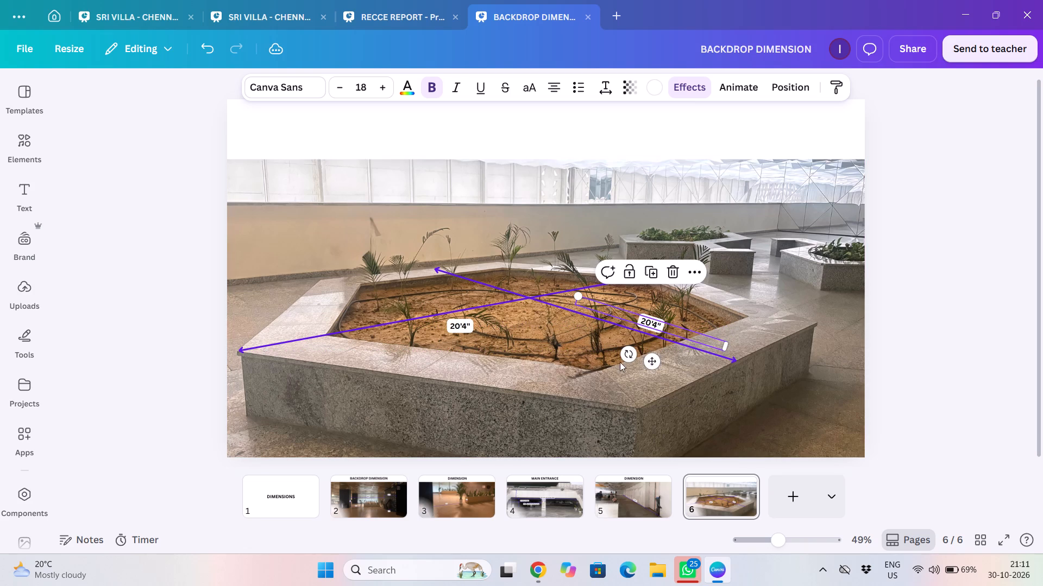
left_click(567, 350)
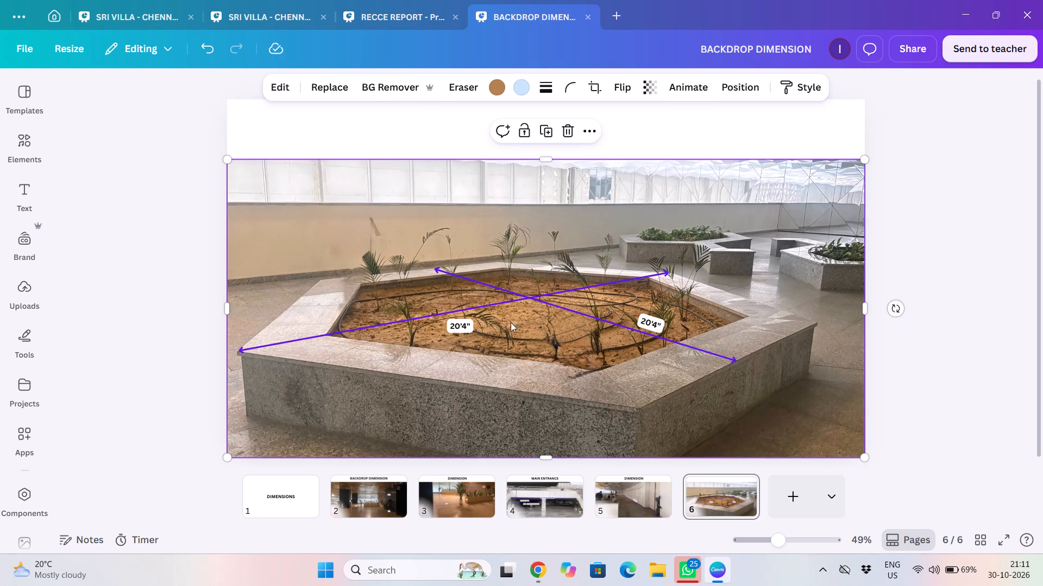
Rotate the other 20'4" label counter-clockwise to follow the first diagonal arrow's slope and shift it left, just beneath that arrow.
left_click(457, 328)
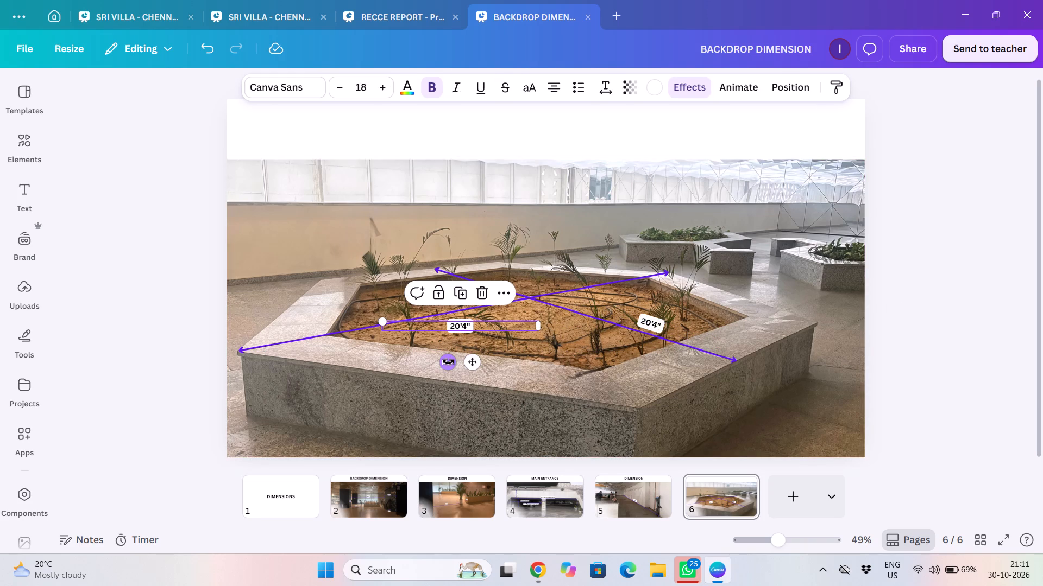
left_click_drag(448, 362, 456, 357)
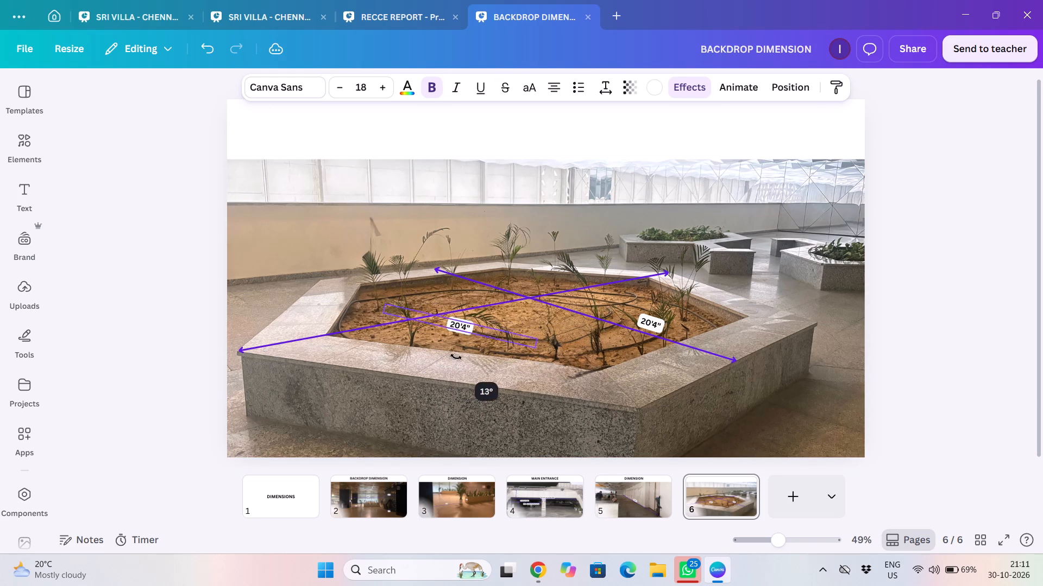
left_click_drag(456, 357, 470, 350)
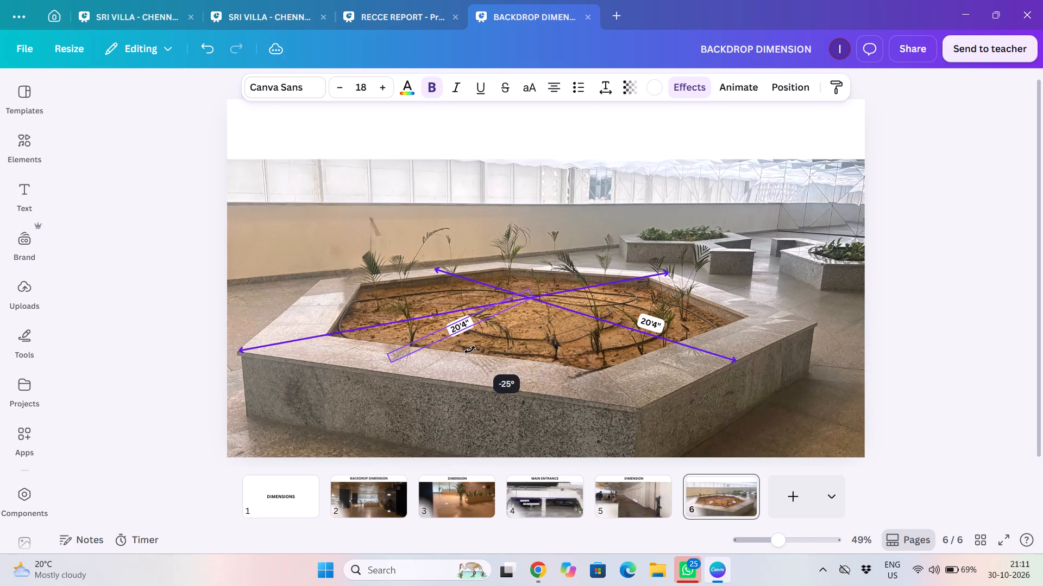
left_click_drag(470, 350, 466, 351)
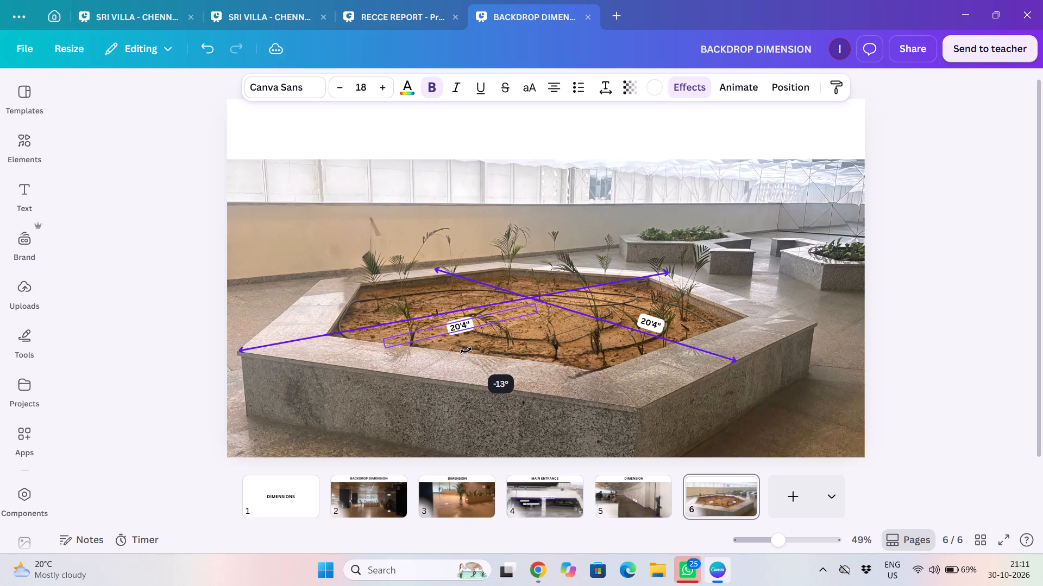
left_click_drag(466, 351, 465, 351)
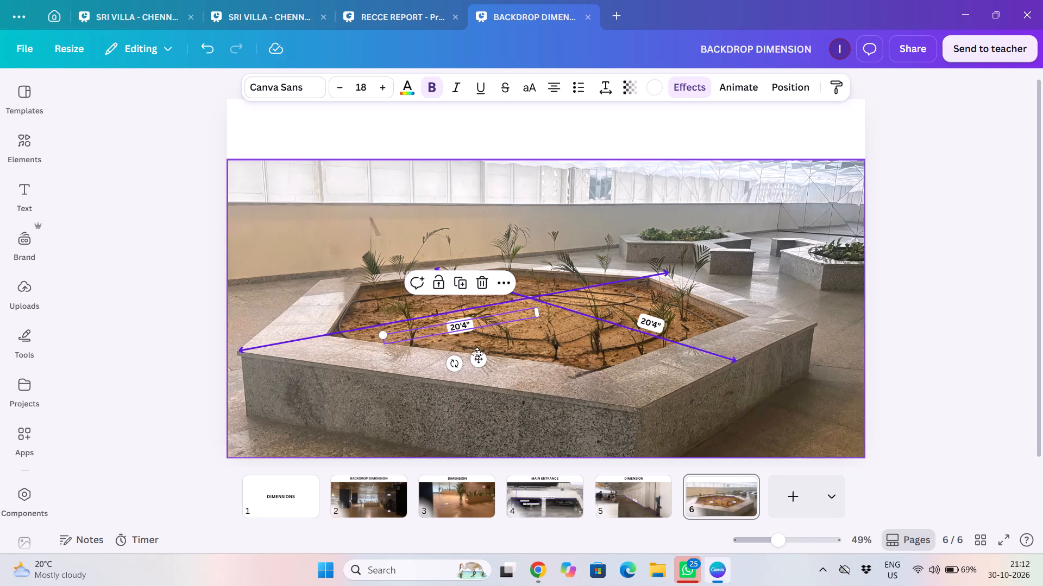
left_click_drag(481, 359, 449, 358)
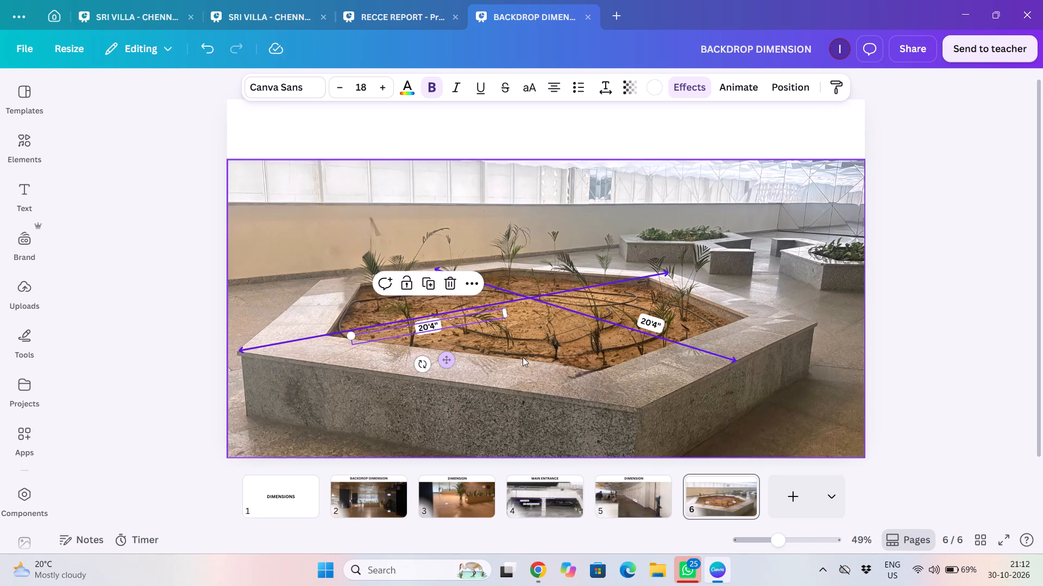
left_click(523, 357)
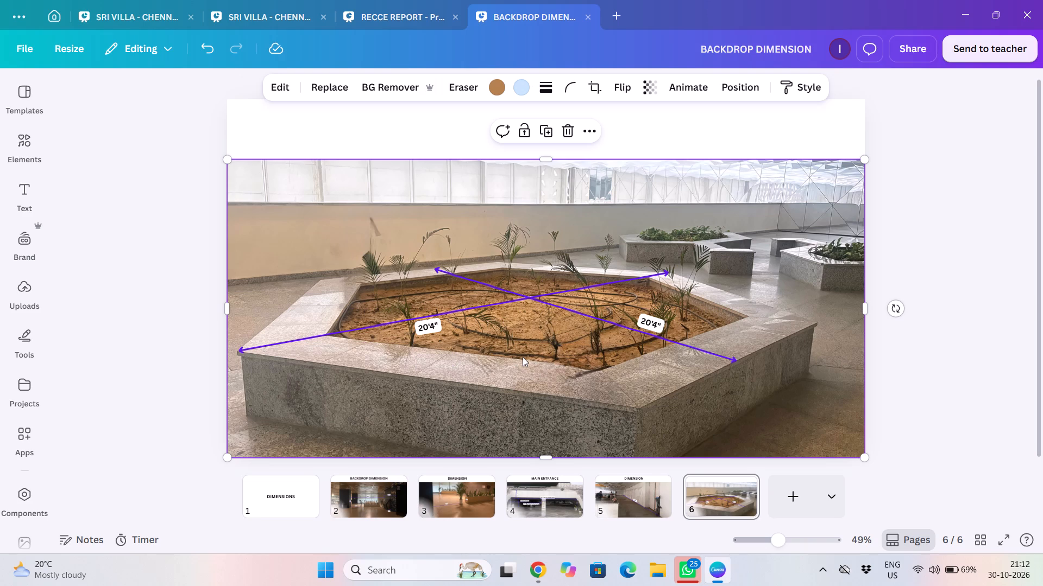
Change the label below the first diagonal arrow to 16'11".
double_click(428, 330)
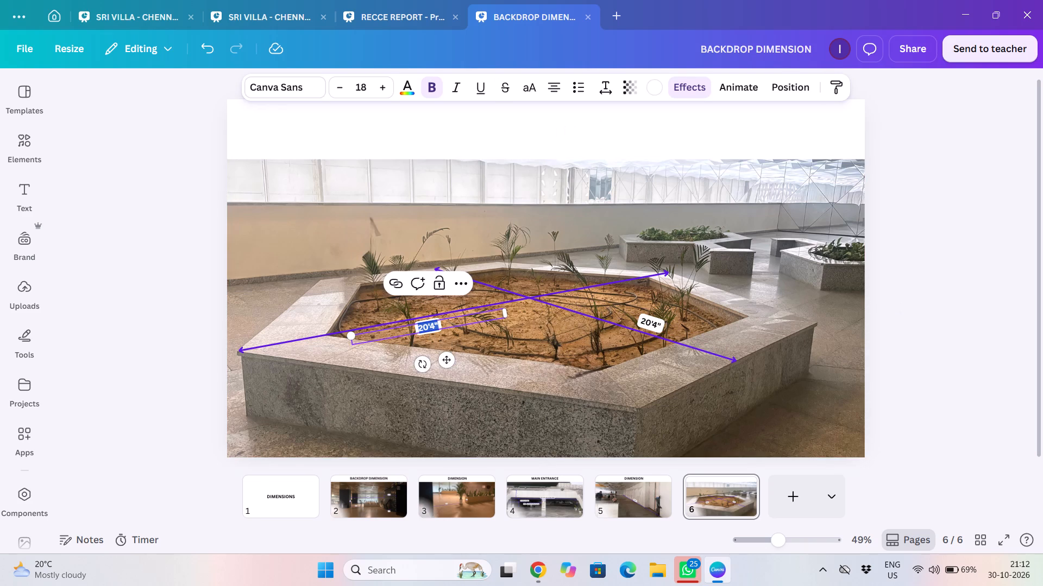
left_click(428, 330)
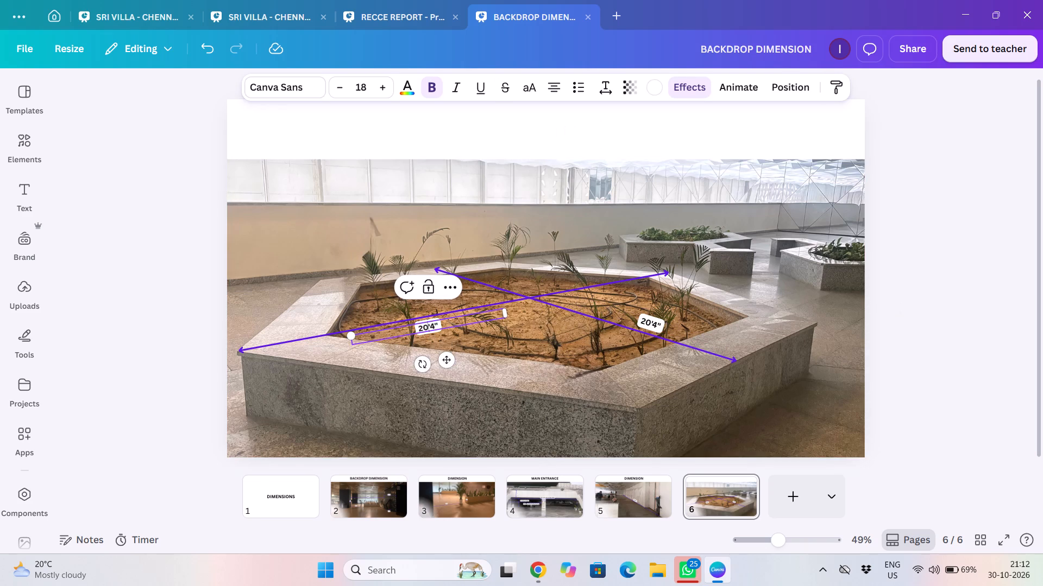
key("BackSpace")
key("BackSpace")
type("16")
key("Right")
key("Right")
key("BackSpace")
type("11")
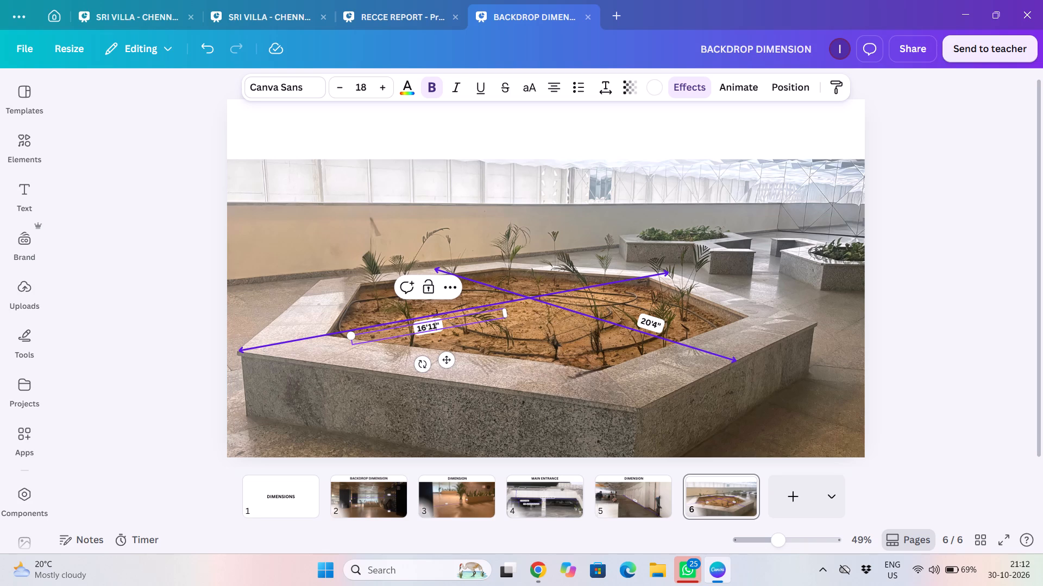
Change the label beside the crossing arrow's right half to 14'7".
left_click(655, 323)
left_click(655, 323)
left_click(655, 323)
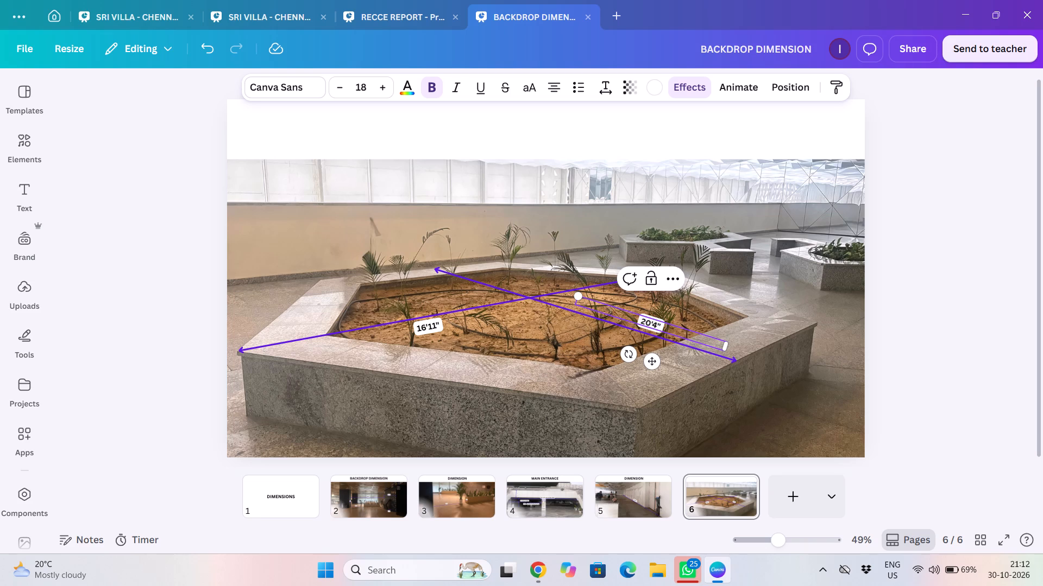
key("Left")
key("BackSpace")
key("BackSpace")
type("14")
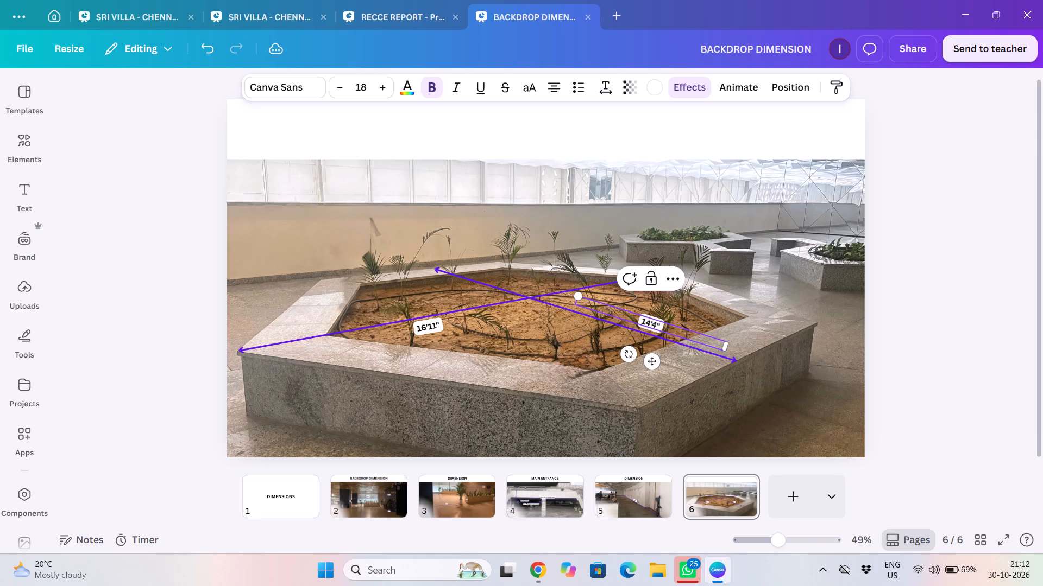
key("Right")
key("Right")
key("BackSpace")
key("7")
left_click(890, 319)
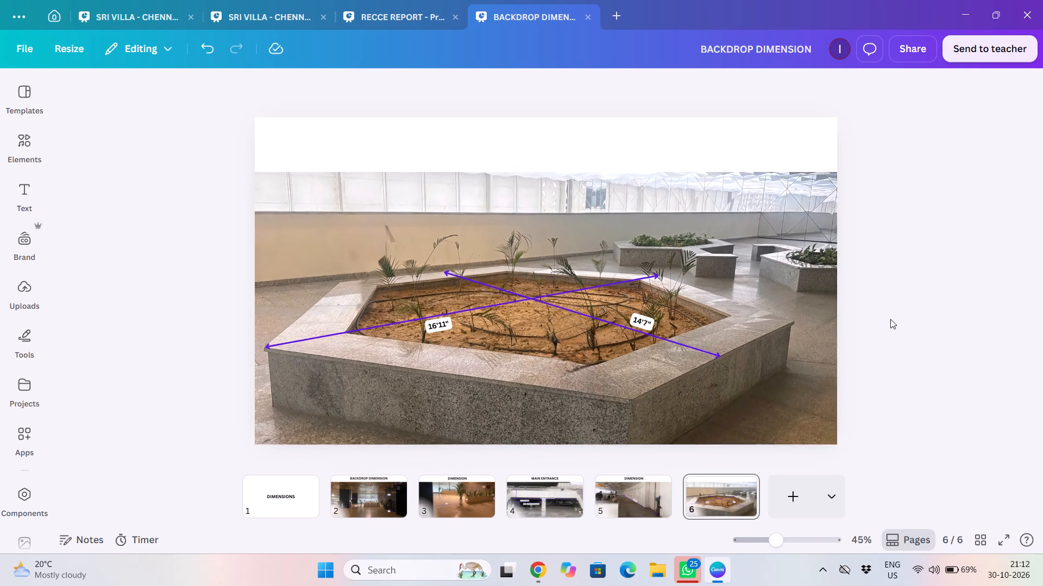
Copy the DIMENSION title from page 5 into the blank band above the planter photo on page 6.
left_click(633, 500)
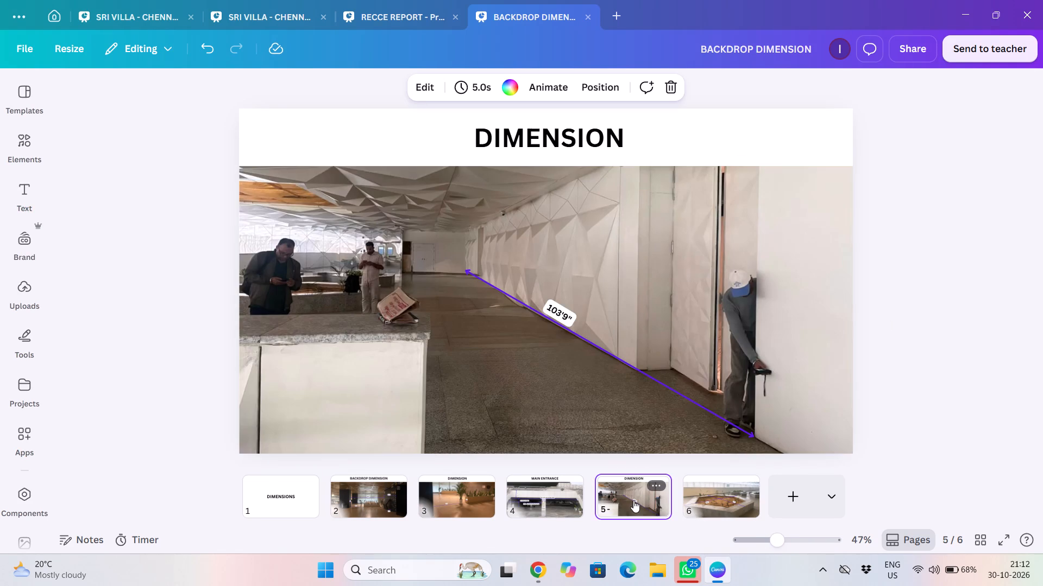
left_click(519, 122)
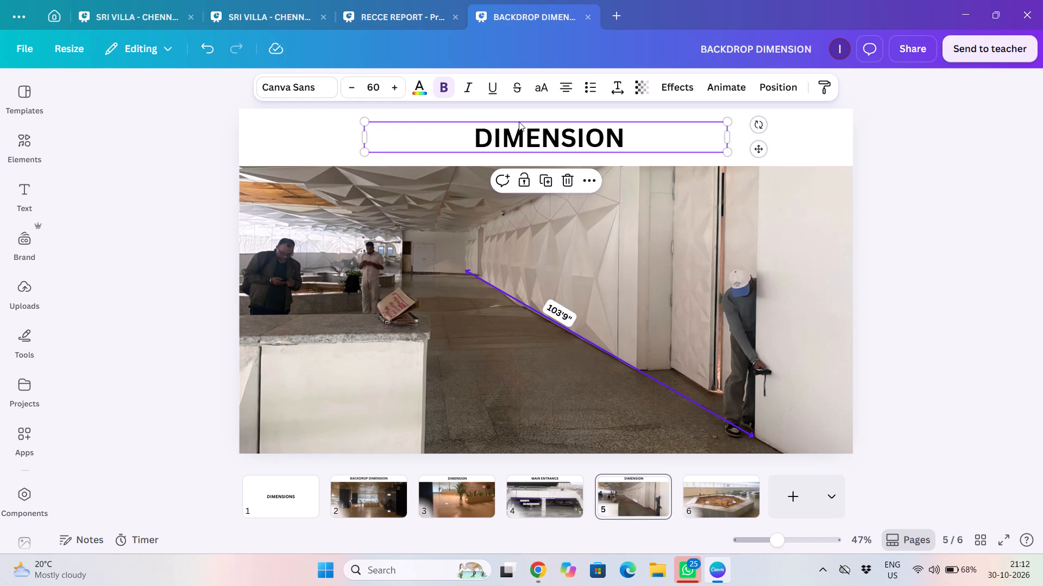
key("ctrl+c")
left_click(715, 497)
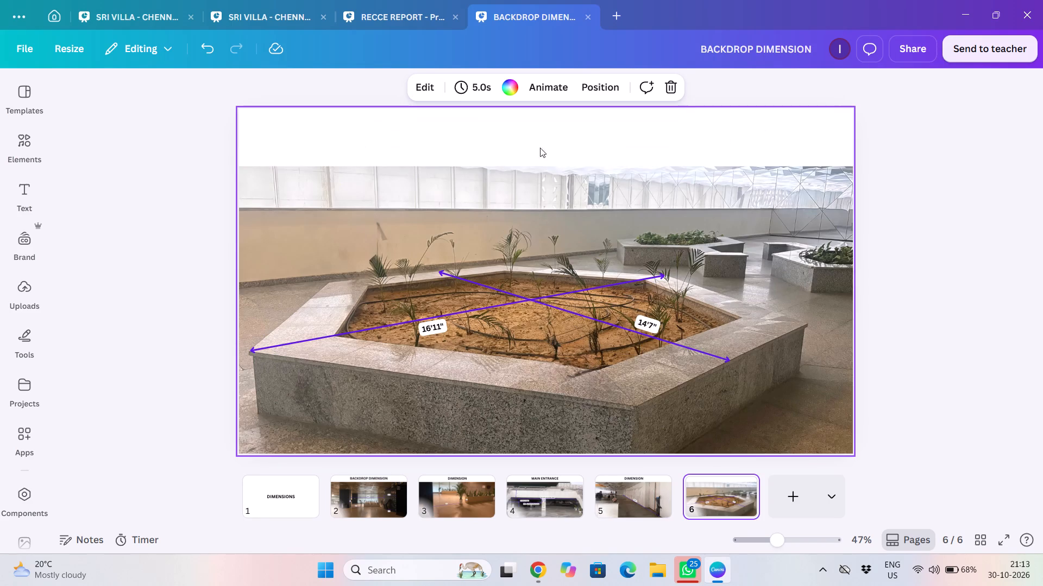
left_click(532, 133)
key("ctrl+v")
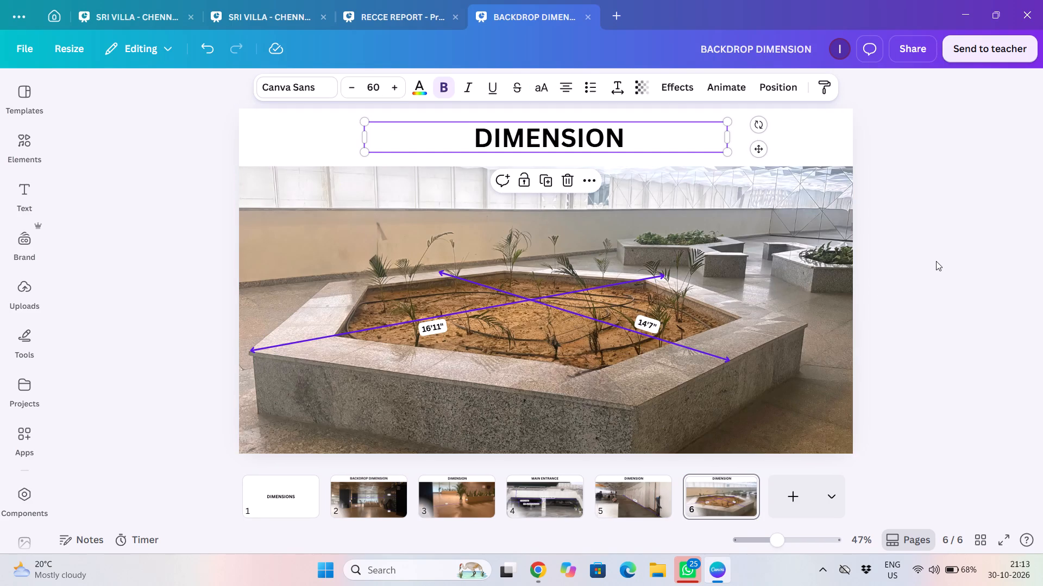
left_click(937, 258)
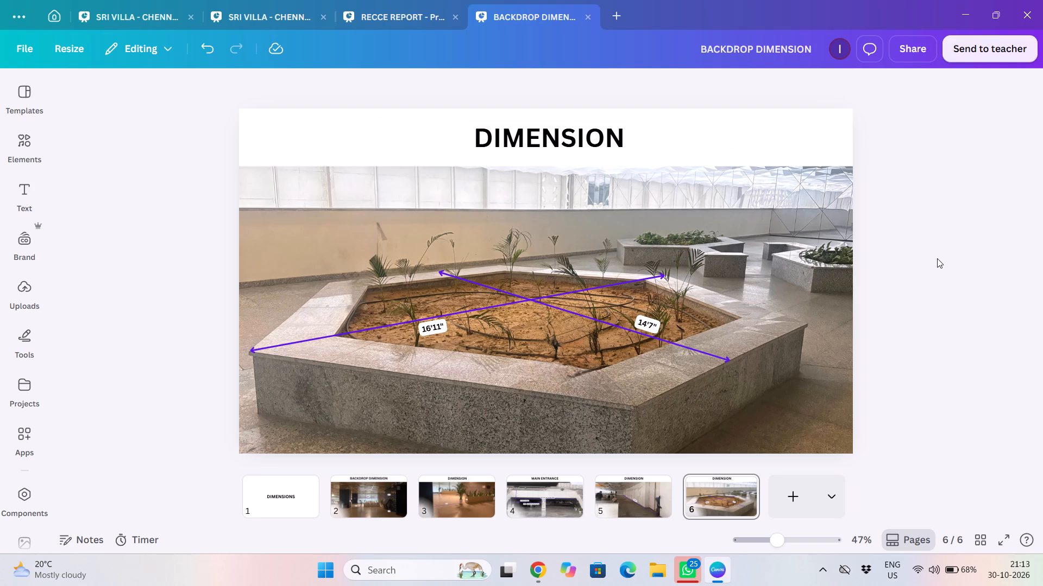
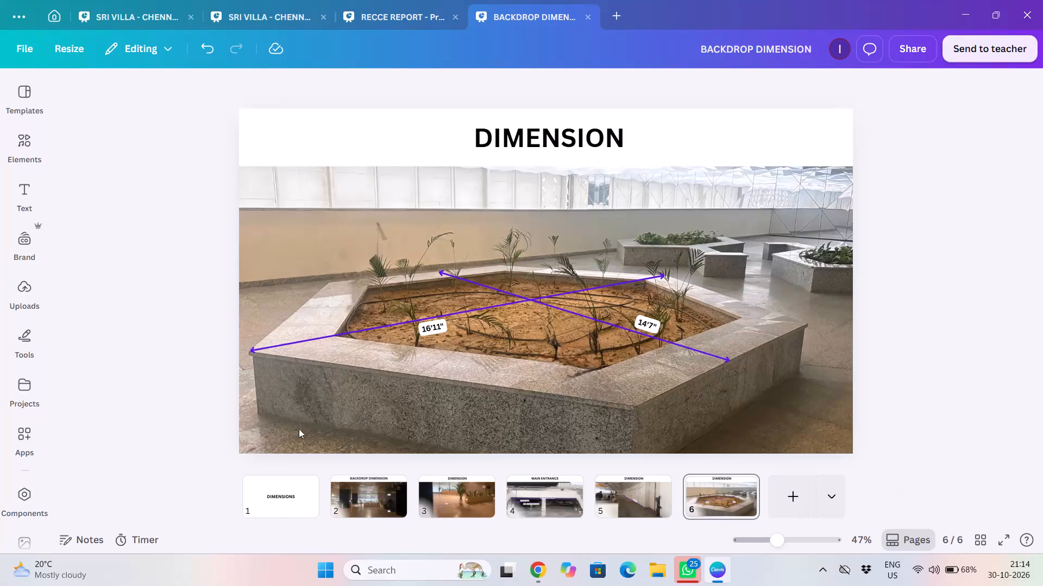
Review the presentation from the DIMENSIONS cover page onward, checking the titles and dimension labels on pages 2 and 3.
left_click(274, 501)
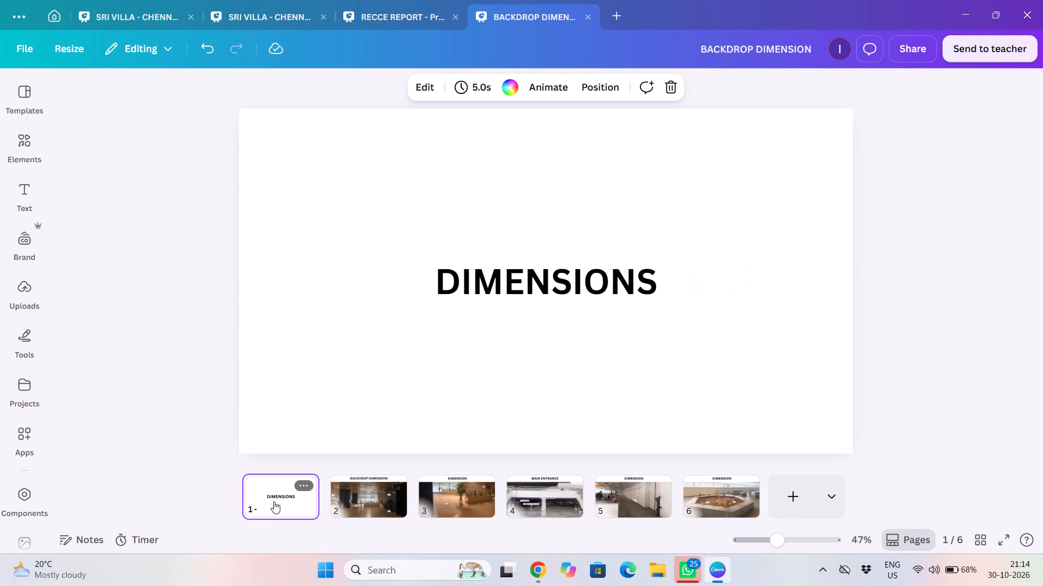
key("Right")
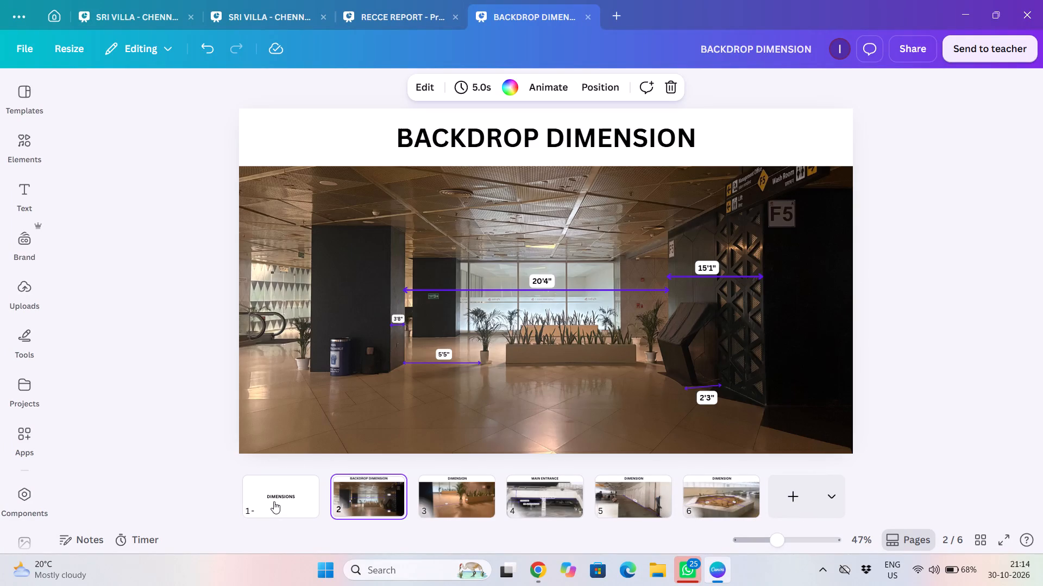
key("Right")
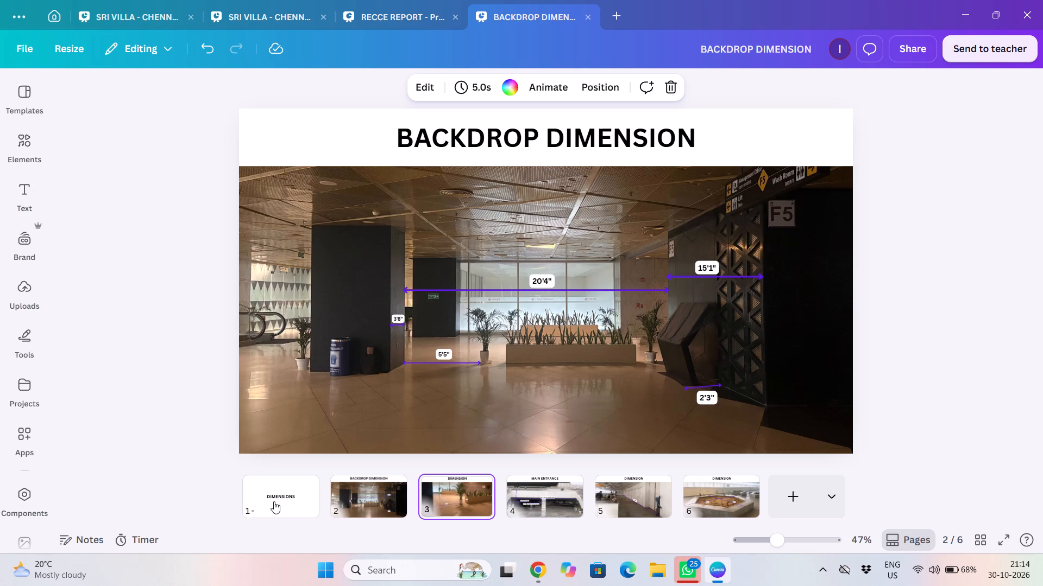
key("Left")
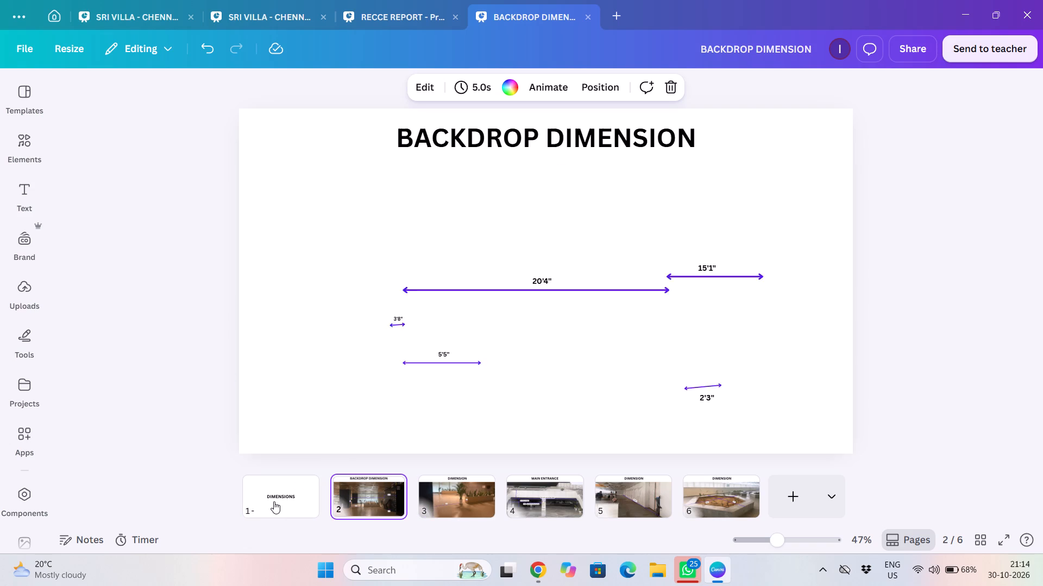
key("Right")
key("Left")
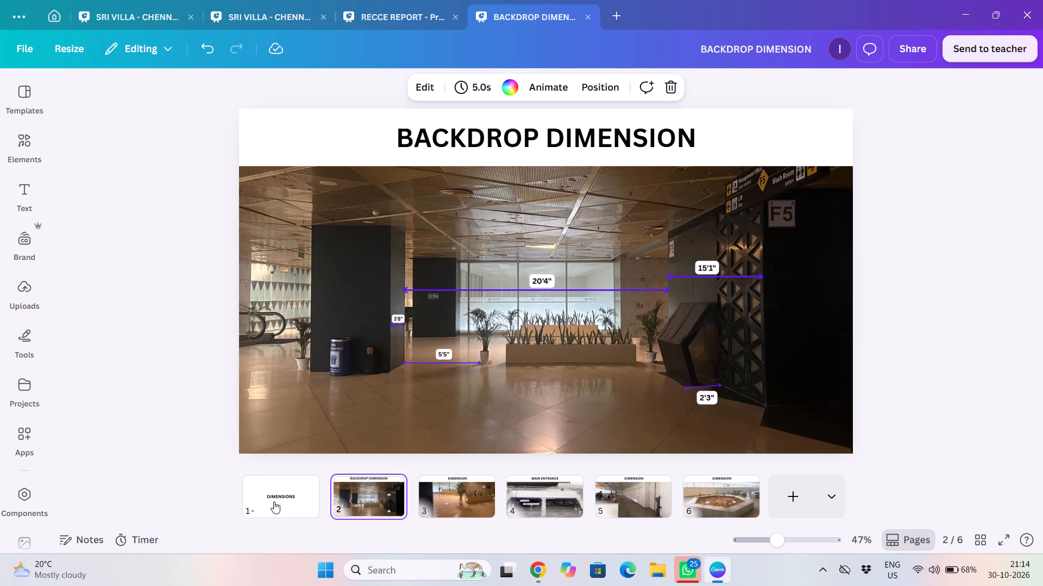
key("Right")
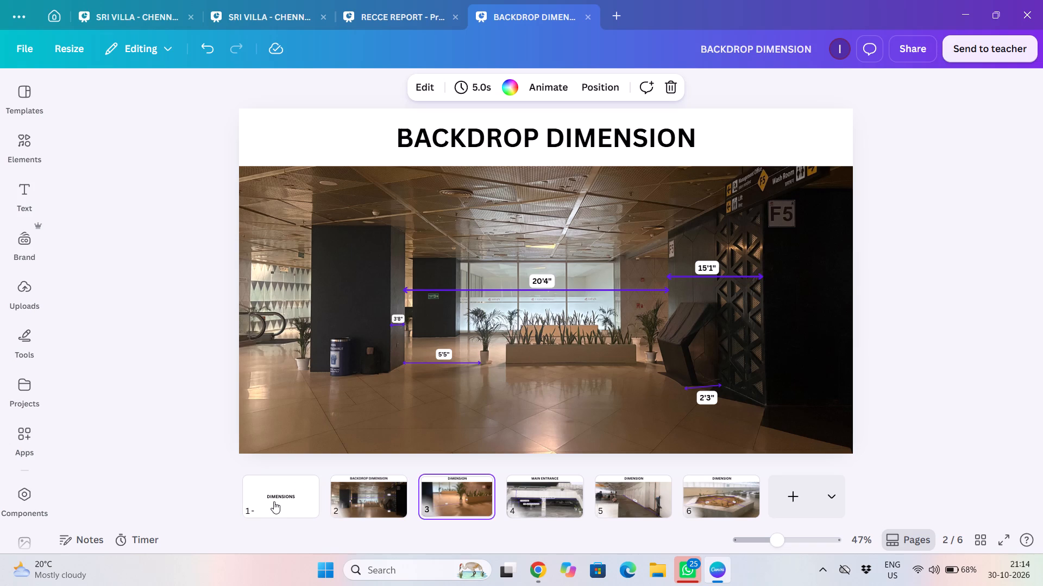
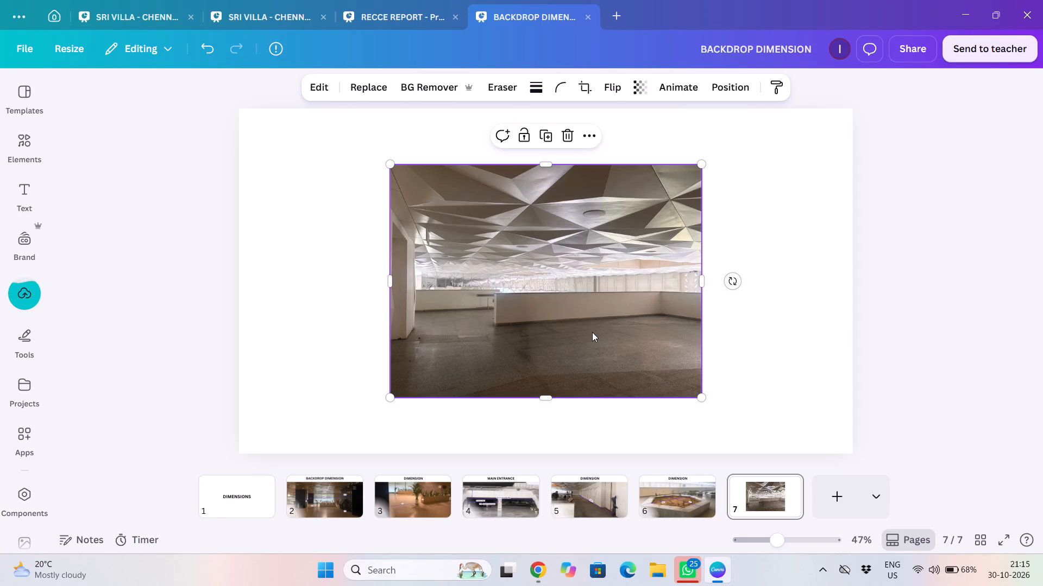
Move, enlarge and crop the hall photo on page 7 so it fills the whole page at 1,920 by 1,080.
left_click_drag(560, 291, 607, 298)
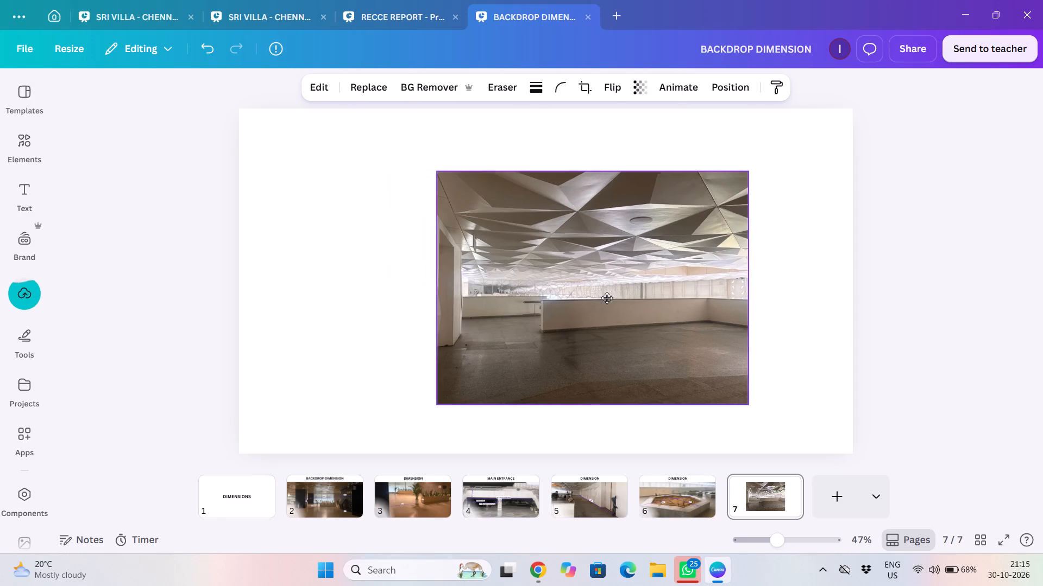
left_click_drag(607, 298, 412, 237)
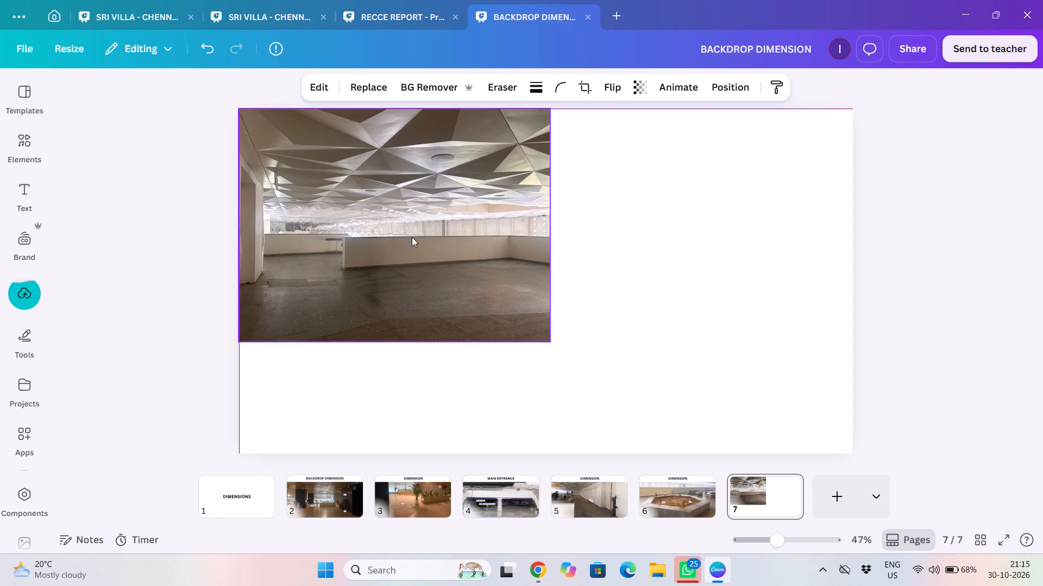
left_click_drag(548, 340, 608, 355)
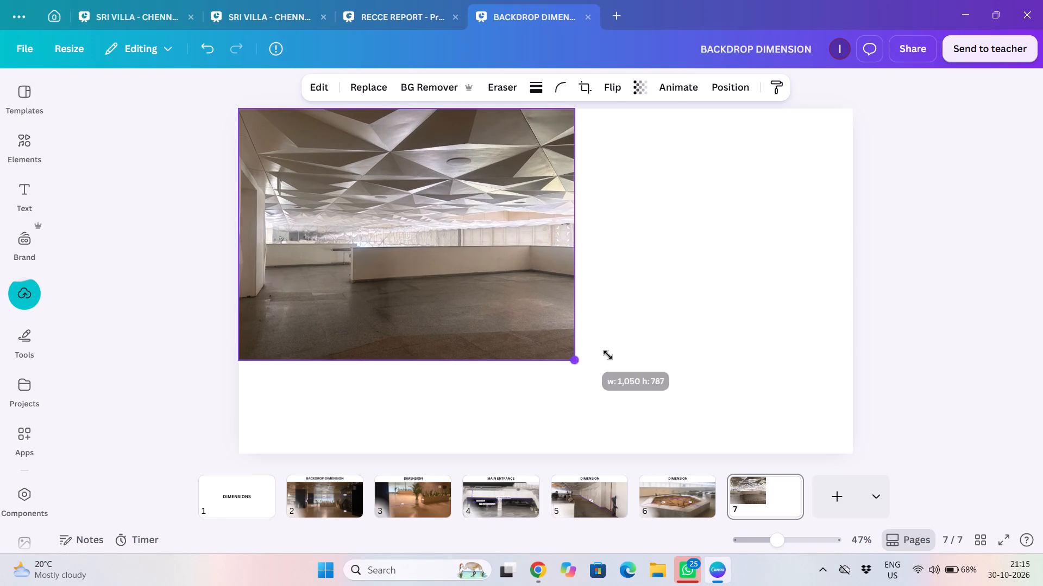
left_click_drag(608, 355, 665, 349)
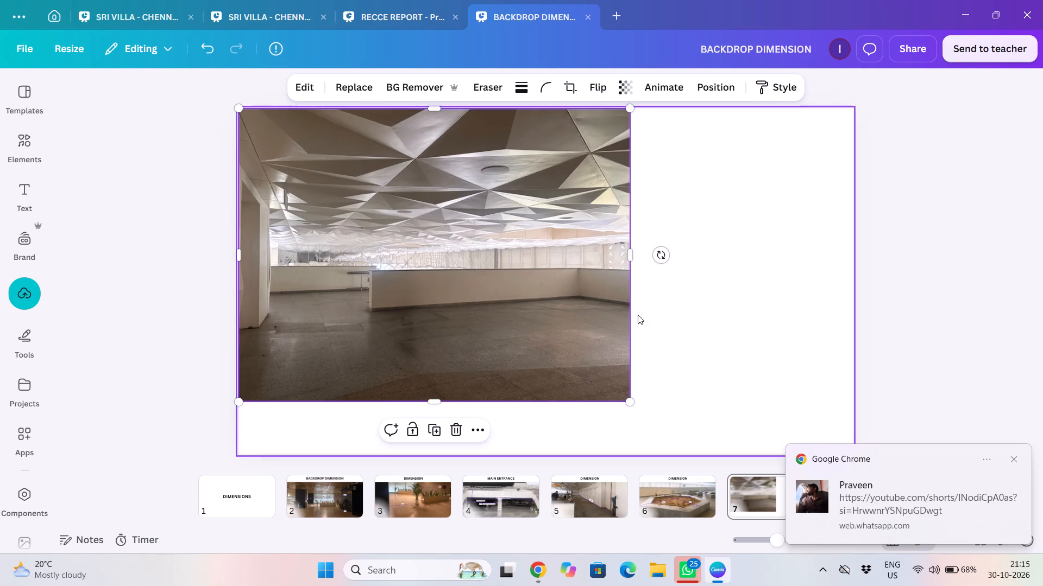
left_click_drag(434, 108, 447, 156)
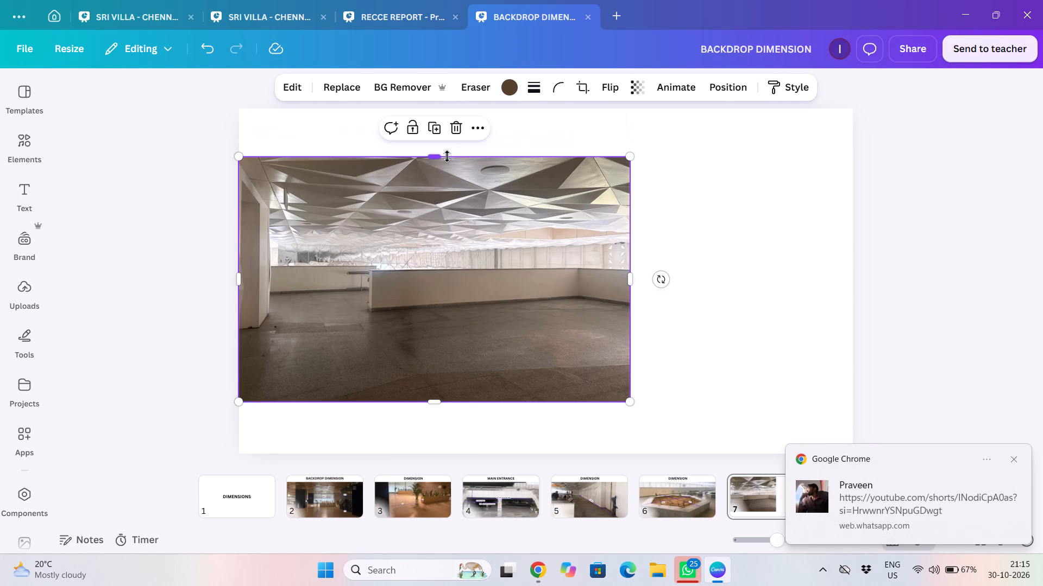
left_click_drag(466, 234, 468, 186)
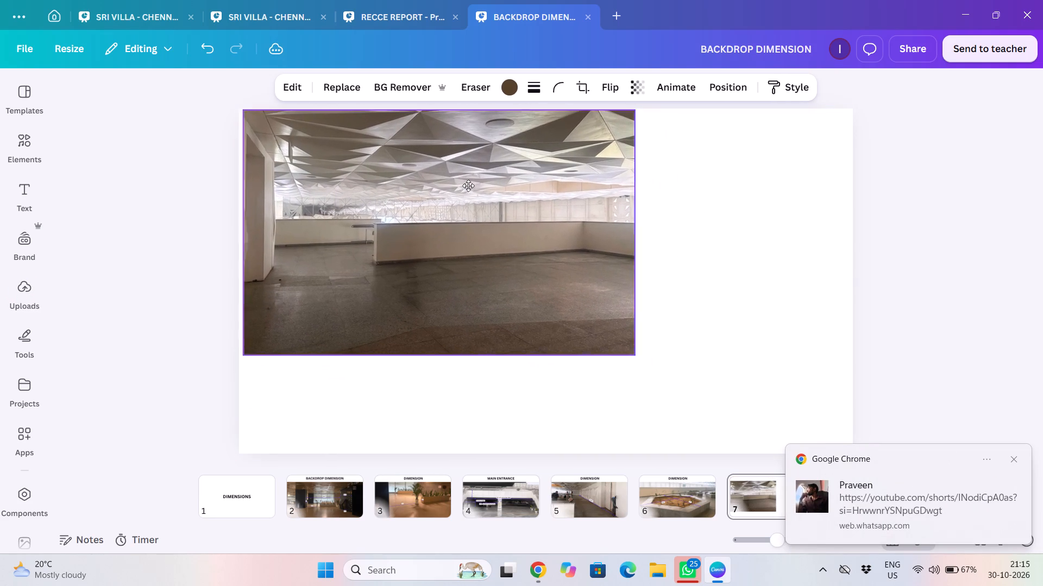
left_click_drag(468, 186, 466, 186)
left_click_drag(632, 354, 715, 384)
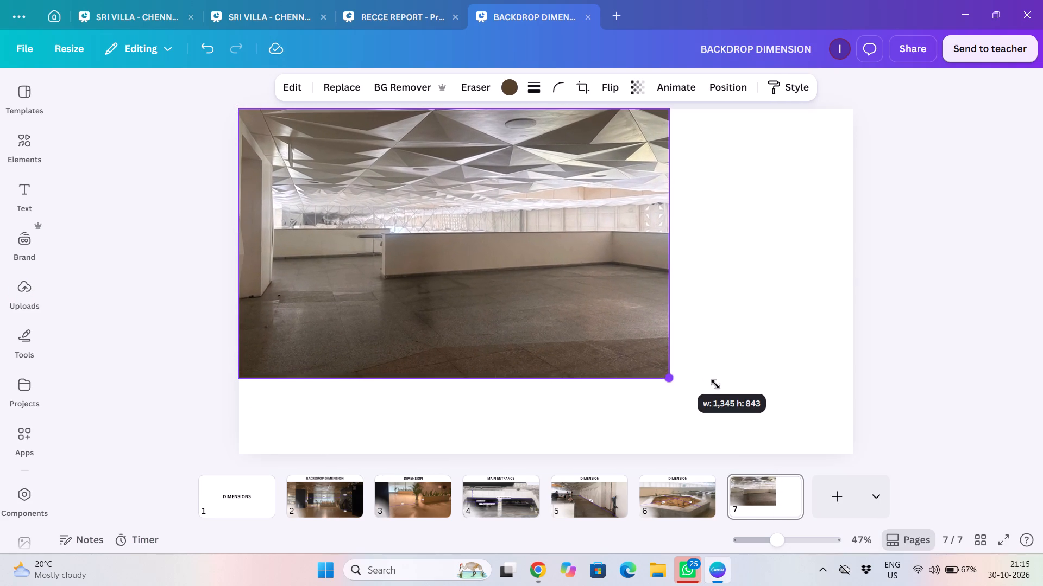
left_click_drag(715, 384, 795, 436)
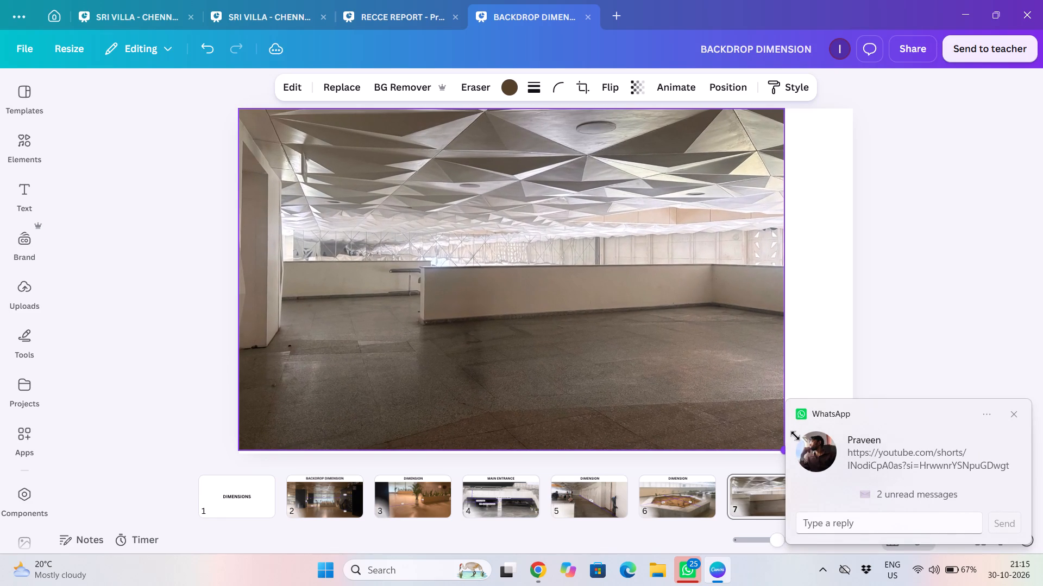
left_click_drag(795, 436, 800, 437)
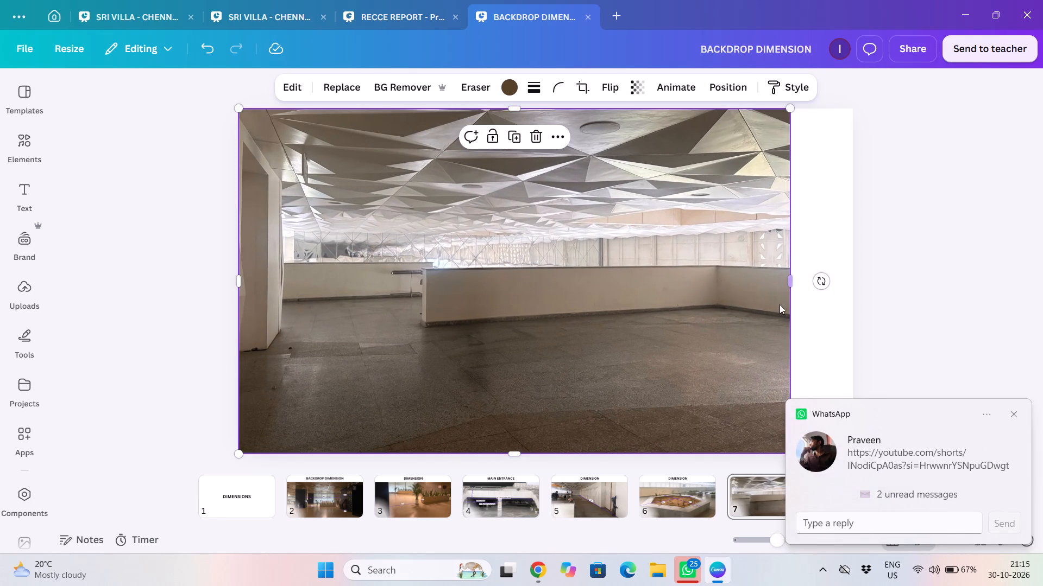
left_click_drag(788, 285, 852, 295)
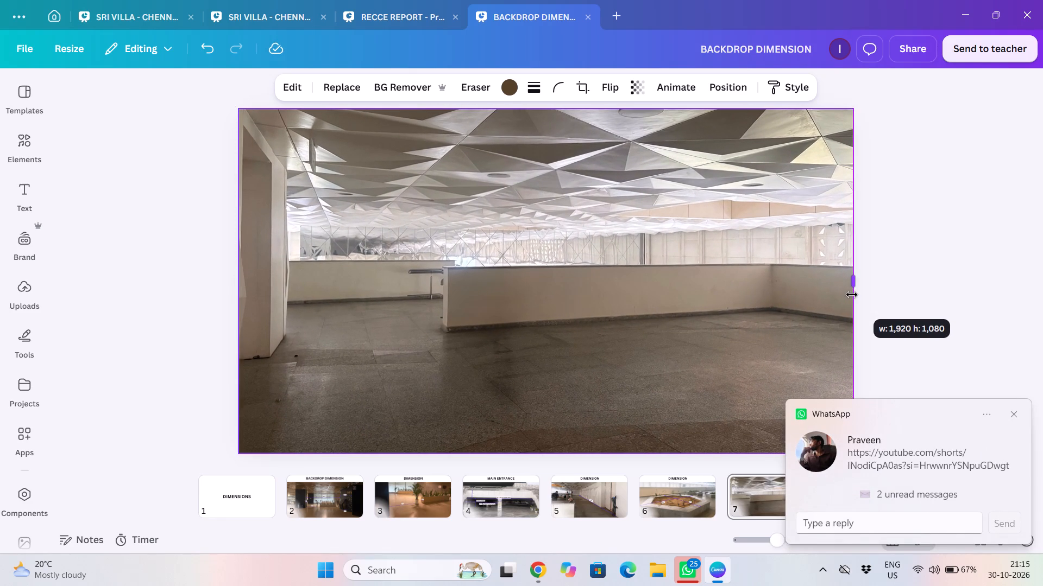
left_click_drag(852, 295, 852, 295)
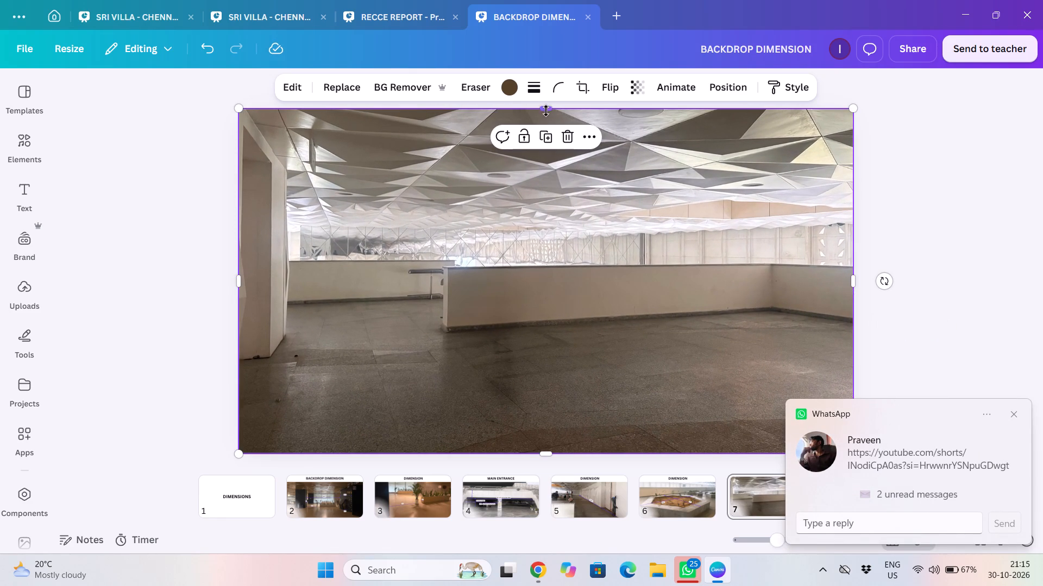
Crop the page 7 photo from its upper edge to a height of about 900, leaving a blank title band above it.
left_click_drag(546, 106, 572, 181)
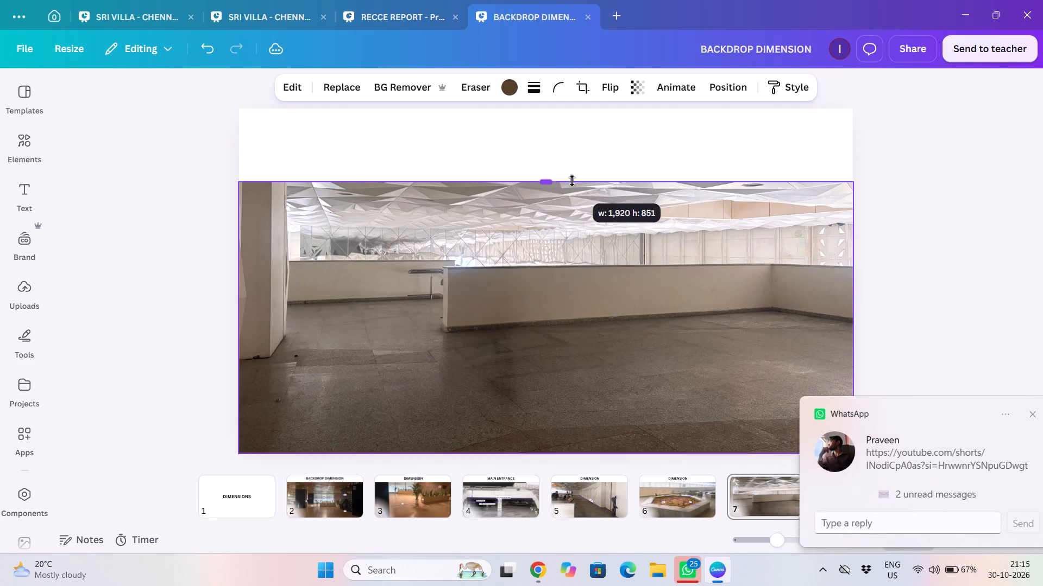
left_click_drag(572, 181, 574, 171)
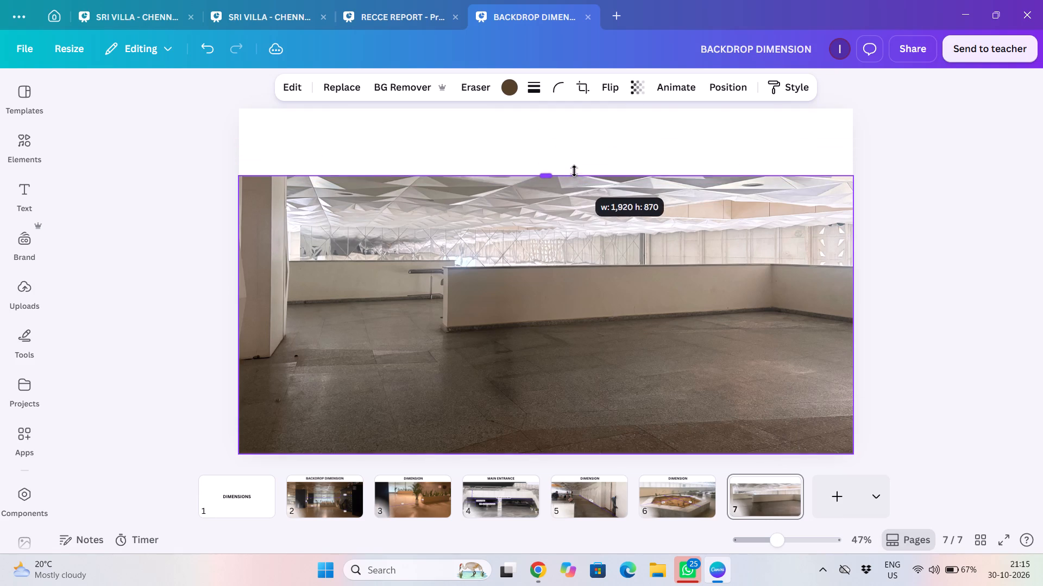
left_click_drag(574, 171, 574, 167)
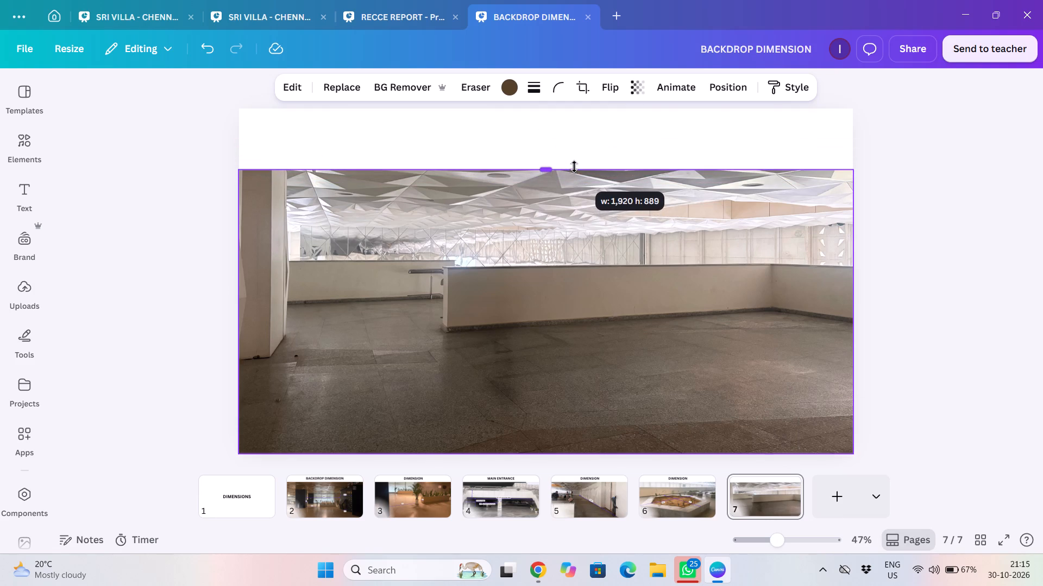
left_click_drag(574, 167, 575, 163)
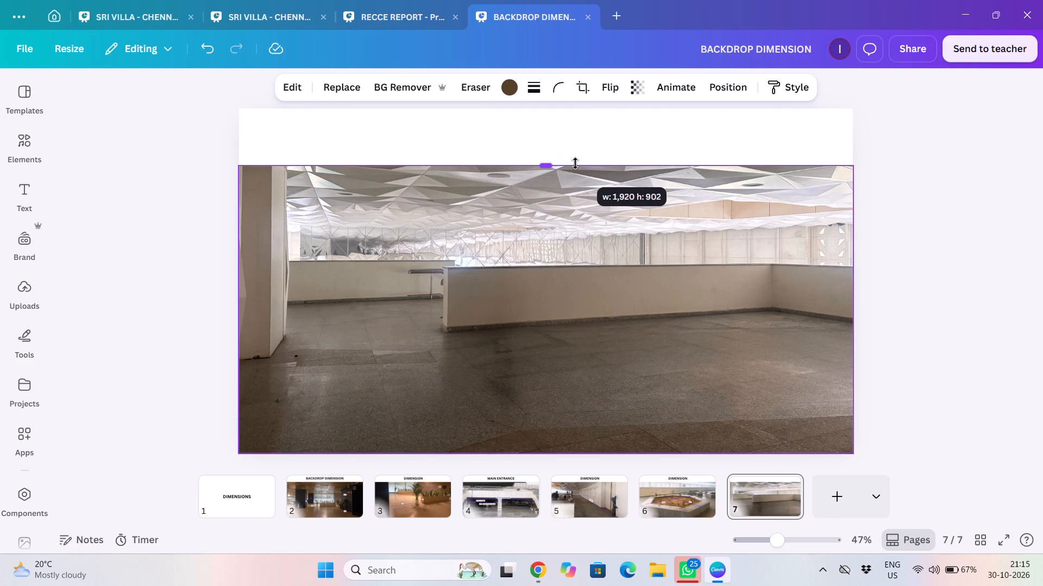
left_click_drag(575, 163, 576, 164)
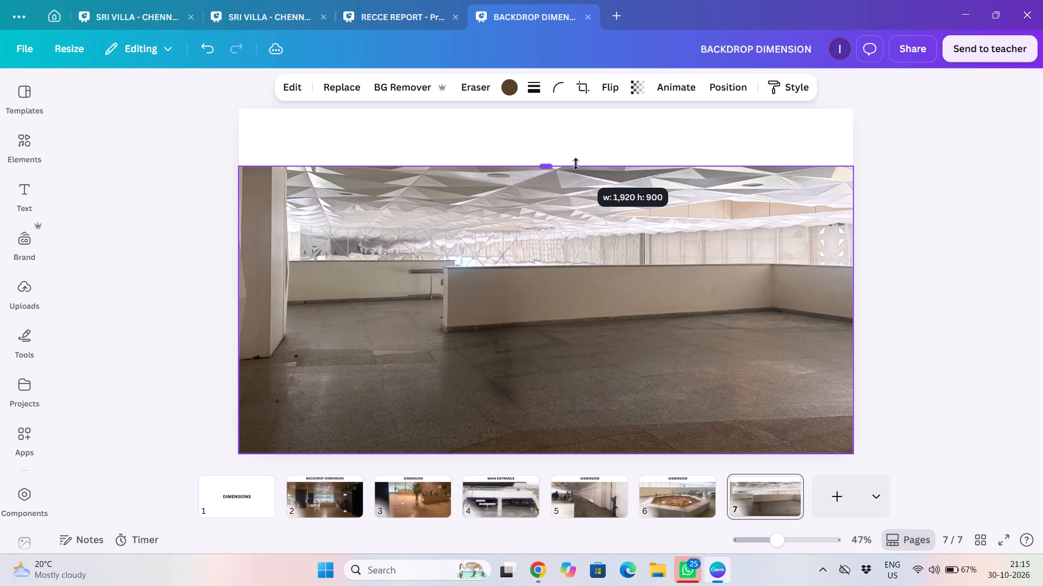
left_click_drag(576, 164, 576, 164)
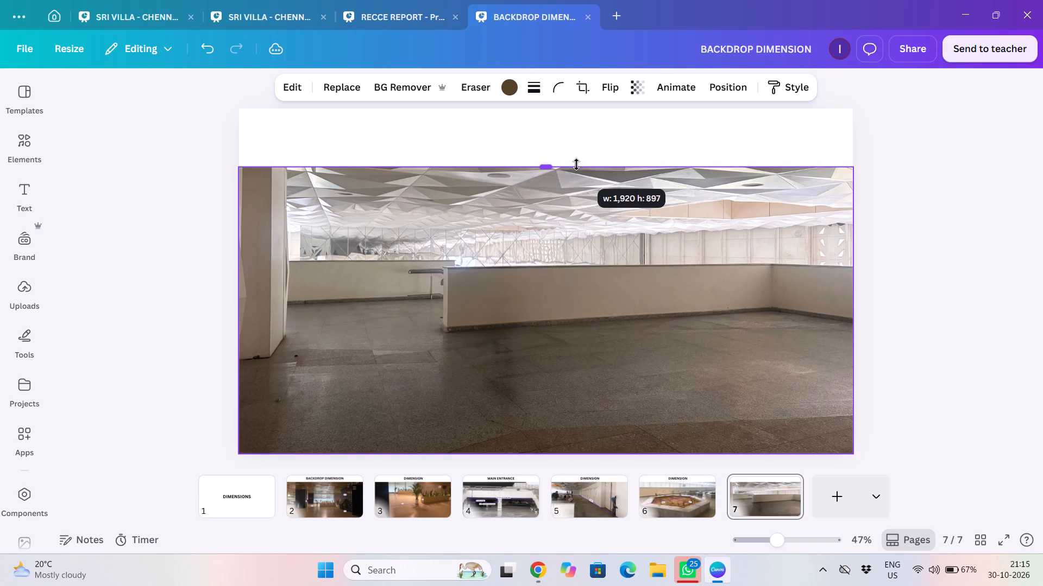
left_click_drag(576, 164, 576, 164)
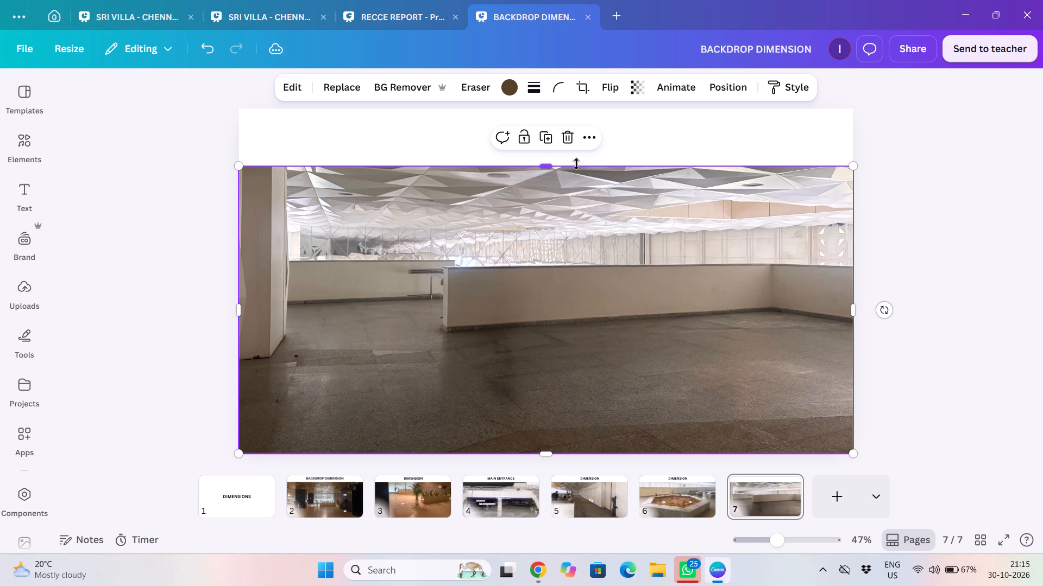
left_click(900, 179)
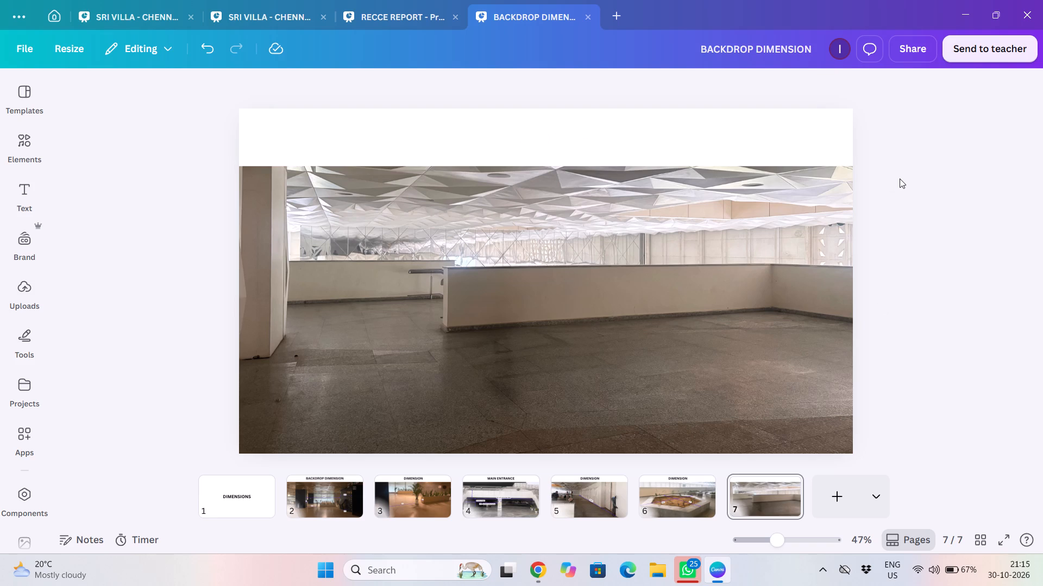
Copy the double-headed 27'6" arrow from the MAIN ENTRANCE page and paste it onto the photo on page 7.
left_click(254, 495)
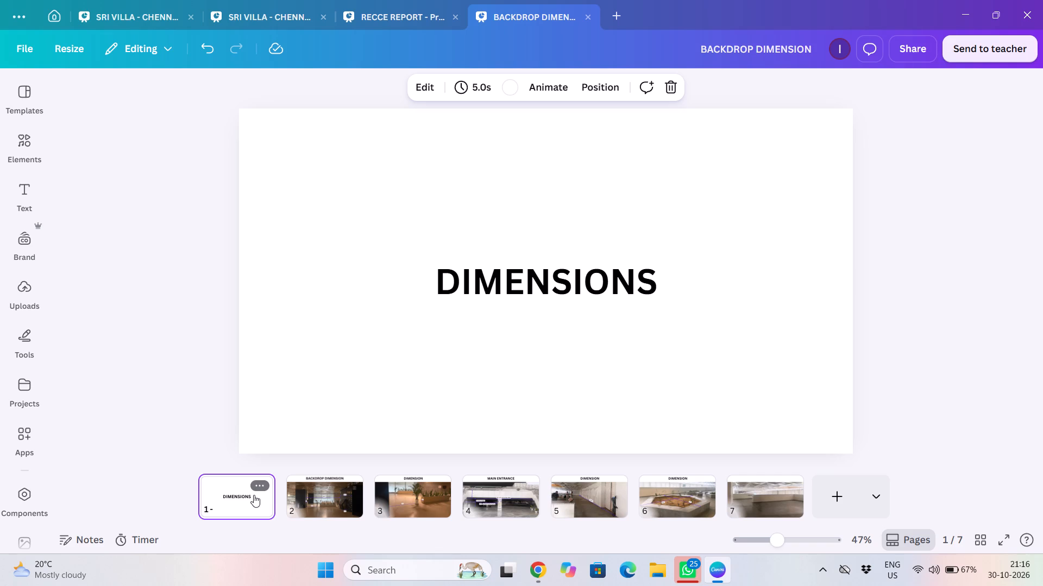
left_click(323, 496)
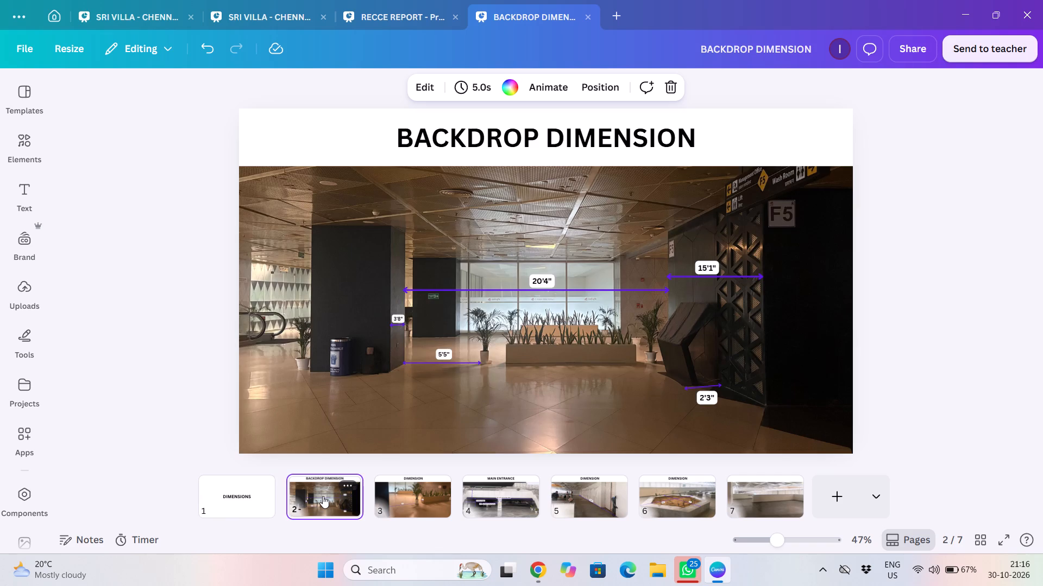
key("Right")
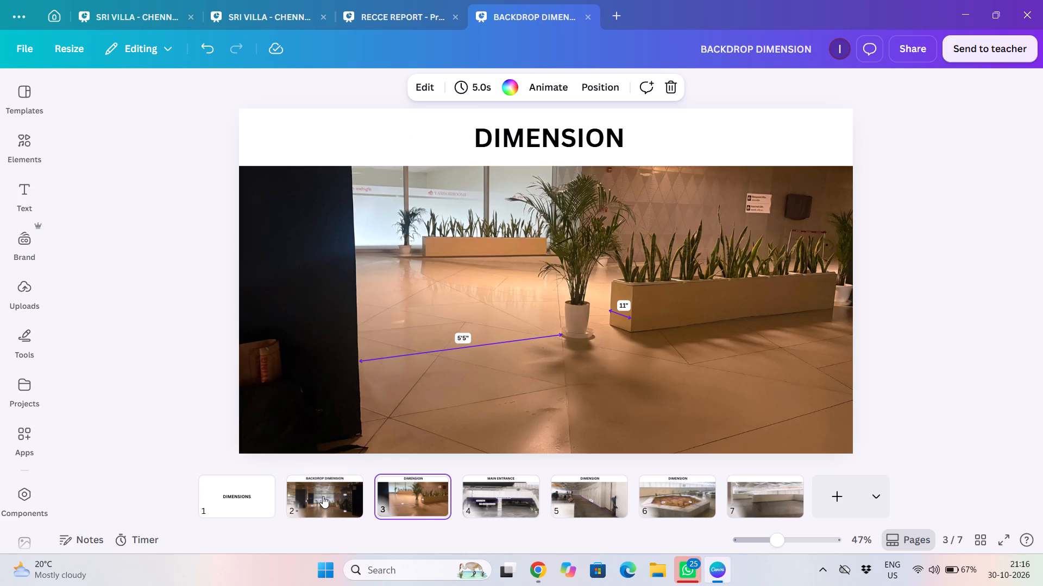
key("Right")
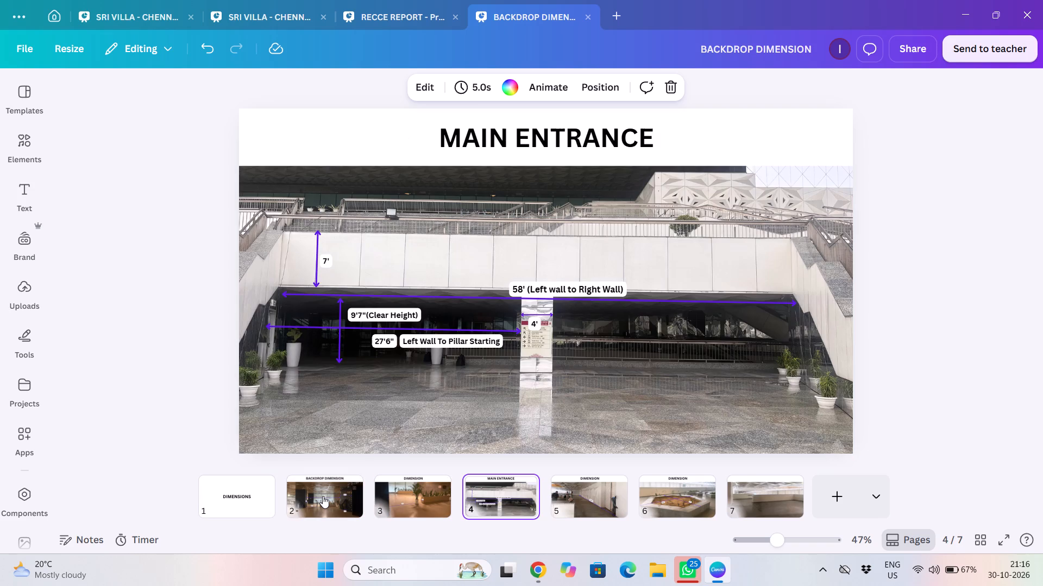
key("Right")
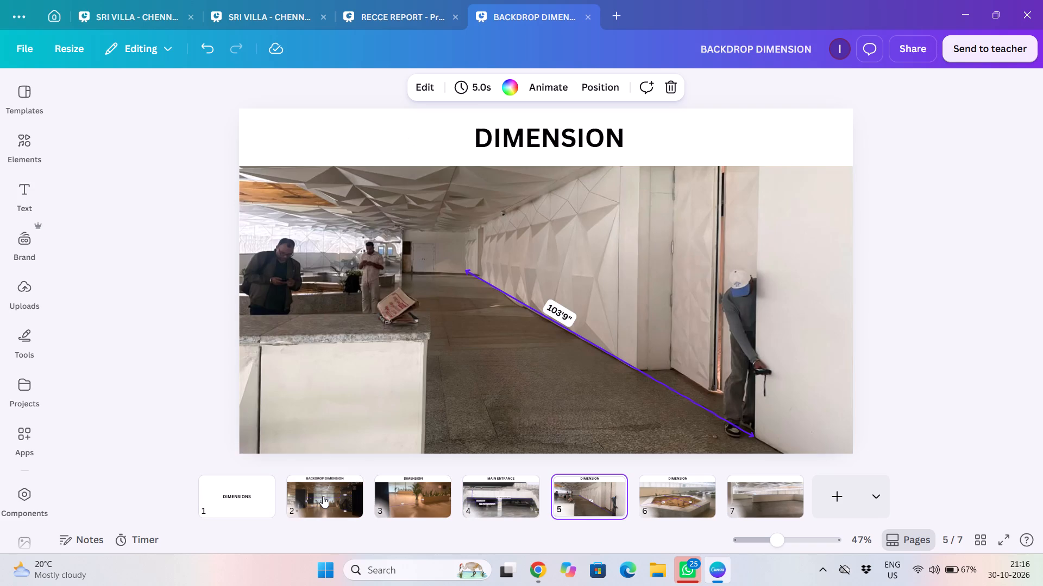
key("Left")
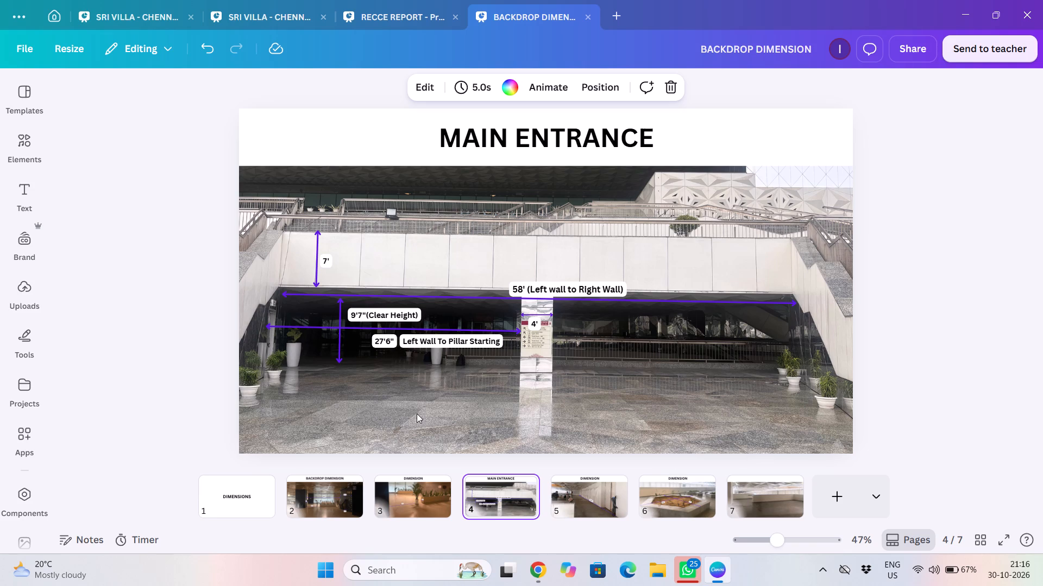
left_click(282, 328)
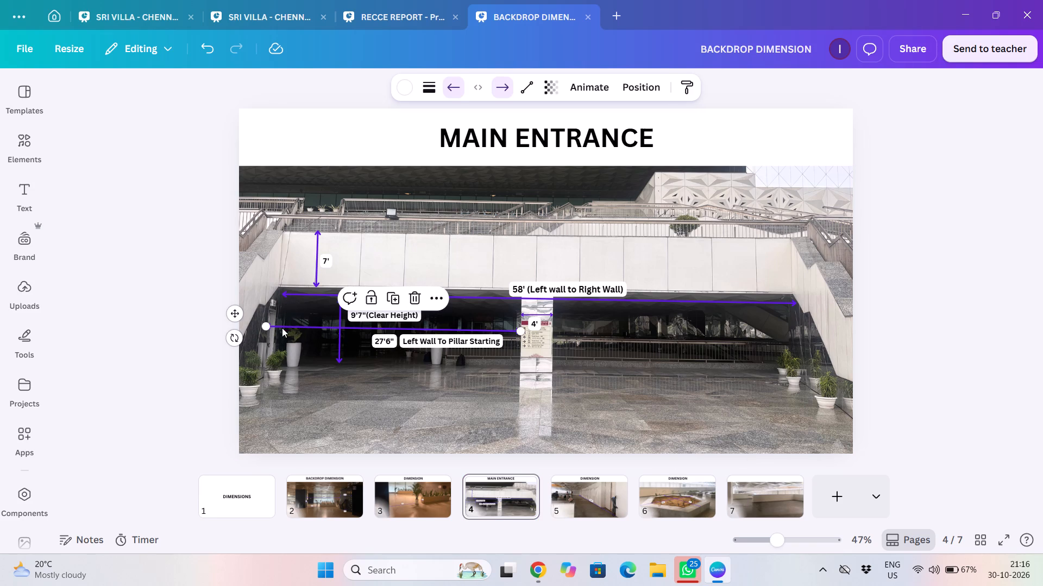
key("ctrl+c")
left_click(772, 493)
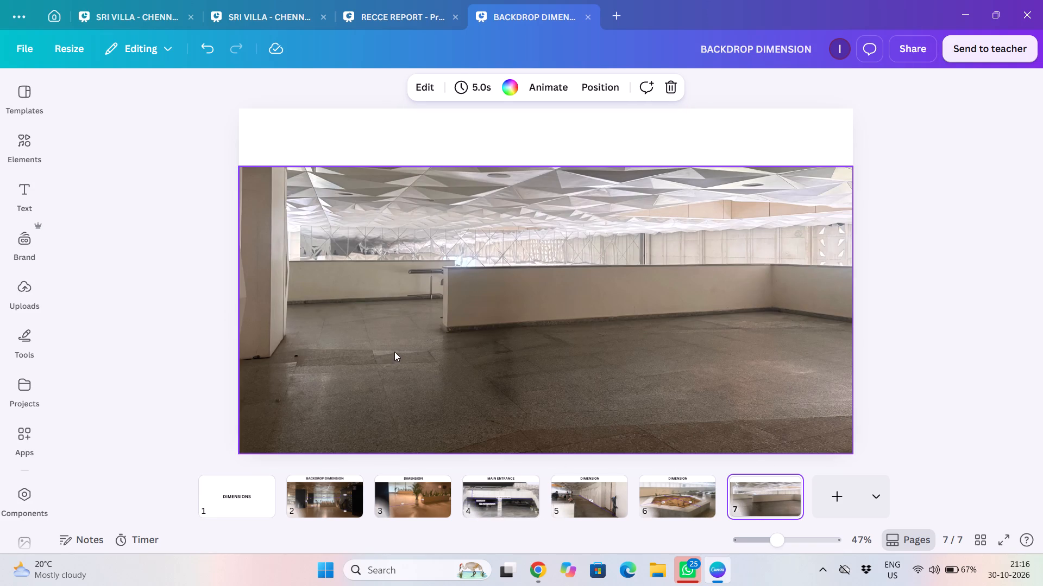
left_click(391, 353)
key("ctrl+v")
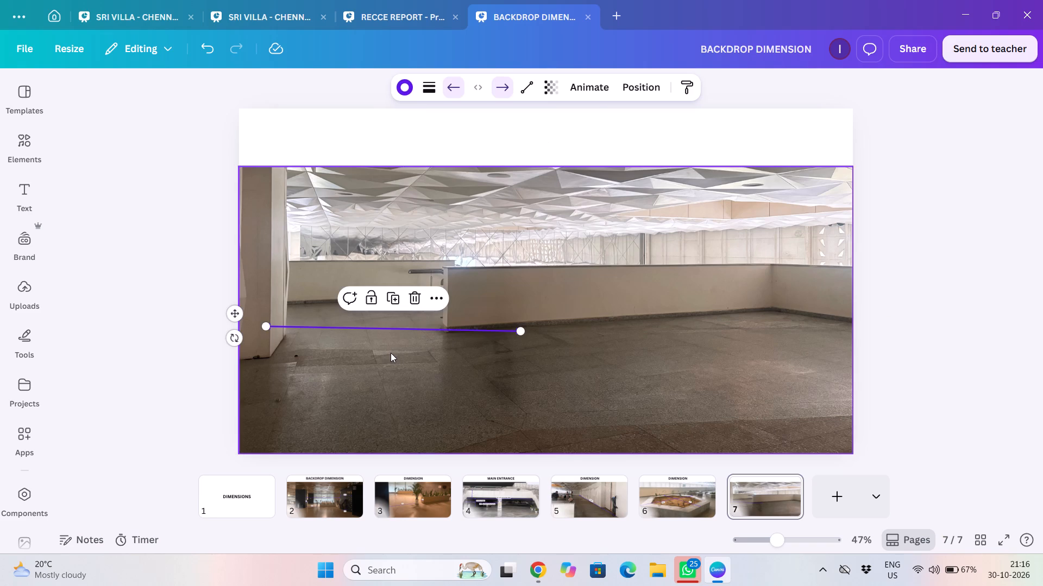
Stretch the pasted arrow on page 7 from the pillar to the low wall's far corner, about 1,560 long at 177°.
left_click_drag(522, 334, 775, 296)
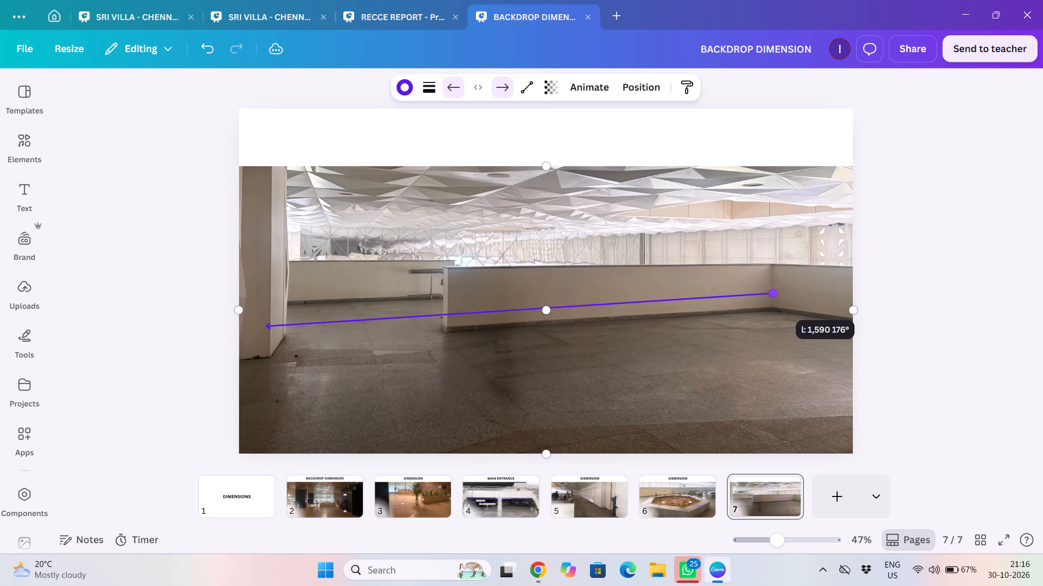
left_click_drag(775, 296, 774, 297)
left_click_drag(266, 325, 277, 318)
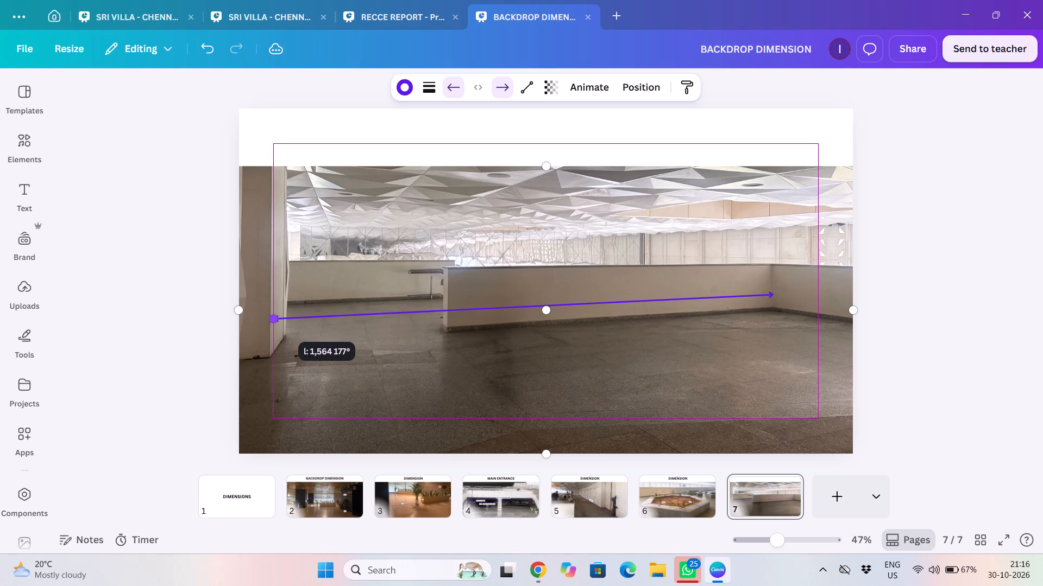
left_click_drag(277, 318, 277, 319)
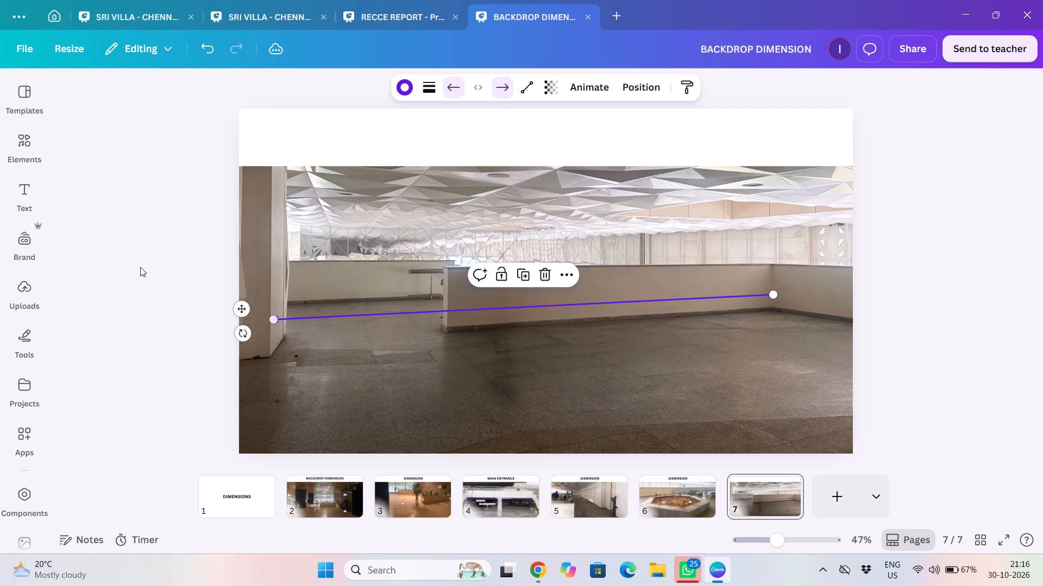
left_click(140, 267)
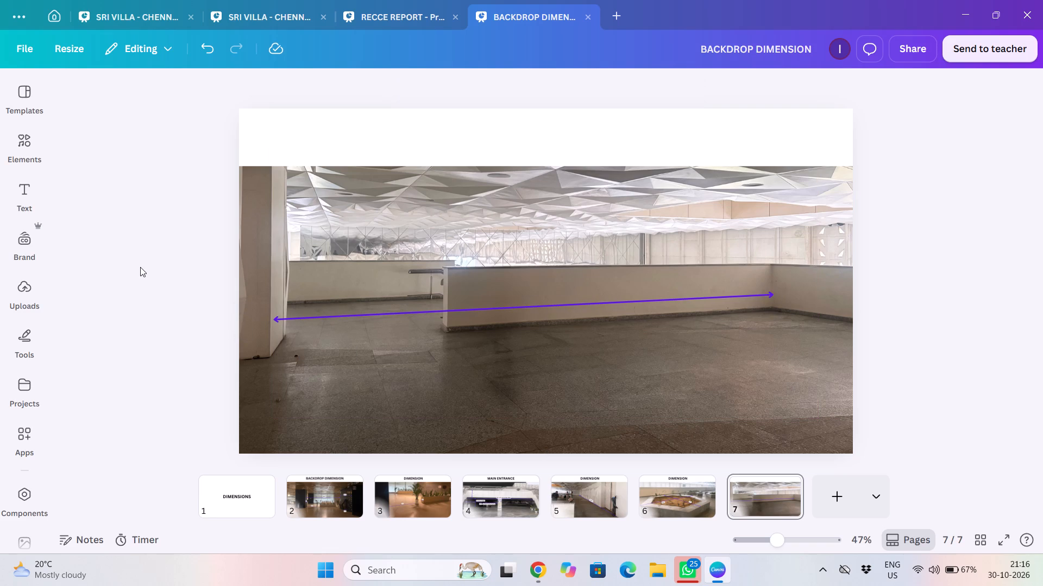
left_click(680, 290)
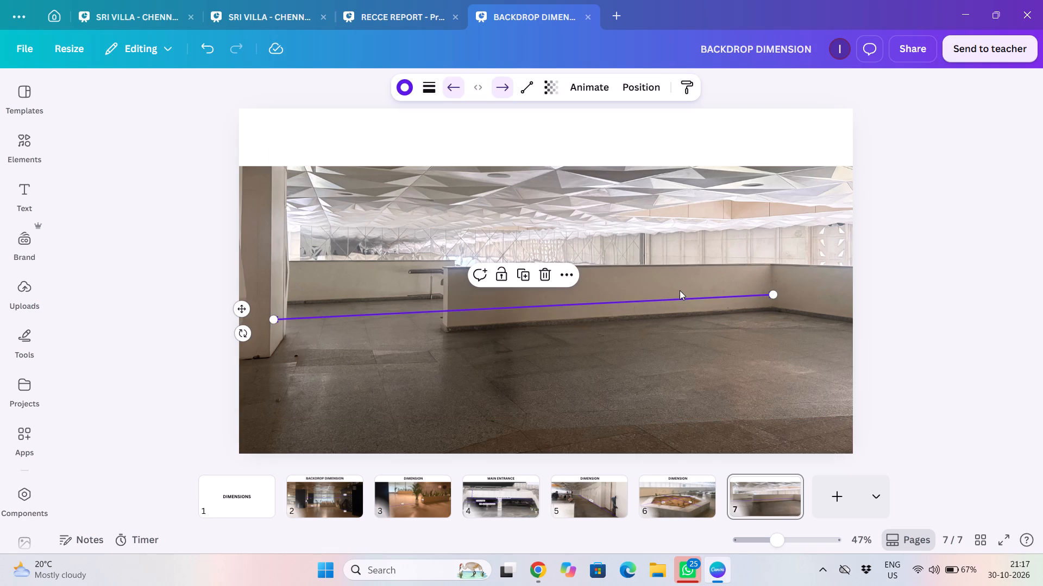
left_click(775, 294)
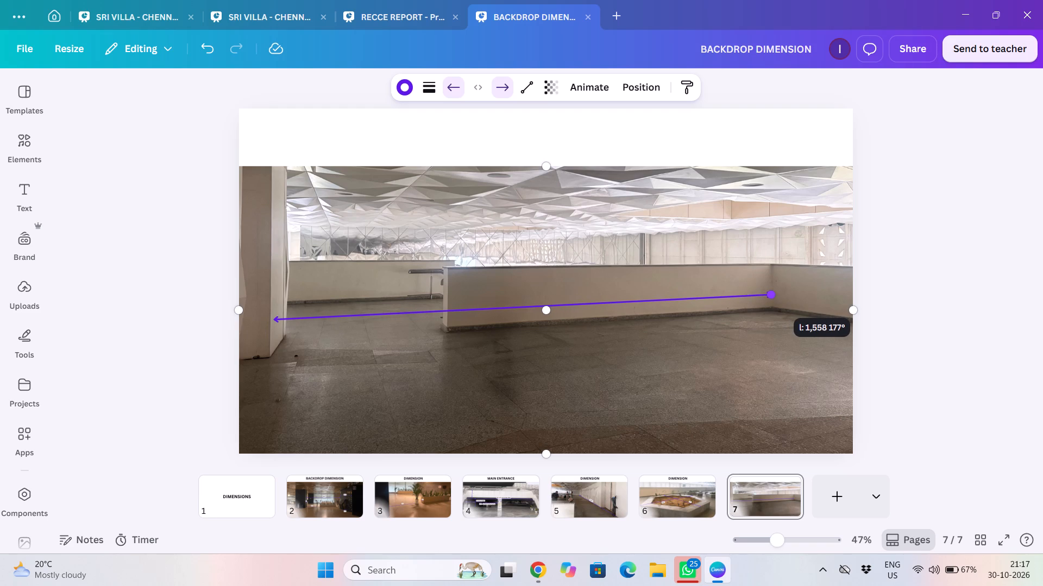
left_click(900, 253)
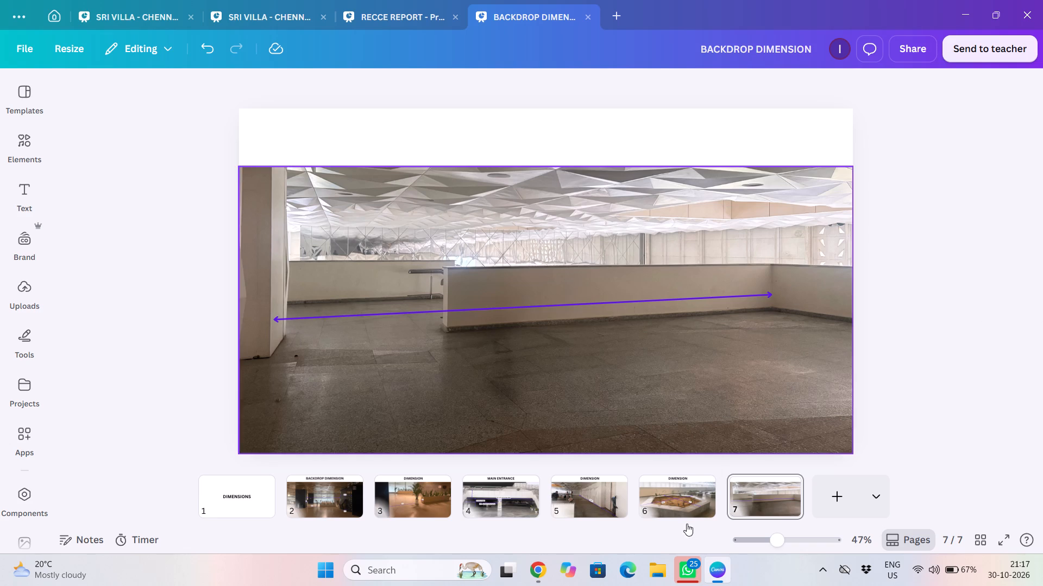
Copy the 16'11" label from page 6, paste it onto page 7 and place it just below the long arrow's middle.
left_click(668, 494)
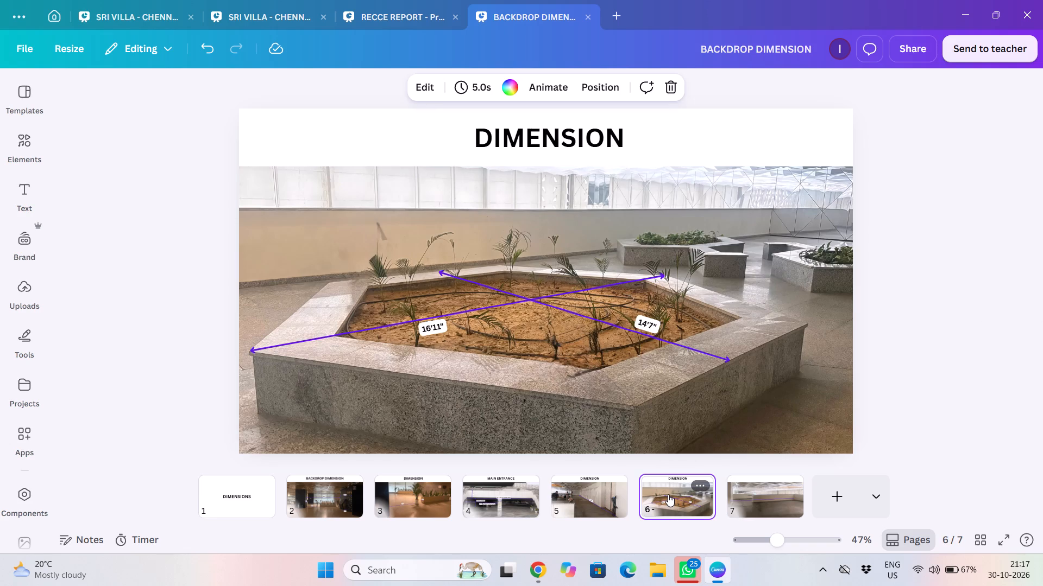
left_click(429, 328)
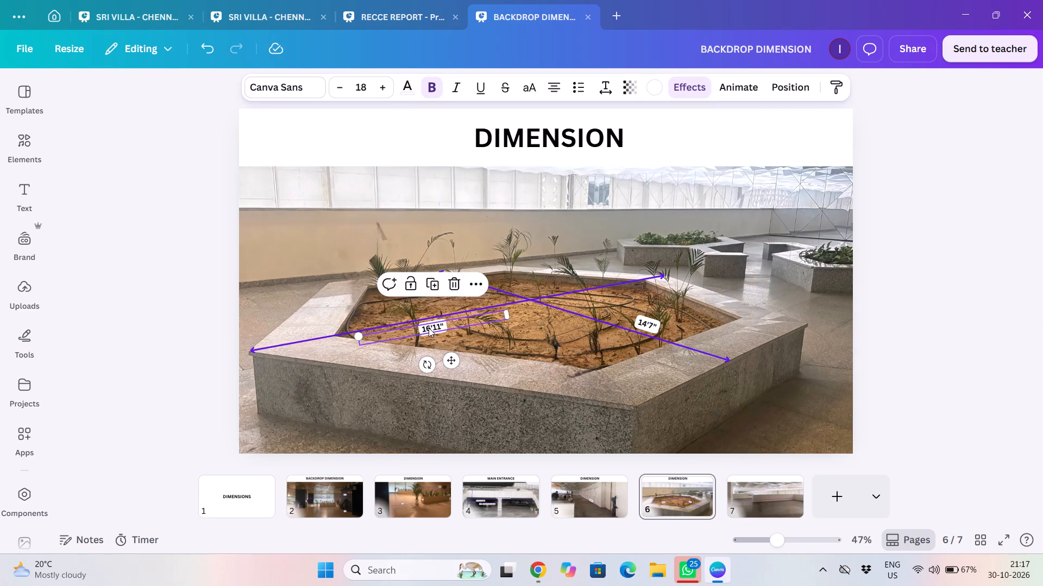
key("ctrl+c")
left_click(758, 489)
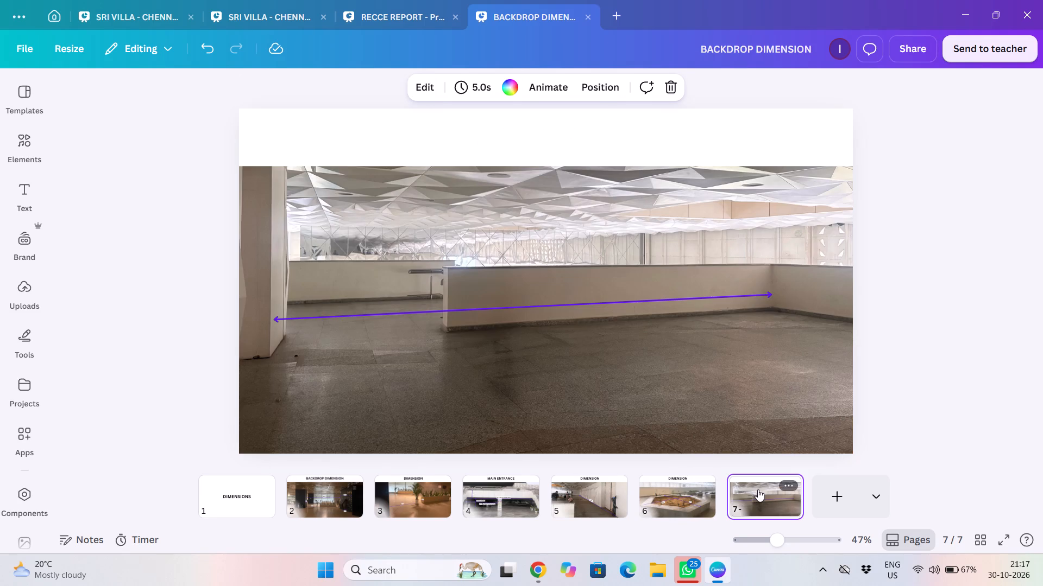
left_click(562, 319)
key("ctrl+v")
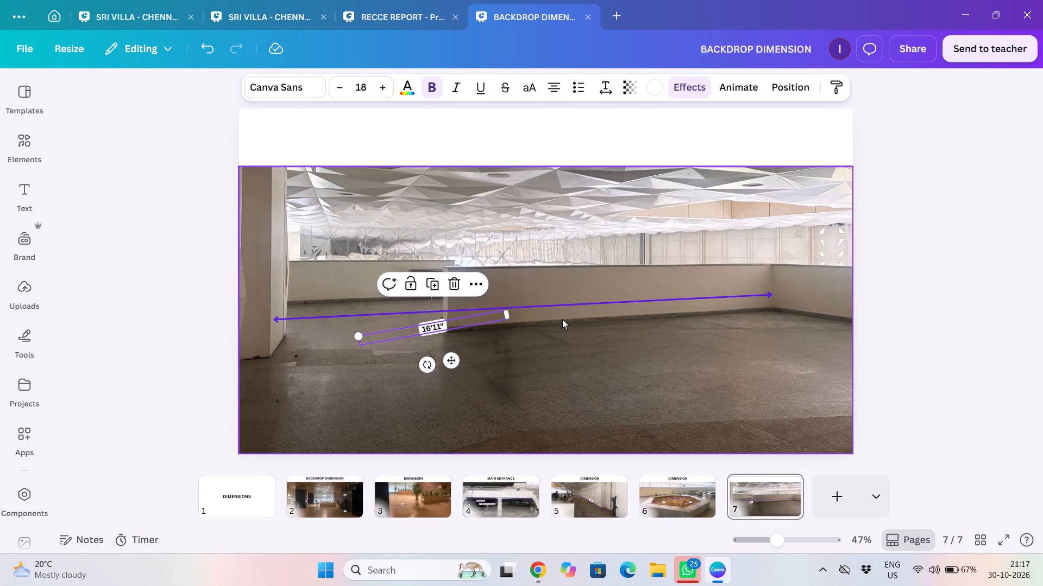
left_click_drag(454, 361, 588, 352)
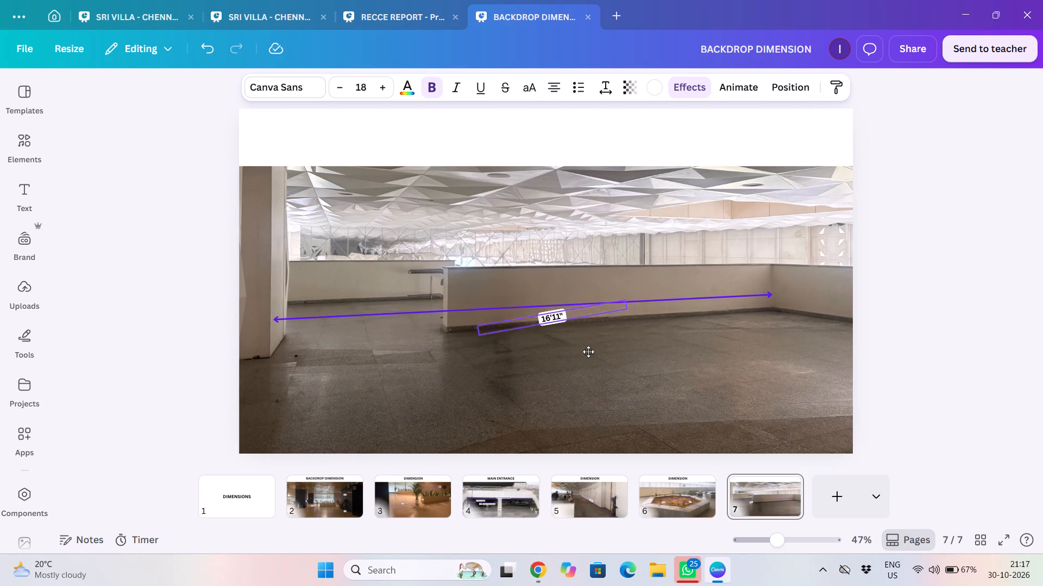
left_click_drag(588, 352, 619, 351)
Rotate the pasted dimension label on page 7 to follow the slight upward slope of the long arrow.
left_click_drag(592, 354, 592, 352)
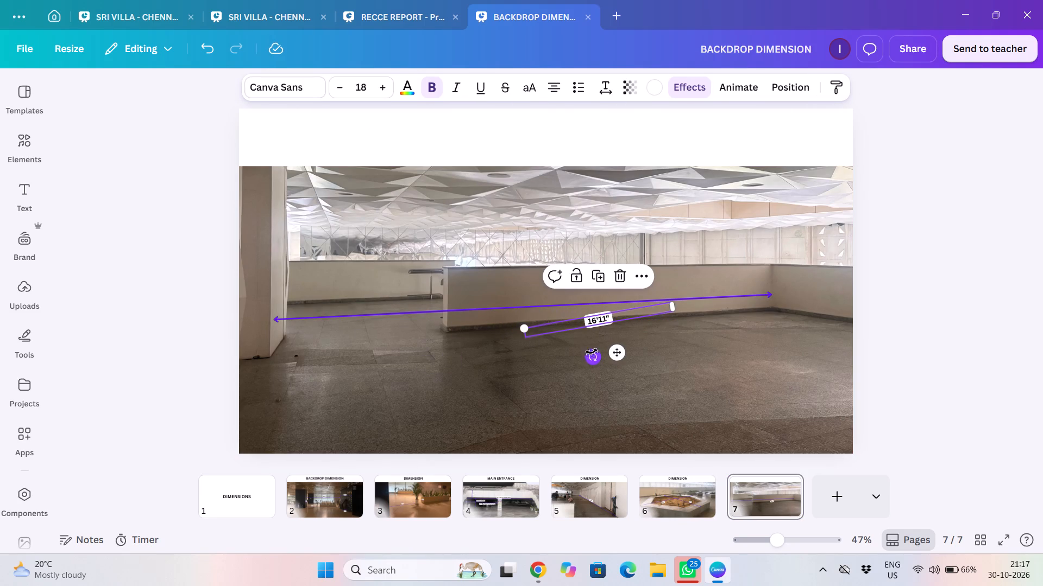
left_click_drag(592, 352, 590, 349)
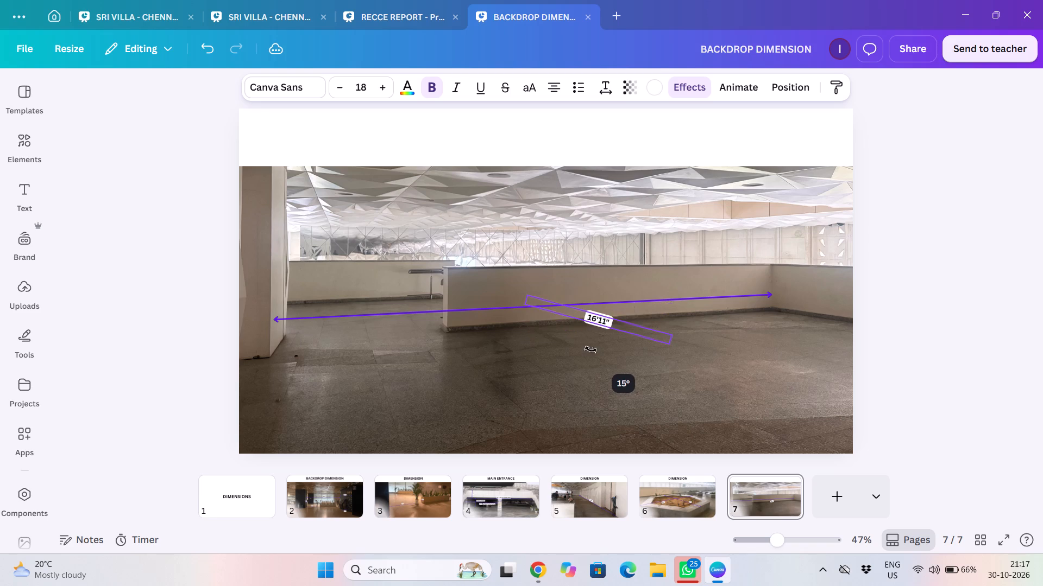
left_click_drag(590, 349, 590, 349)
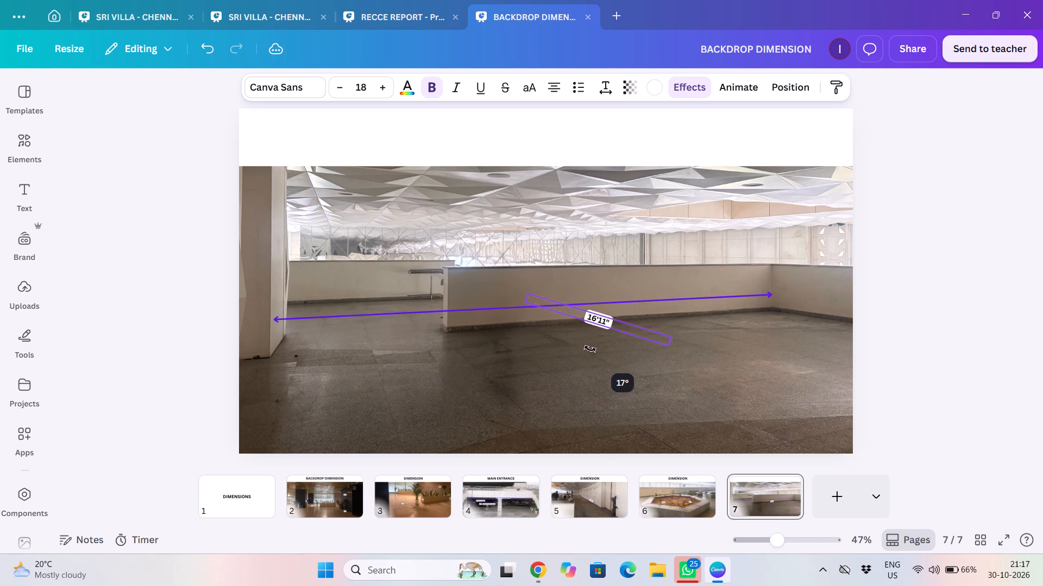
left_click_drag(590, 349, 577, 329)
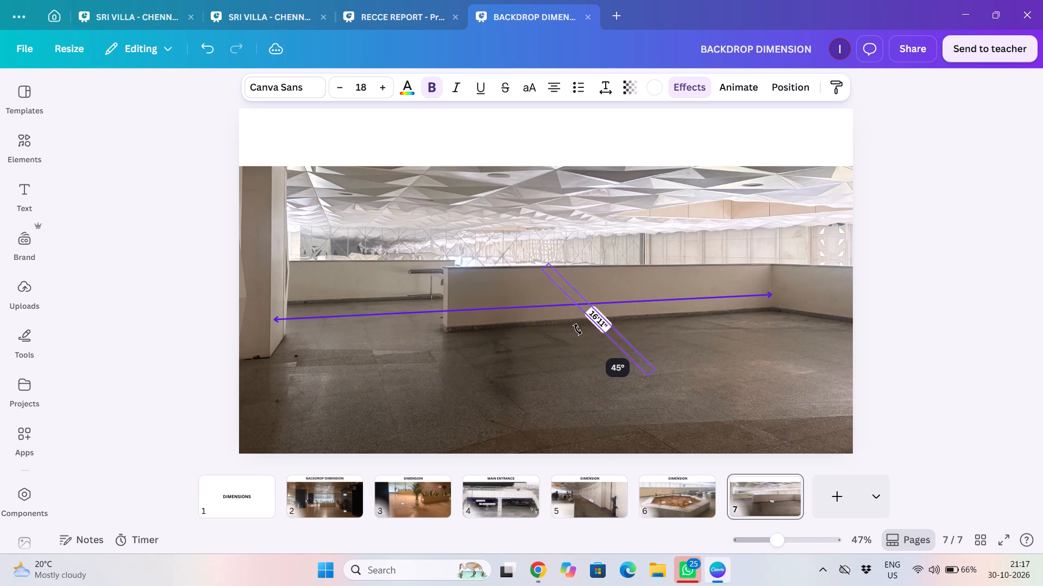
left_click_drag(577, 329, 570, 392)
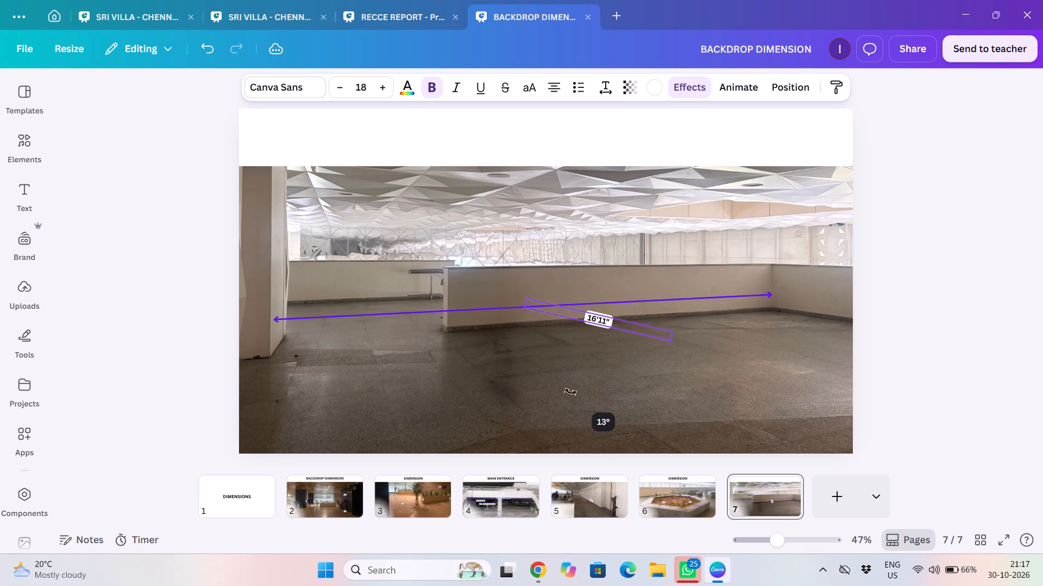
left_click_drag(570, 392, 590, 428)
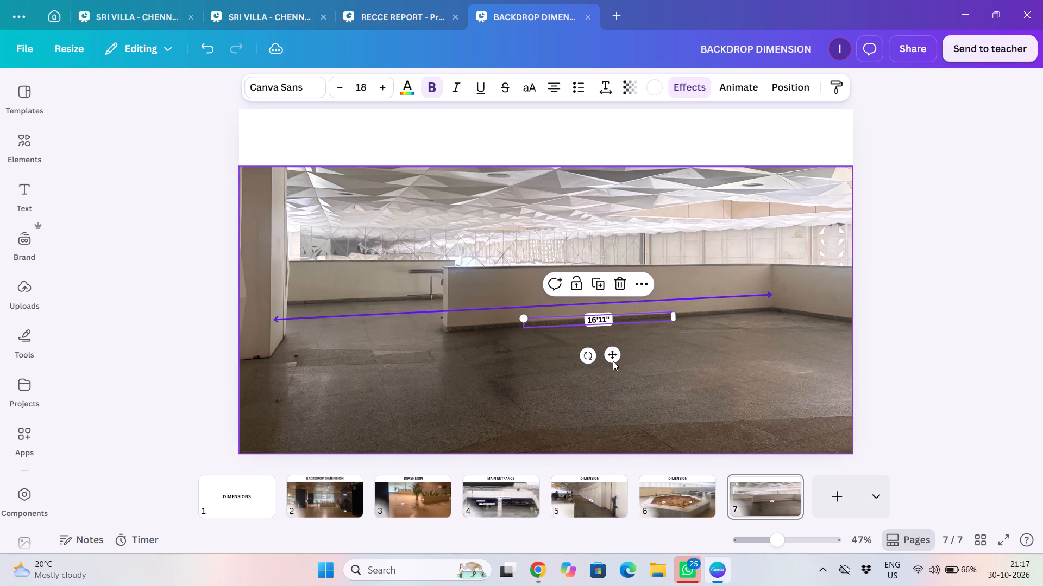
Change the text of the pasted dimension label on page 7 to 37'4".
double_click(606, 316)
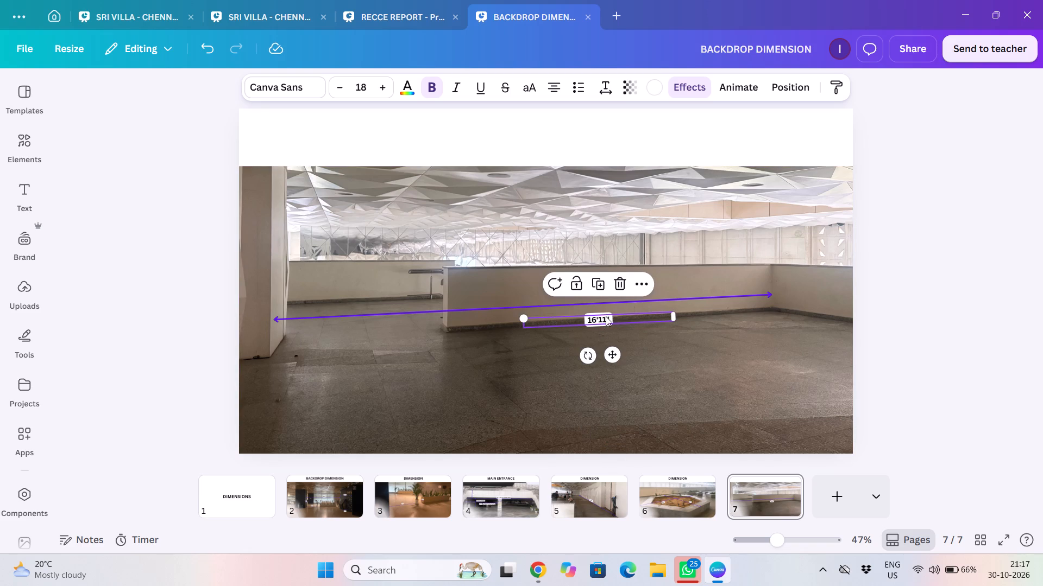
left_click(606, 316)
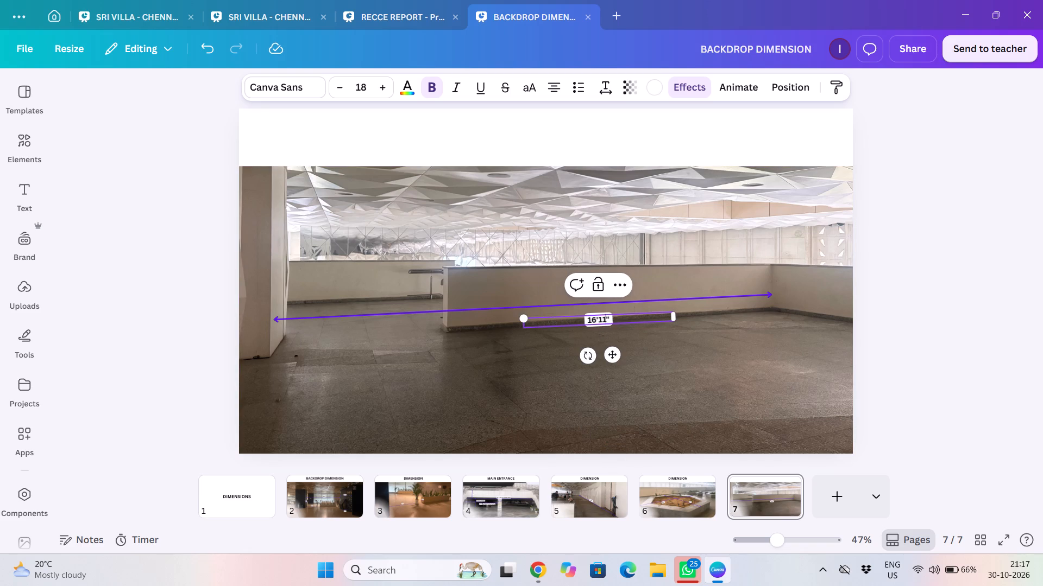
key("Left")
key("Left")
key("Left")
key("BackSpace")
key("BackSpace")
type("37")
key("Right")
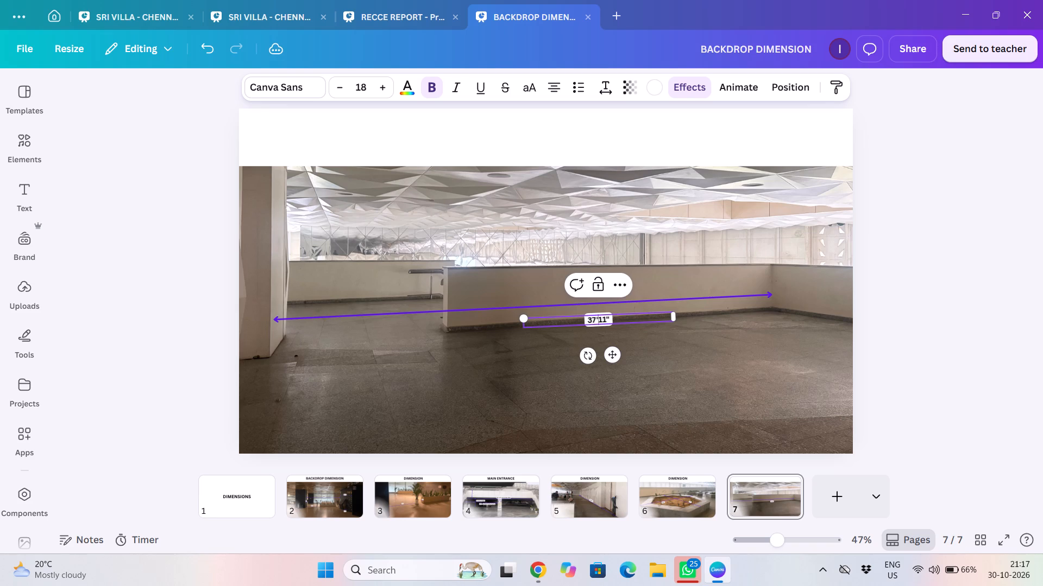
key("Right")
key("Right")
key("BackSpace")
key("BackSpace")
key("4")
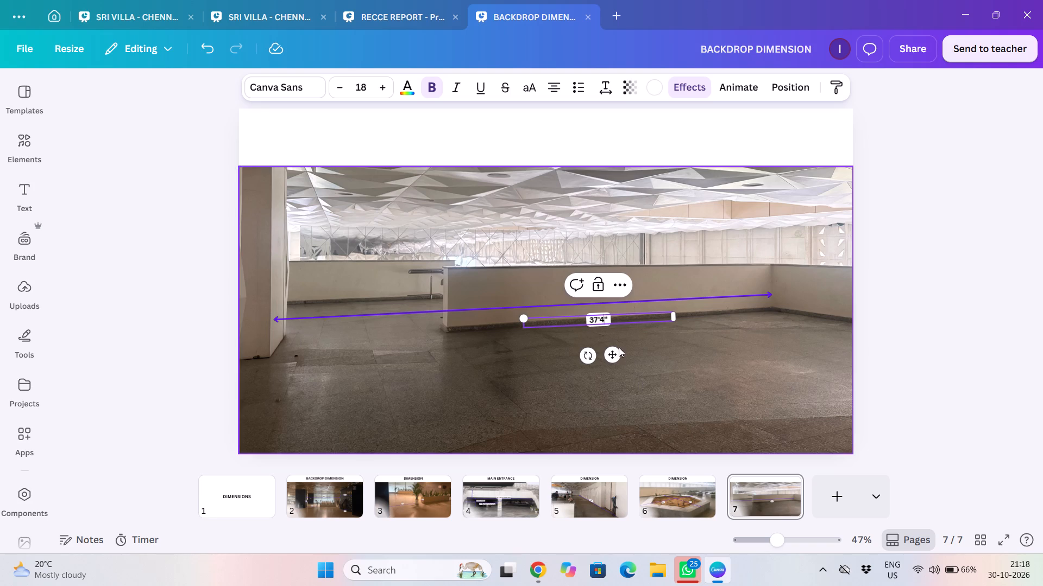
Move the 37'4" label to sit just above the long arrow, near its middle.
left_click_drag(614, 354, 597, 347)
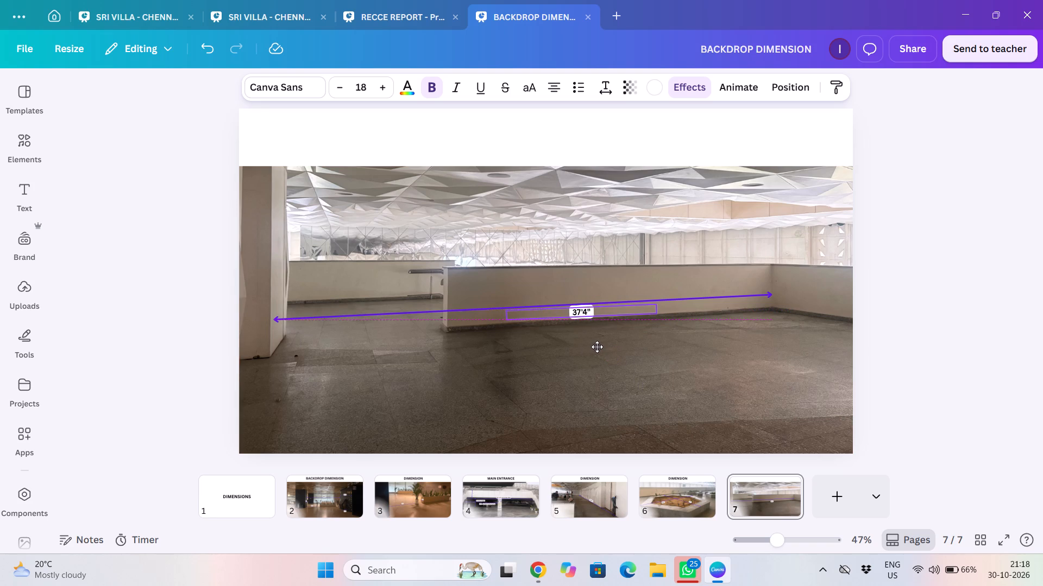
left_click_drag(597, 347, 592, 348)
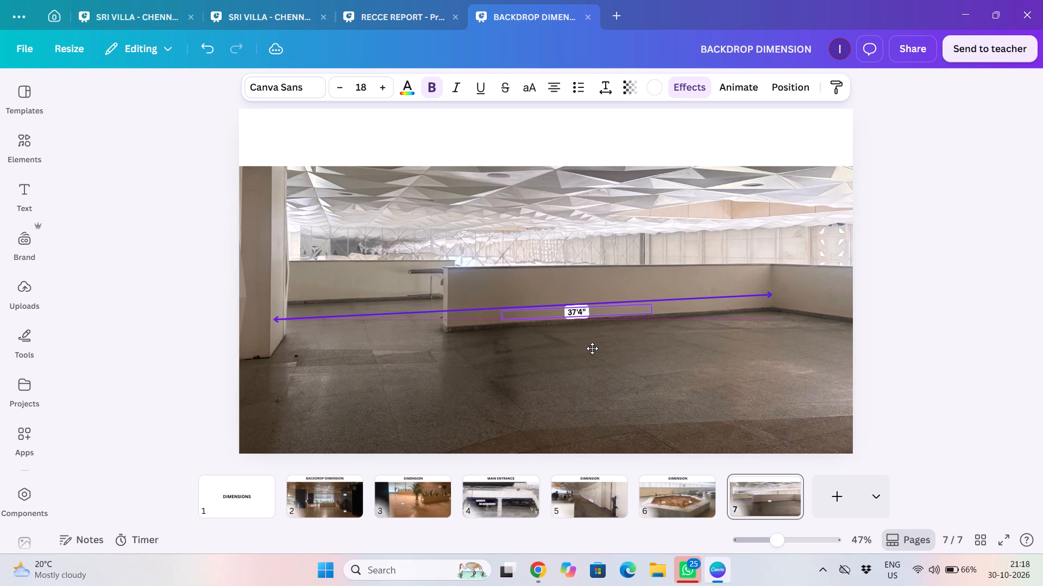
left_click_drag(592, 348, 592, 347)
left_click_drag(592, 347, 596, 328)
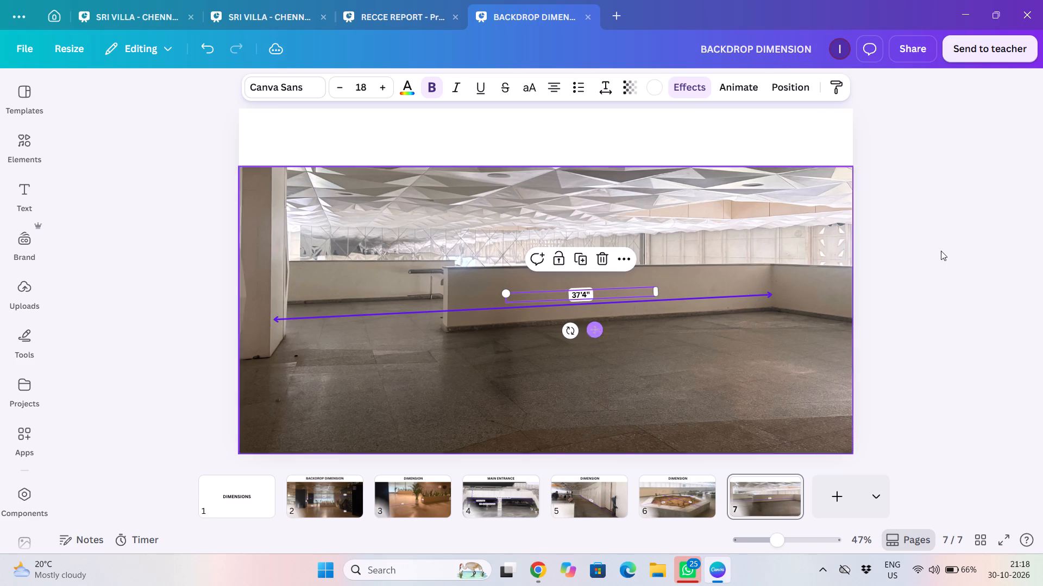
left_click(997, 236)
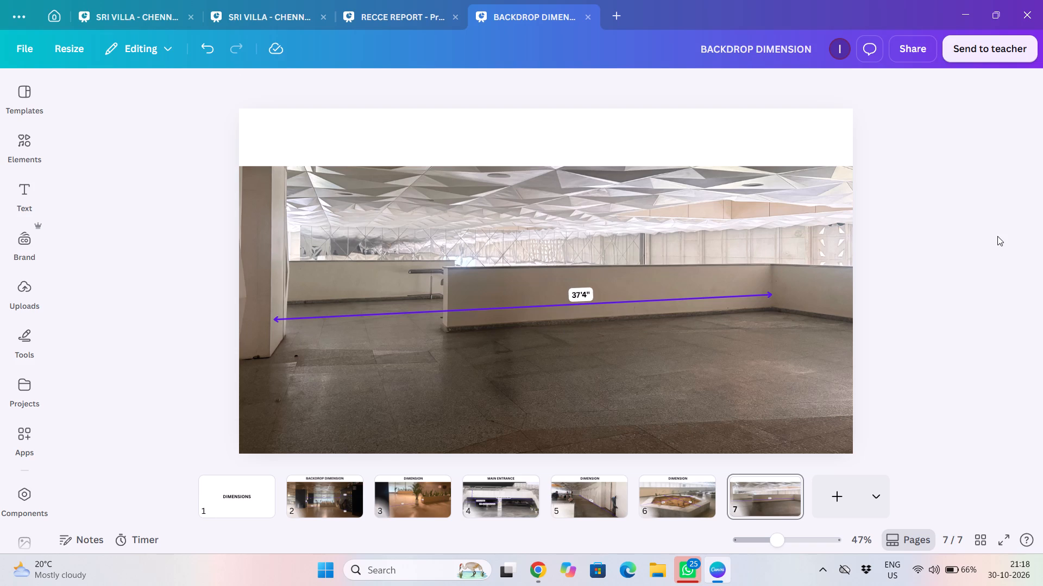
Copy the vertical 9'7" clear-height arrow from the MAIN ENTRANCE page and paste it onto the photo on page 7.
left_click(489, 505)
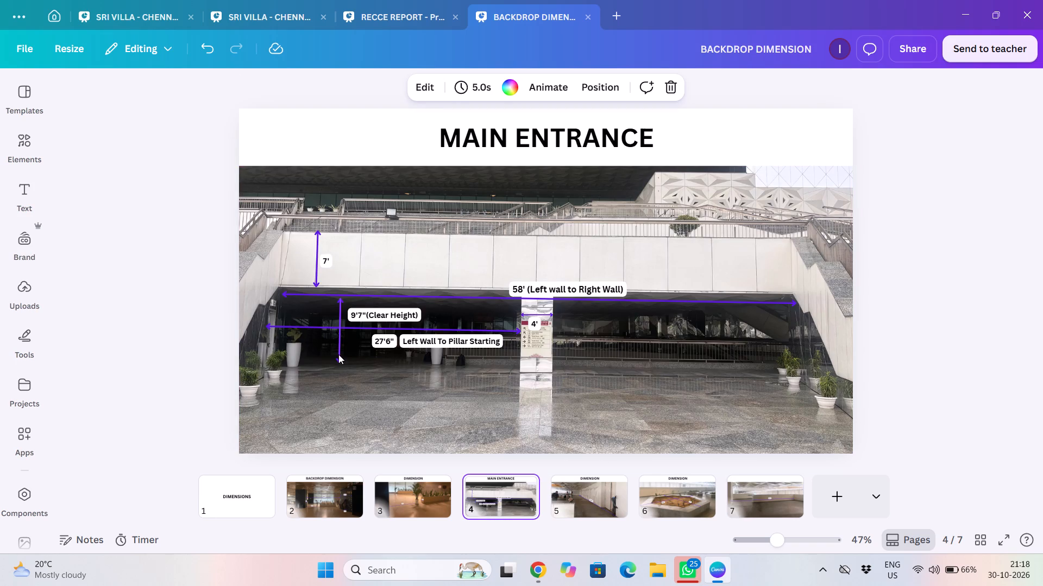
left_click(338, 354)
key("ctrl+c")
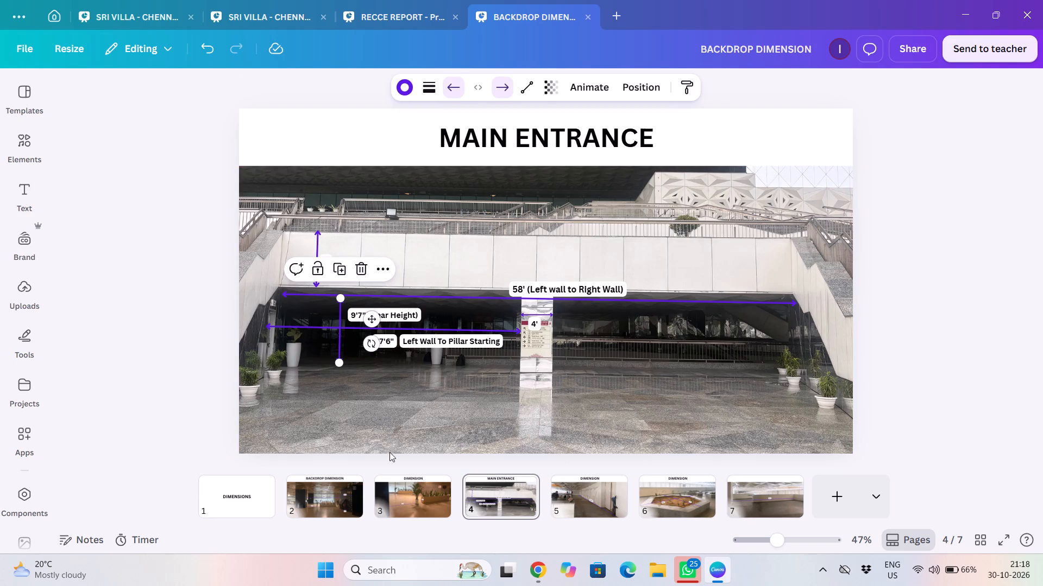
left_click(737, 479)
left_click(751, 488)
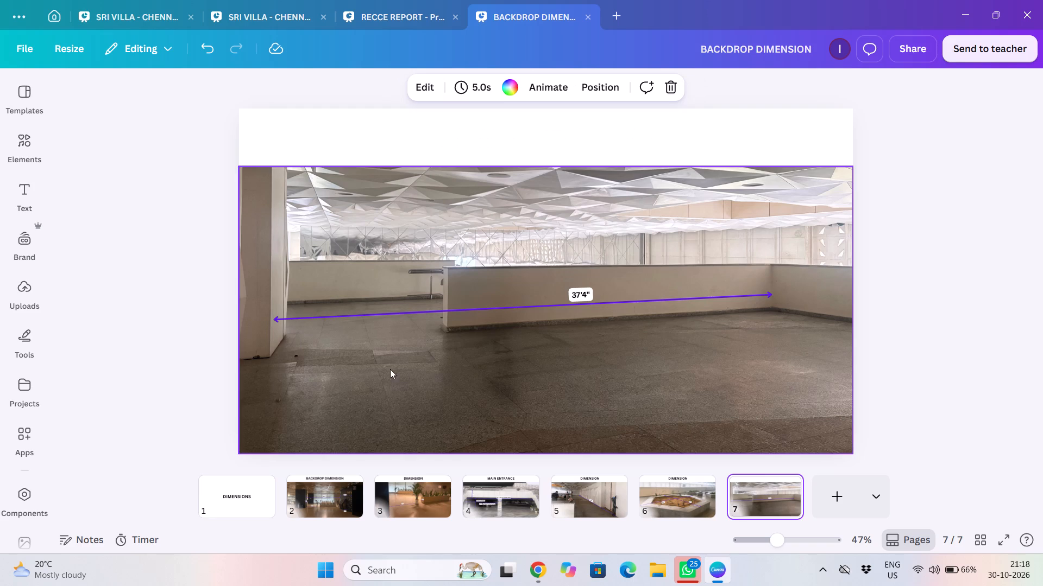
left_click(367, 358)
key("ctrl+v")
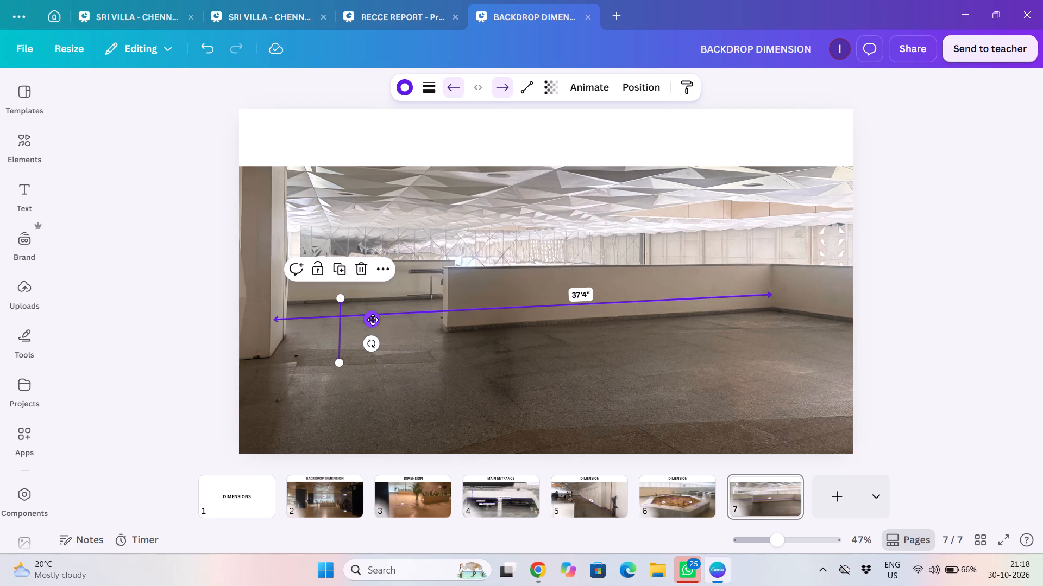
Stretch the pasted vertical arrow on page 7 from floor to ceiling, about 509 long at -90°, near the left pillar.
left_click_drag(340, 299, 341, 195)
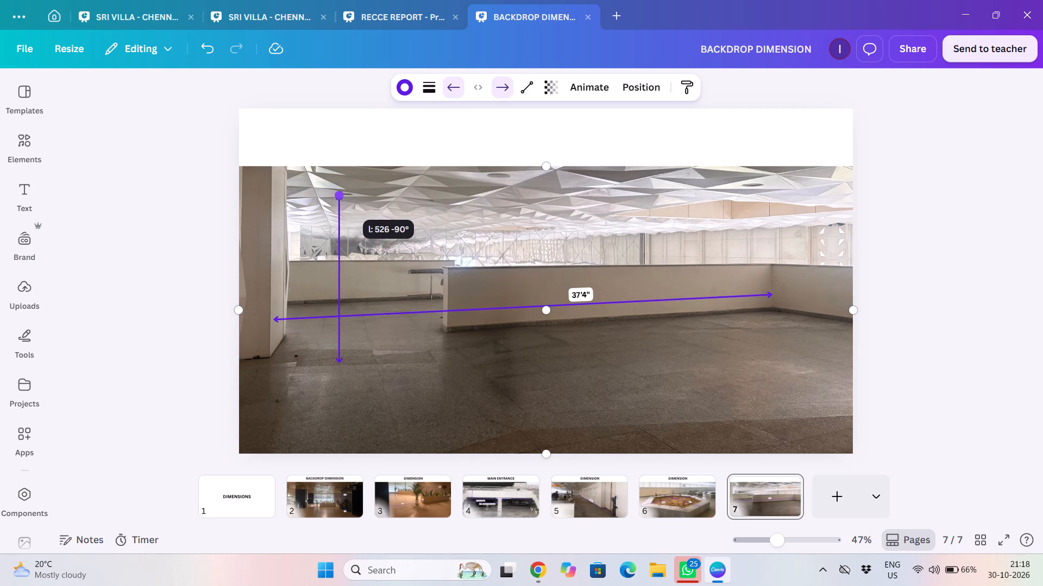
left_click_drag(341, 195, 345, 194)
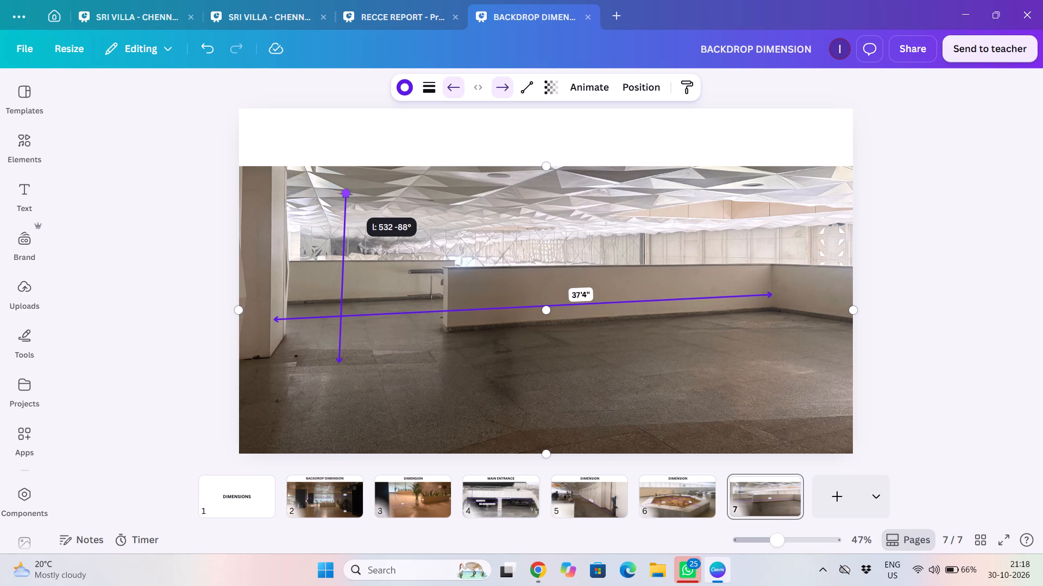
left_click_drag(345, 194, 344, 194)
left_click_drag(341, 361, 348, 351)
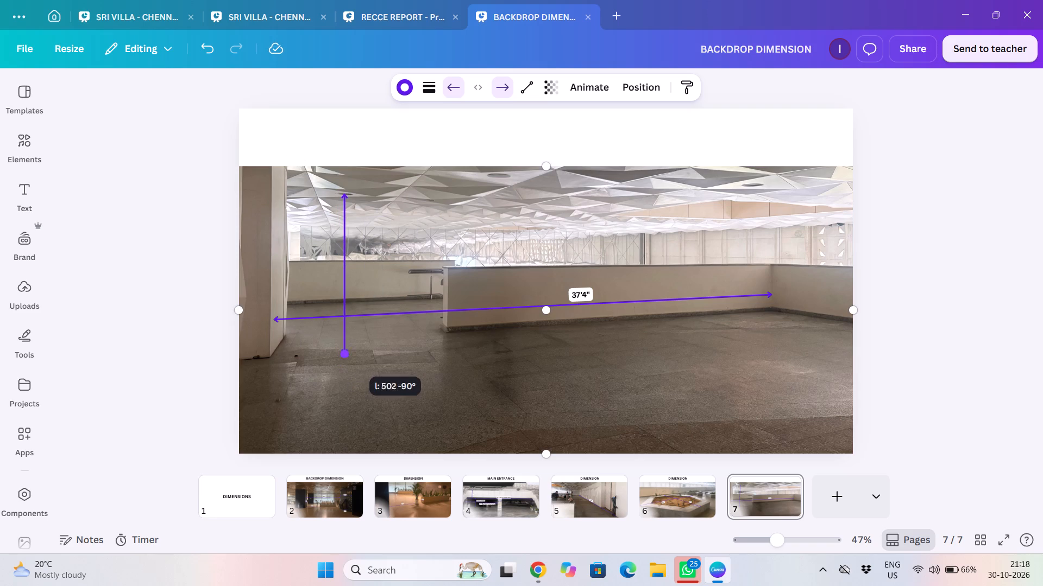
left_click_drag(348, 351, 347, 351)
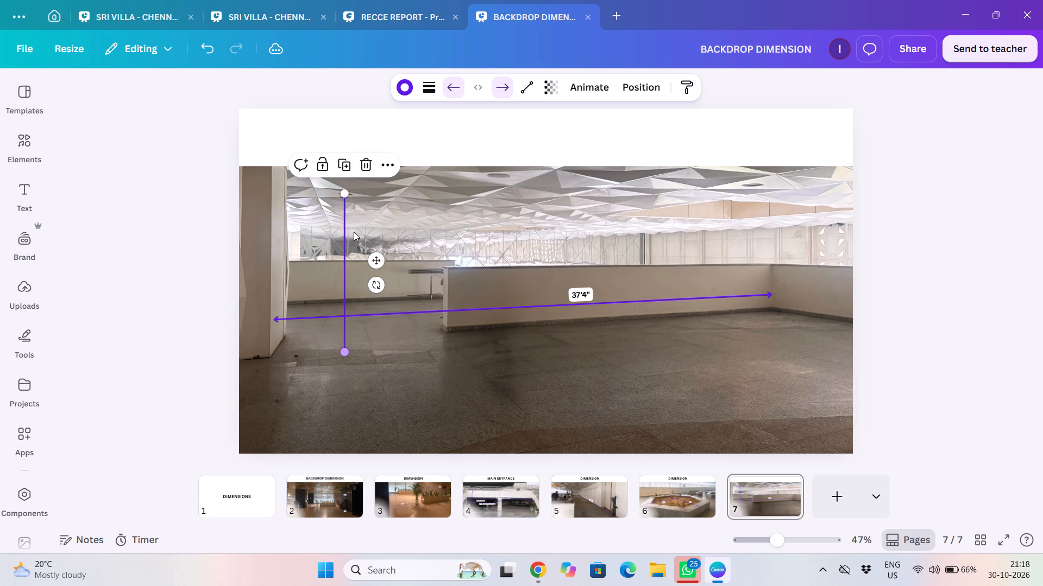
left_click(345, 193)
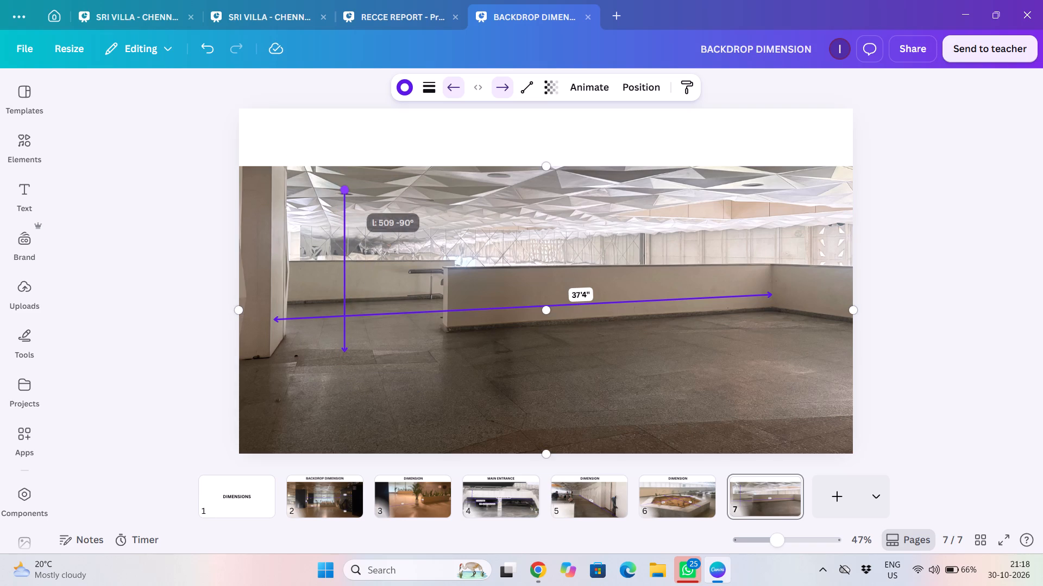
left_click(375, 211)
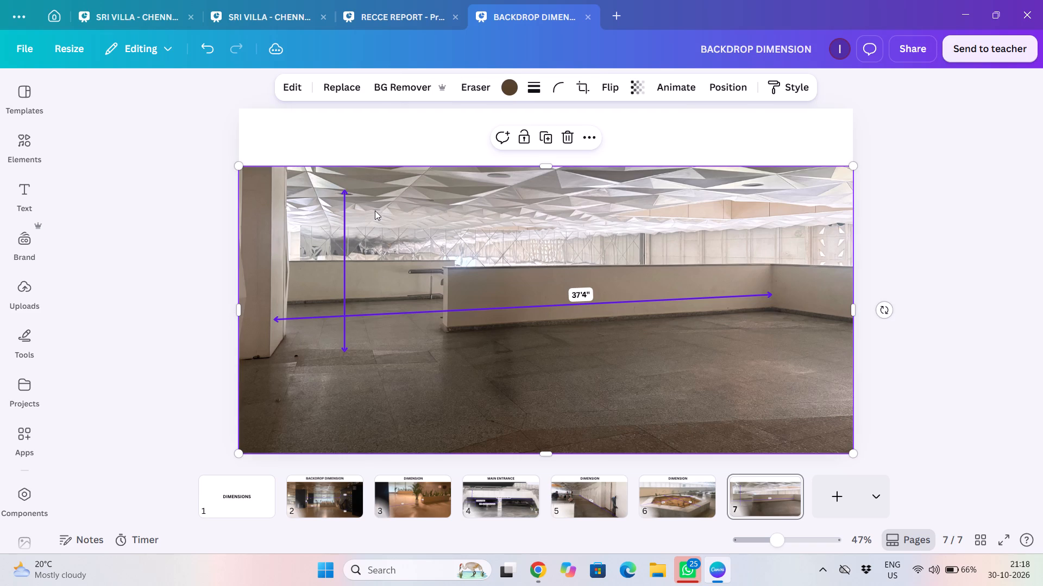
left_click(348, 232)
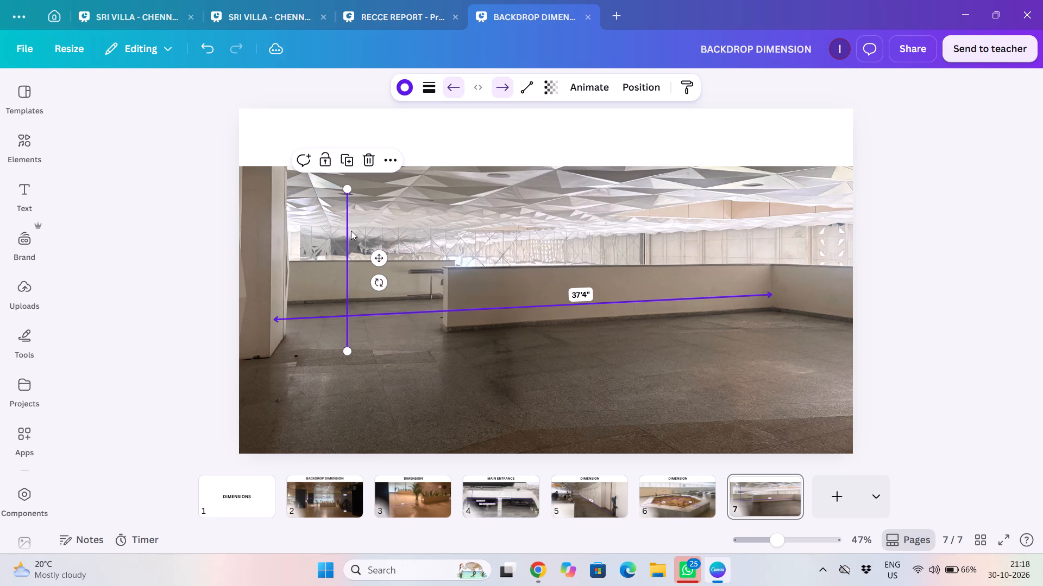
left_click(368, 220)
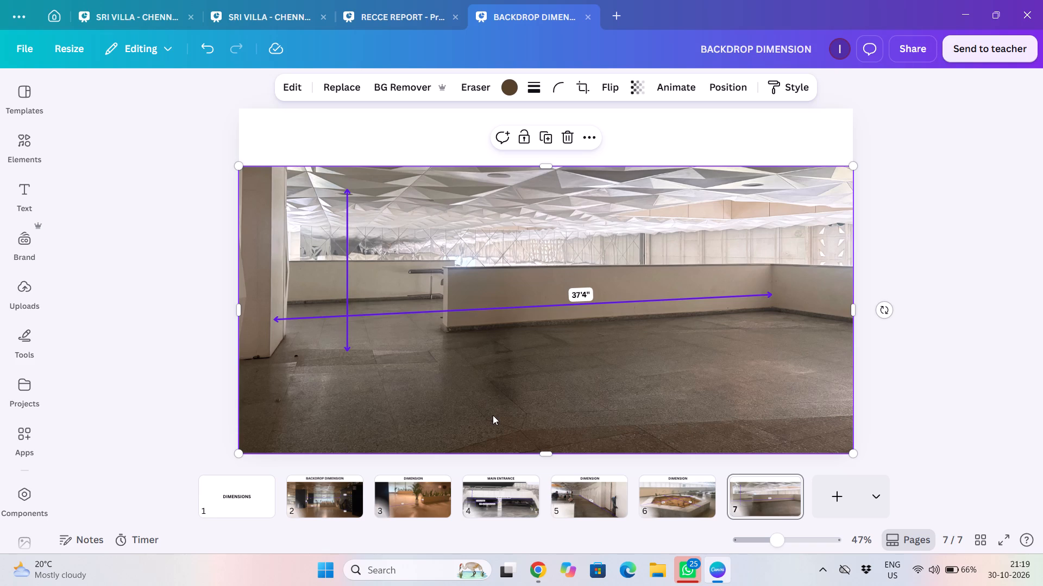
Copy the 16'11" label from page 6, paste it onto page 7 and move it beside the vertical arrow.
left_click(667, 505)
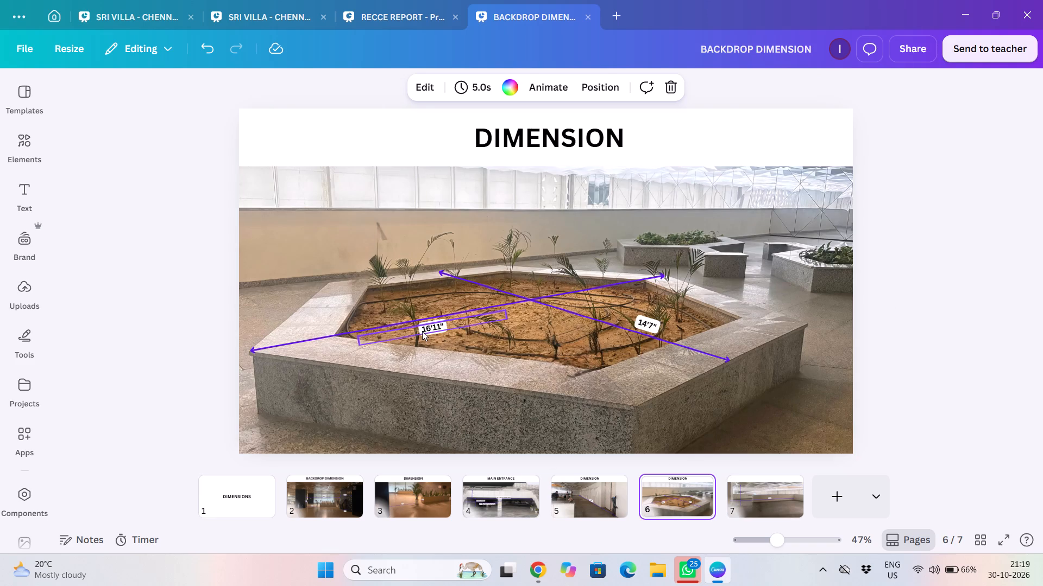
left_click(422, 331)
key("ctrl+c")
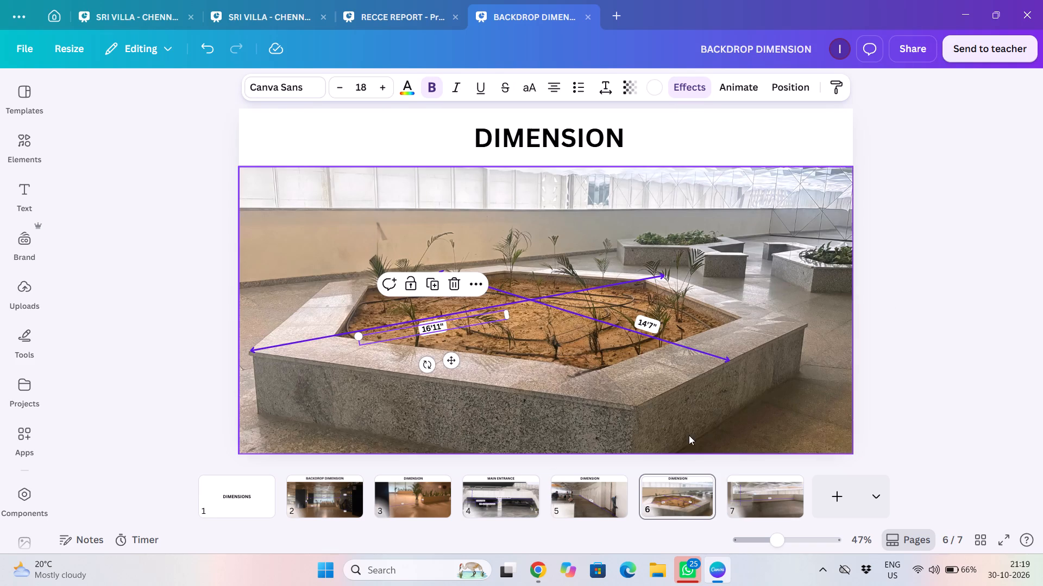
left_click(750, 491)
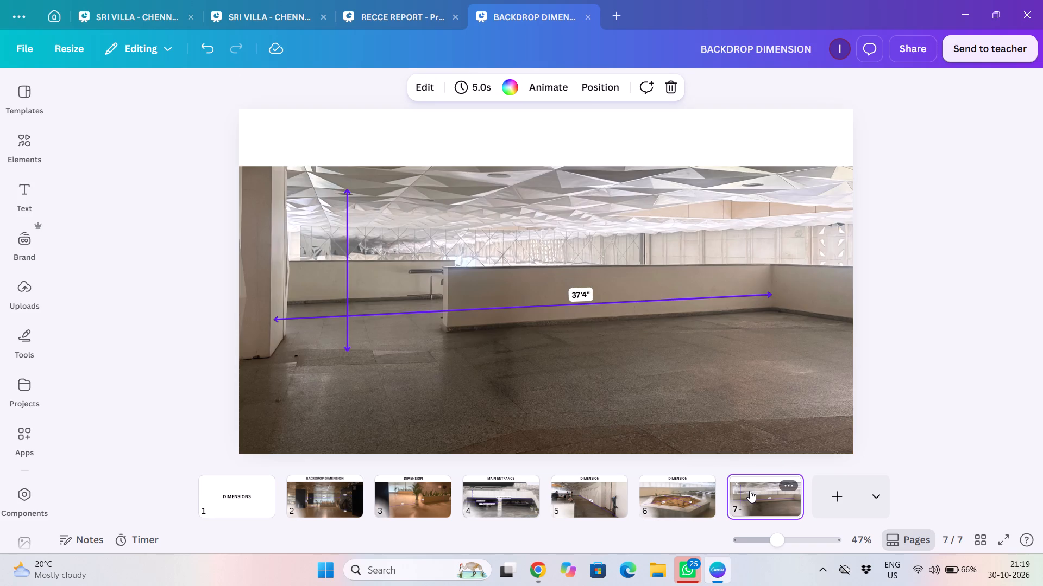
left_click(386, 279)
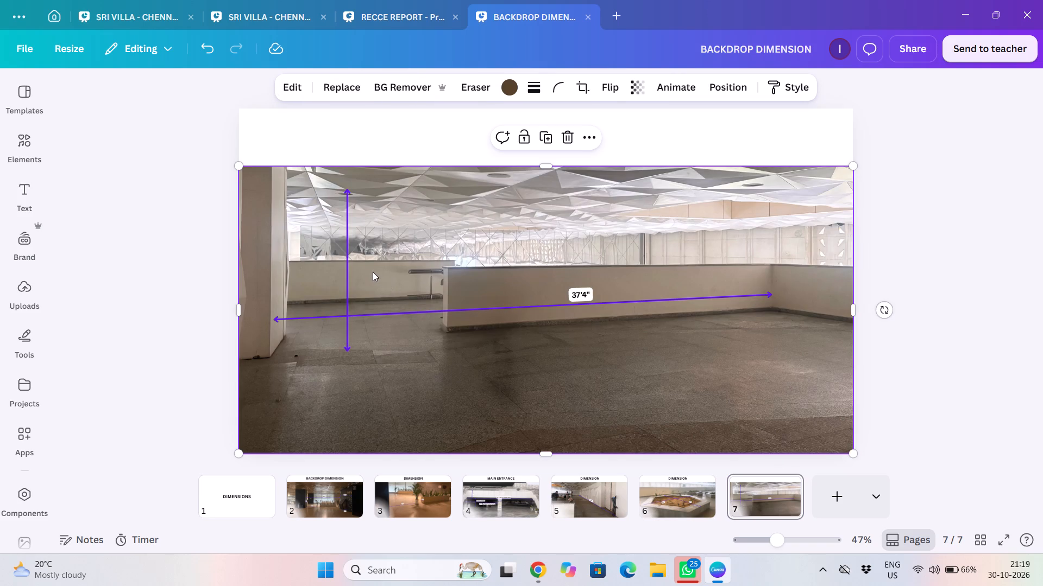
left_click(372, 270)
key("ctrl+v")
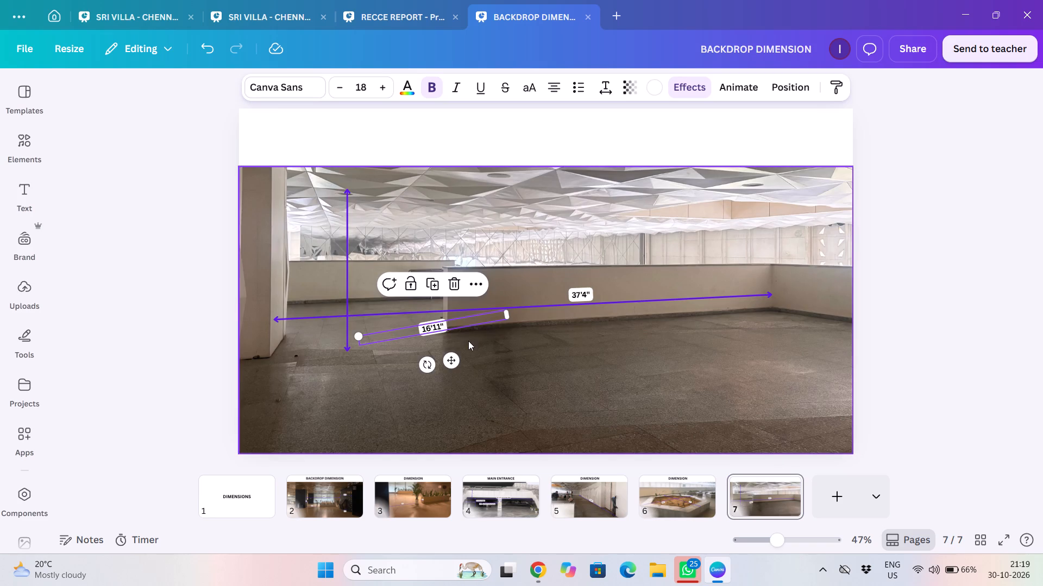
left_click_drag(450, 361, 388, 303)
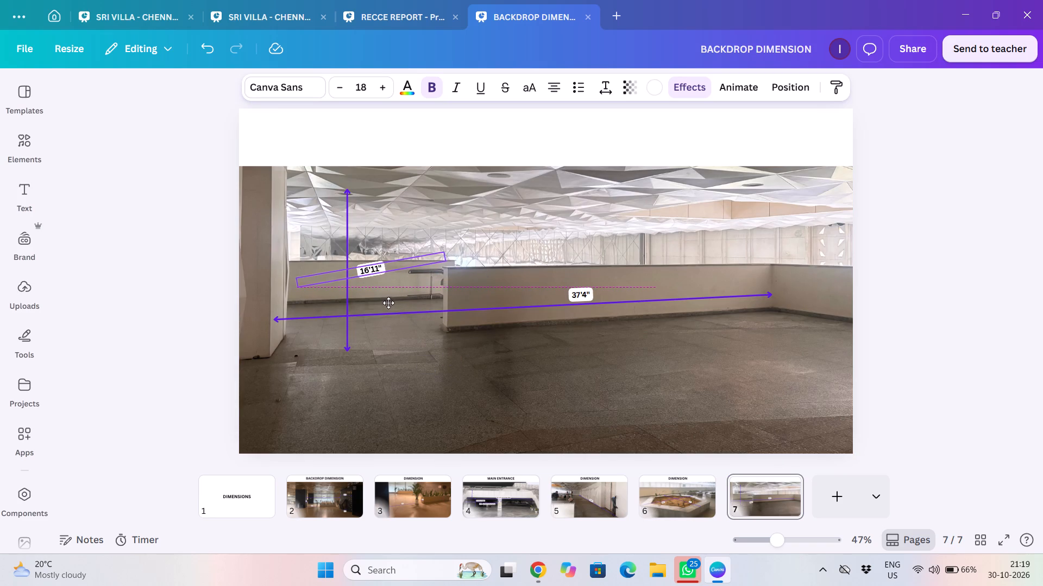
left_click_drag(388, 303, 386, 307)
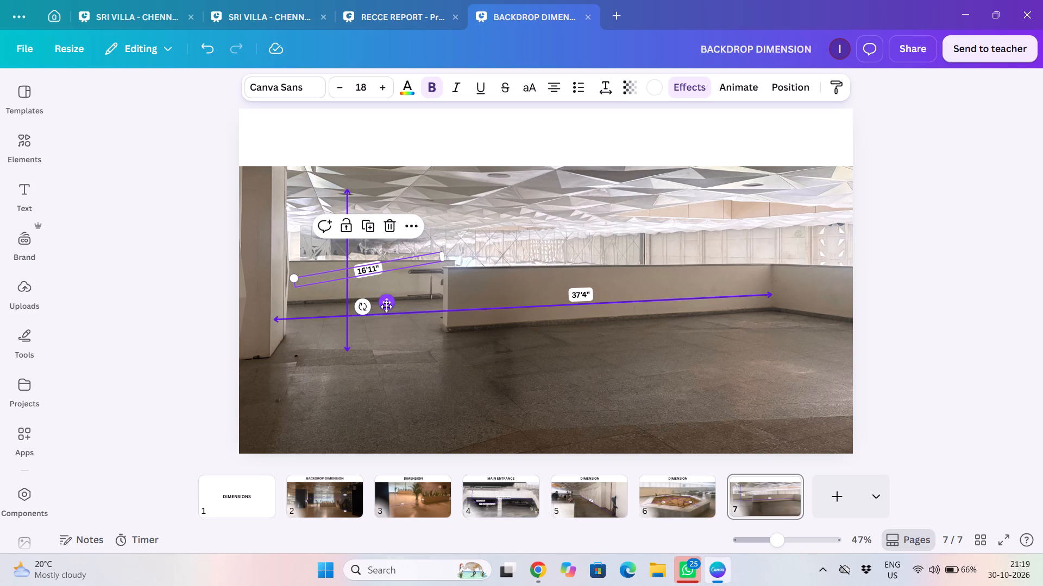
Change the text of the pasted label beside the vertical arrow on page 7 to 9'3".
double_click(375, 266)
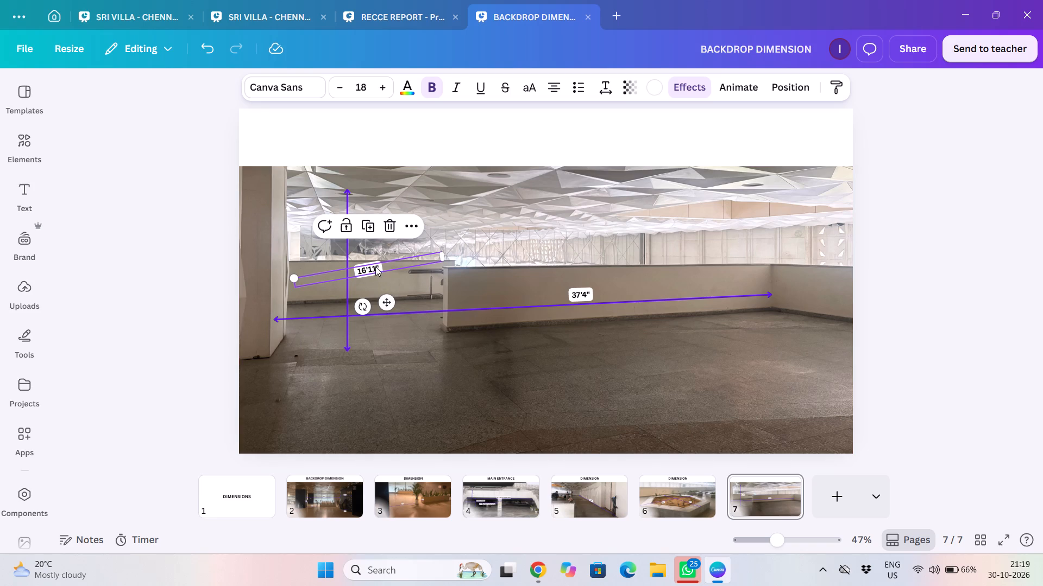
left_click(375, 266)
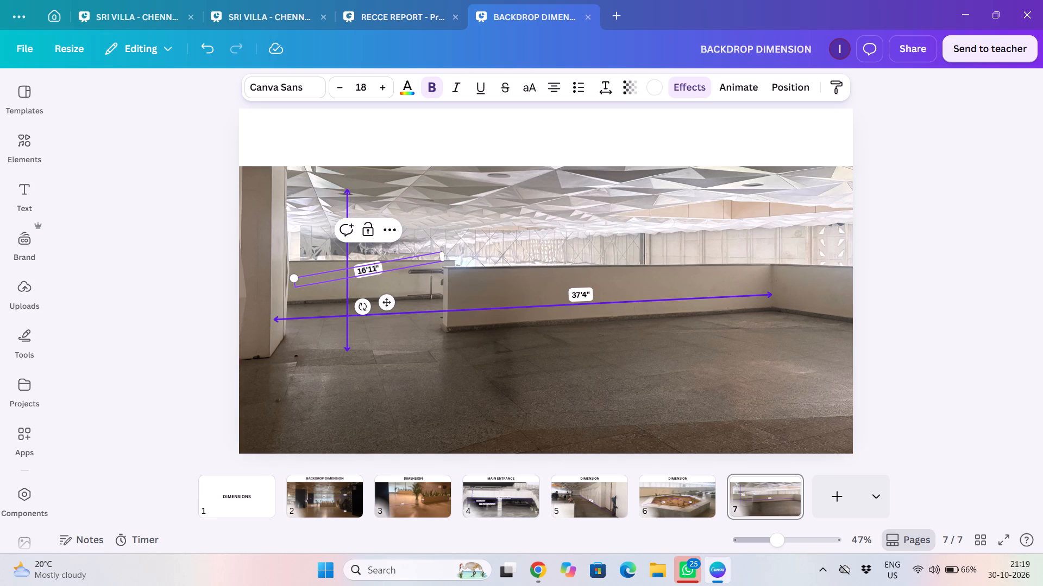
key("BackSpace")
key("BackSpace")
key("3")
key("Left")
key("Left")
key("BackSpace")
key("BackSpace")
key("9")
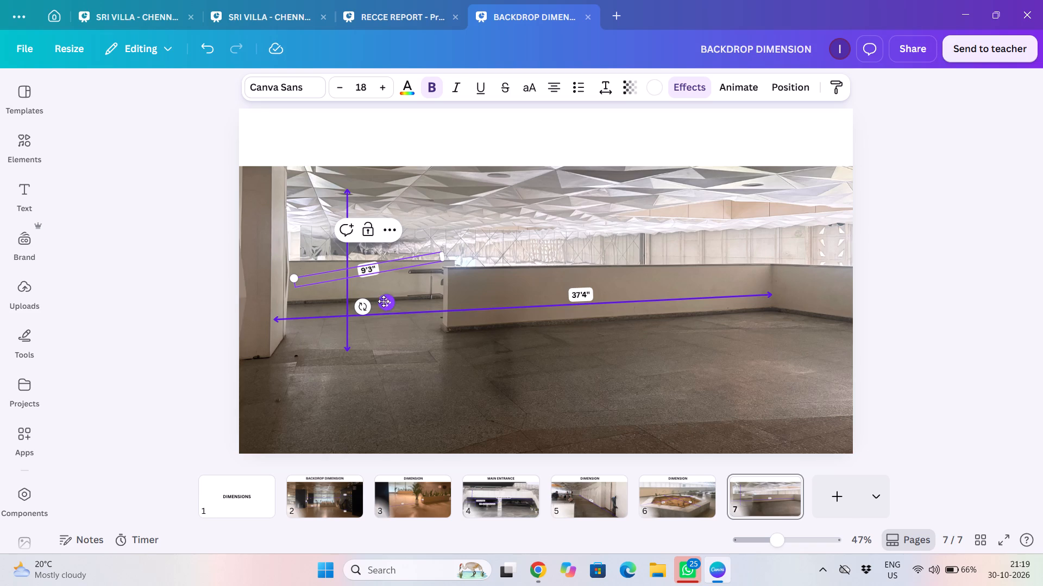
Rotate the 9'3" label to horizontal and place it just to the right of the vertical arrow, near its middle.
left_click(362, 307)
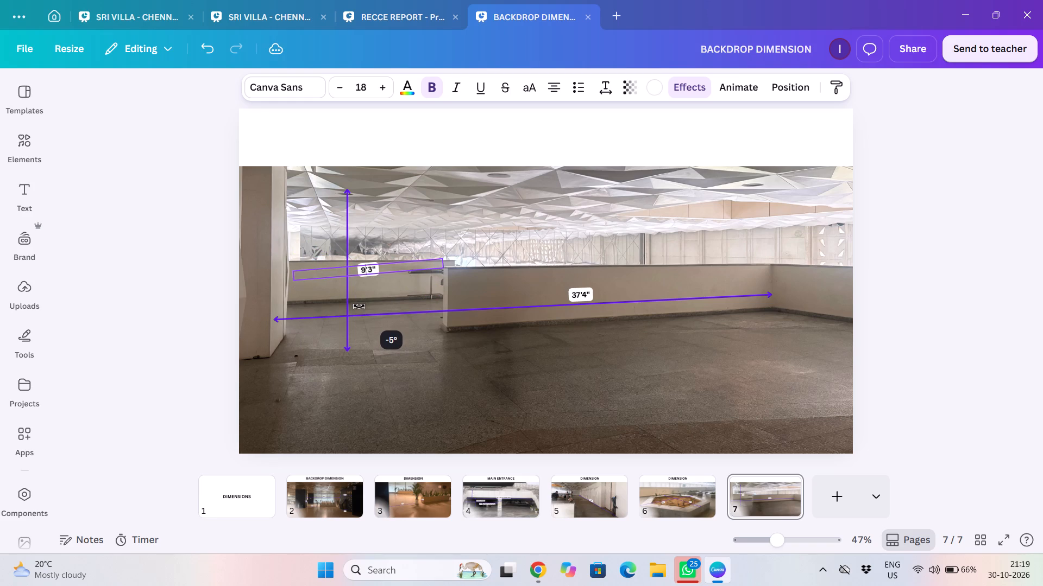
left_click_drag(386, 305, 385, 304)
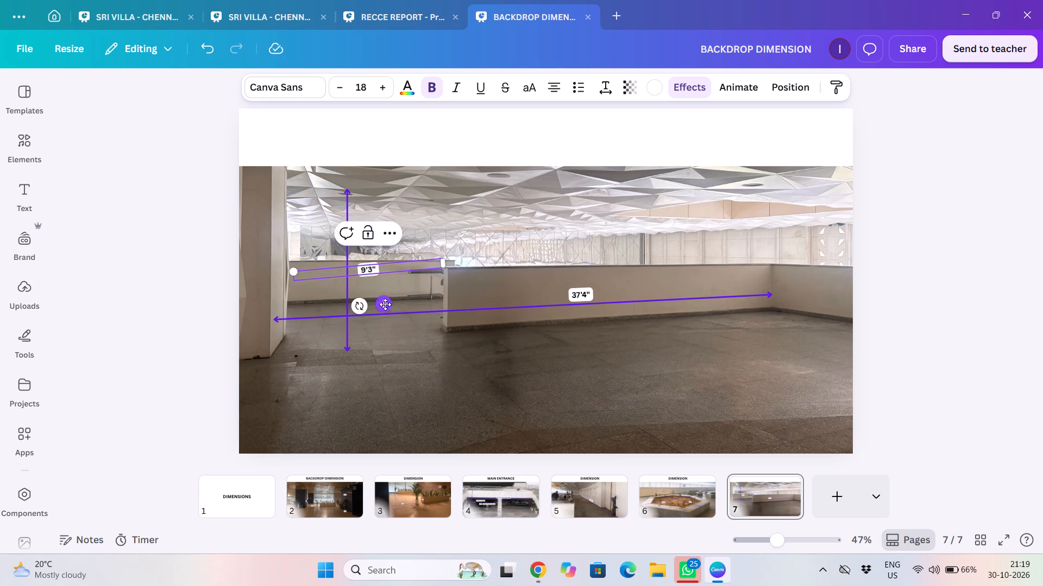
left_click_drag(385, 304, 382, 309)
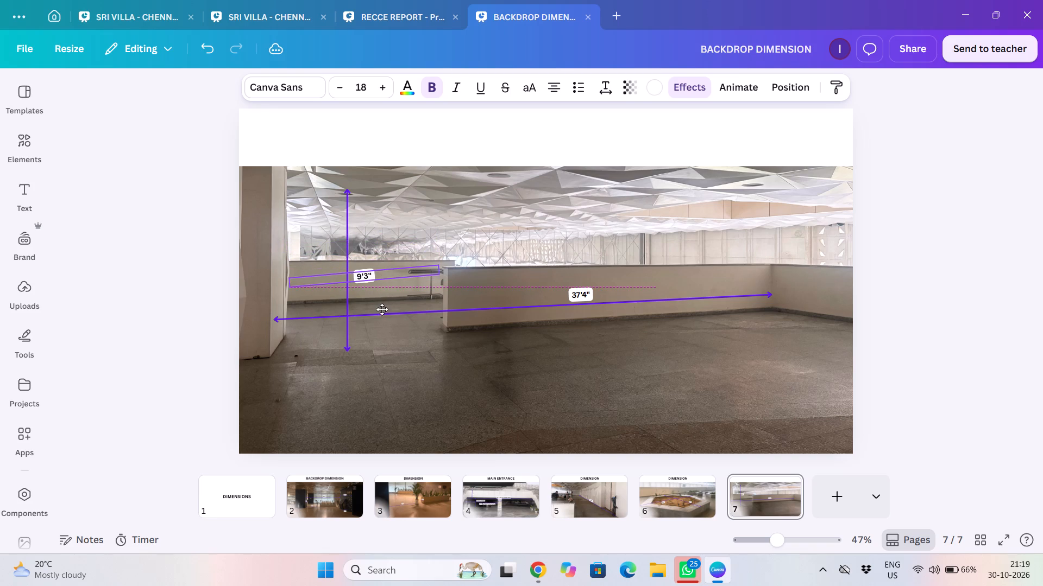
left_click_drag(382, 309, 380, 311)
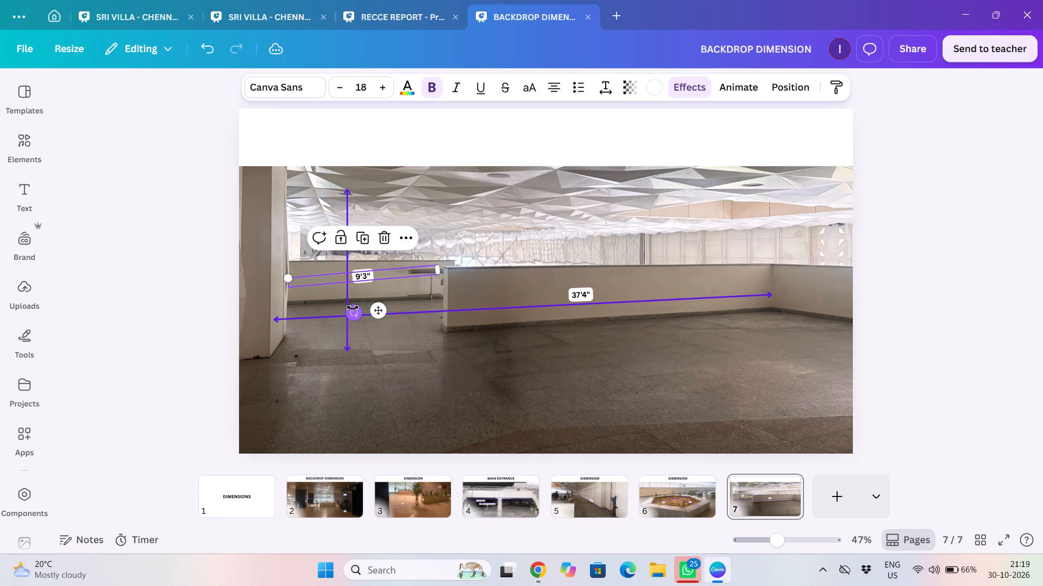
left_click_drag(353, 308, 352, 303)
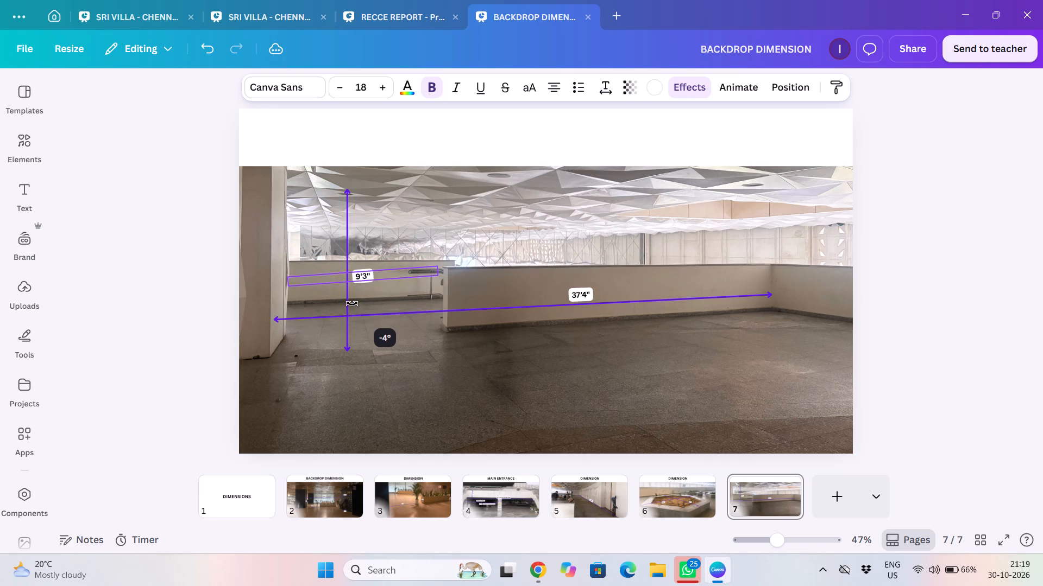
left_click_drag(352, 303, 351, 303)
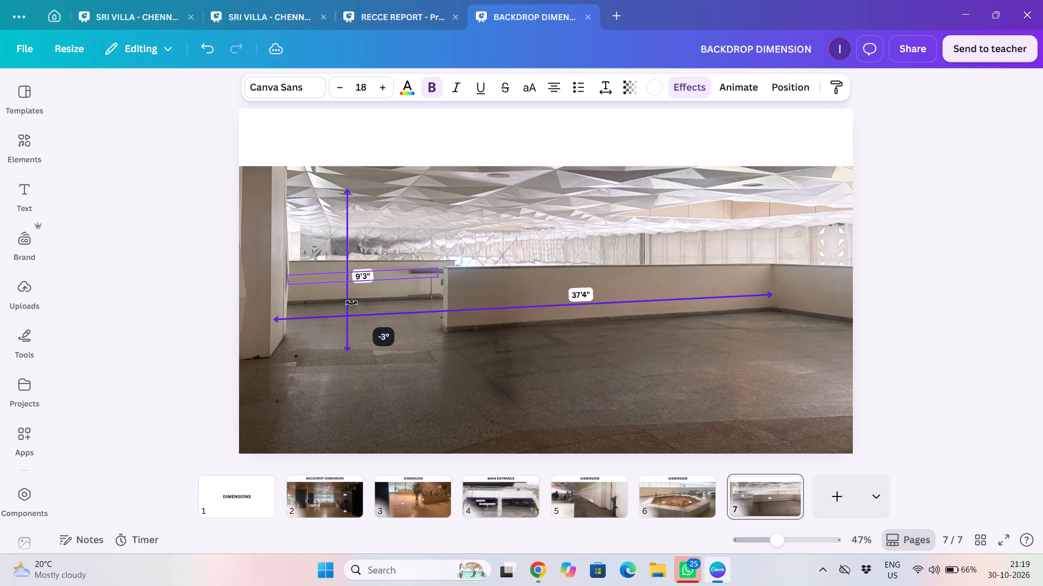
left_click_drag(351, 303, 341, 298)
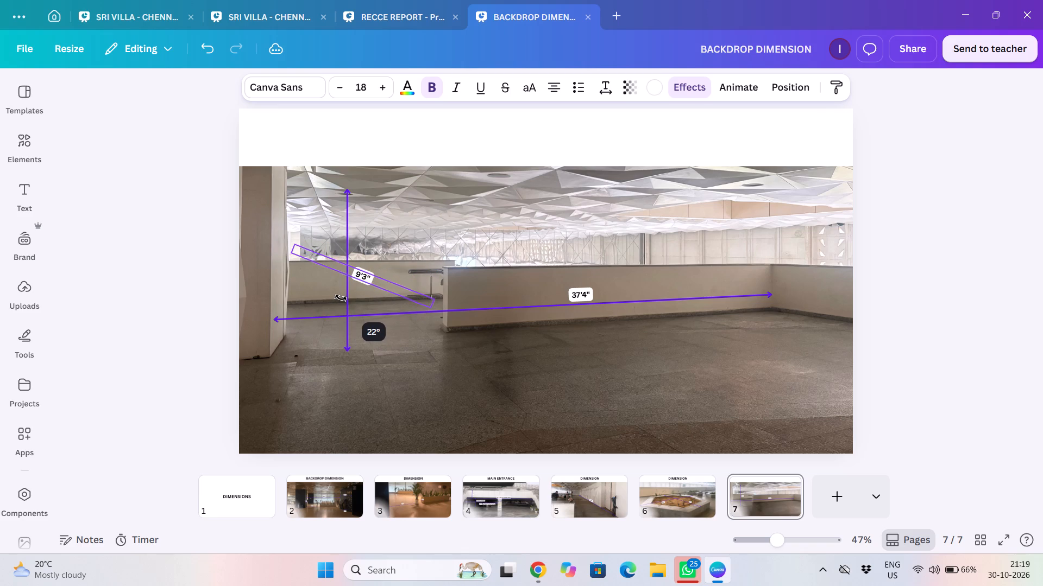
left_click_drag(341, 298, 338, 340)
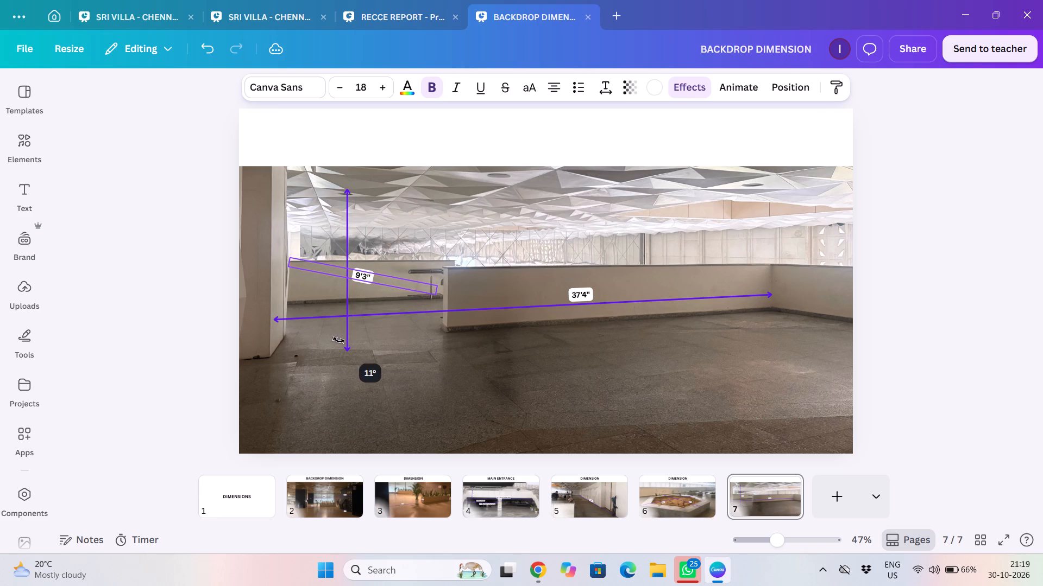
left_click_drag(338, 340, 343, 350)
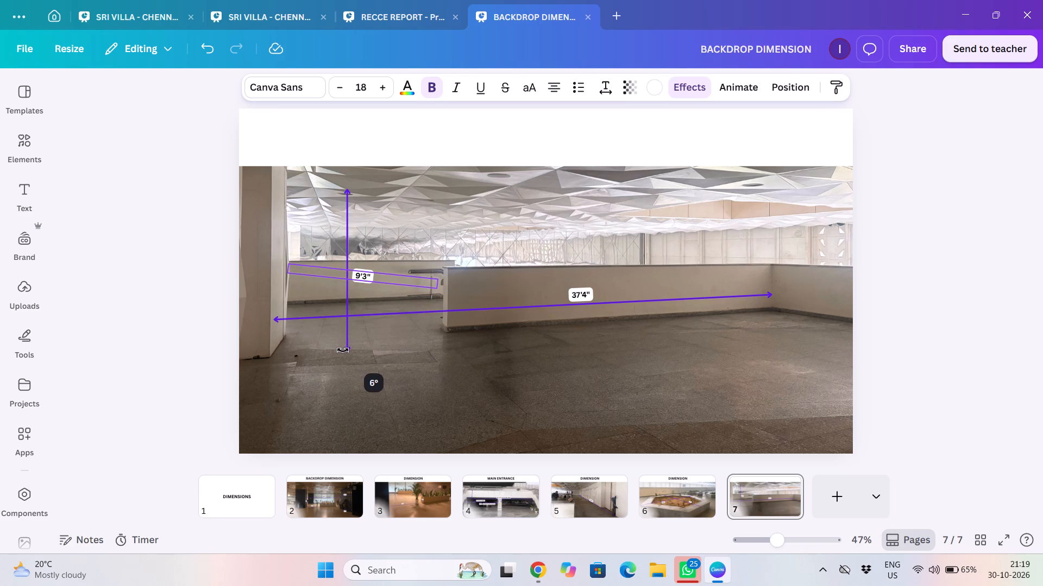
left_click_drag(343, 350, 348, 359)
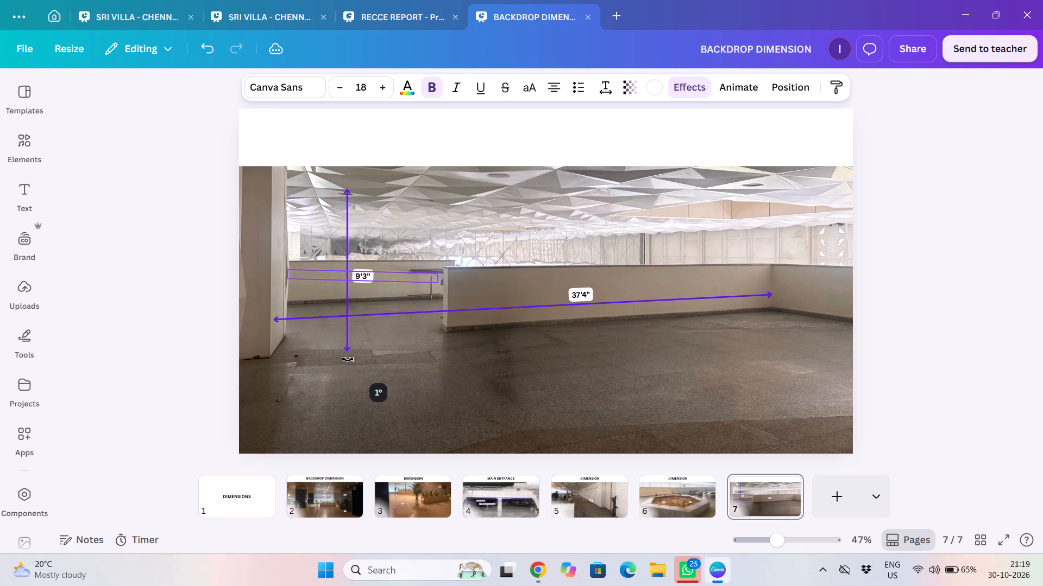
left_click_drag(348, 359, 349, 360)
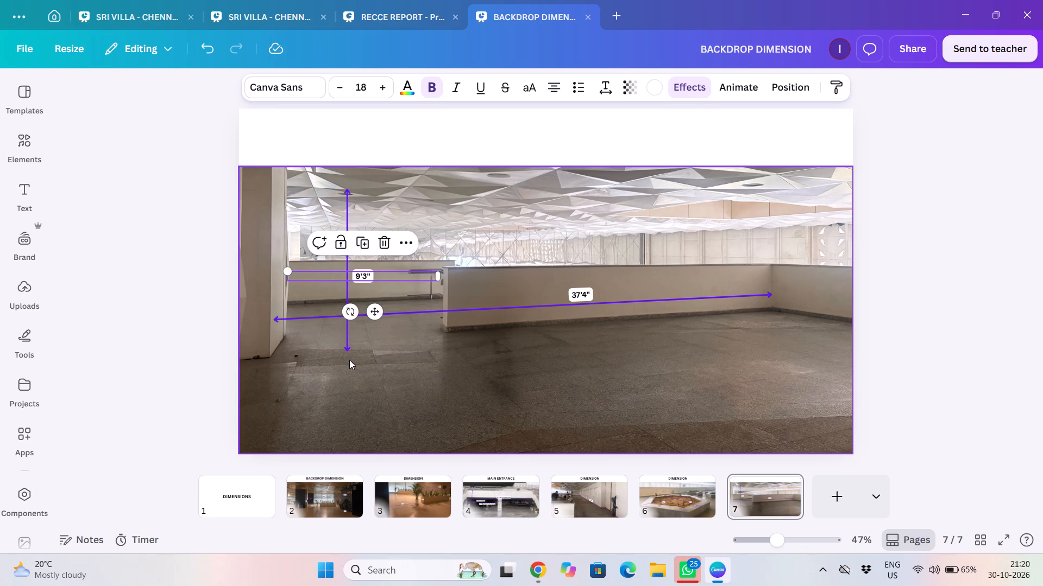
left_click(127, 259)
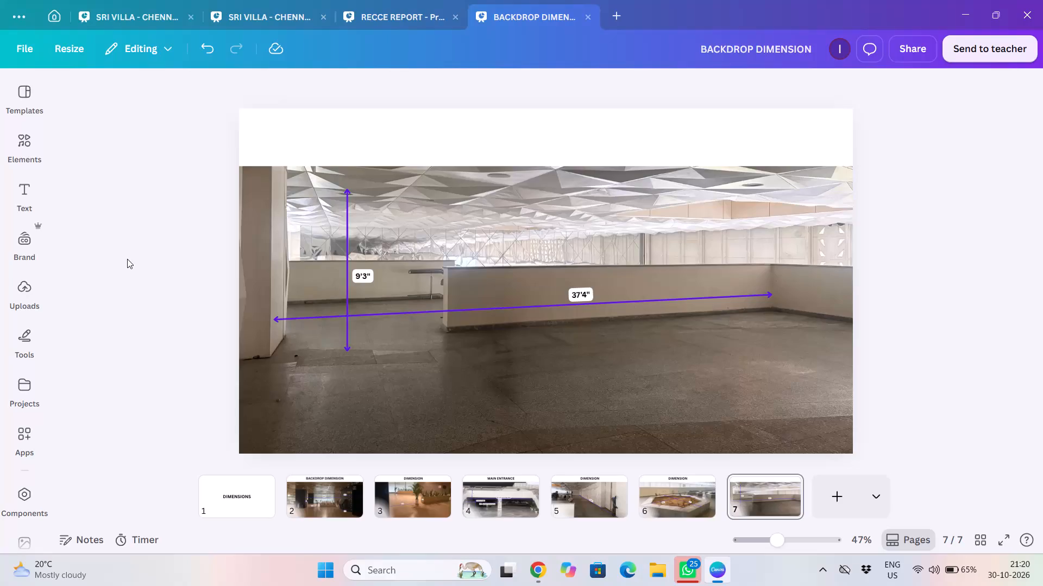
Copy the DIMENSION title from page 6 and paste it above the photo on page 7.
left_click(678, 492)
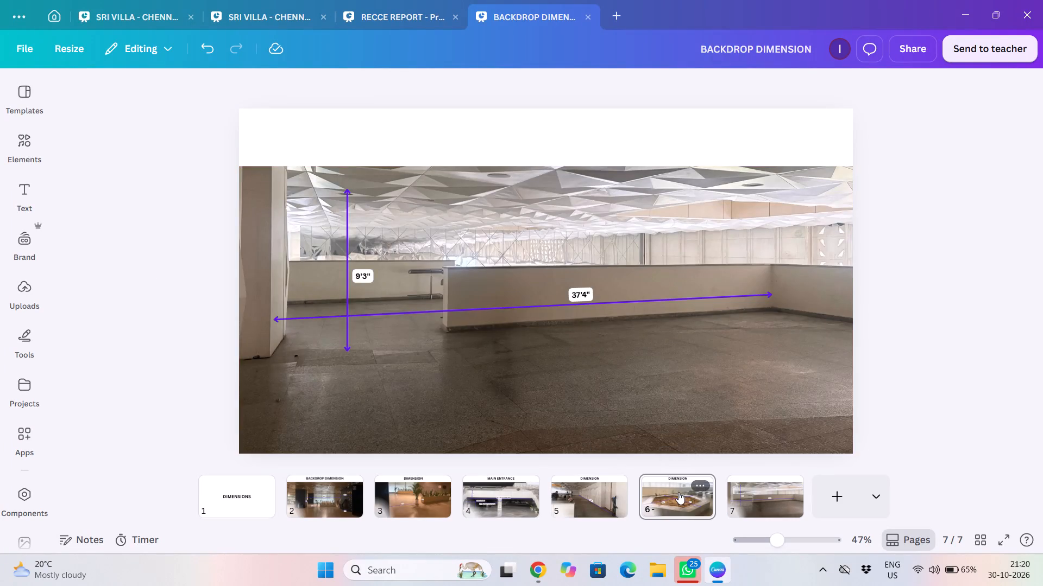
left_click(559, 125)
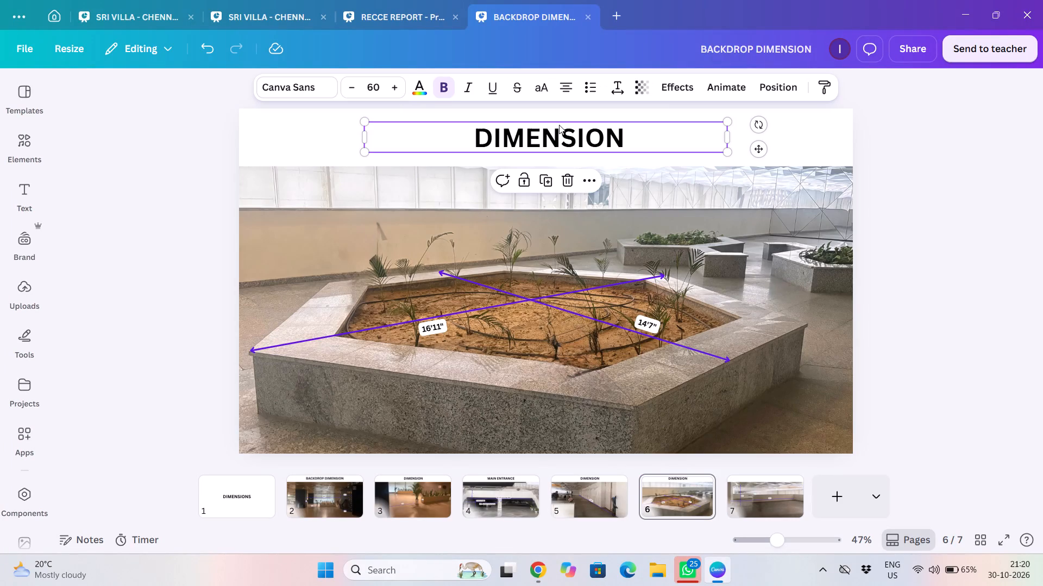
key("ctrl+c")
left_click(758, 493)
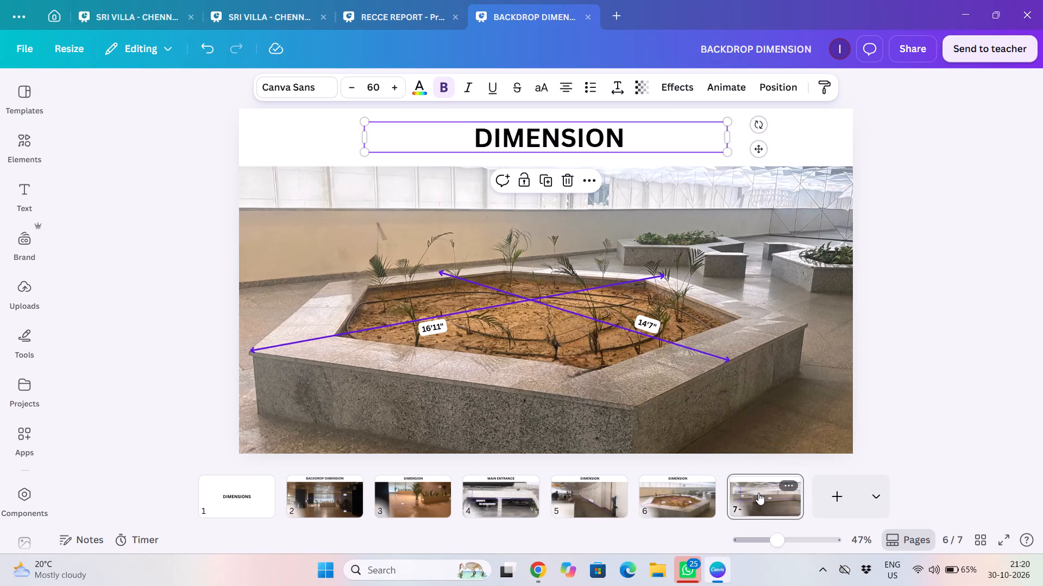
left_click(531, 134)
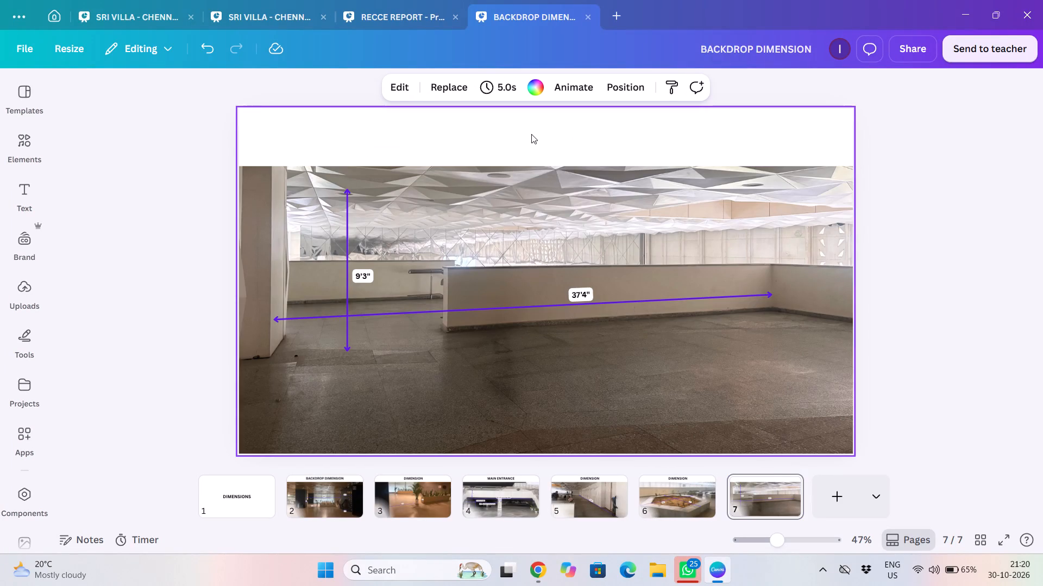
key("ctrl+v")
left_click(937, 232)
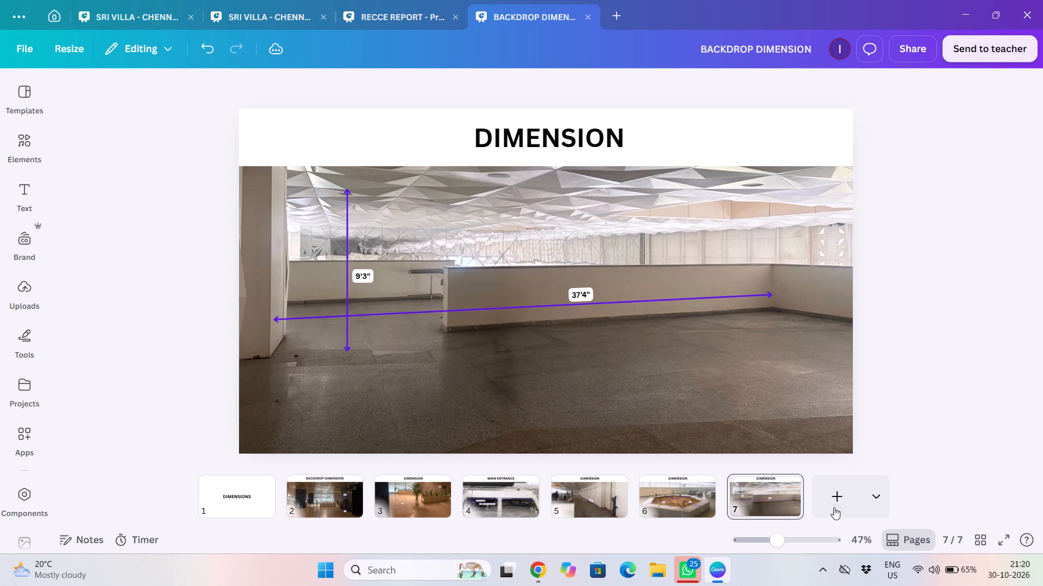
Add a blank page 8 at the end and paste a copy of page 1's DIMENSIONS heading onto it.
left_click(829, 505)
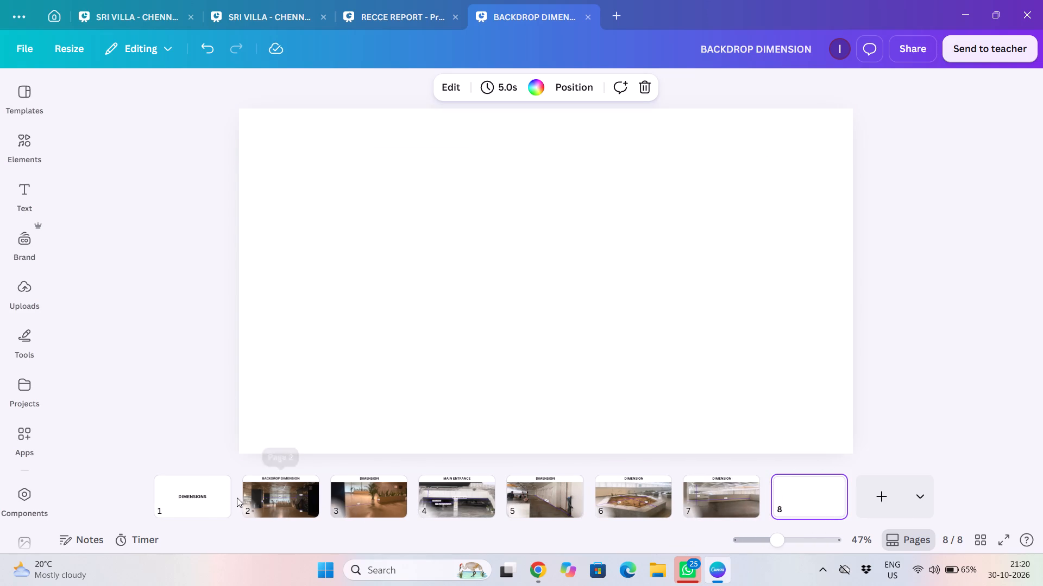
left_click(212, 492)
key("Right")
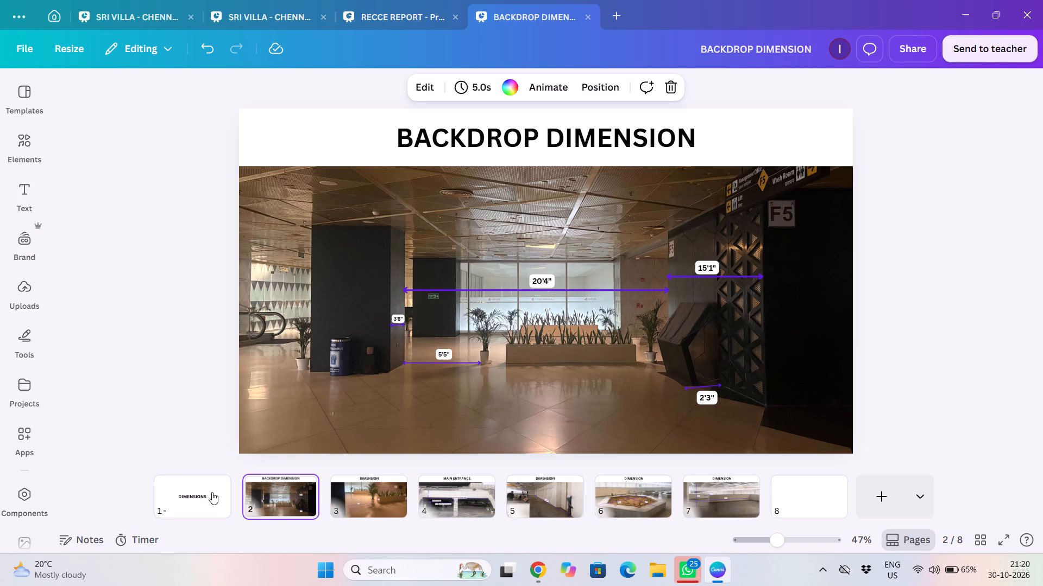
left_click(200, 494)
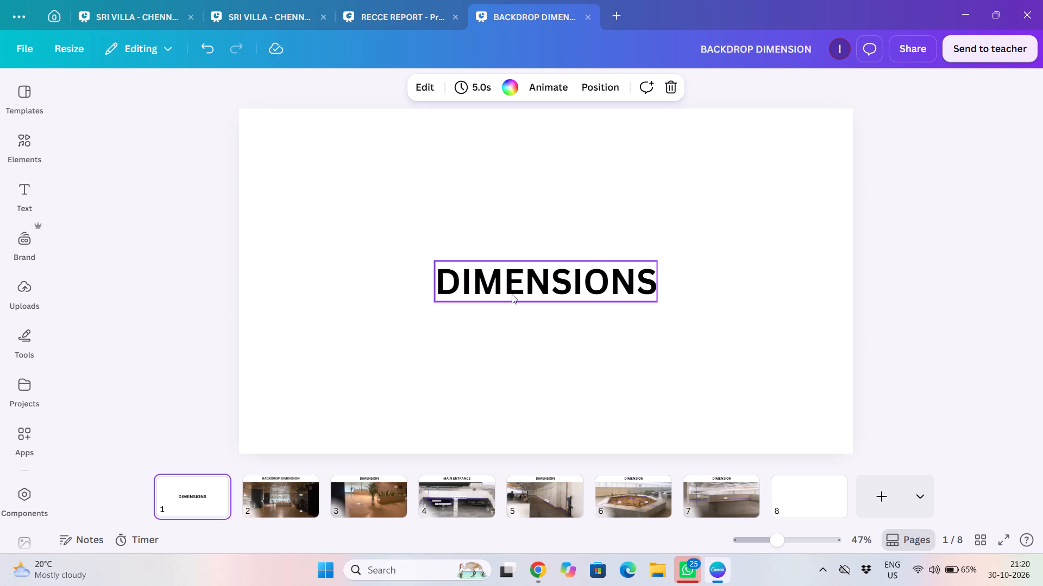
left_click(512, 294)
key("ctrl+c")
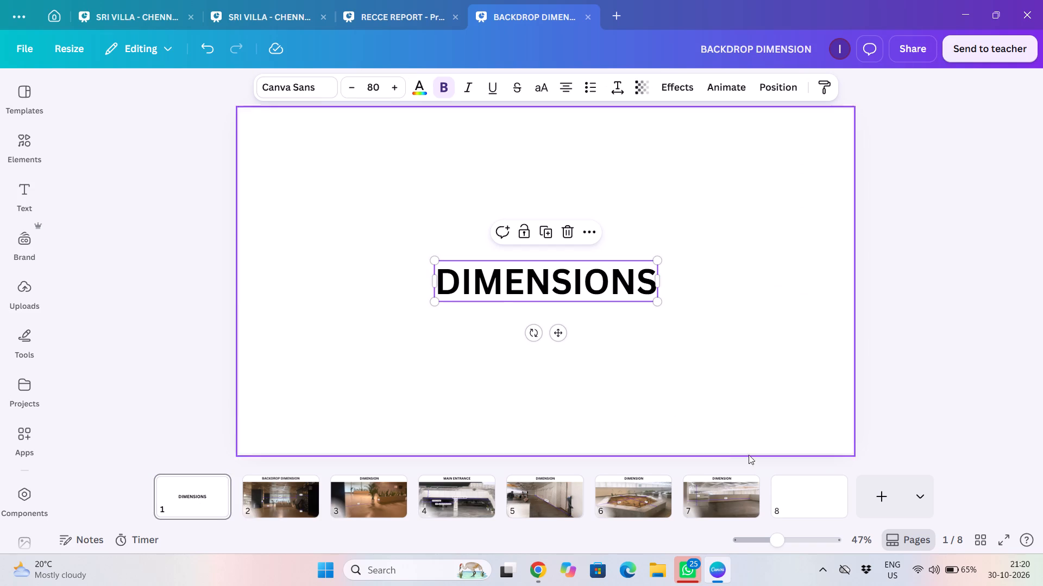
left_click(787, 498)
left_click(523, 259)
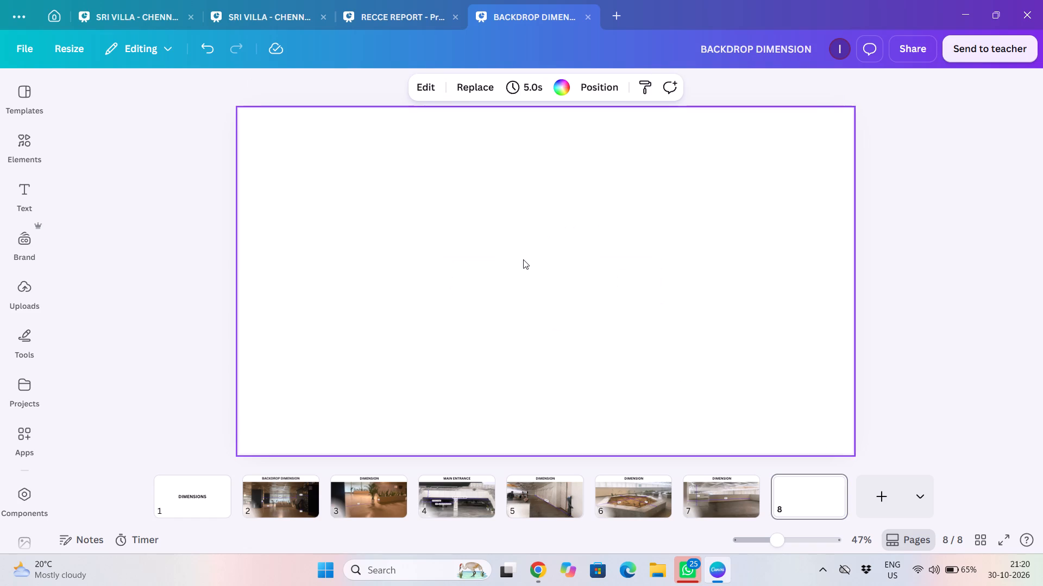
key("ctrl+v")
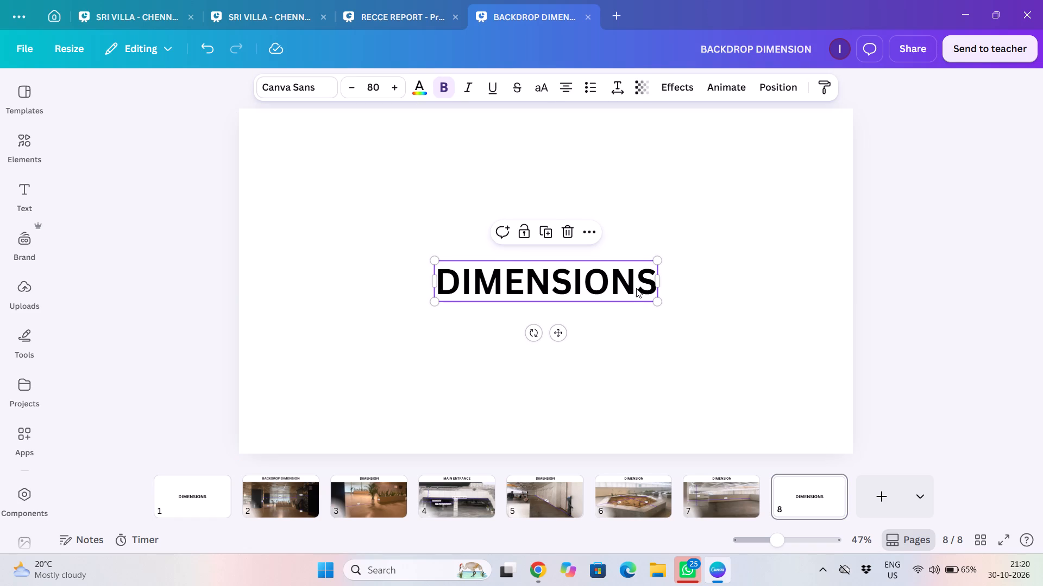
Replace the text of the pasted heading on page 8 with THANK YOU.
left_click(636, 288)
key("BackSpace")
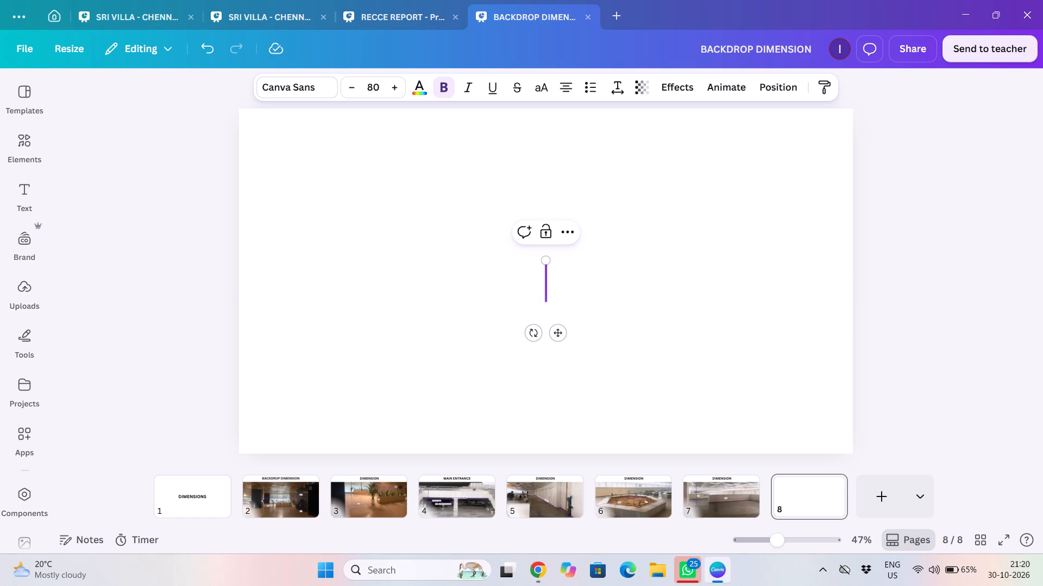
type("THANK")
key("space")
type("YOU")
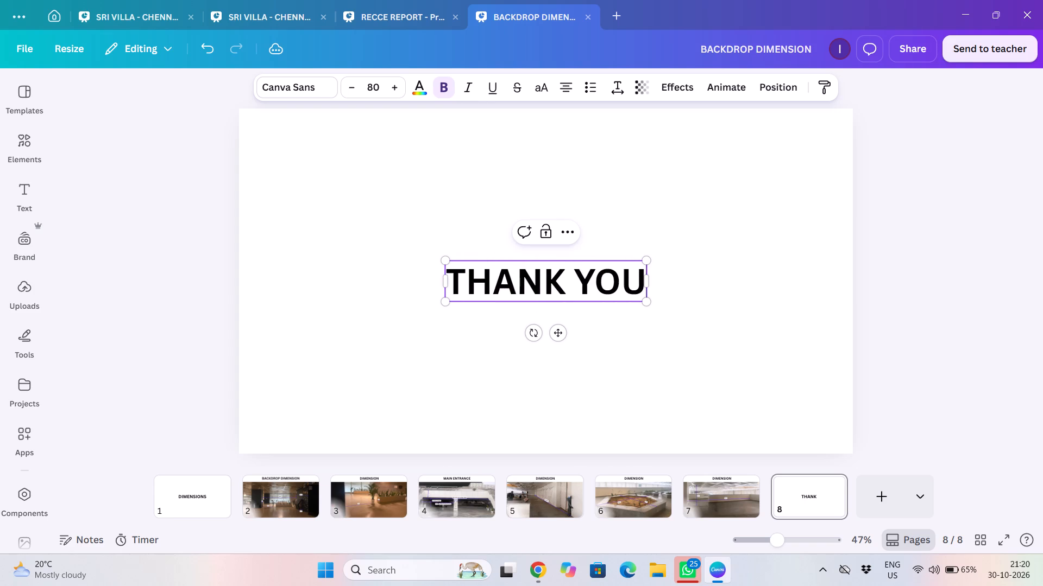
left_click(1030, 287)
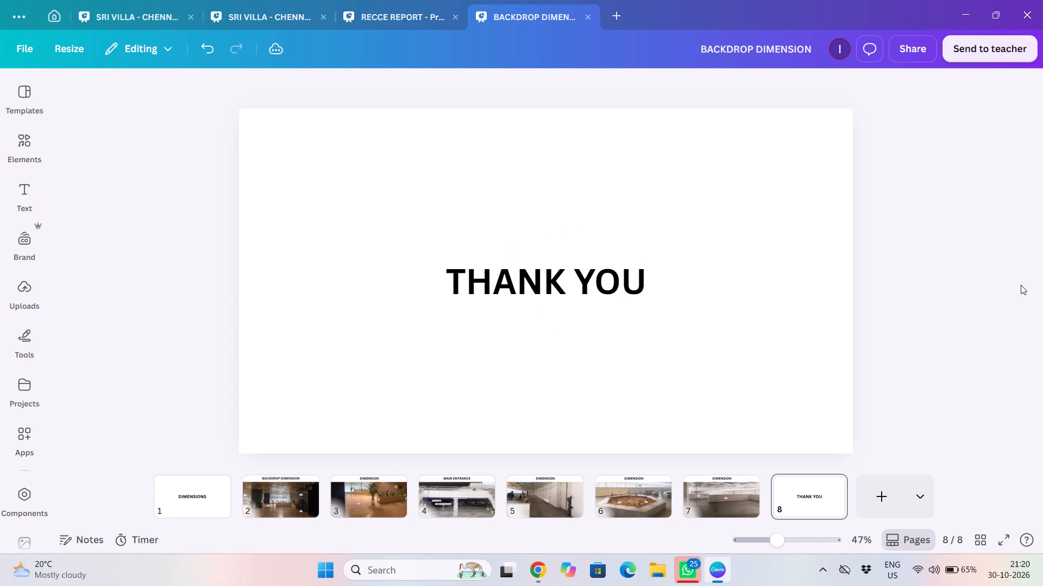
Check the position and page alignment of the THANK YOU heading on page 8.
left_click(618, 282)
left_click(782, 85)
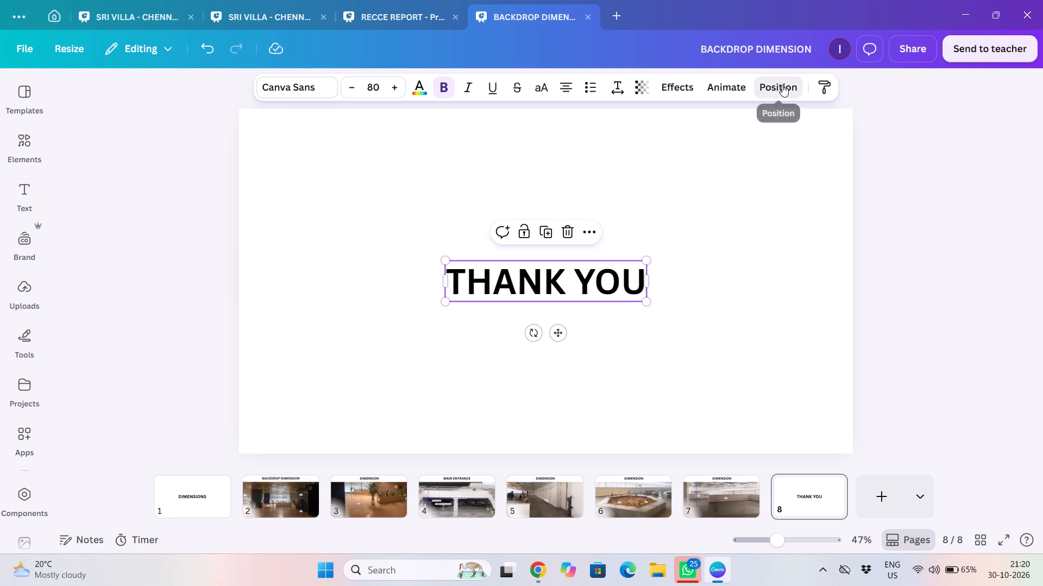
double_click(994, 214)
left_click(200, 311)
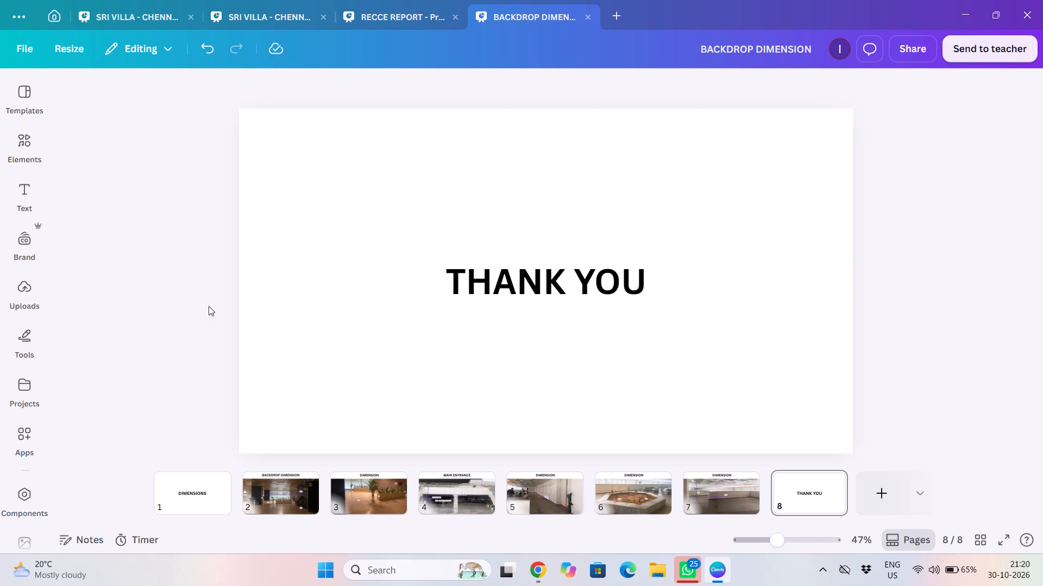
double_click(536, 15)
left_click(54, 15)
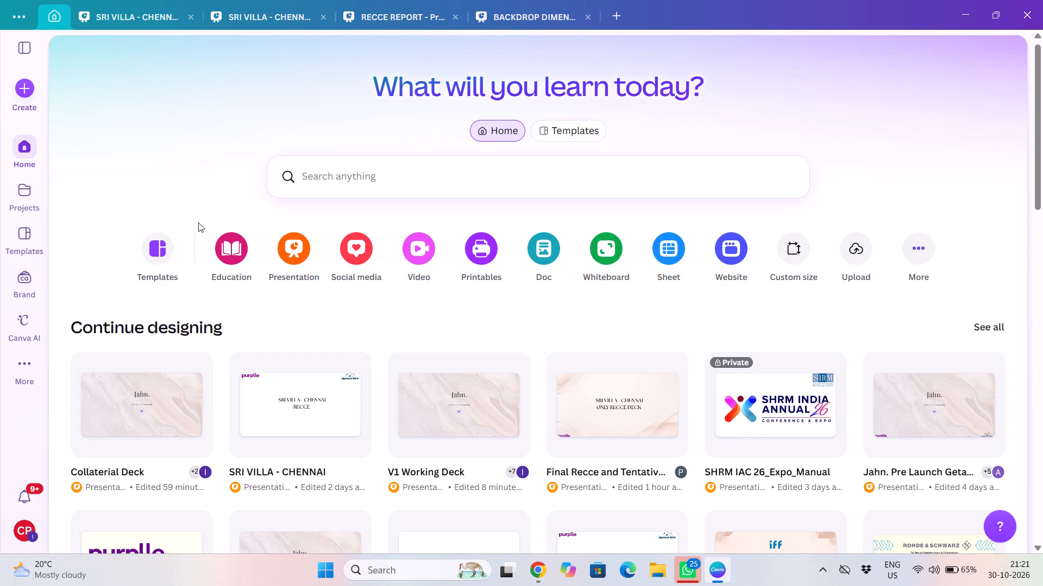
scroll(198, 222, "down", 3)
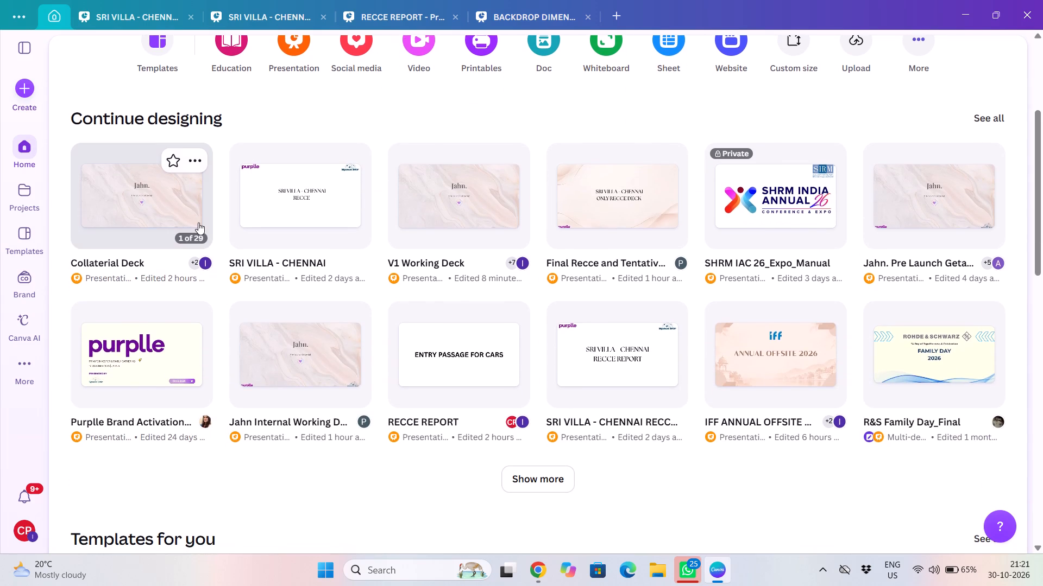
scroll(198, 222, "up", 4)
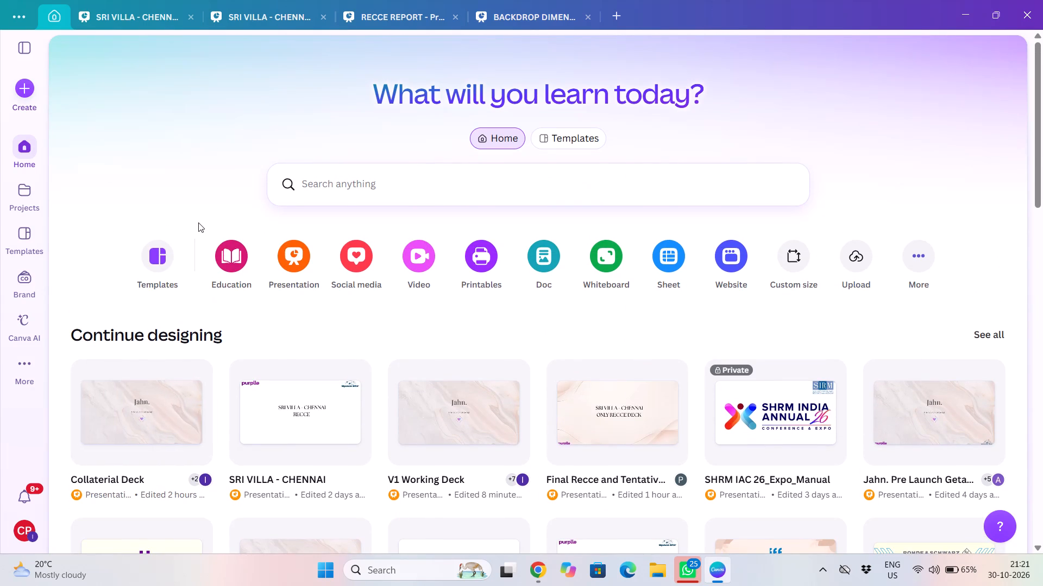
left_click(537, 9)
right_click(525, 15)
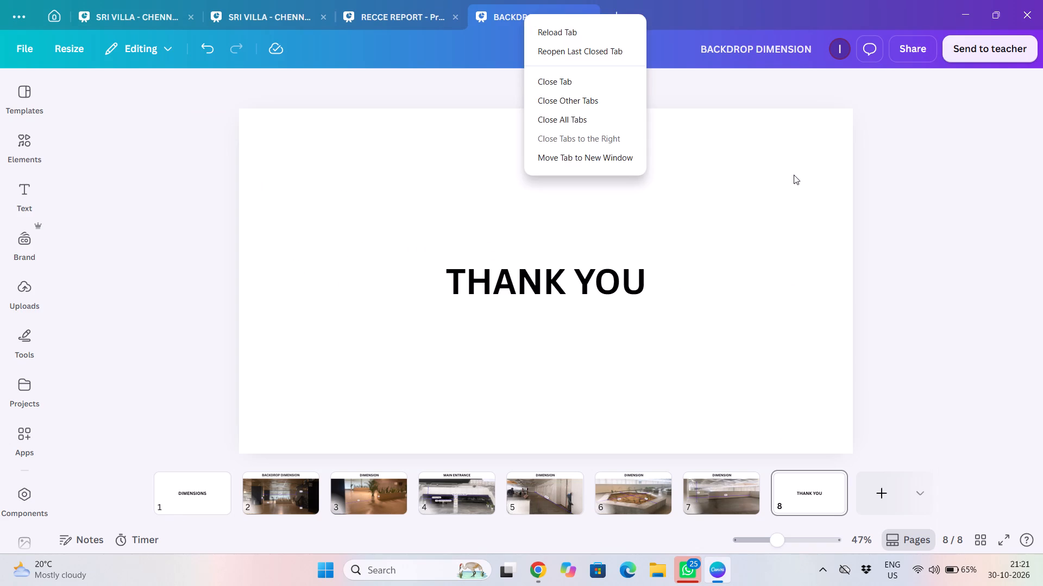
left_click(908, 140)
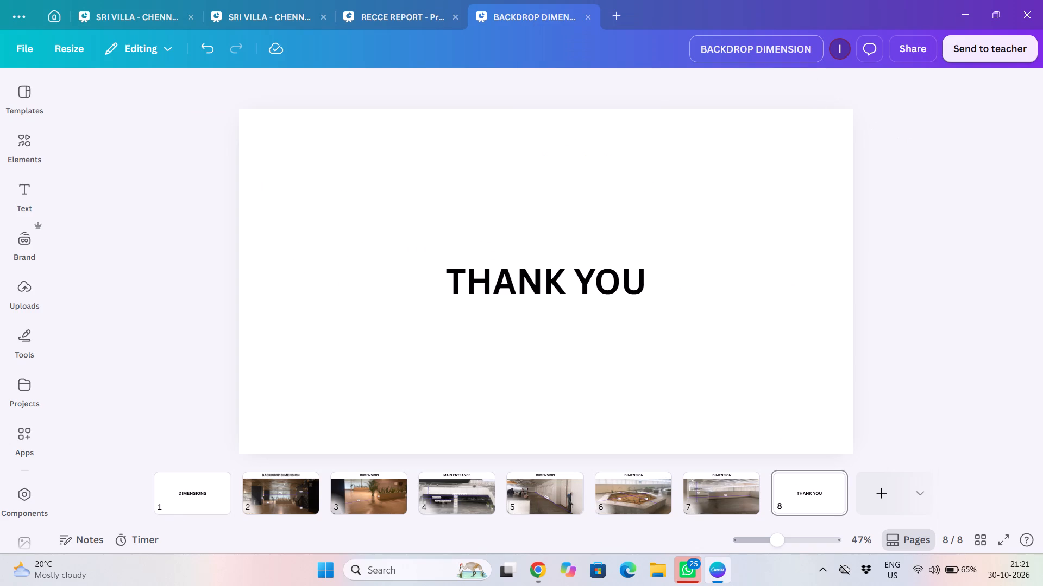
Rename the BACKDROP DIMENSION presentation as DIMENSIONS.
left_click(795, 54)
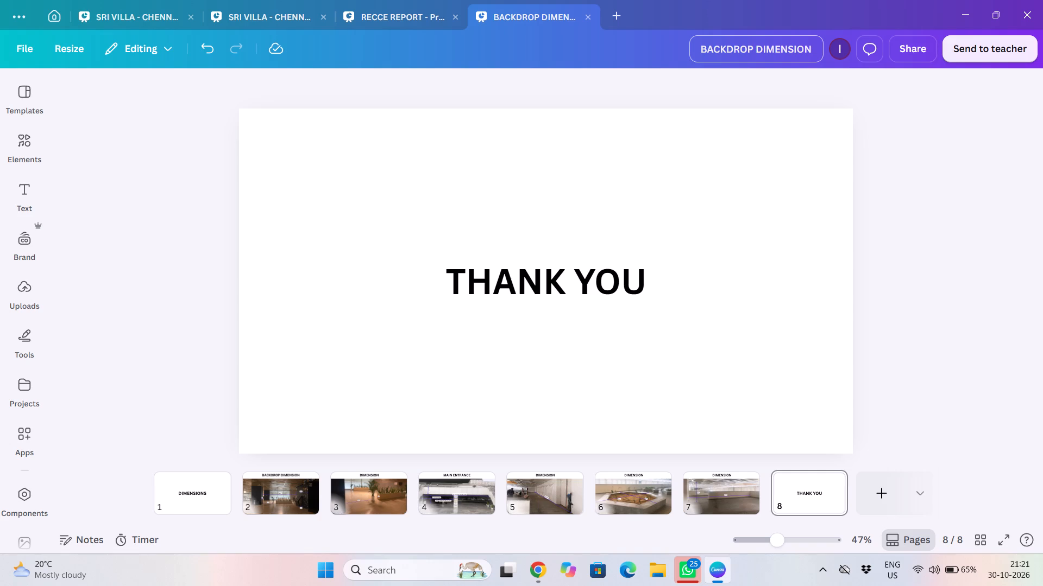
left_click(754, 49)
key("BackSpace")
key("BackSpace")
key("BackSpace")
key("BackSpace")
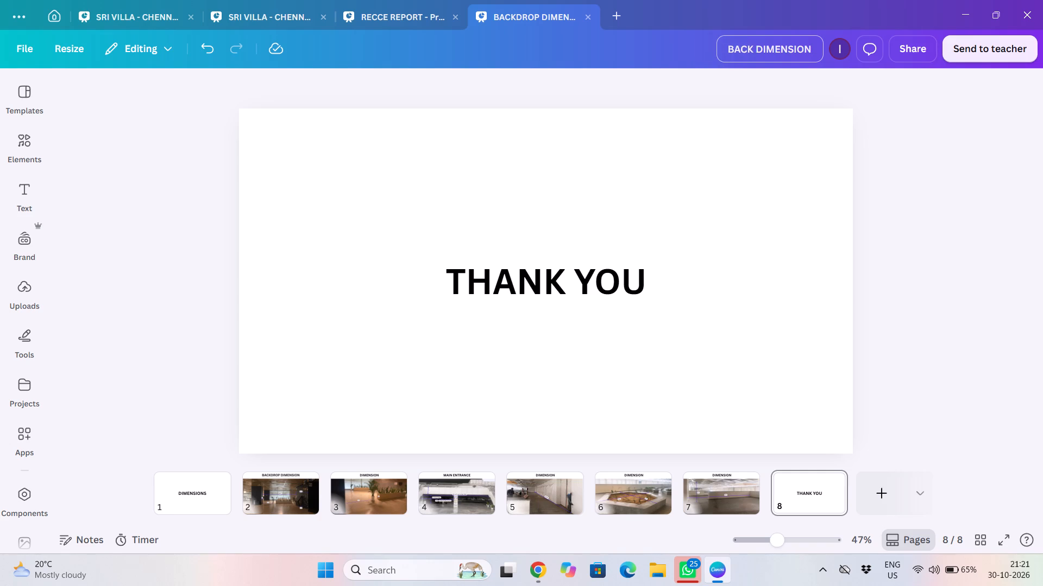
key("BackSpace")
key("BackSpace")
key("BackSpace")
key("BackSpace")
key("Right")
key("Right")
key("Right")
key("Right")
key("Right")
key("Right")
key("Right")
key("Right")
key("Right")
key("Right")
key("s")
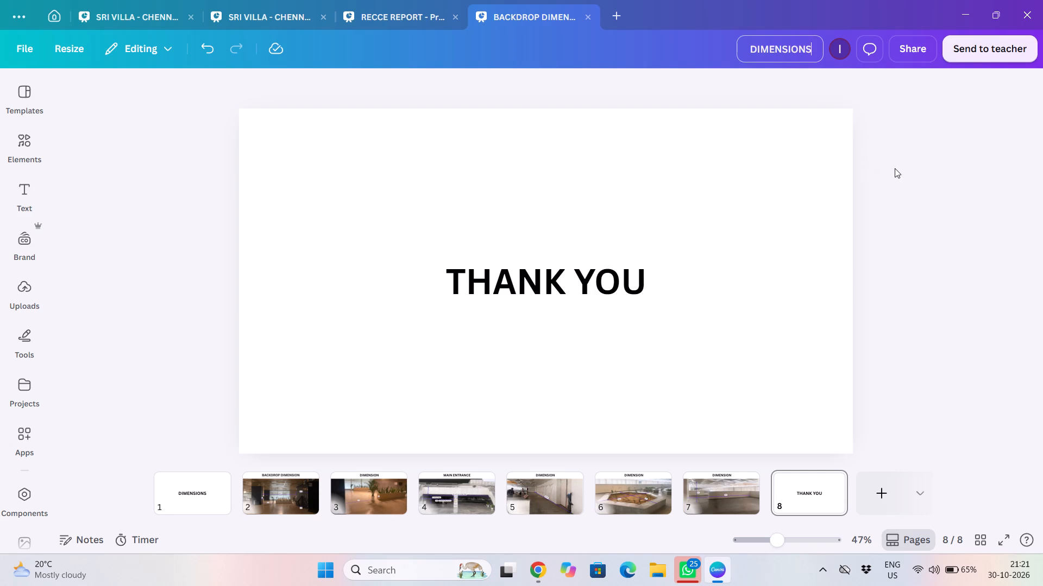
left_click(895, 168)
left_click(134, 354)
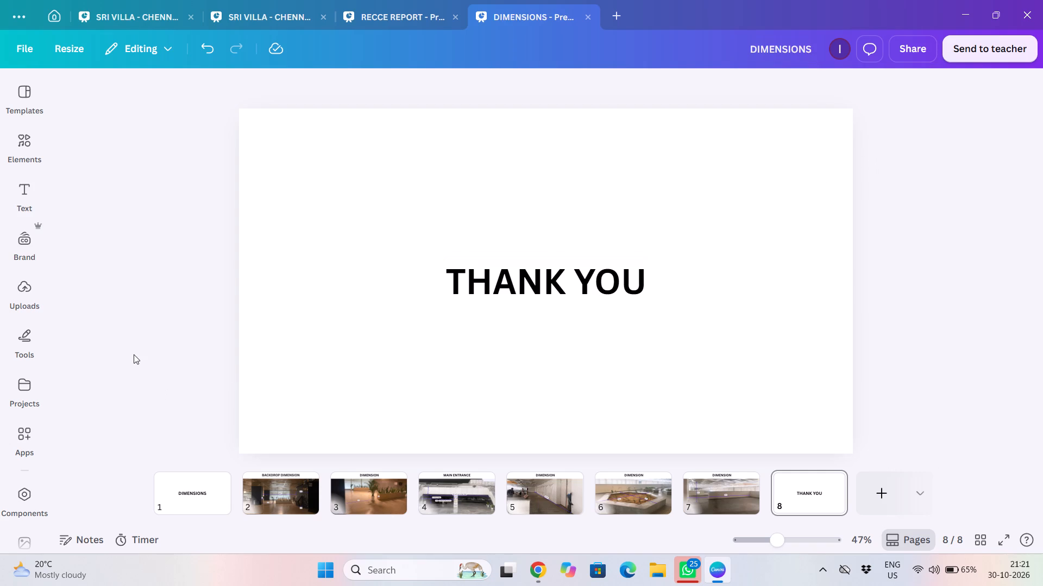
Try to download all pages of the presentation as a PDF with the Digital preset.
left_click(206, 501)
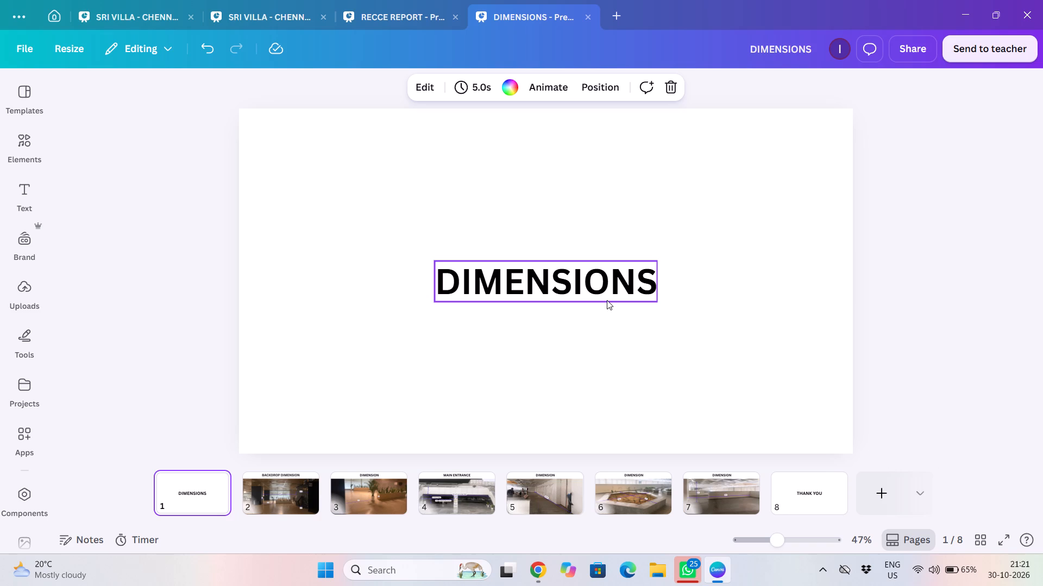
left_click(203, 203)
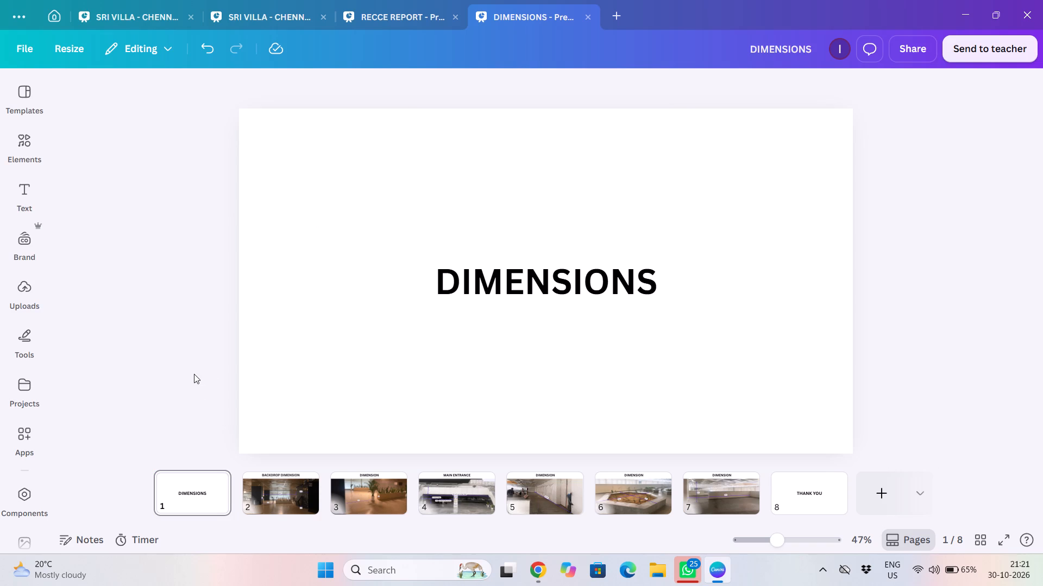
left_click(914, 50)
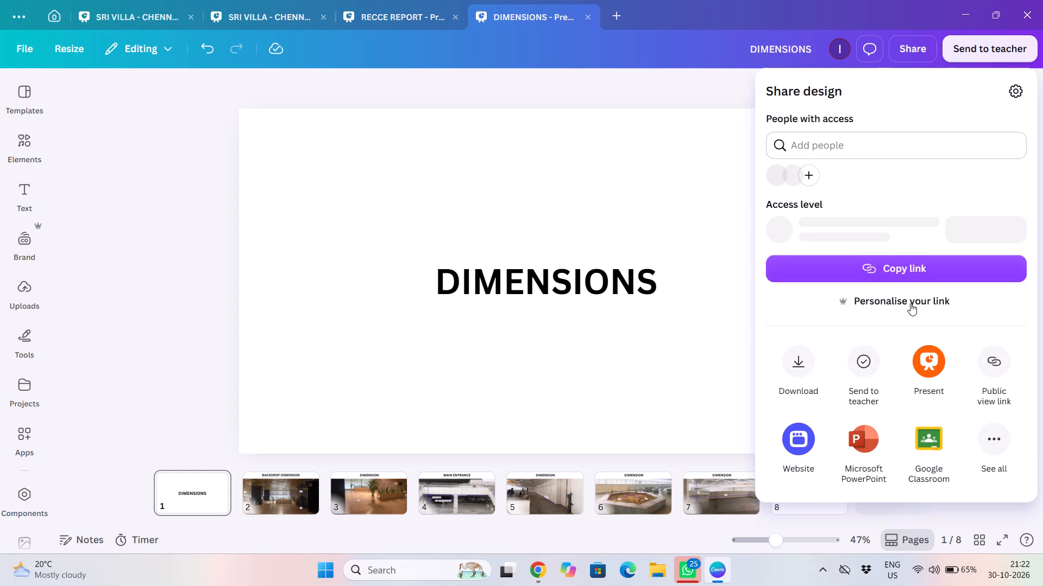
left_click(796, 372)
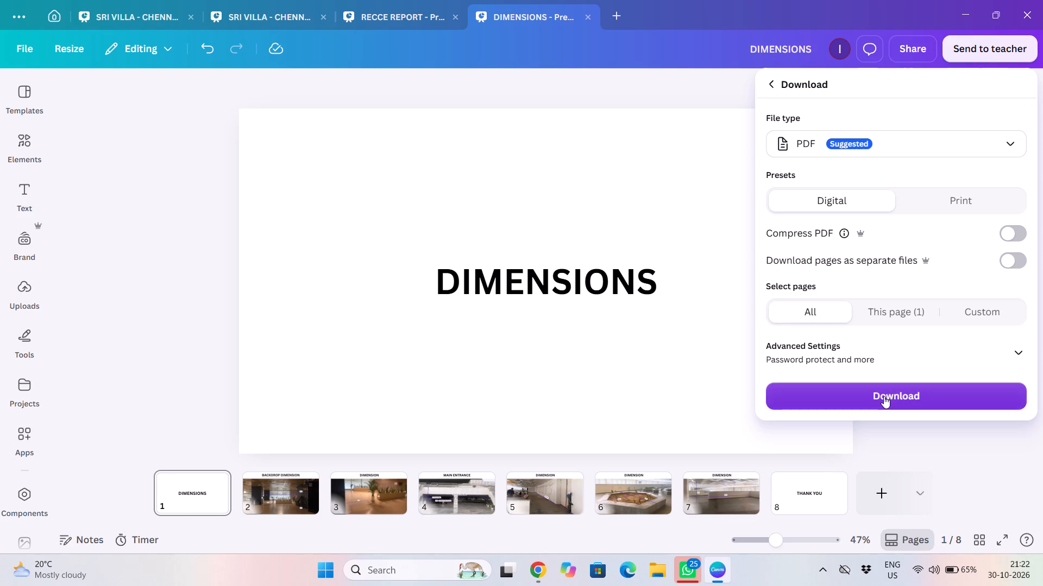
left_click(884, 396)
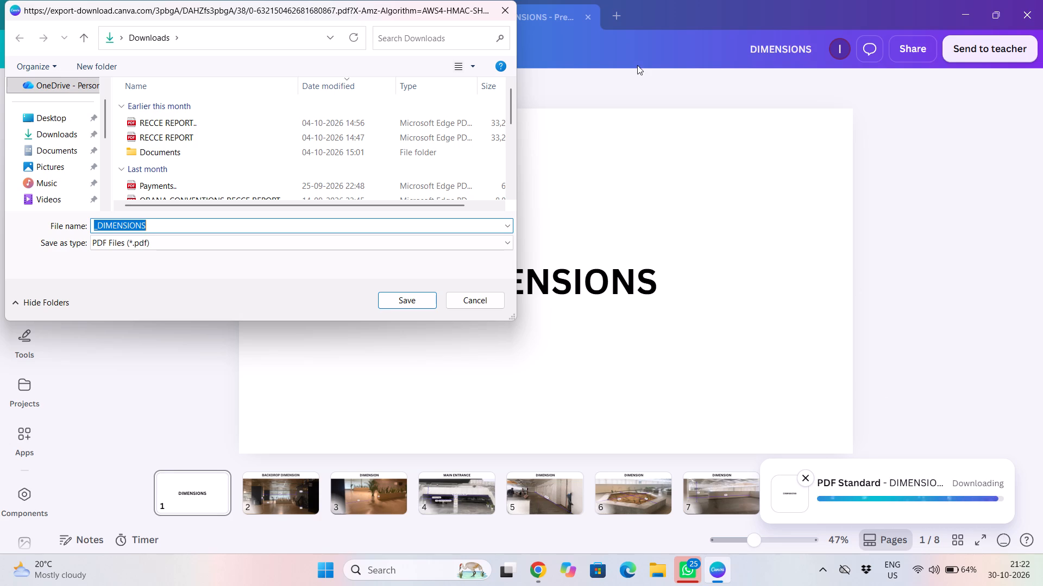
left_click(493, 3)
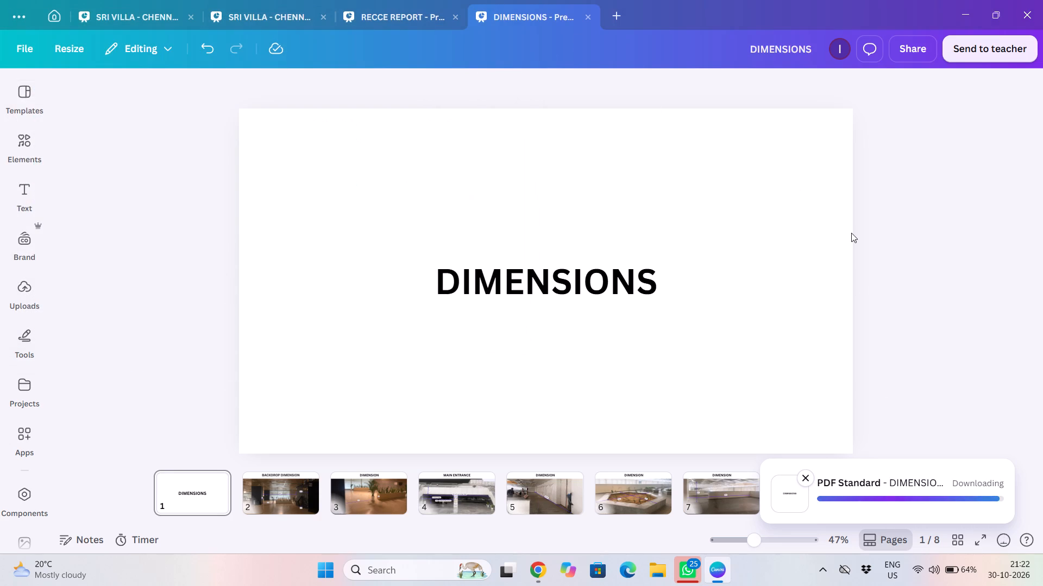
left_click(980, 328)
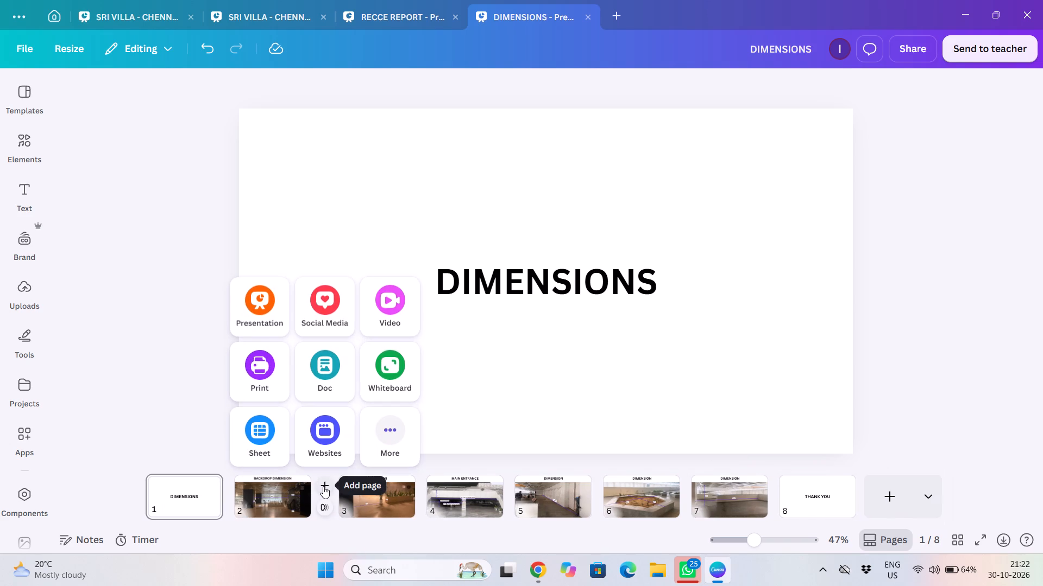
Add a blank page after the BACKDROP DIMENSION page and move it to position 4, directly before the MAIN ENTRANCE page.
left_click(323, 486)
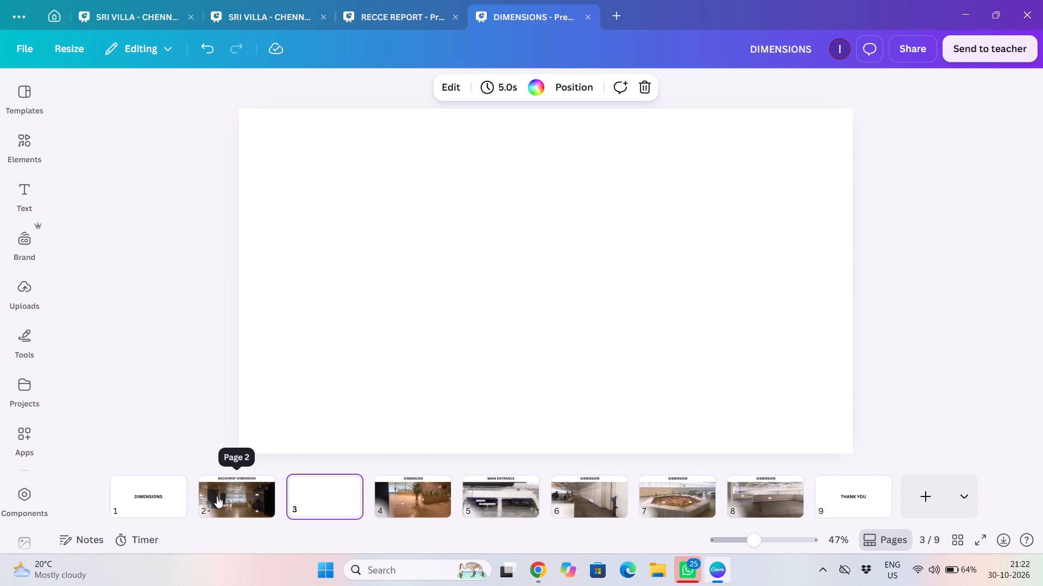
left_click(217, 496)
key("Right")
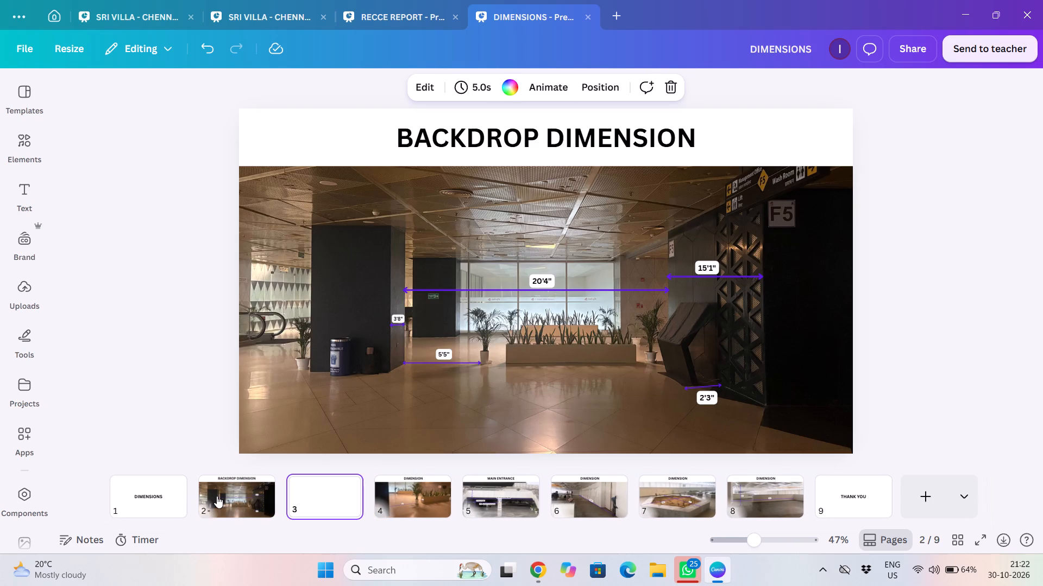
key("Right")
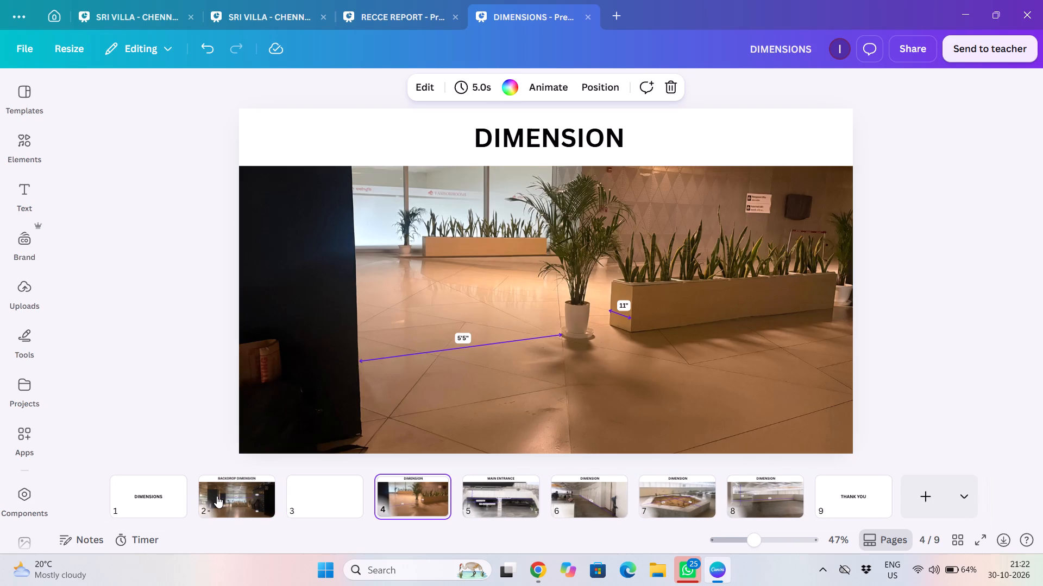
key("Right")
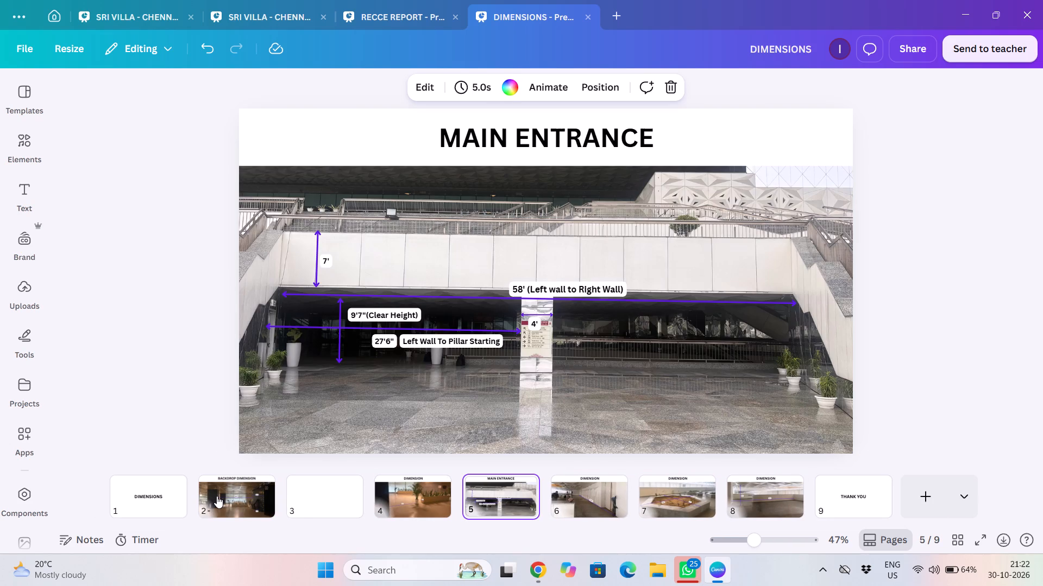
left_click_drag(331, 498, 373, 498)
left_click_drag(373, 498, 428, 504)
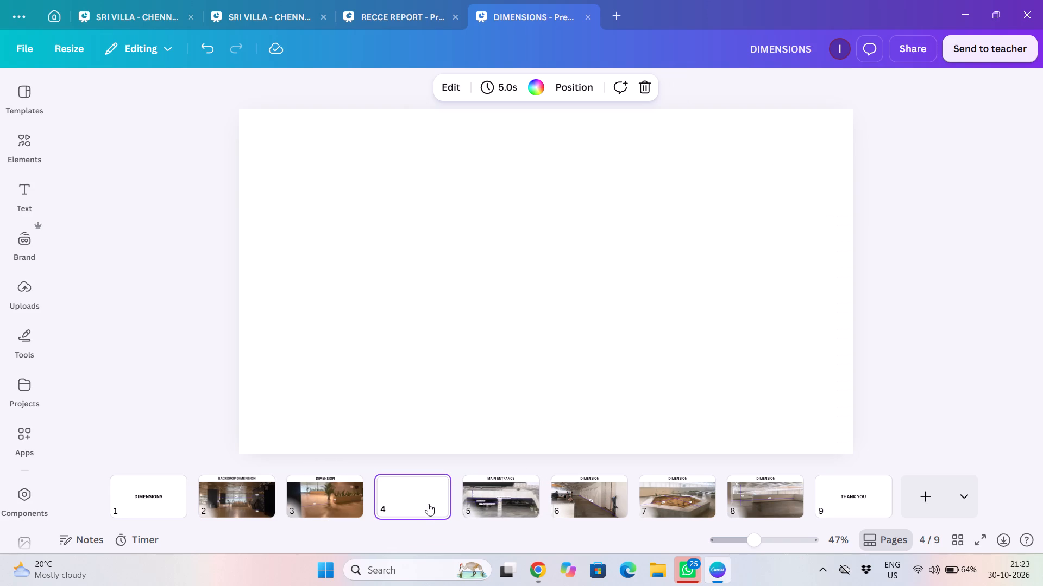
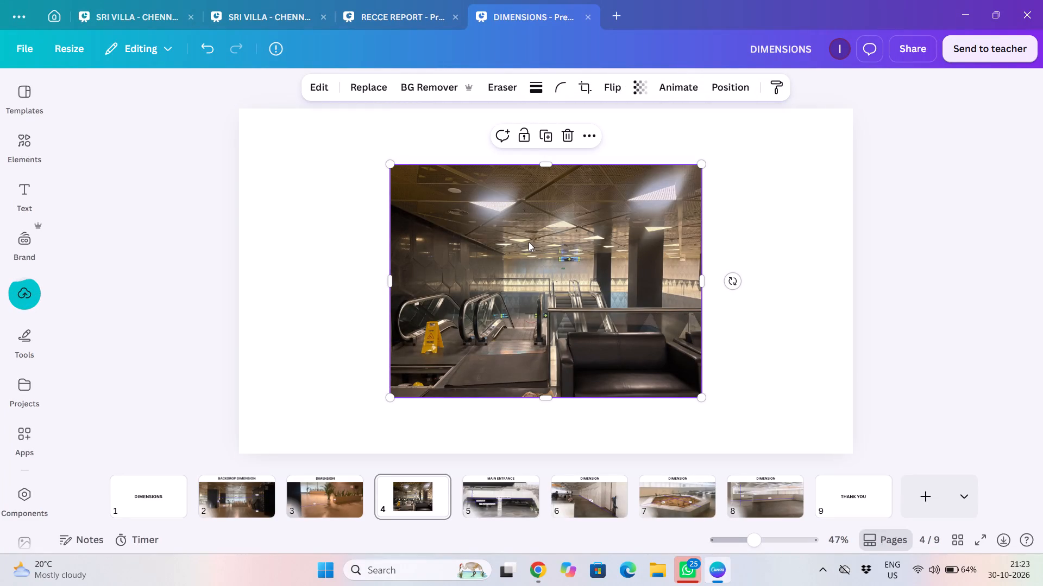
Align the escalator photo with page 4's top-left corner and enlarge and crop it to fill the page at 1,920 × 1,080.
left_click_drag(529, 242, 379, 193)
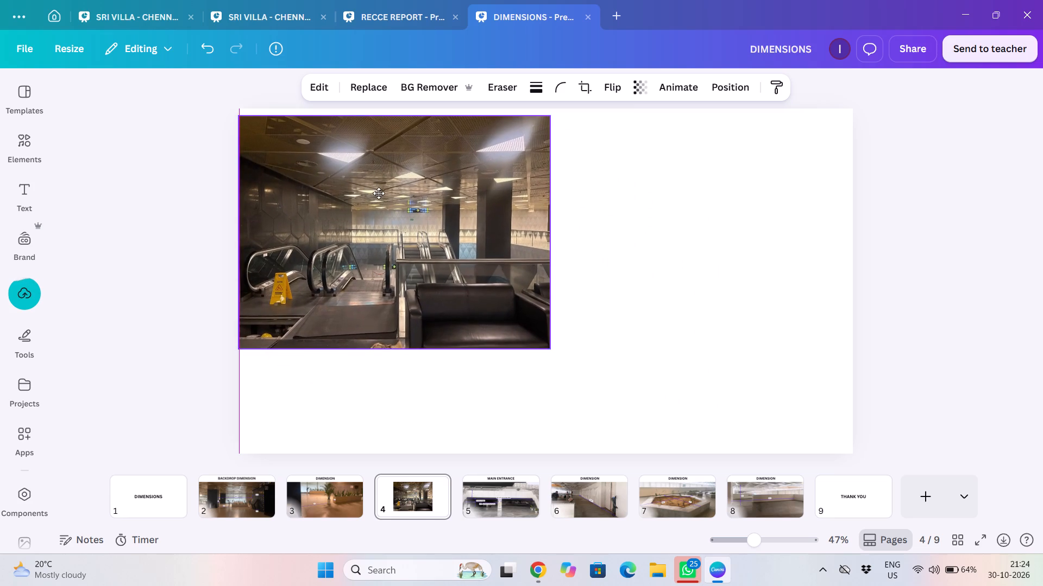
left_click_drag(379, 193, 379, 188)
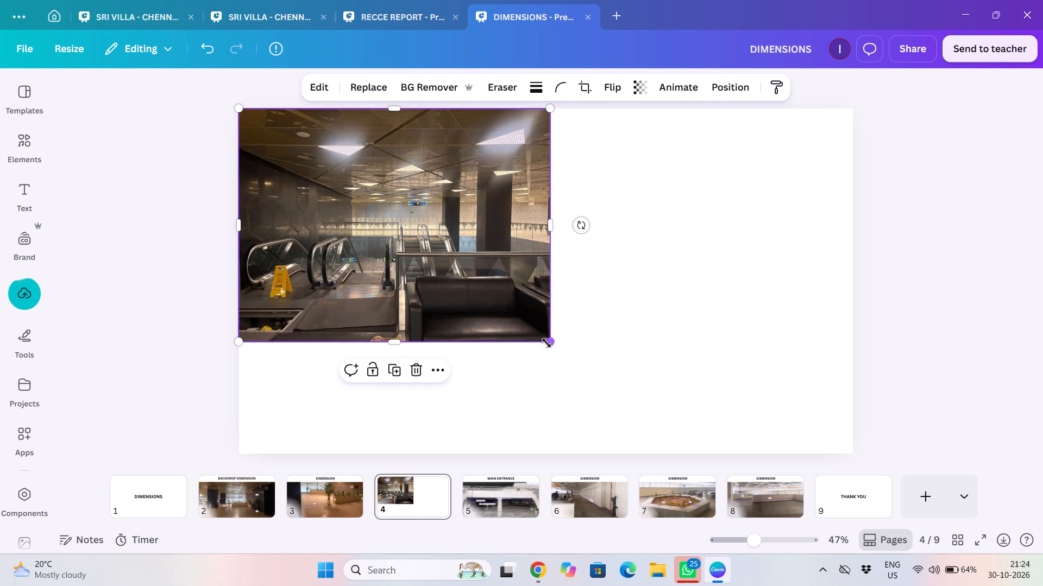
left_click_drag(552, 343, 776, 392)
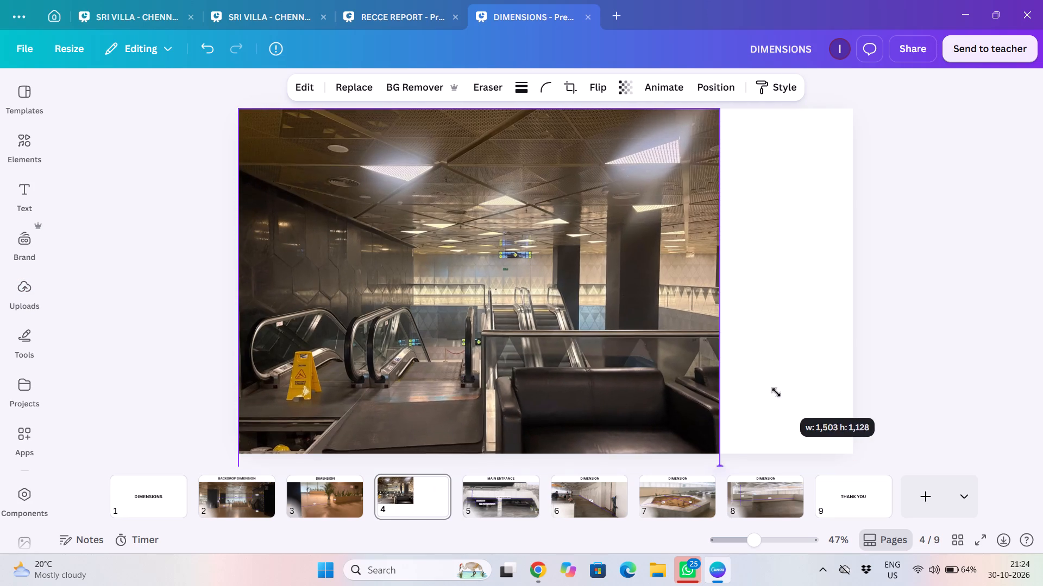
left_click_drag(776, 392, 752, 369)
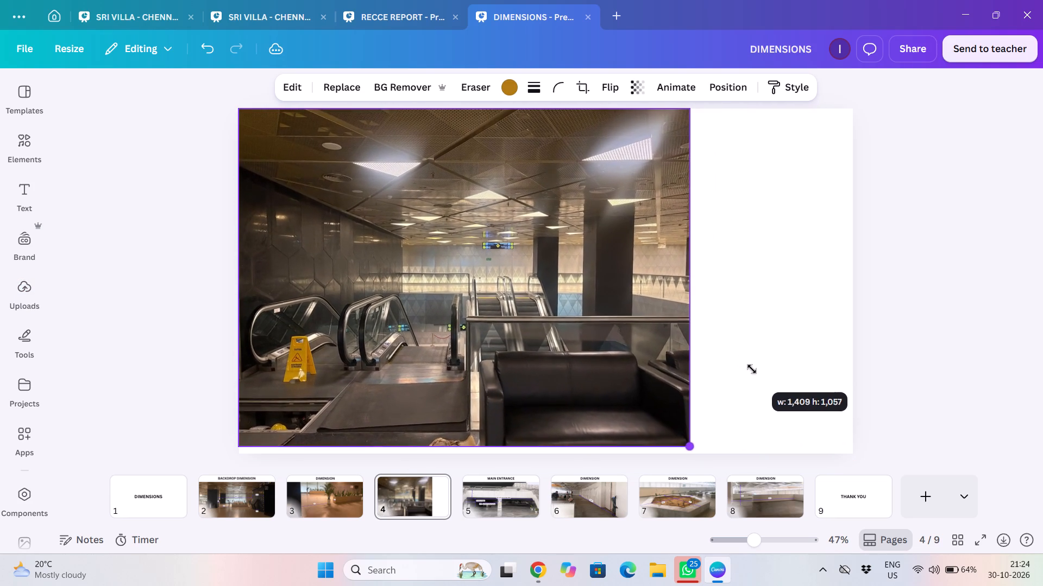
left_click_drag(752, 369, 740, 360)
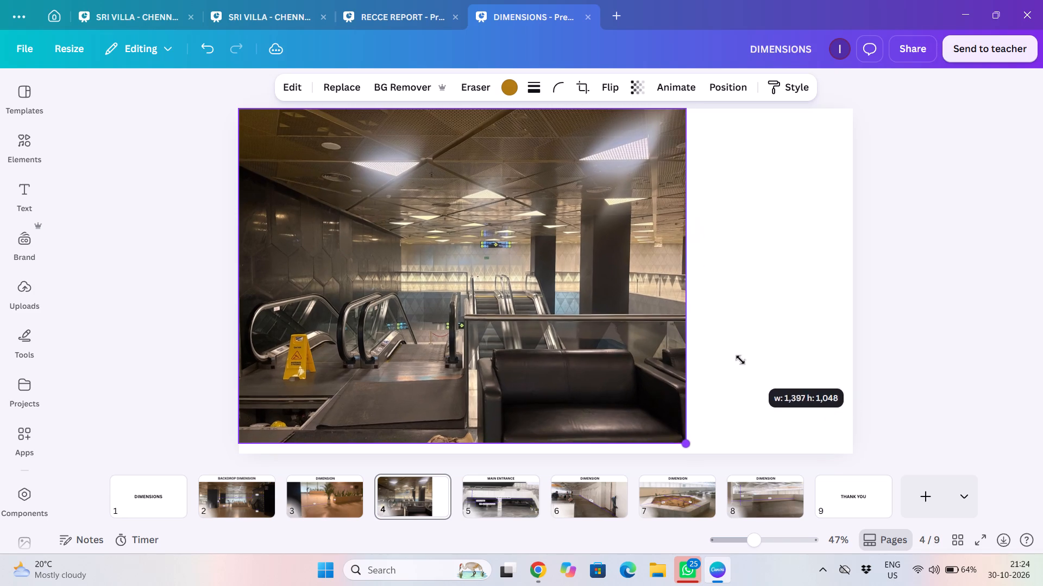
left_click_drag(740, 360, 708, 330)
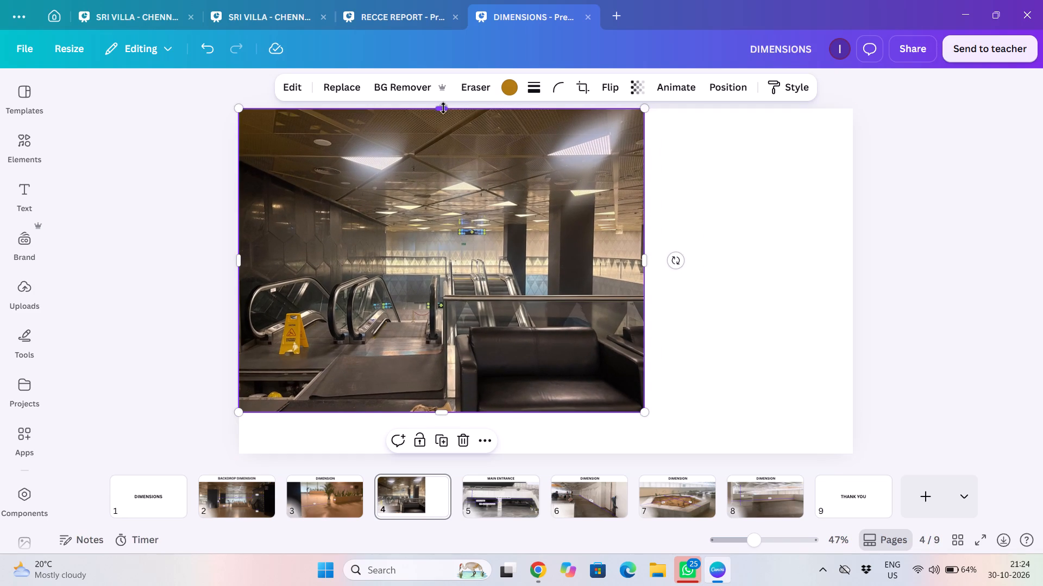
left_click_drag(443, 108, 450, 141)
left_click_drag(474, 218, 544, 231)
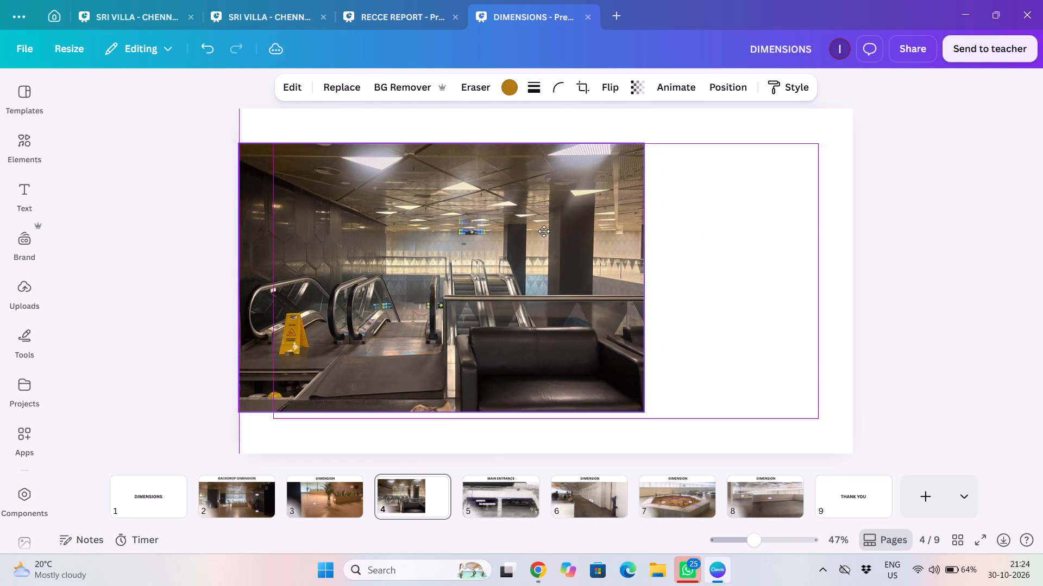
left_click_drag(544, 231, 477, 189)
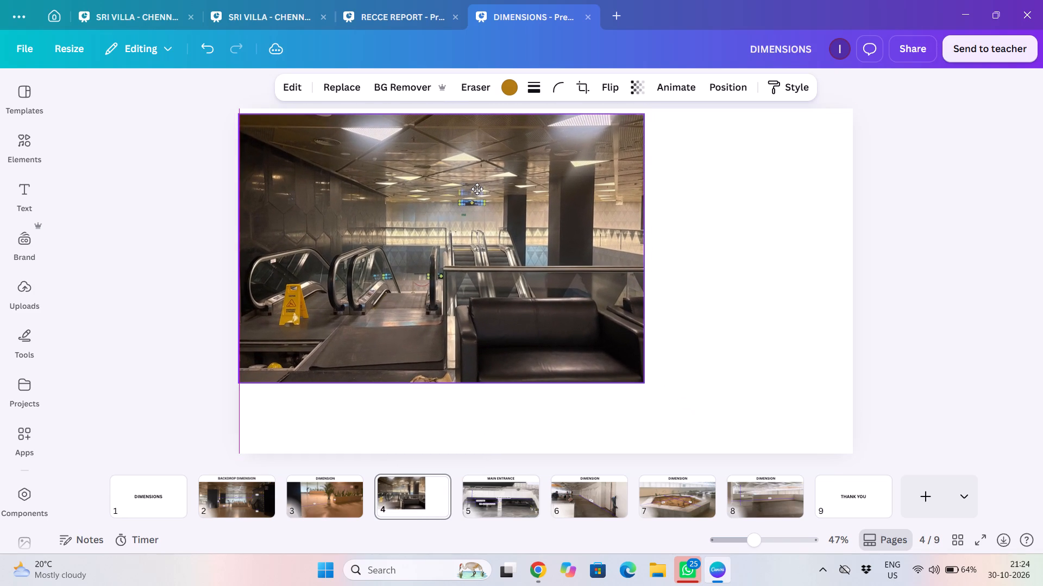
left_click_drag(477, 189, 476, 187)
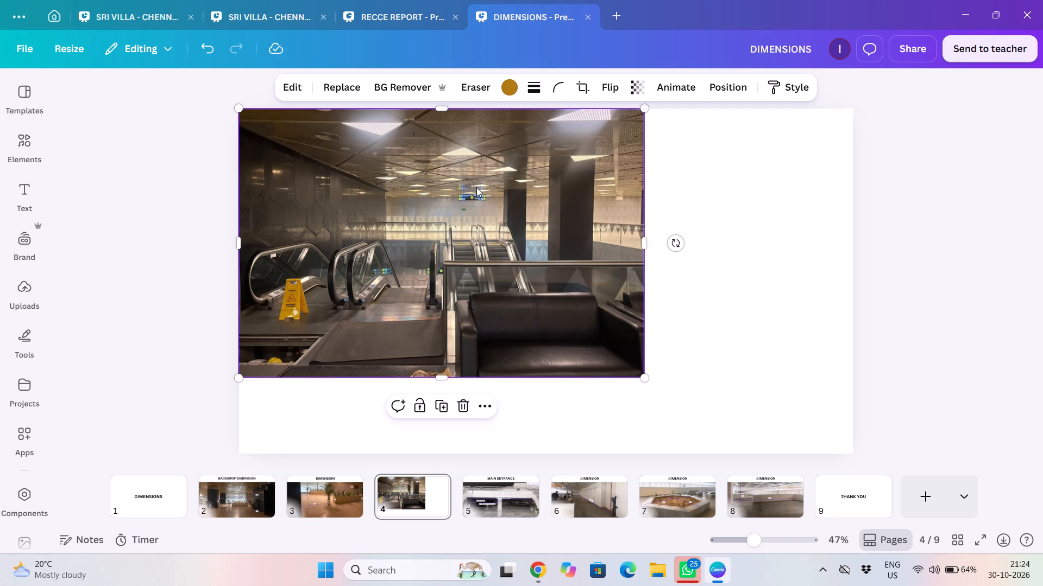
left_click_drag(646, 380, 813, 408)
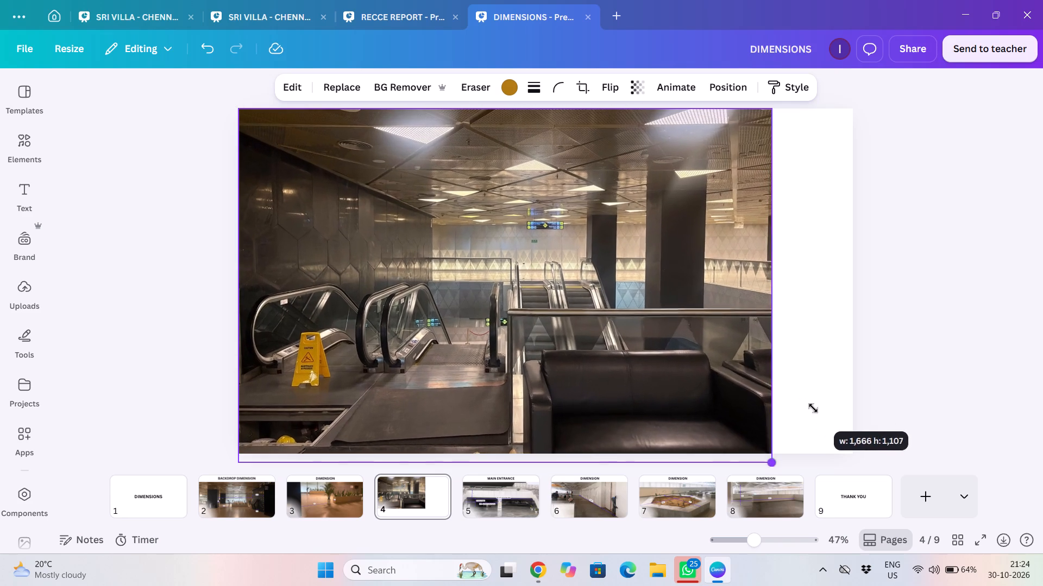
left_click_drag(813, 408, 797, 400)
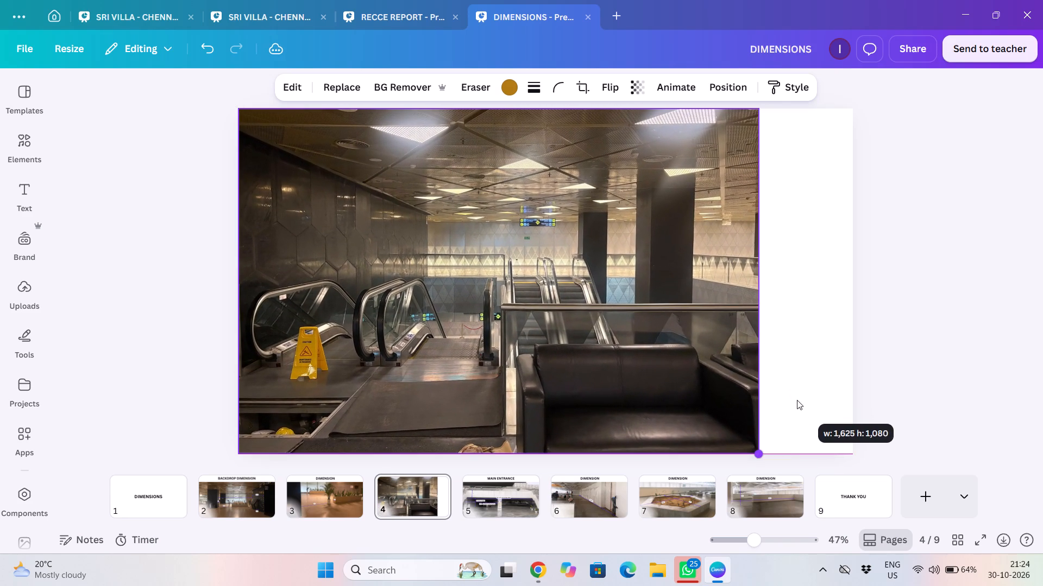
left_click_drag(759, 283, 845, 288)
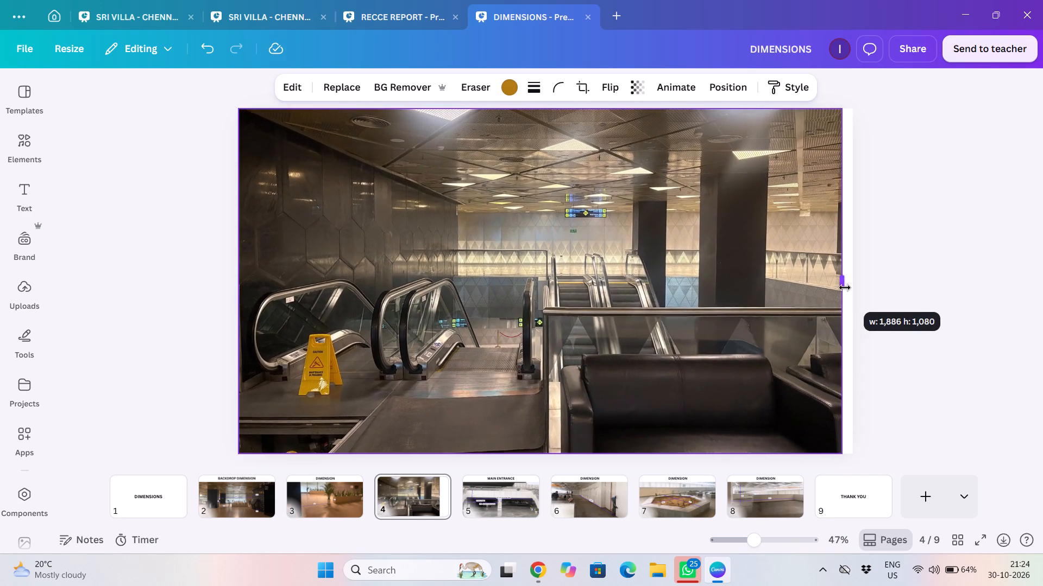
left_click_drag(845, 288, 852, 288)
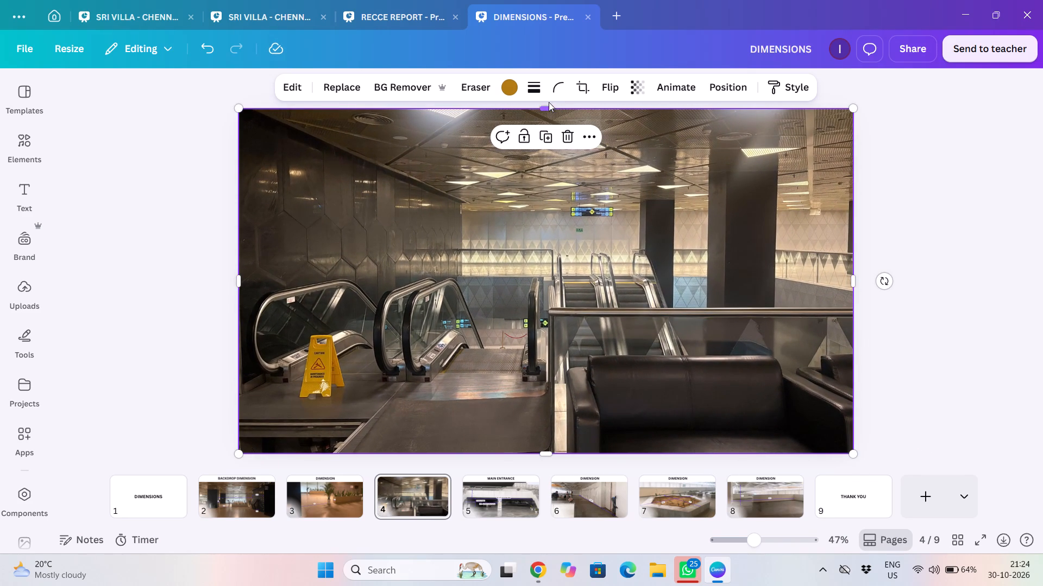
Crop the top of the escalator photo to a height of about 900, leaving a blank heading band above it.
left_click_drag(548, 108, 554, 167)
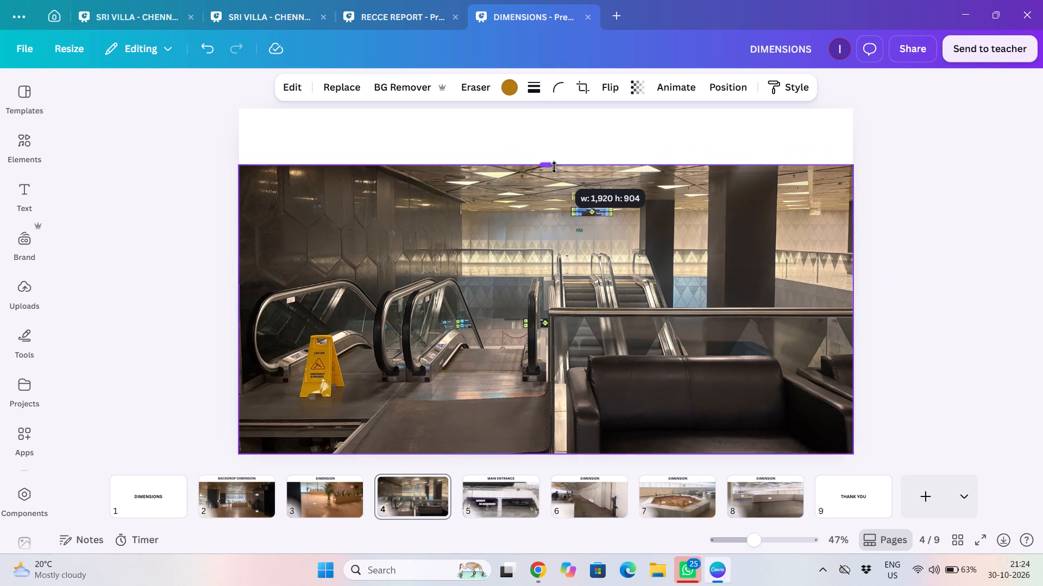
left_click_drag(554, 167, 557, 167)
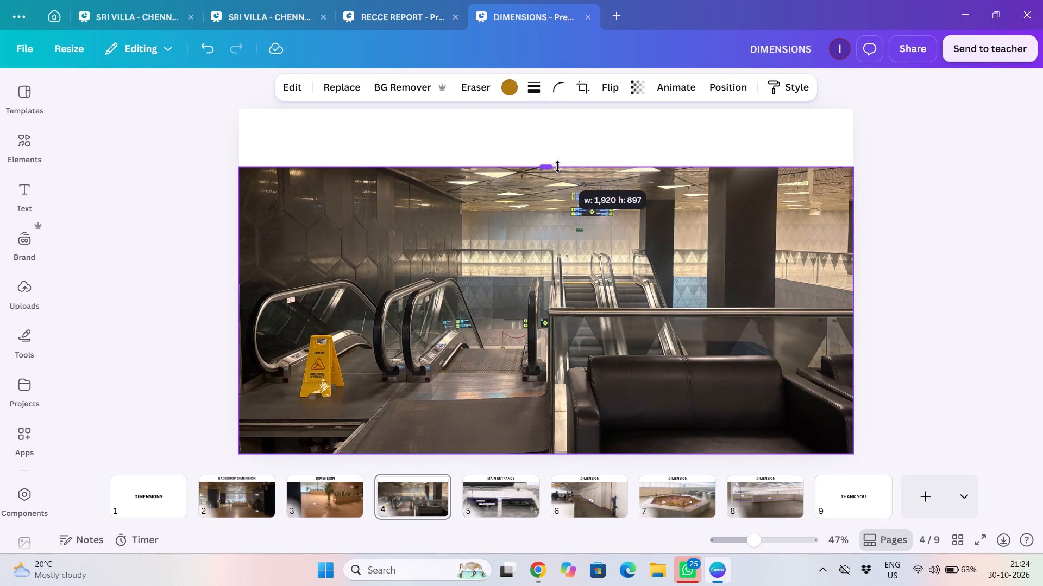
left_click_drag(557, 167, 558, 162)
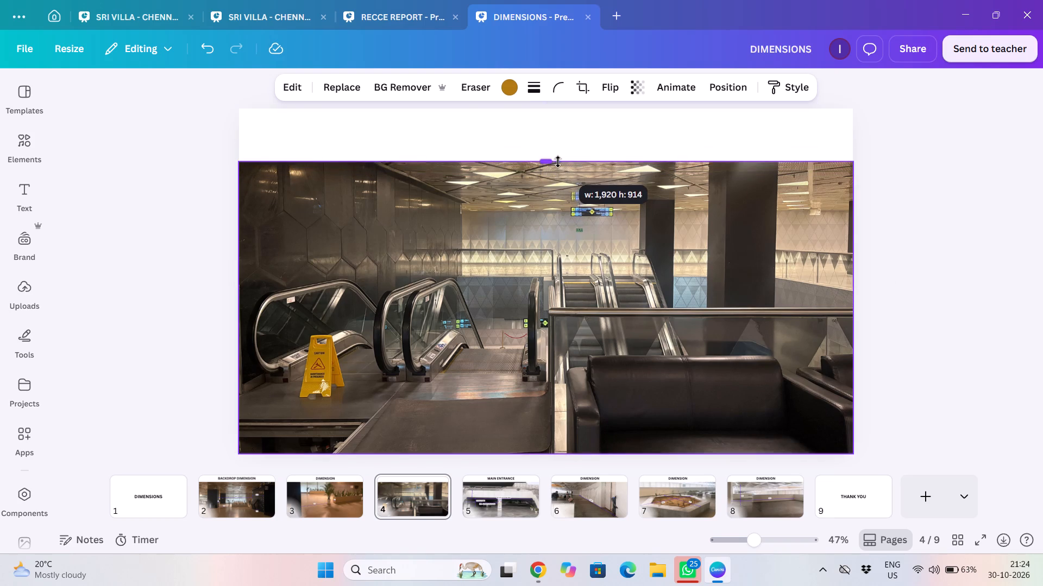
left_click_drag(558, 162, 558, 166)
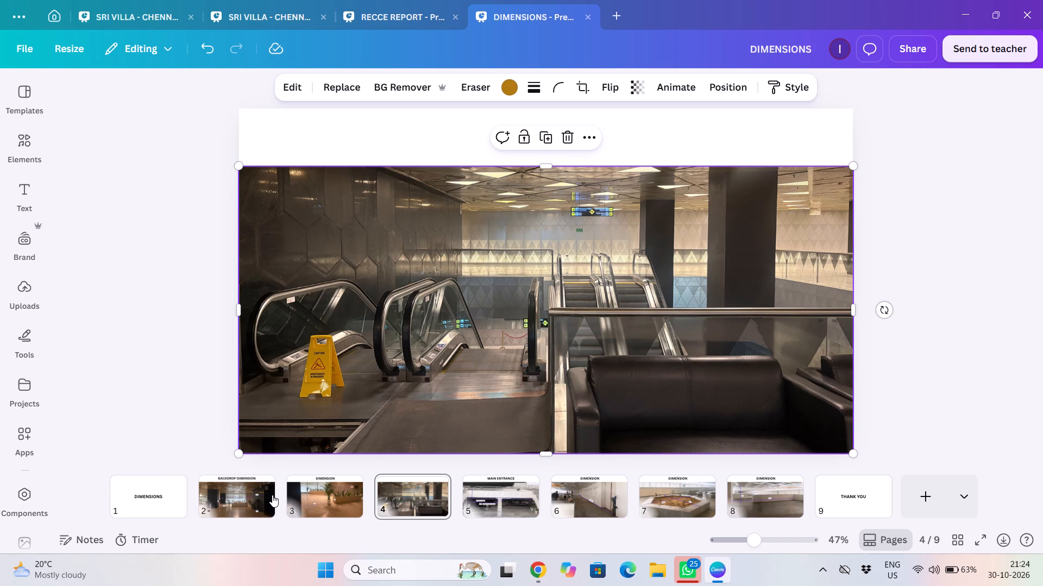
Review the presentation pages from the DIMENSIONS title page to THANK YOU, comparing their headings and photo layouts with page 4.
left_click(131, 491)
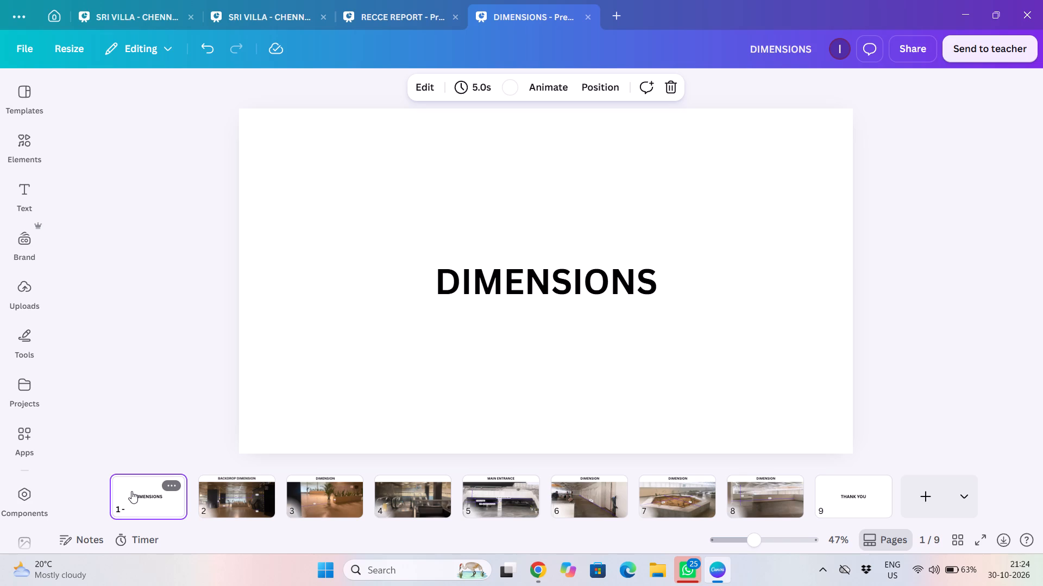
left_click(229, 504)
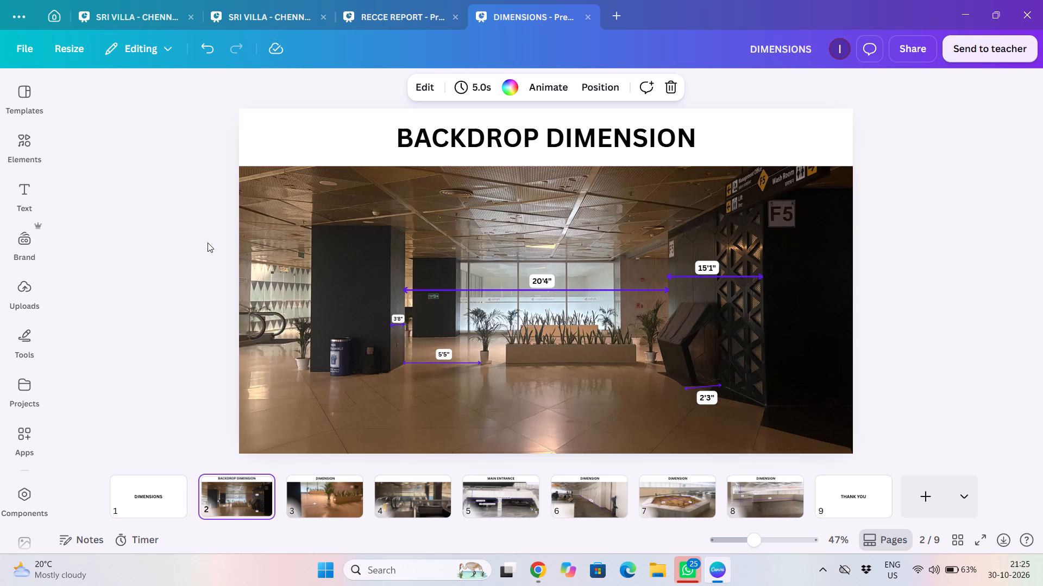
left_click(208, 243)
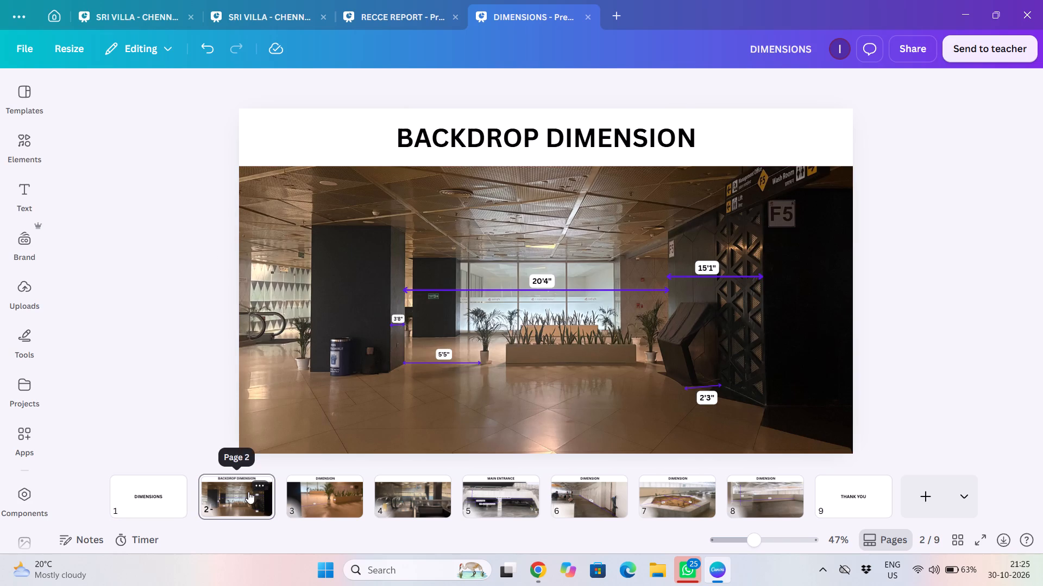
key("Right")
key("Right")
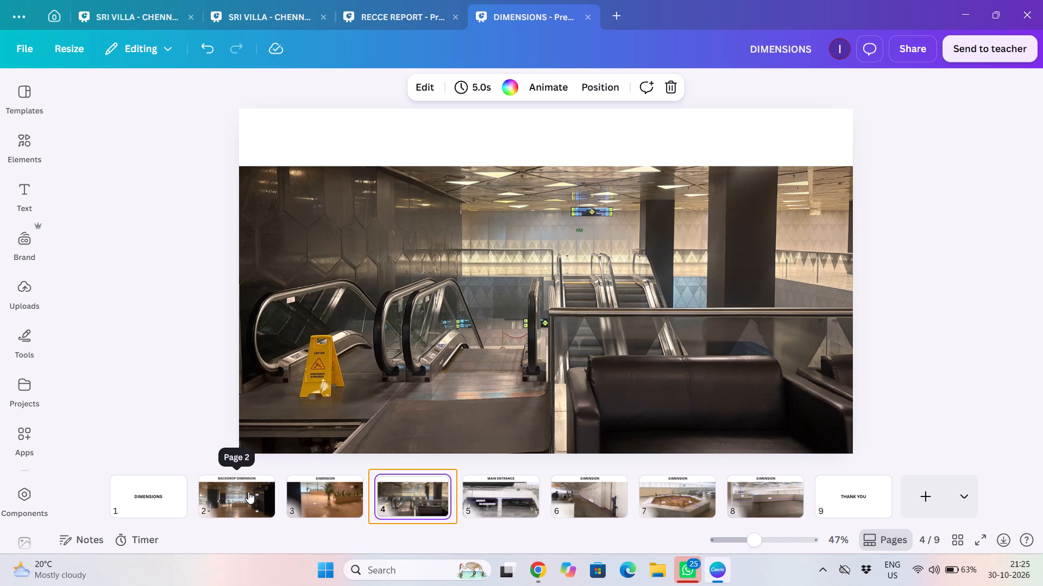
key("Right")
key("Right")
key("Right")
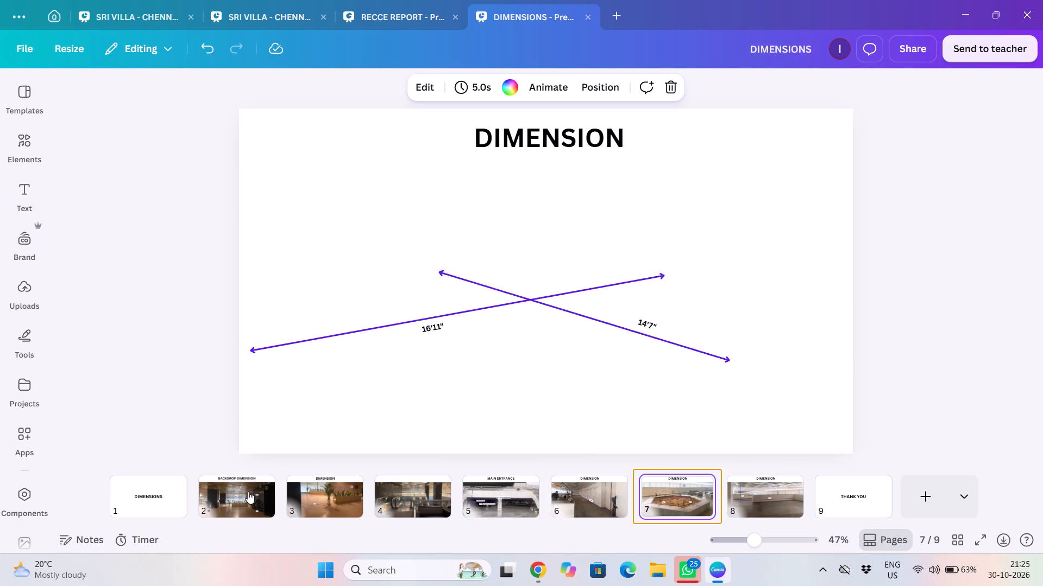
key("Right")
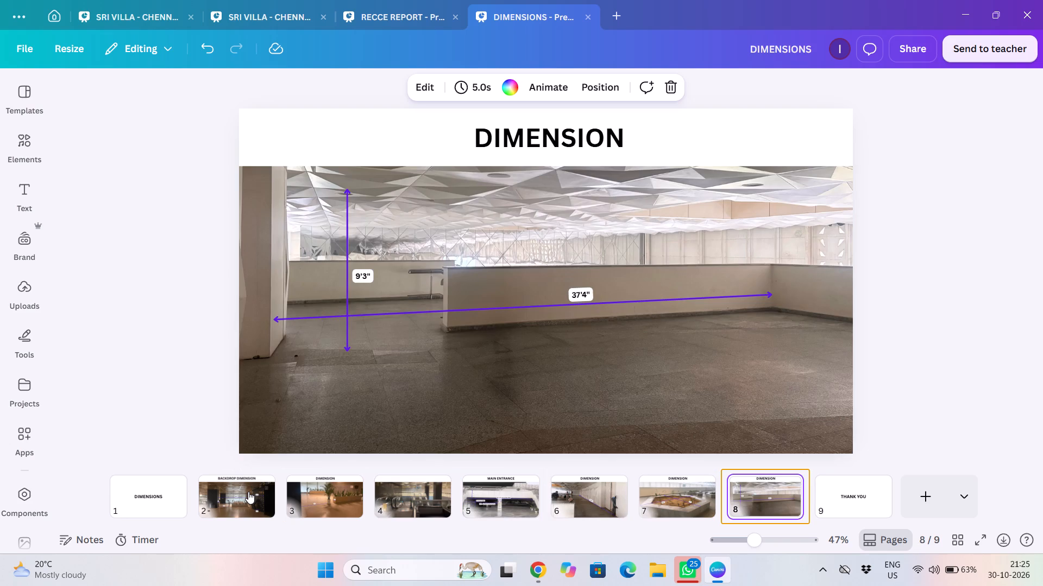
key("Right")
key("Left")
key("Left")
key("Left")
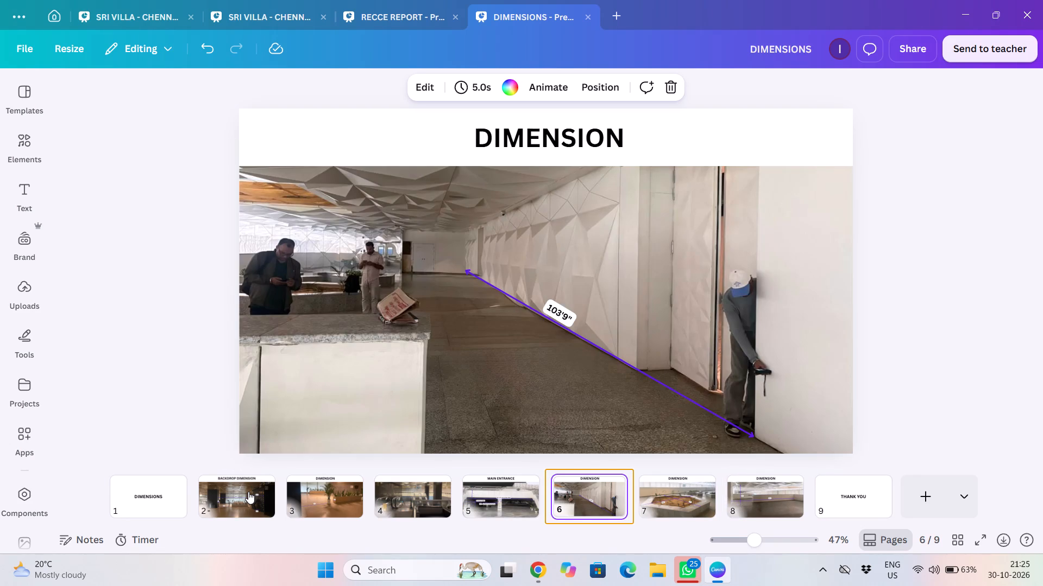
key("Left")
key("Left")
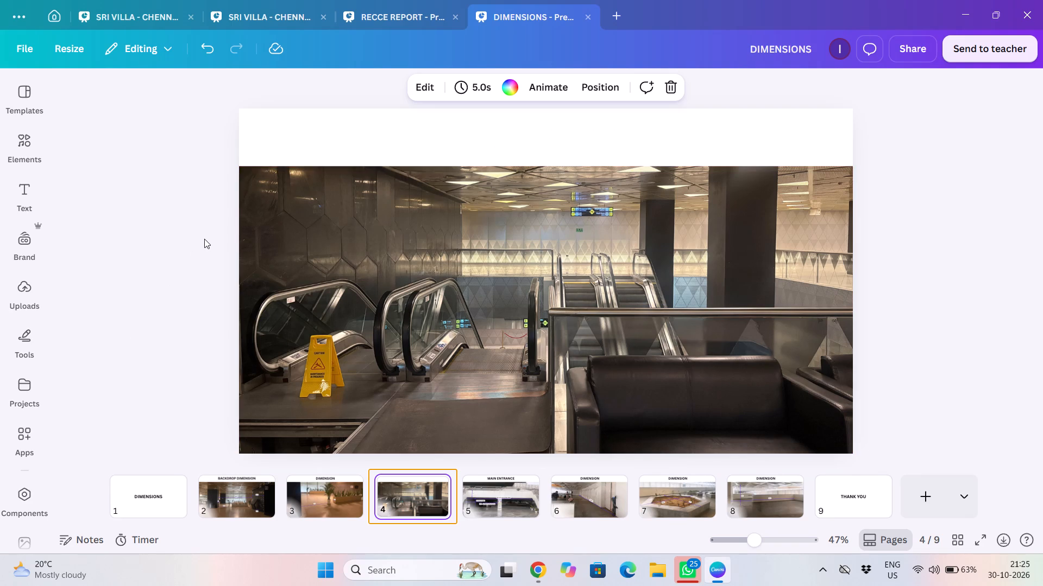
left_click(204, 239)
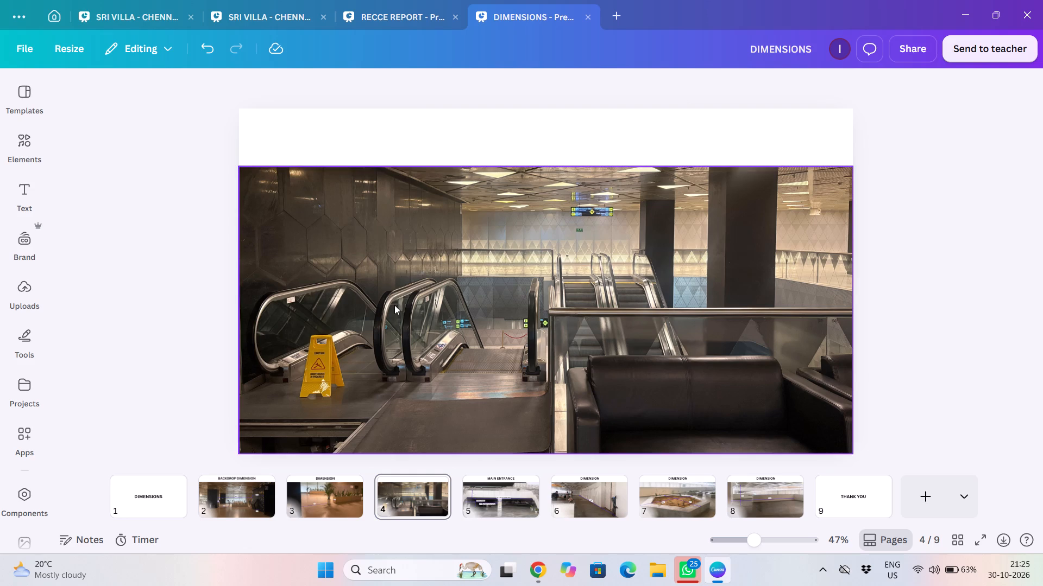
Copy the MAIN ENTRANCE heading from page 5 into the blank band above the escalator photo on page 4.
left_click(483, 485)
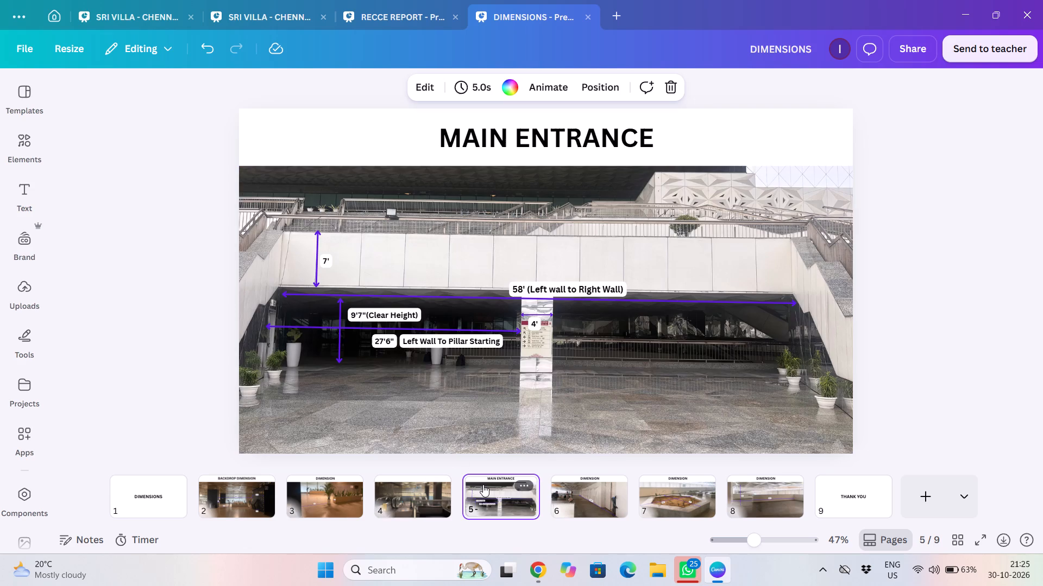
left_click(539, 138)
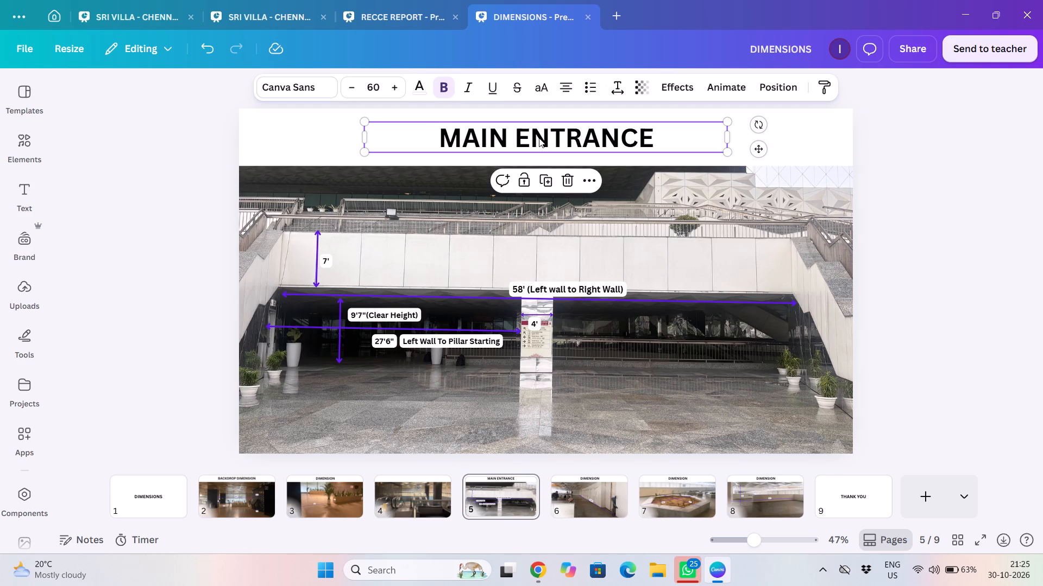
key("ctrl+c")
left_click(420, 496)
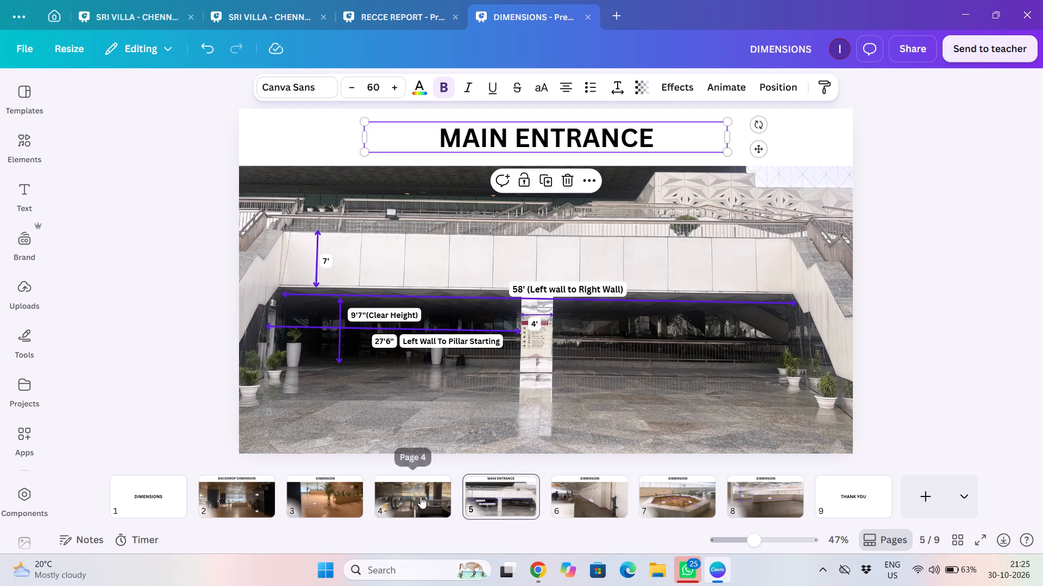
left_click(543, 143)
key("ctrl+c")
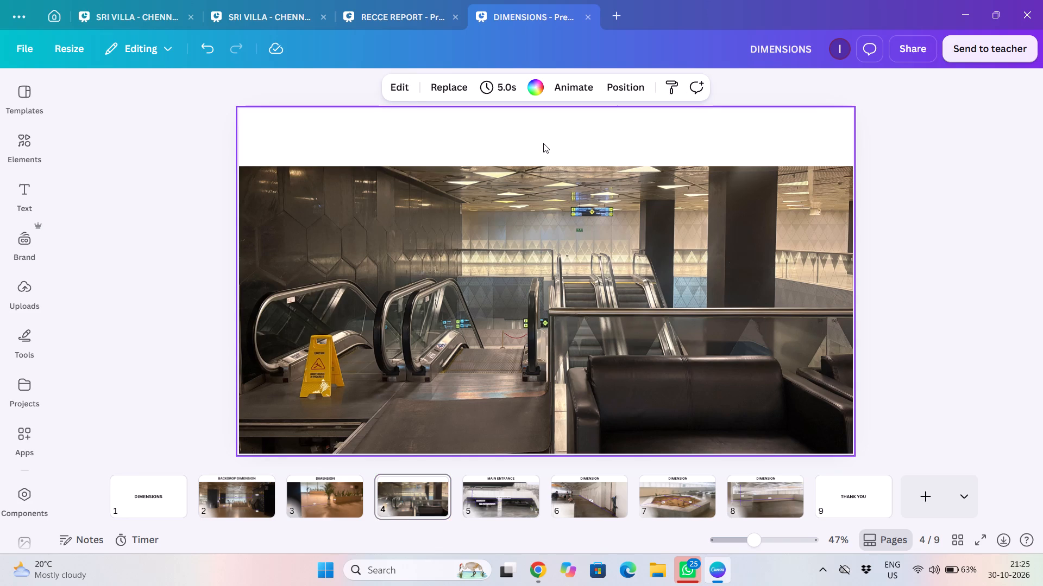
key("ctrl+v")
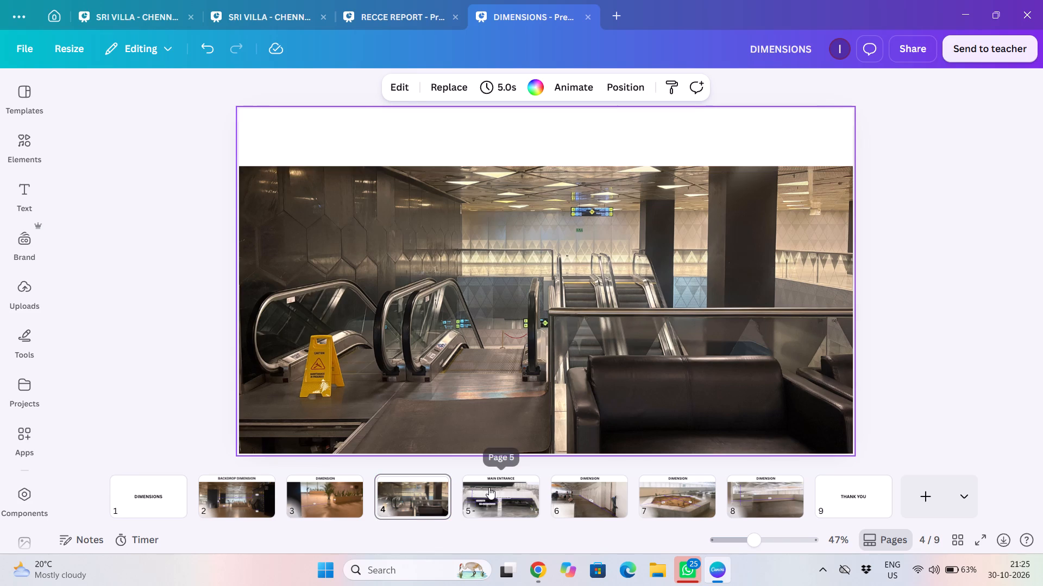
left_click(489, 487)
left_click(526, 146)
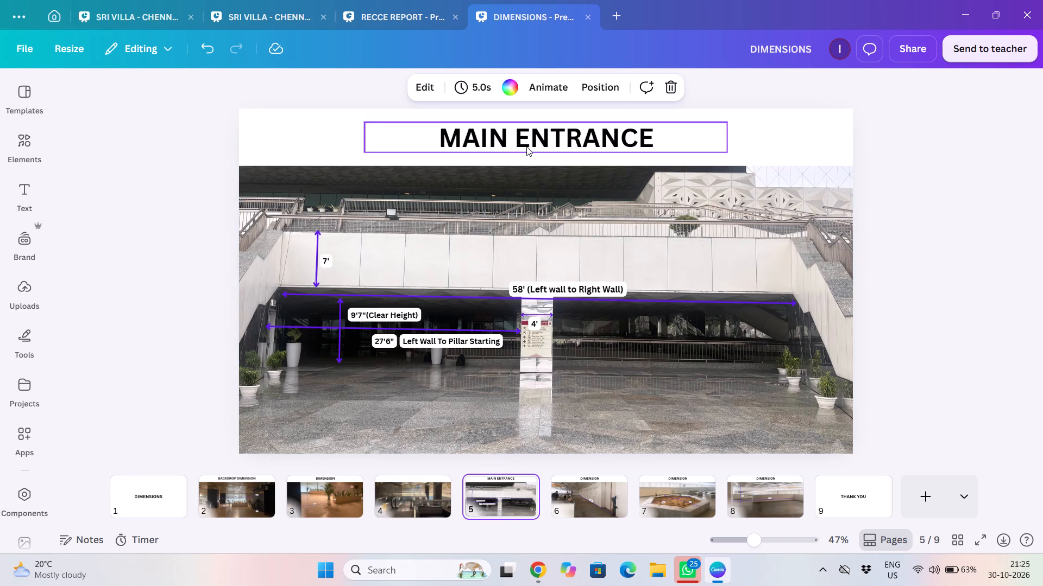
key("ctrl+c")
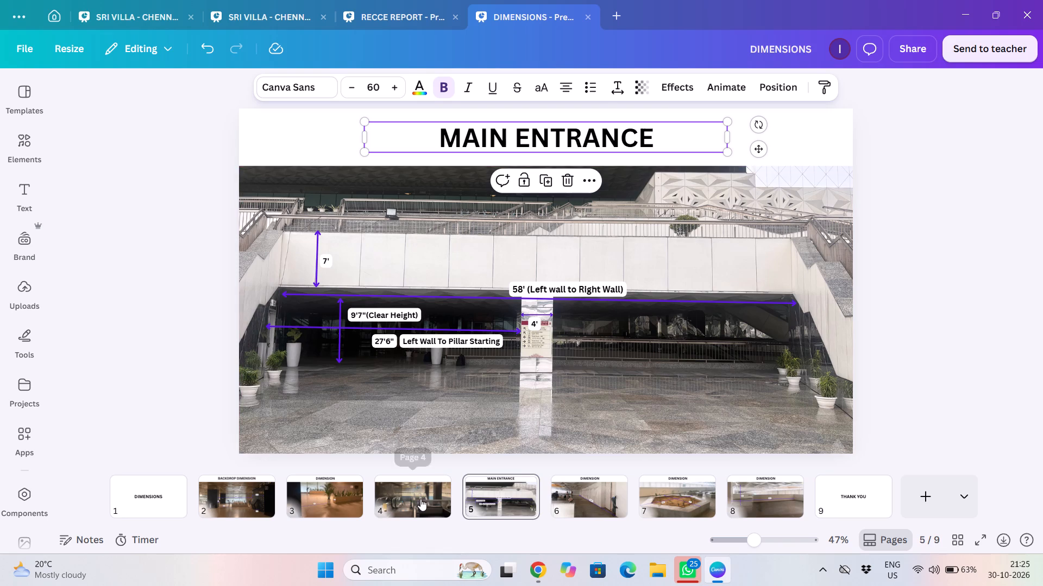
left_click(420, 499)
left_click(511, 124)
key("ctrl+v")
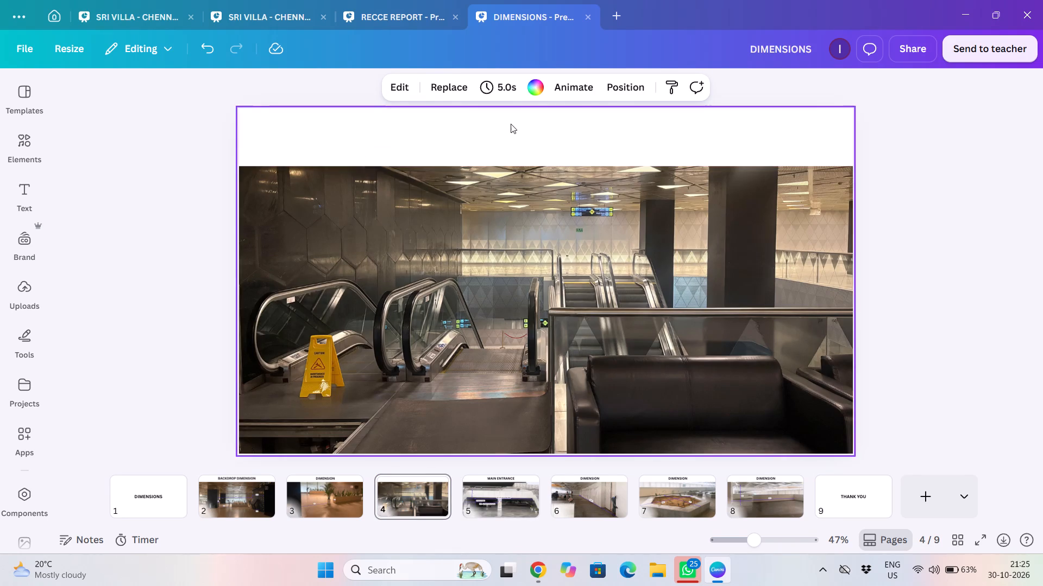
Replace the copied heading text on page 4 with 5TH FLOOR.
left_click(664, 126)
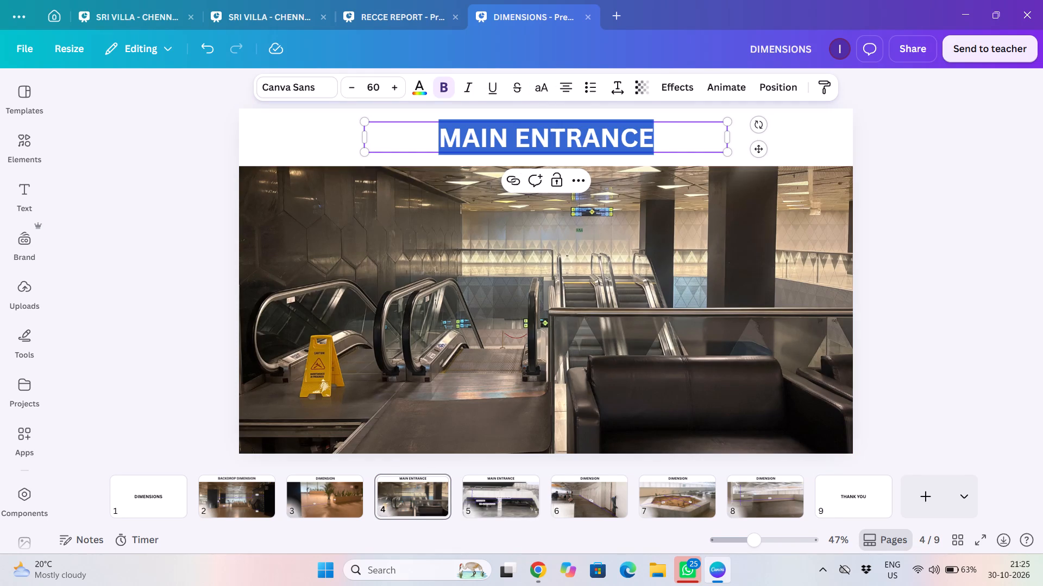
key("BackSpace")
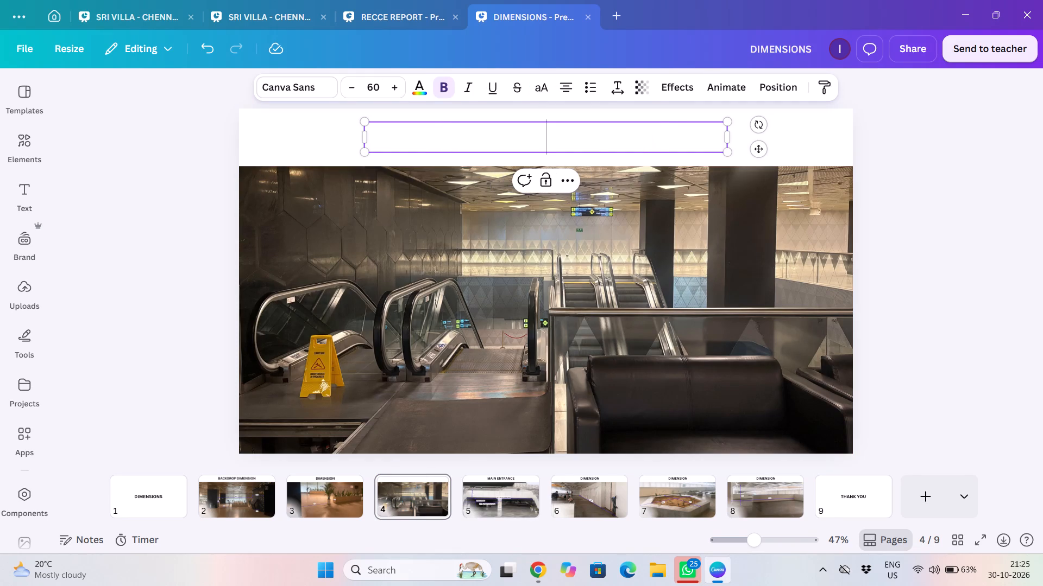
type("5TH FLOOR")
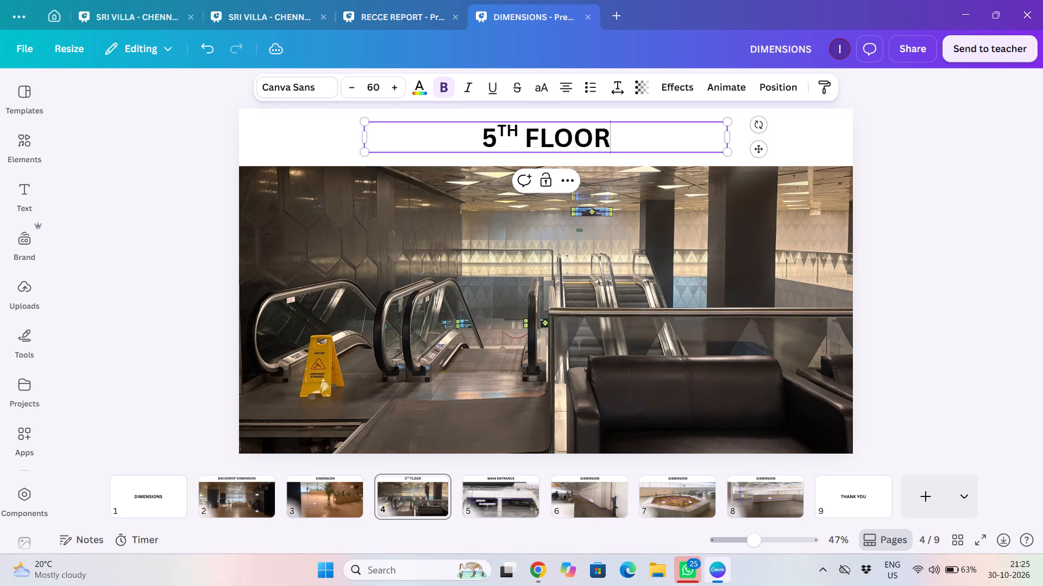
left_click(1002, 202)
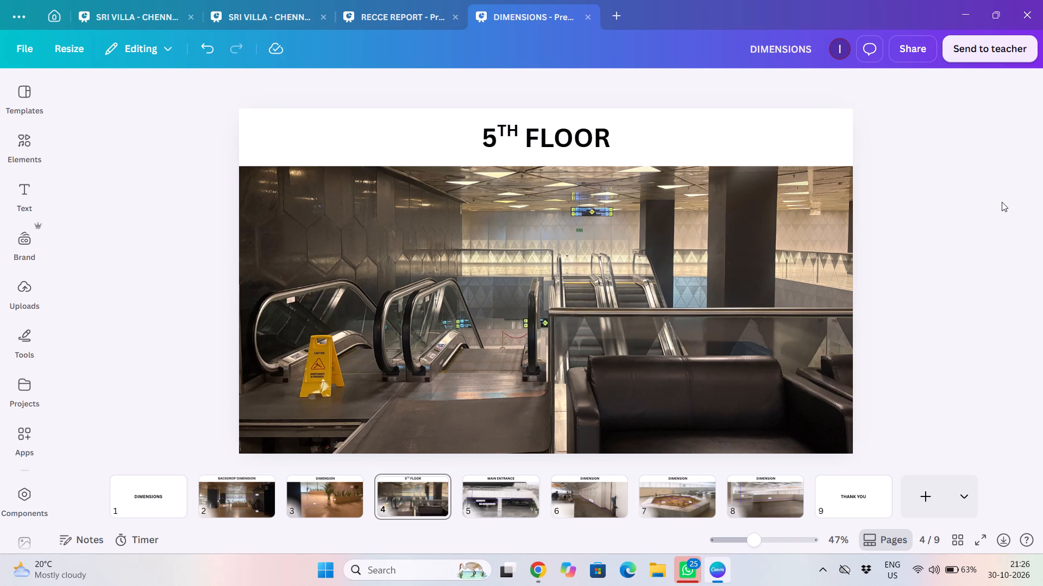
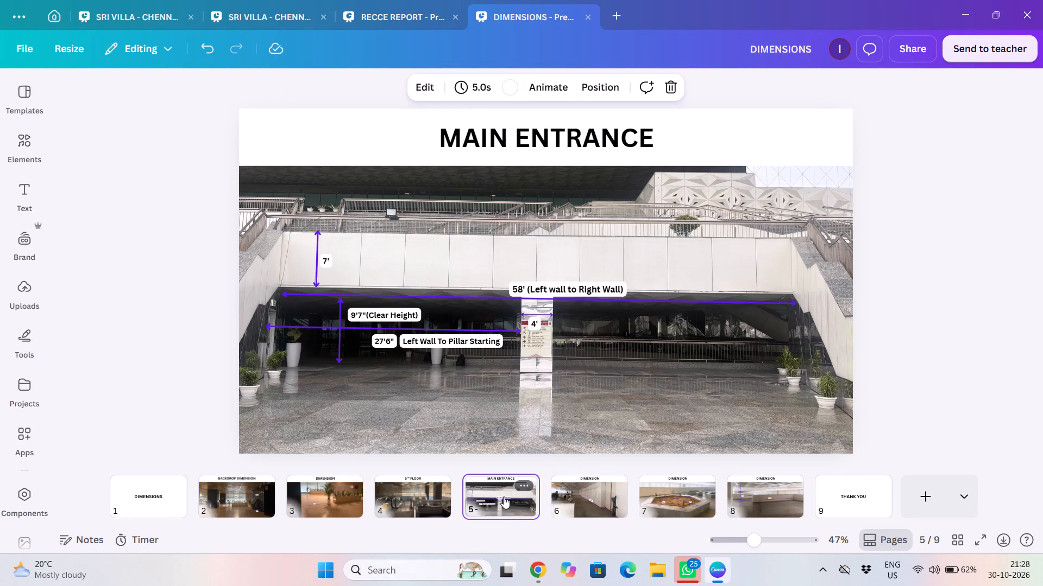
Copy the 9'7"(Clear Height) label from the MAIN ENTRANCE photo on page 5.
left_click(380, 315)
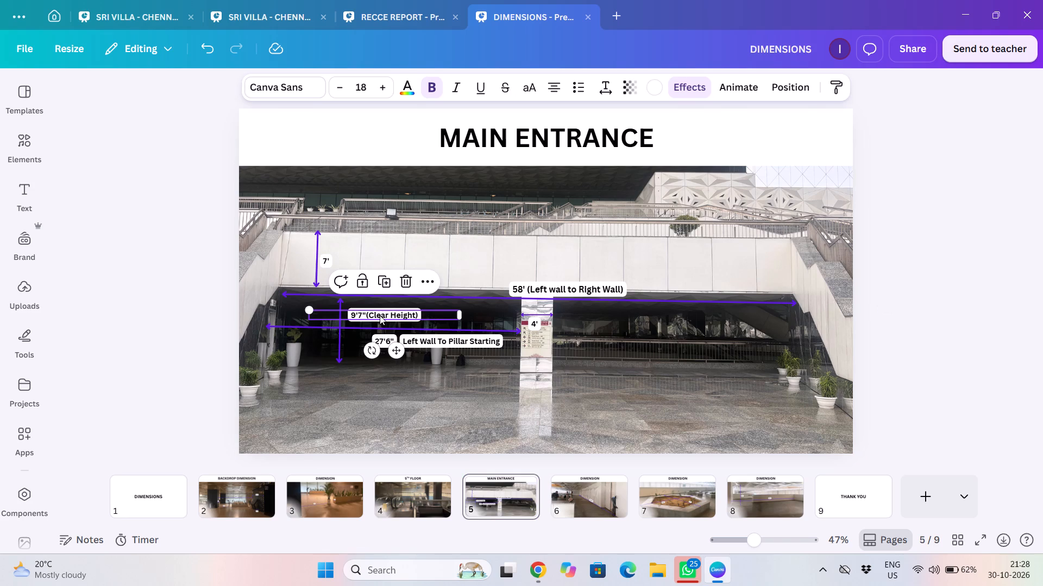
key("ctrl+c")
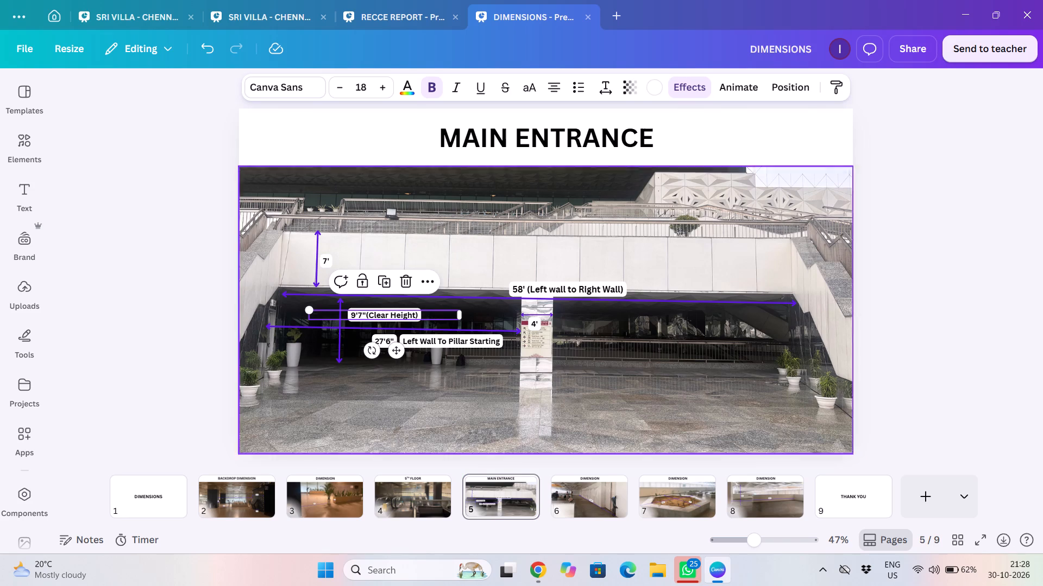
Paste the copied 9'7"(Clear Height) label onto the 5TH FLOOR page and place it over the back wall above the escalators.
left_click(413, 501)
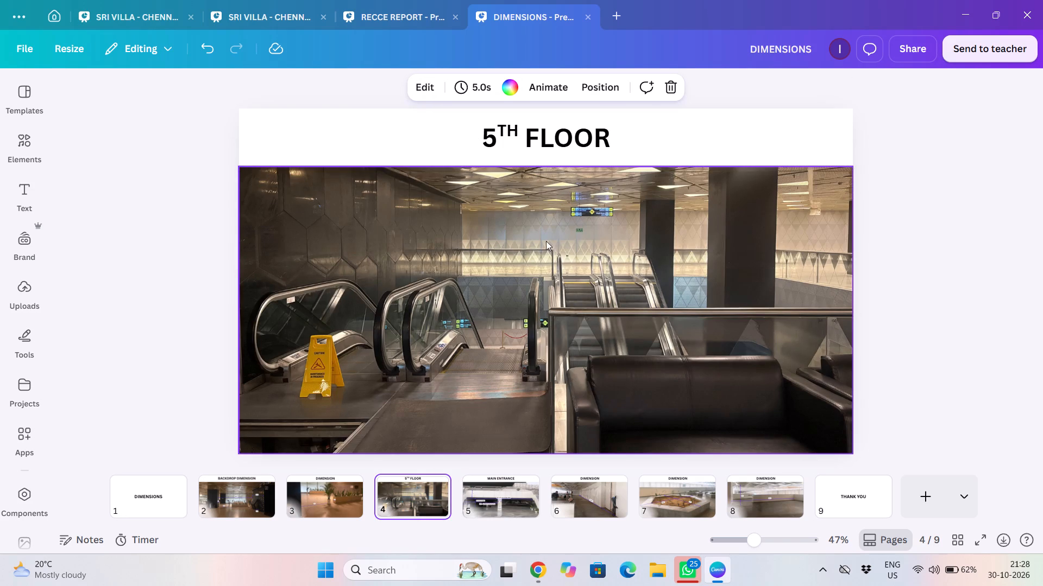
left_click(573, 236)
key("ctrl+v")
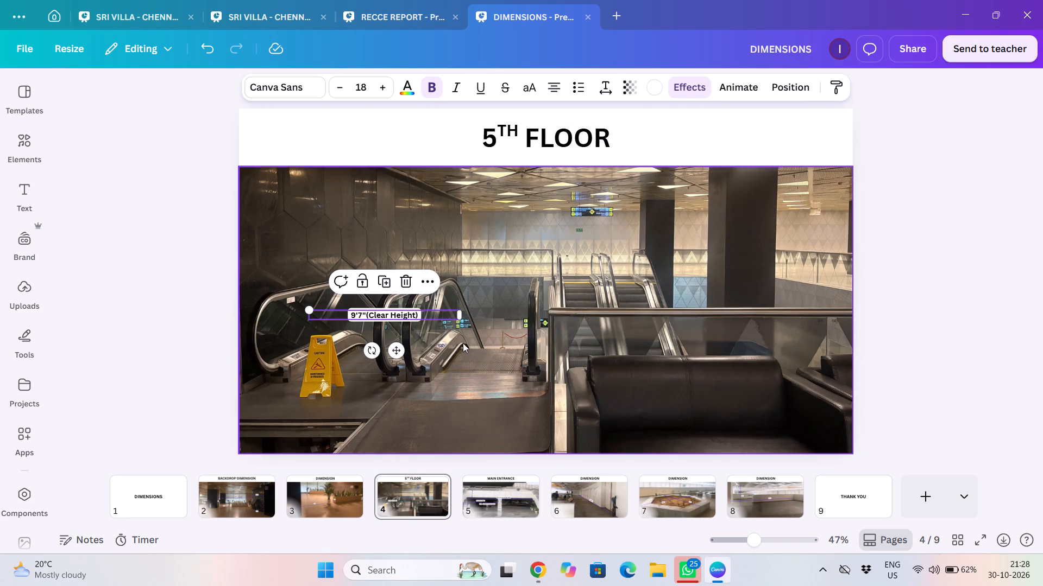
left_click_drag(400, 349, 422, 347)
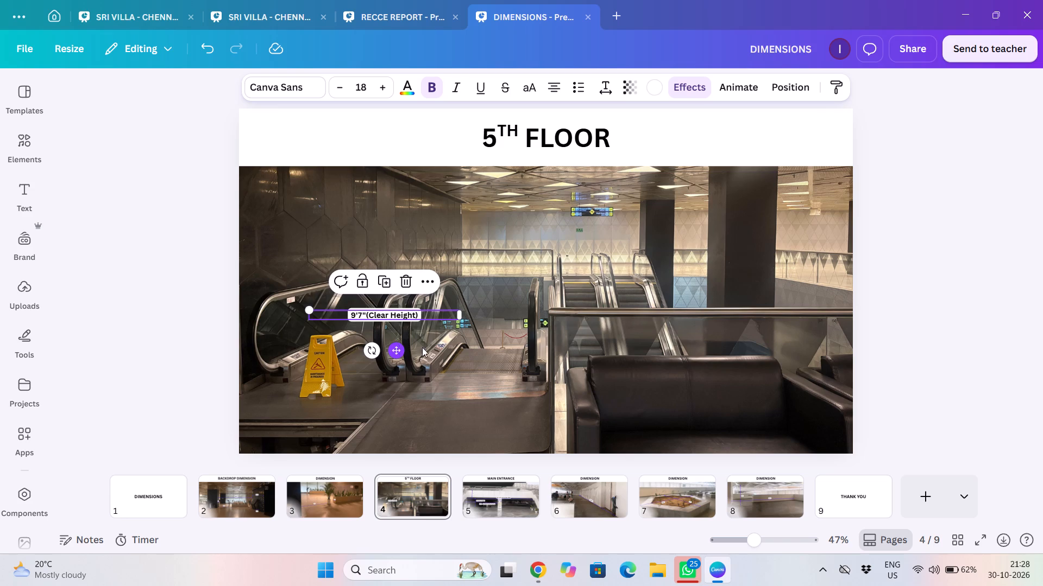
left_click_drag(422, 347, 591, 271)
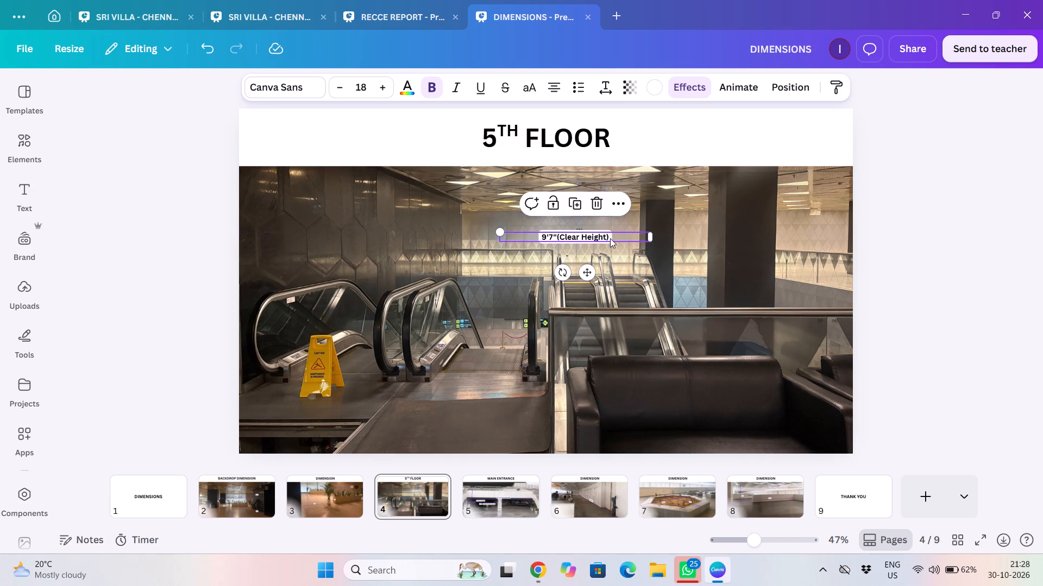
Erase the (Clear Height) wording from the end of the pasted label above the escalators.
left_click(610, 238)
key("BackSpace")
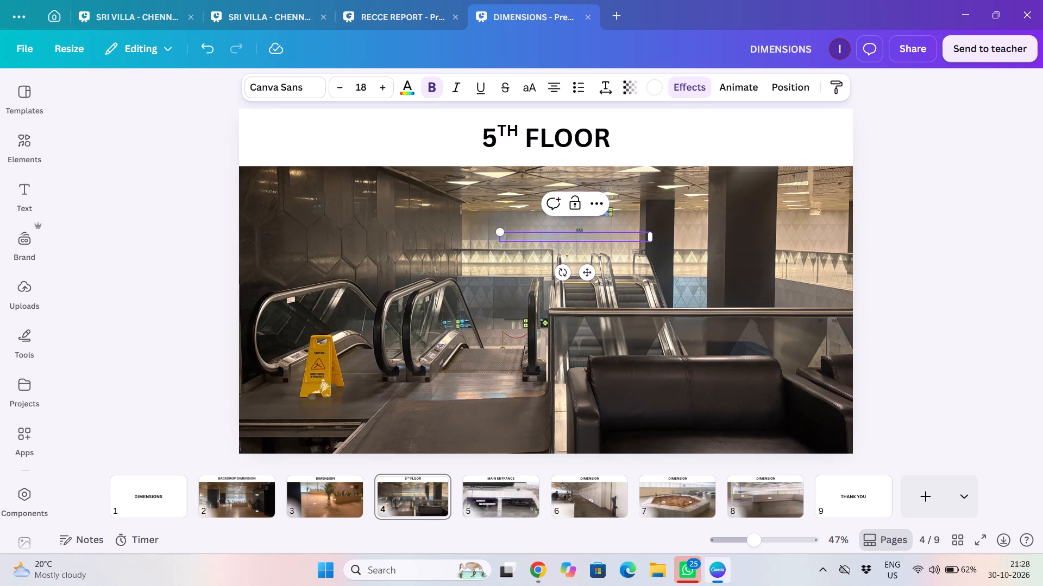
key("ctrl+v")
key("BackSpace")
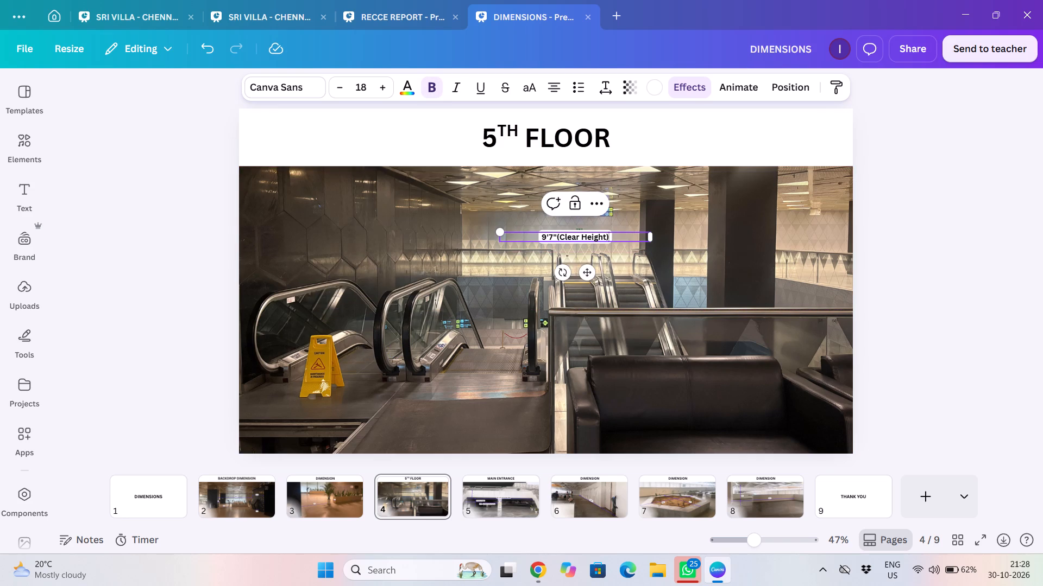
key("BackSpace")
key("BackSpace")
key("BackSpace")
key("BackSpace")
key("BackSpace")
key("BackSpace")
key("BackSpace")
key("BackSpace")
key("BackSpace")
key("BackSpace")
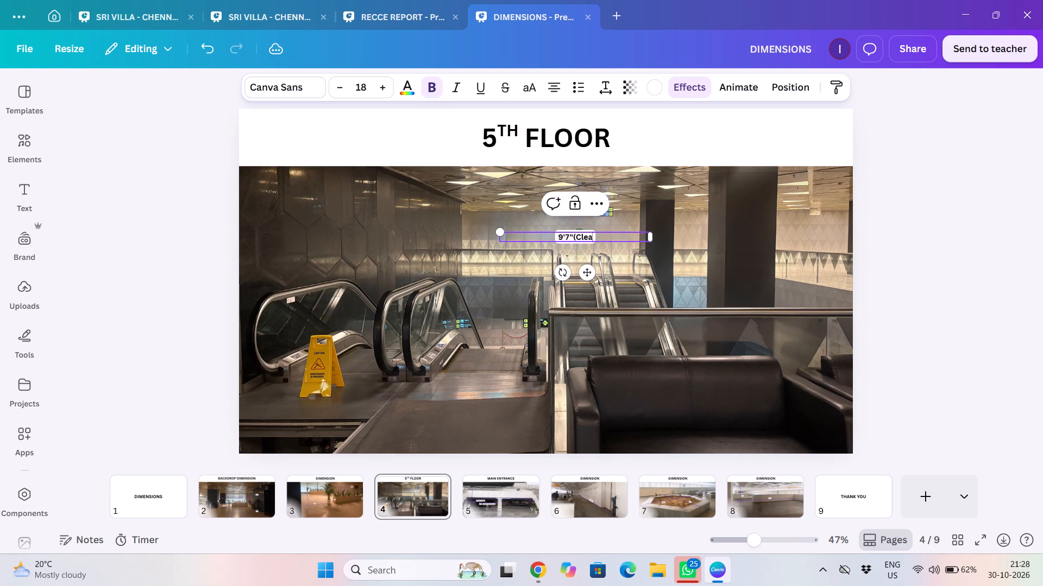
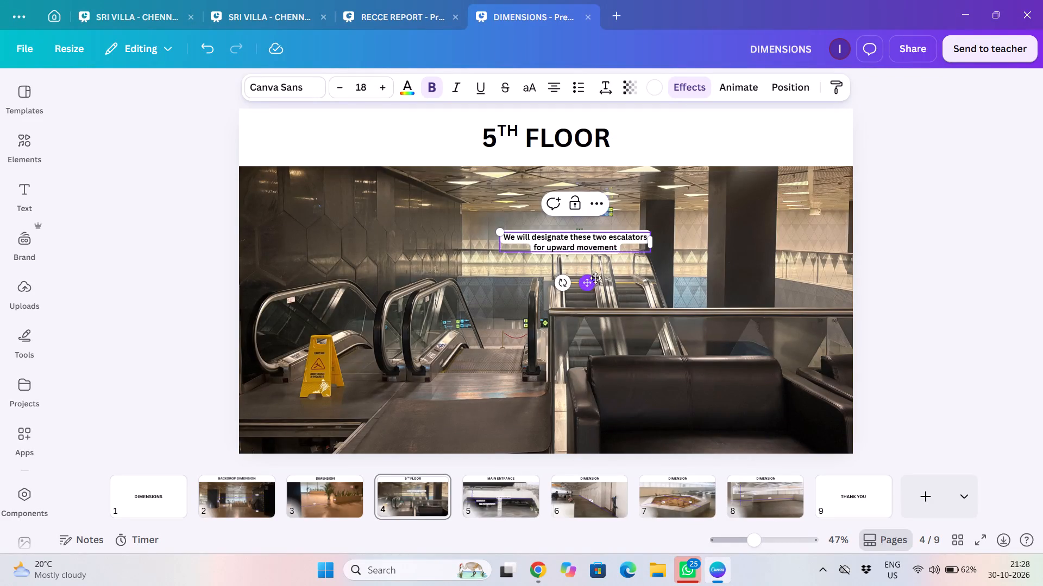
Narrow the upward movement label to about 400 wide, breaking before "escalators", and place it above the two rear escalators.
left_click_drag(595, 278, 602, 279)
left_click_drag(668, 236, 658, 234)
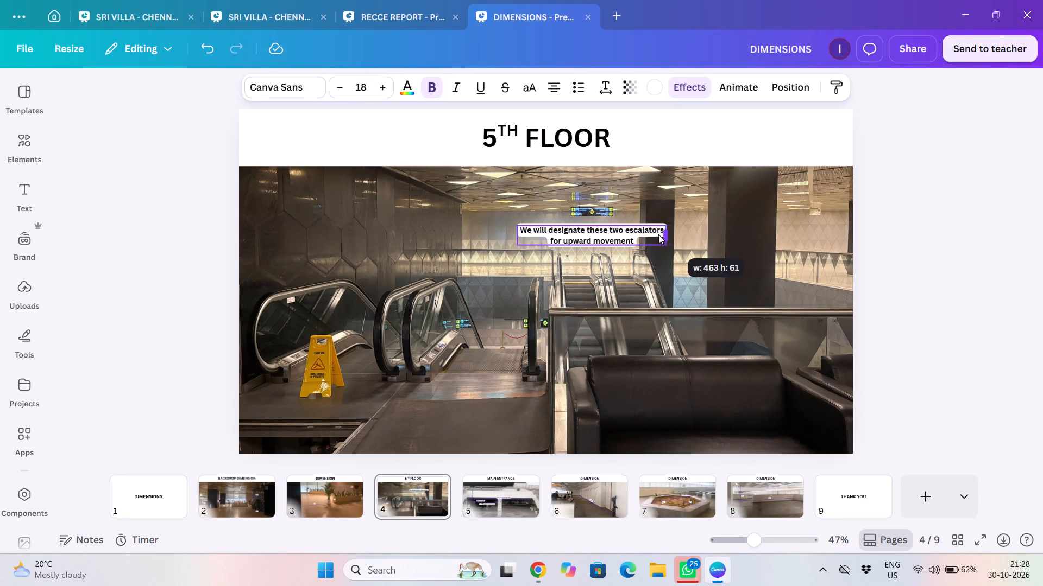
left_click_drag(658, 234, 649, 235)
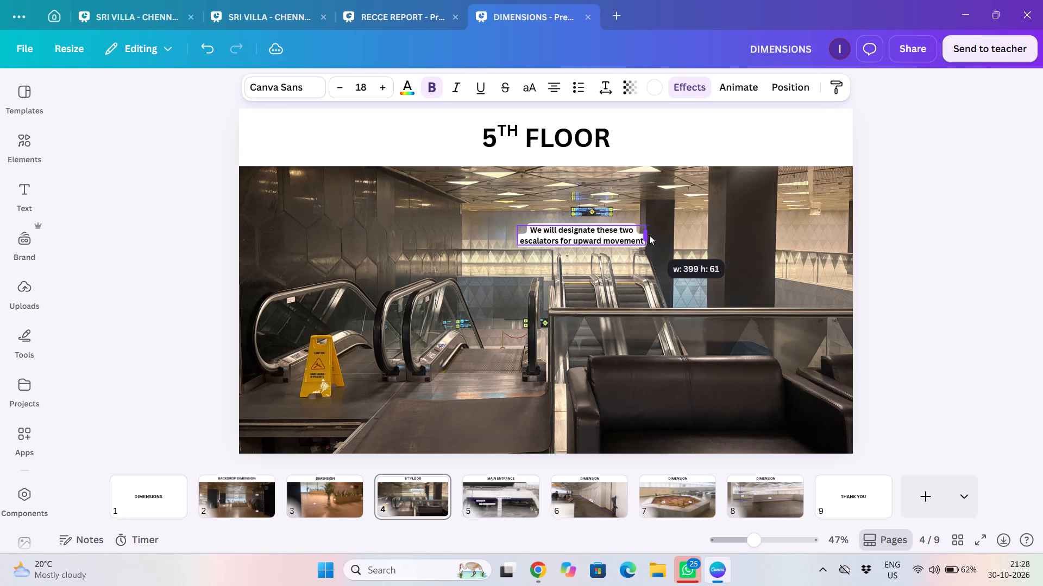
left_click_drag(649, 235, 650, 235)
left_click_drag(595, 276, 610, 277)
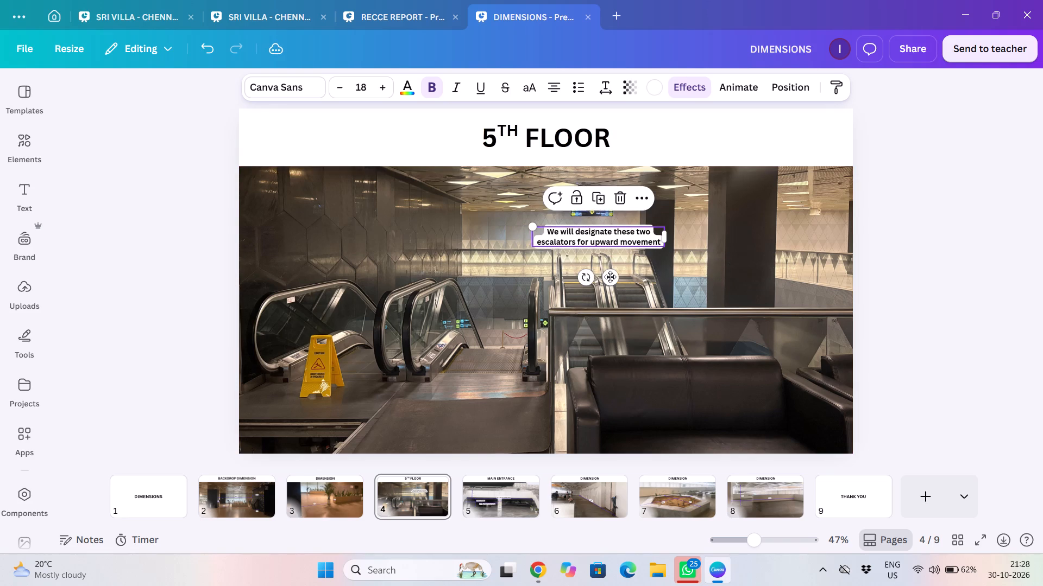
left_click(648, 274)
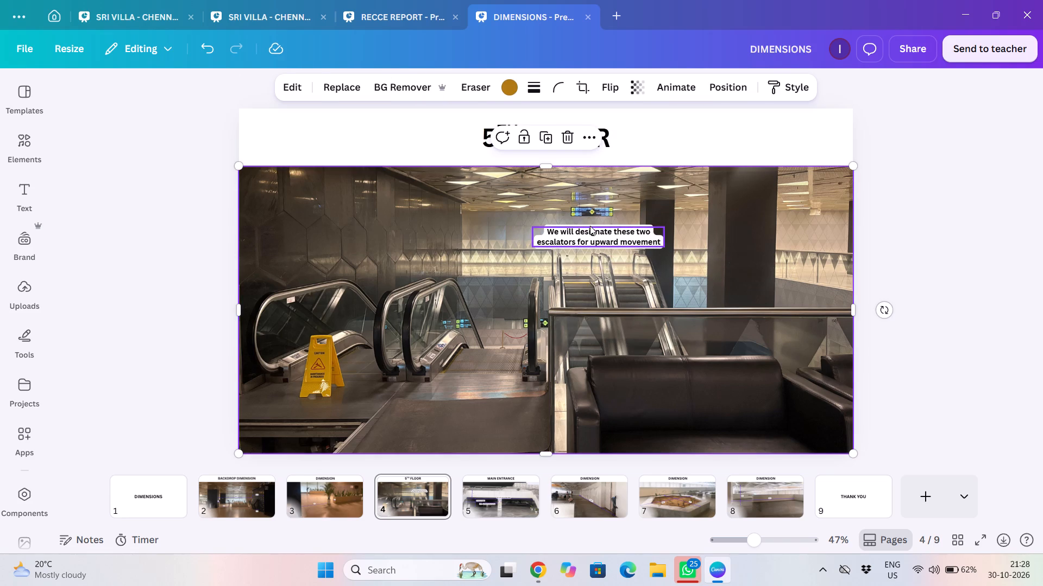
Duplicate the upward movement label and place the copy on the floor in front of the near escalators, beside the yellow caution sign.
left_click(590, 226)
key("ctrl+c")
key("ctrl+v")
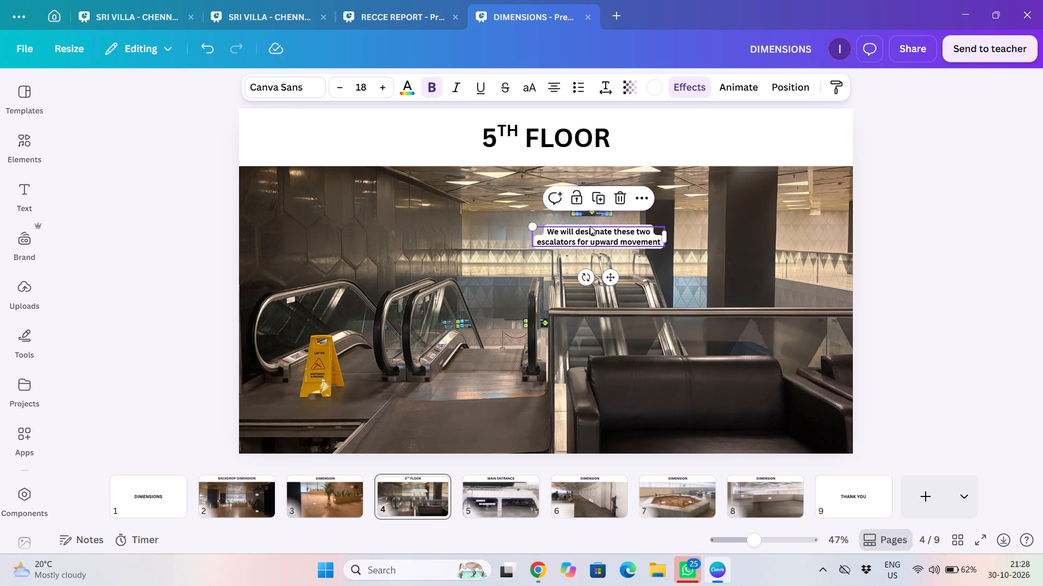
left_click_drag(615, 283, 406, 418)
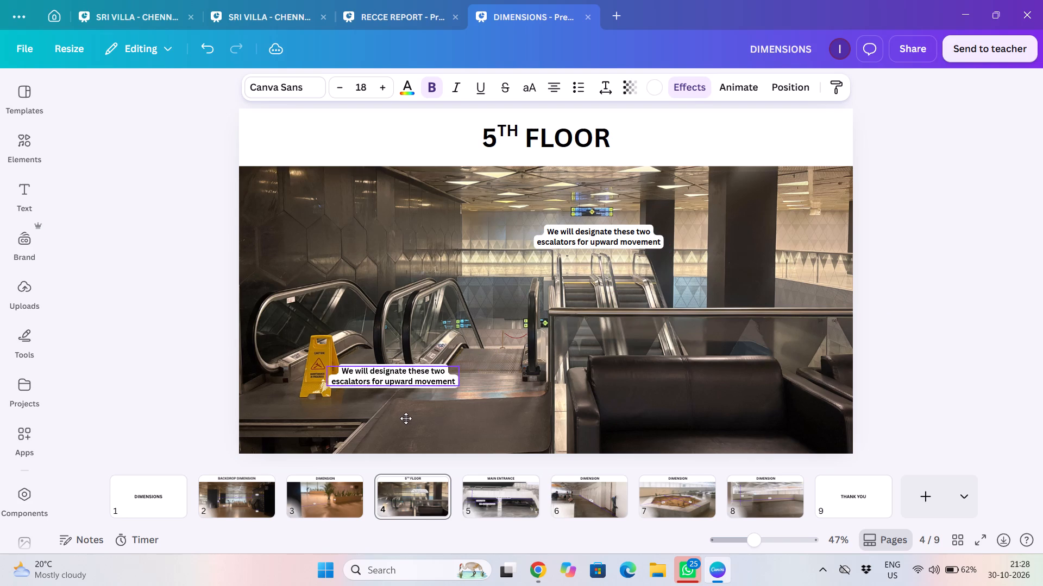
left_click_drag(406, 418, 408, 430)
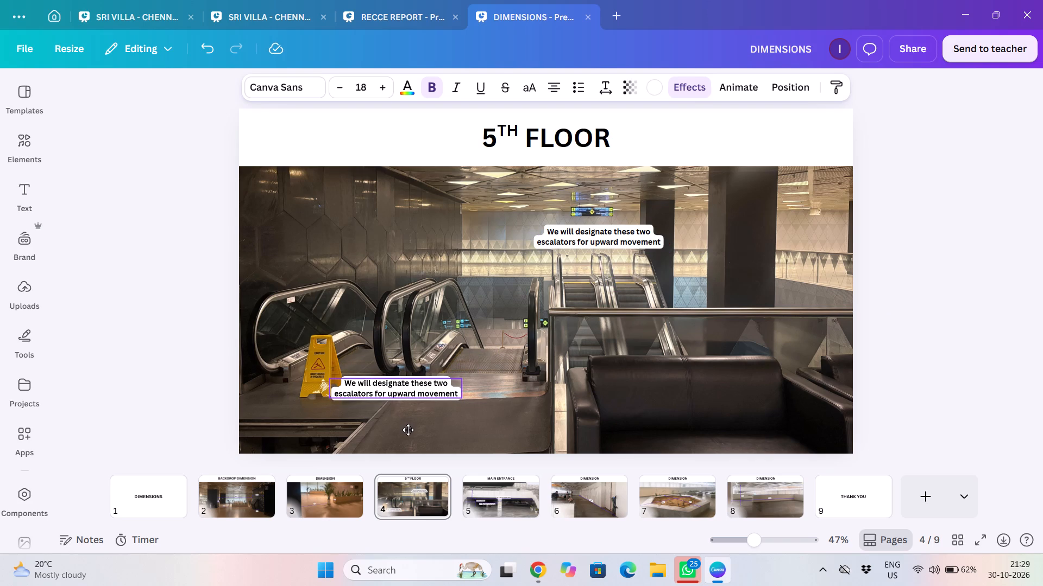
left_click_drag(408, 430, 408, 434)
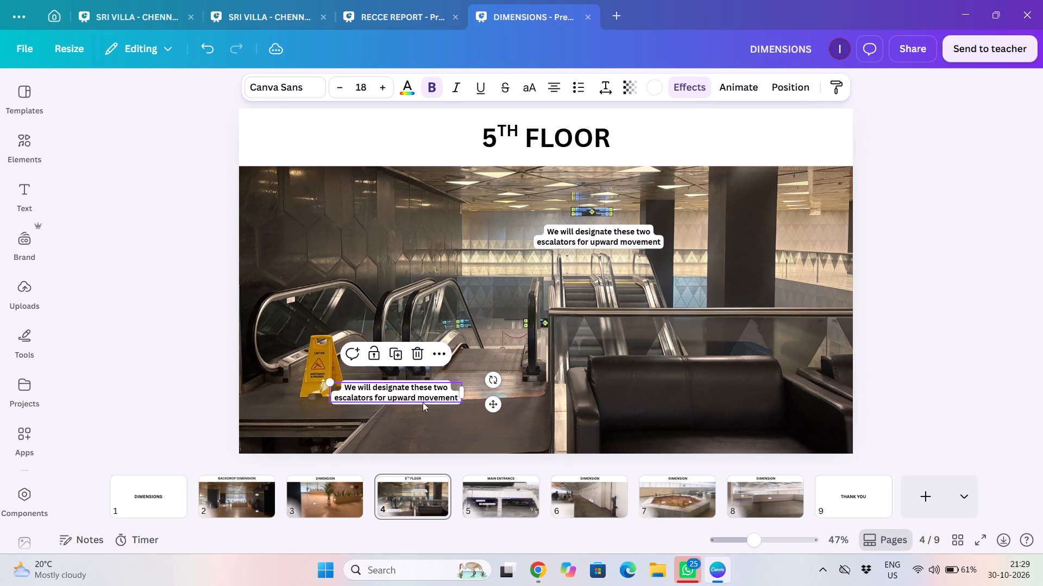
Replace "upward" with lowercase "downward" in the copied label so it reads "We will designate these two escalators for downward movement".
double_click(416, 398)
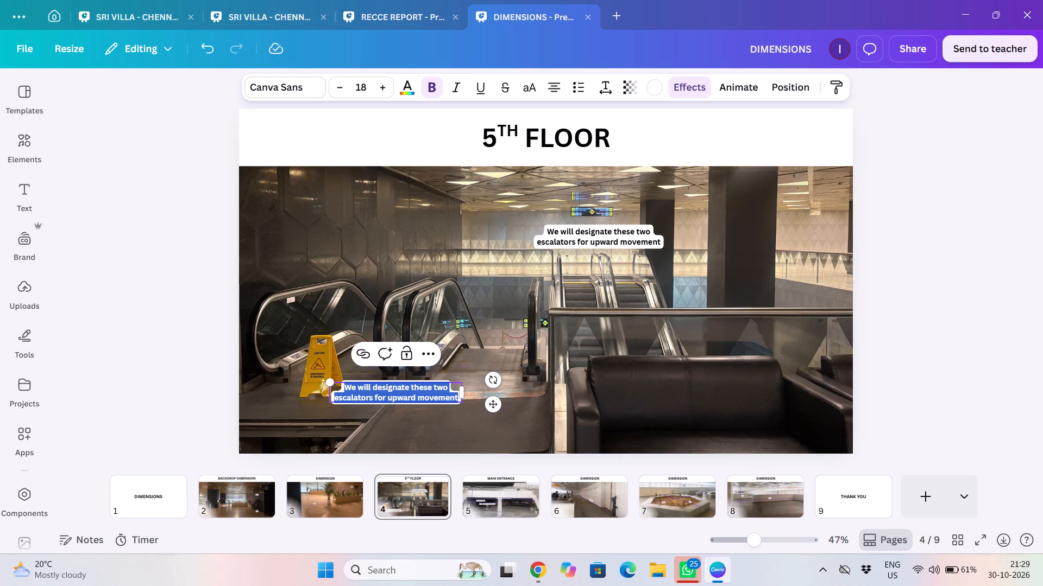
left_click(416, 398)
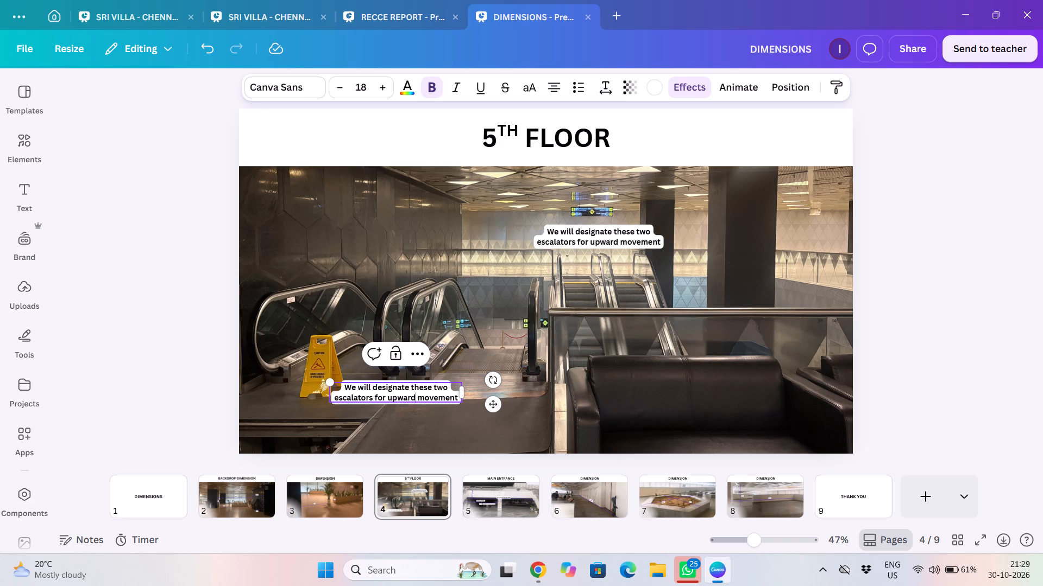
key("BackSpace")
key("BackSpace")
key("BackSpace")
key("BackSpace")
key("BackSpace")
key("BackSpace")
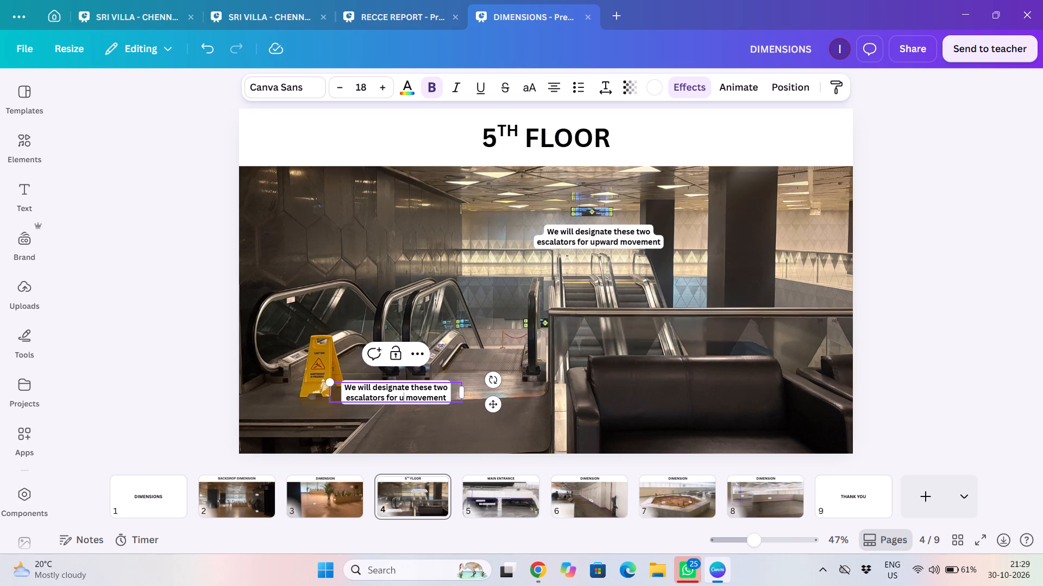
key("shift+d")
type("OWN")
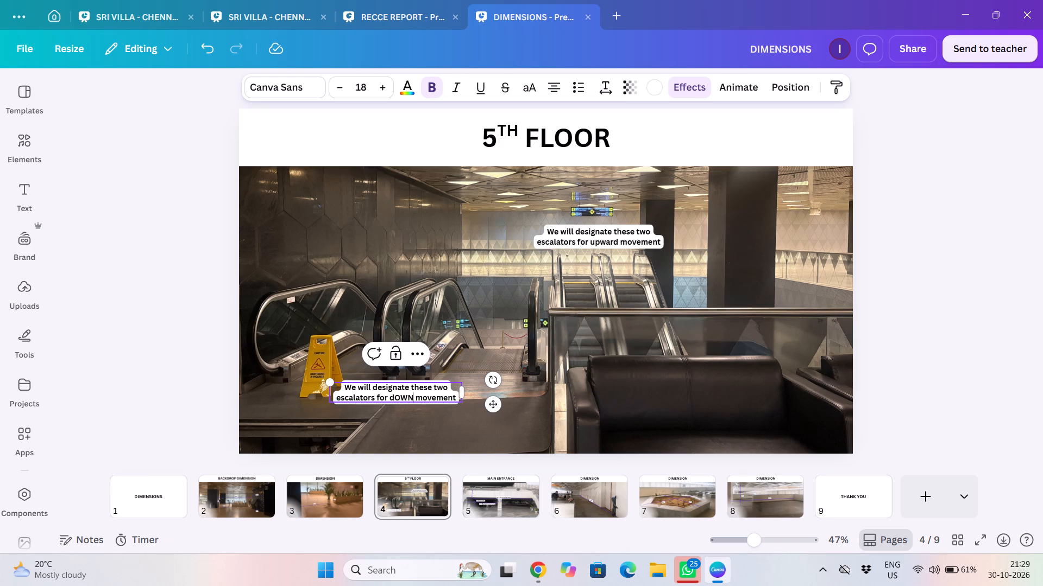
type("WARD")
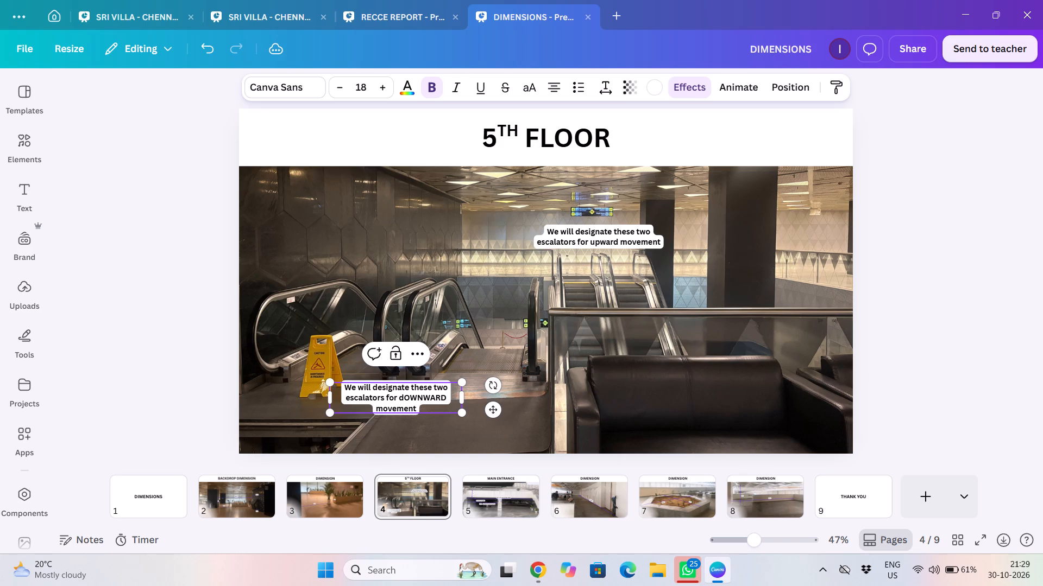
key("BackSpace")
key("BackSpace")
key("BackSpace")
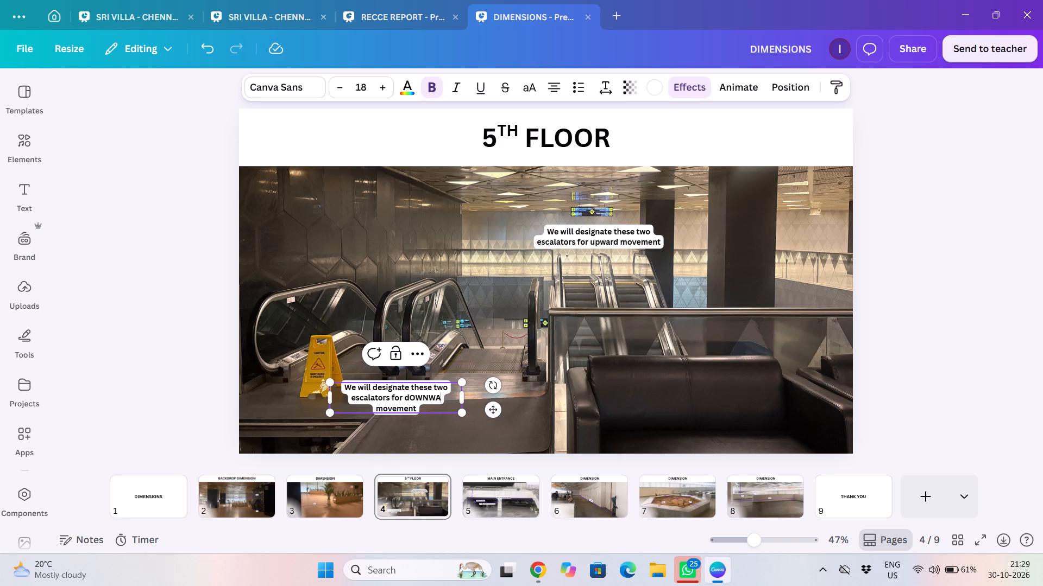
key("BackSpace")
key("BackSpace")
key("BackSpace")
key("BackSpace")
key("BackSpace")
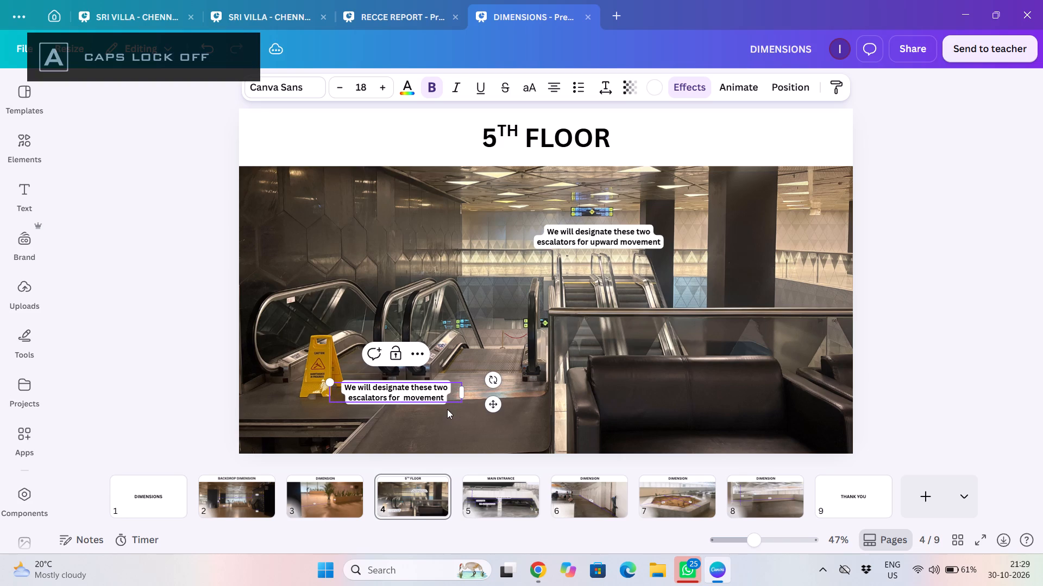
key("d")
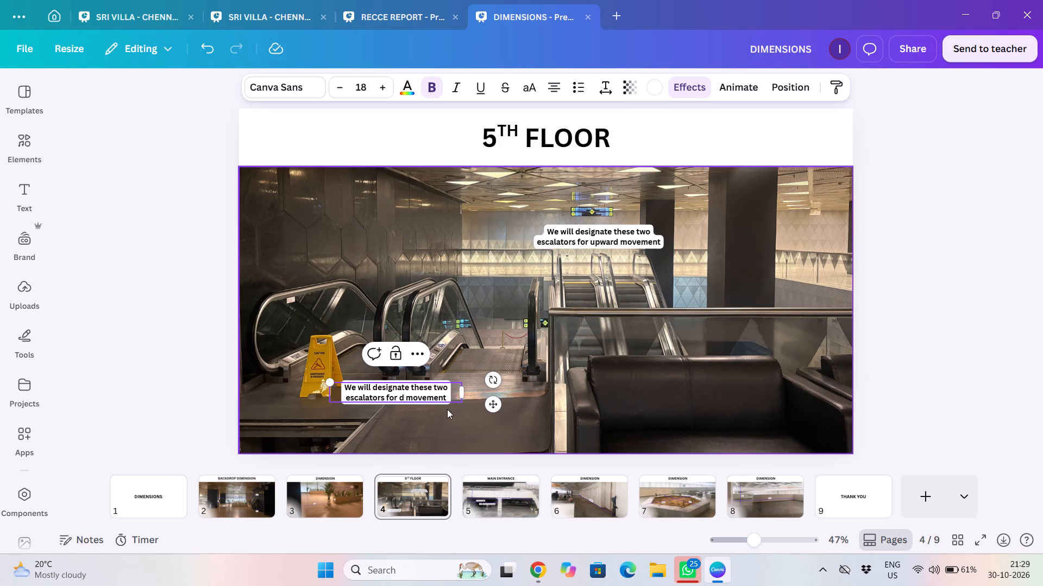
type("own")
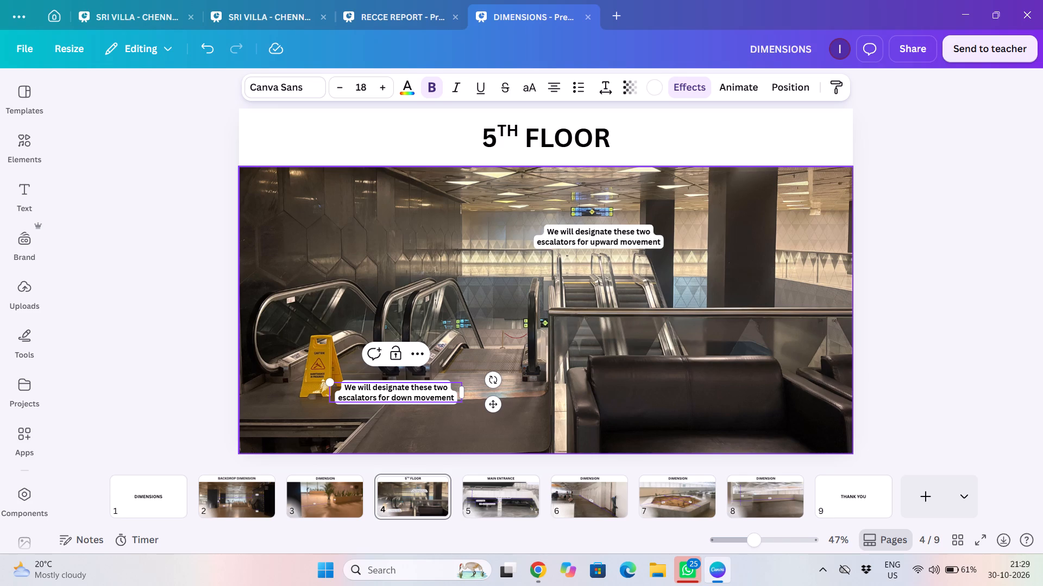
type("ward")
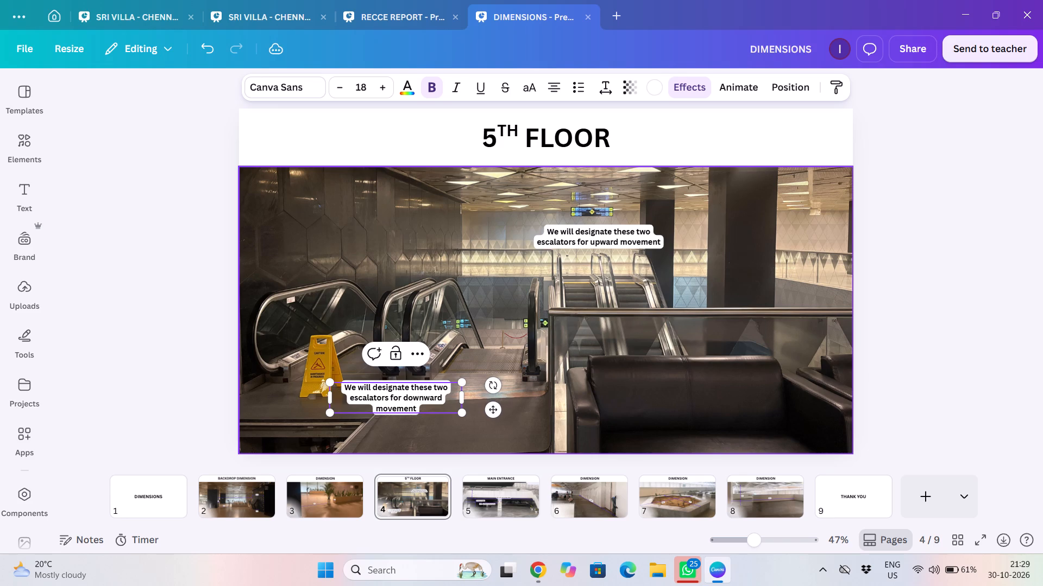
Widen the downward movement label to fit two lines, breaking before "escalators", and shift it clear of the yellow caution sign.
left_click_drag(463, 402, 473, 396)
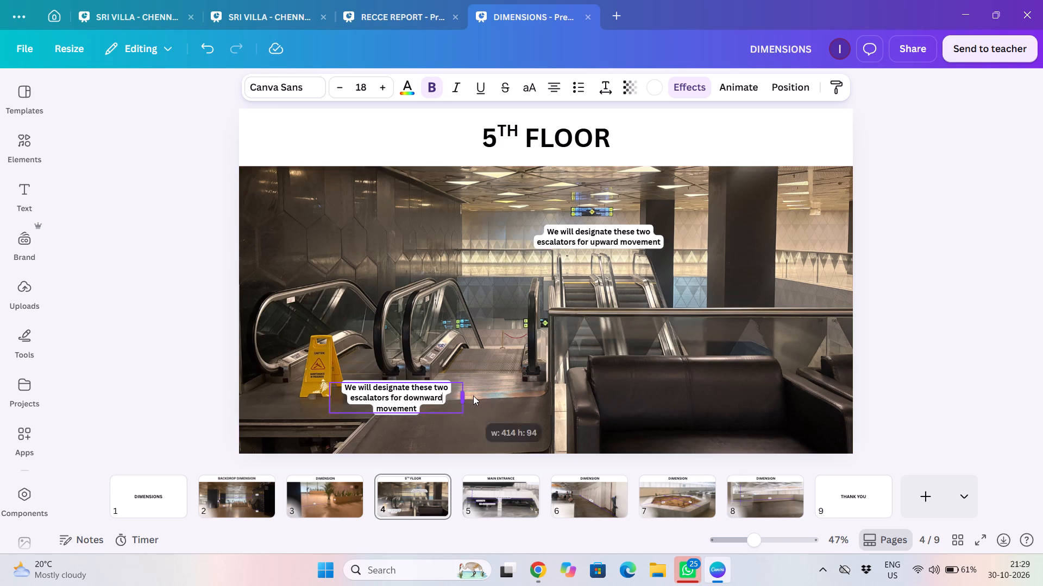
left_click_drag(473, 396, 476, 397)
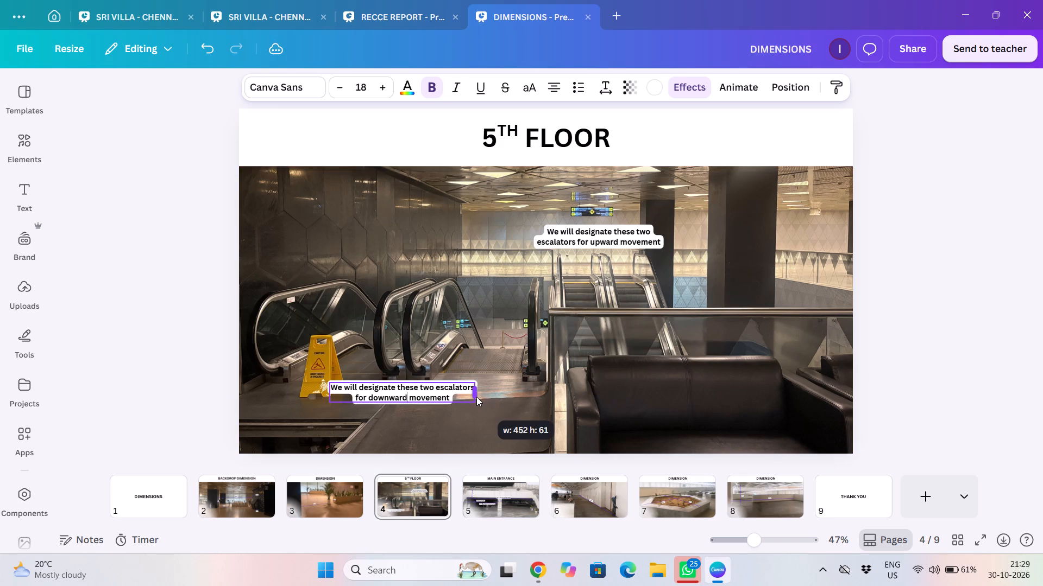
left_click_drag(476, 397, 483, 396)
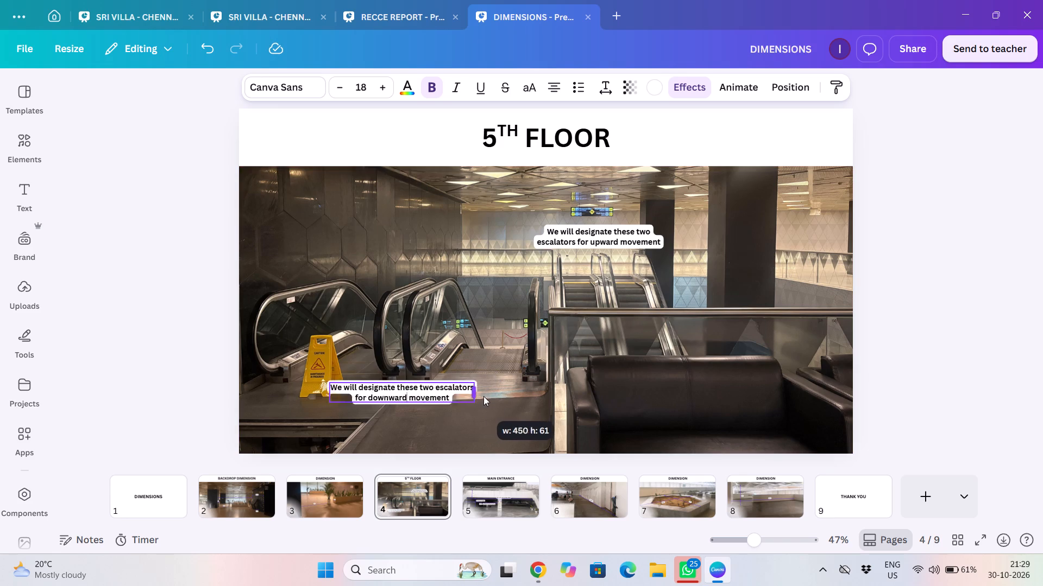
left_click_drag(483, 396, 480, 397)
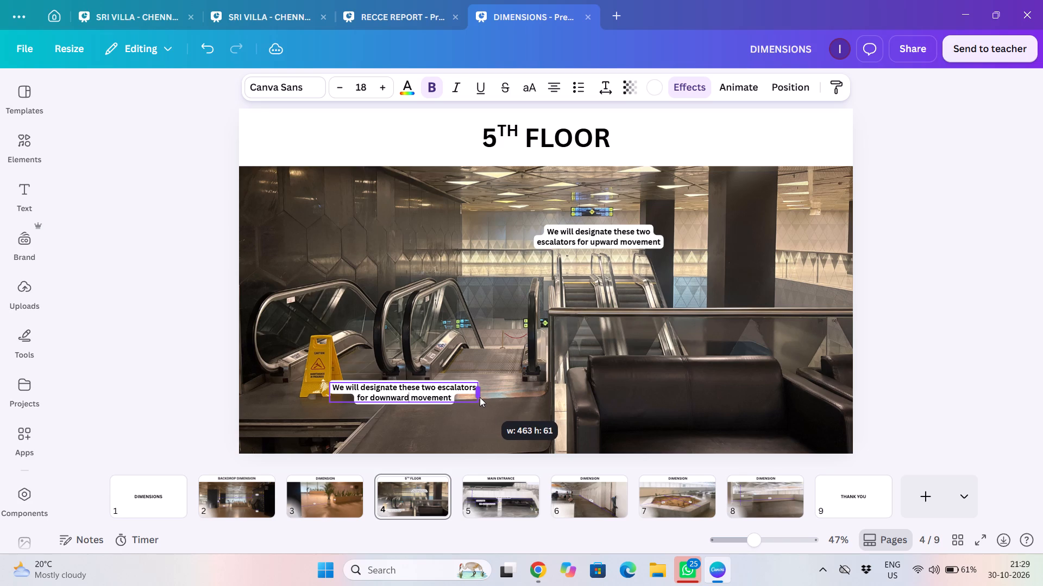
left_click_drag(480, 397, 489, 396)
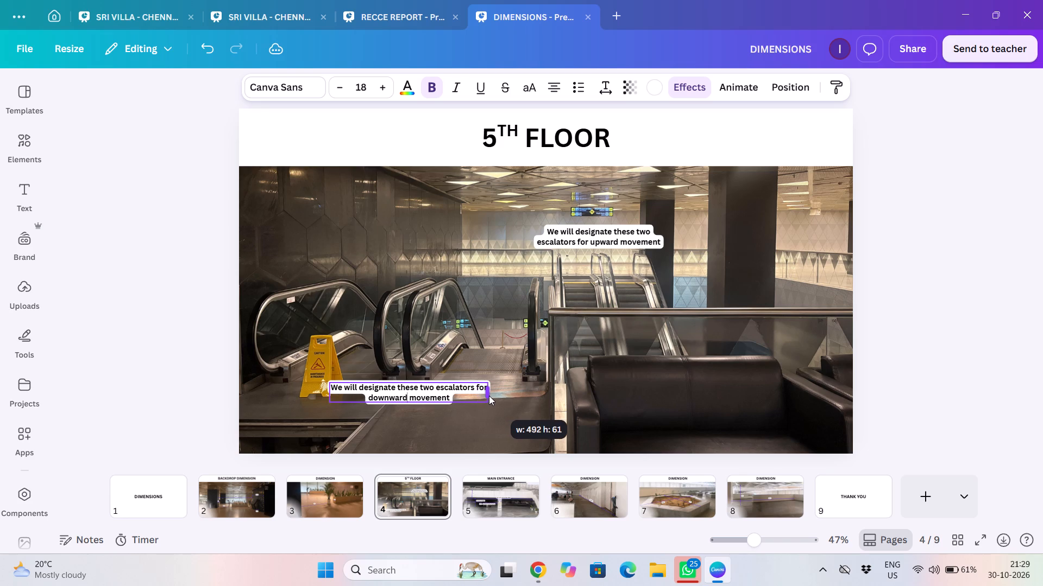
left_click_drag(489, 396, 464, 394)
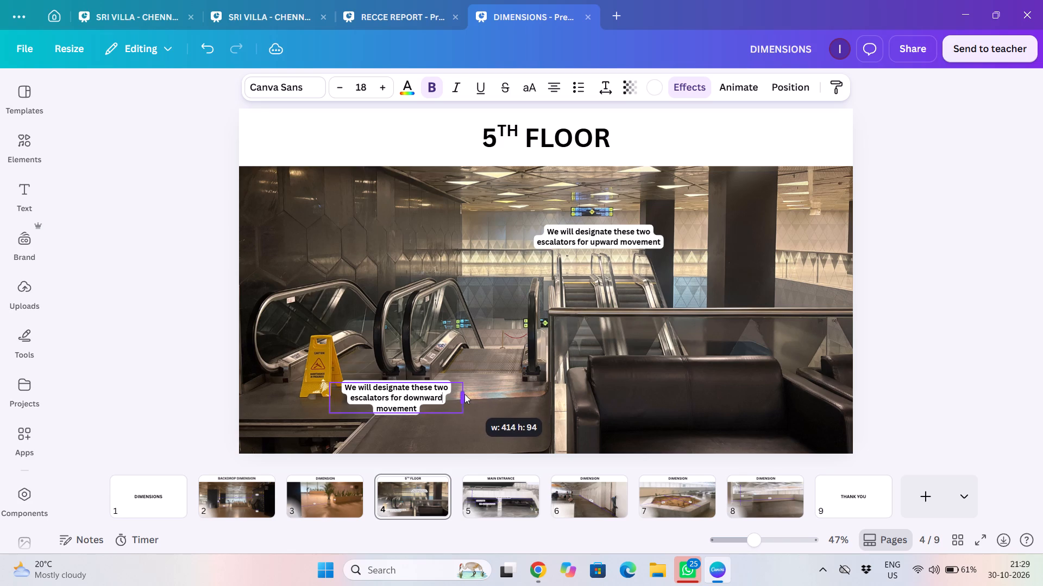
left_click_drag(464, 394, 469, 393)
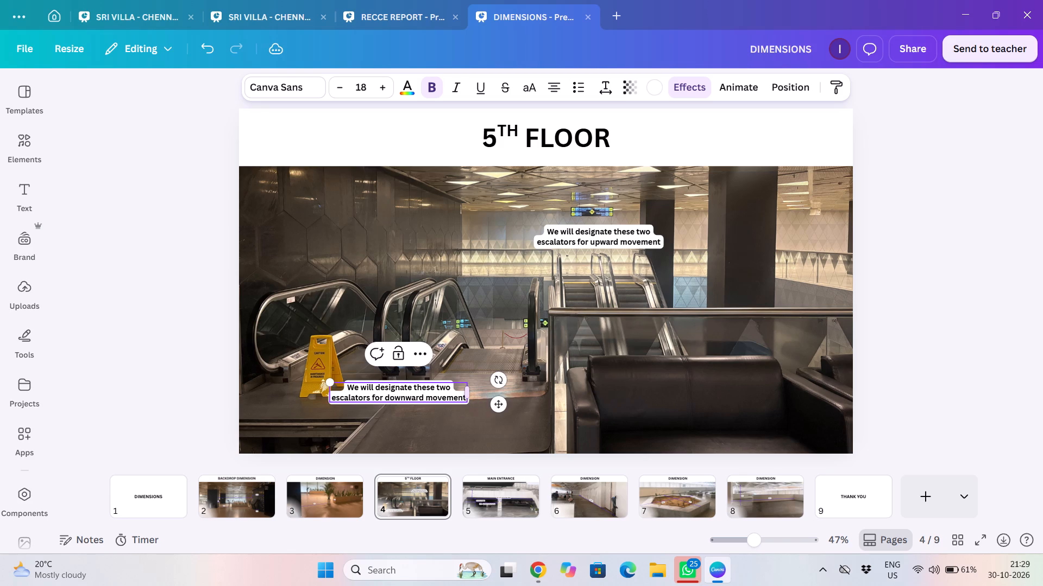
left_click_drag(499, 403, 522, 400)
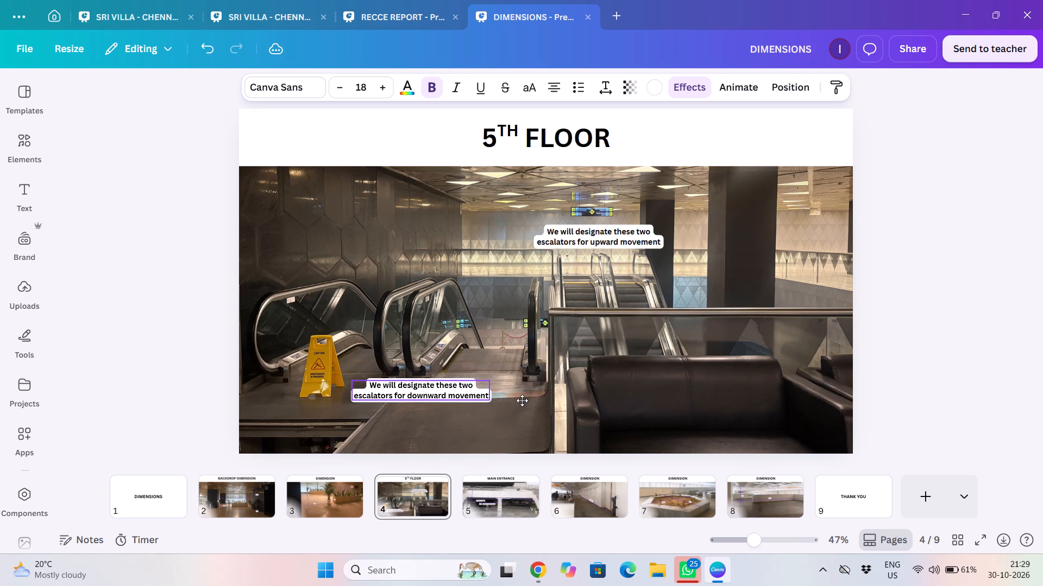
left_click_drag(522, 400, 520, 400)
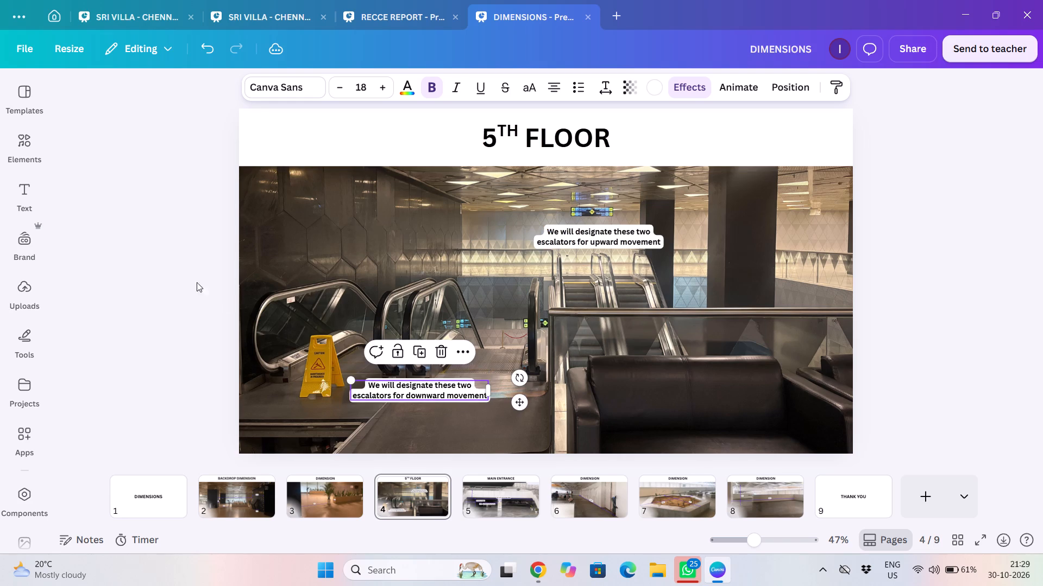
left_click(163, 270)
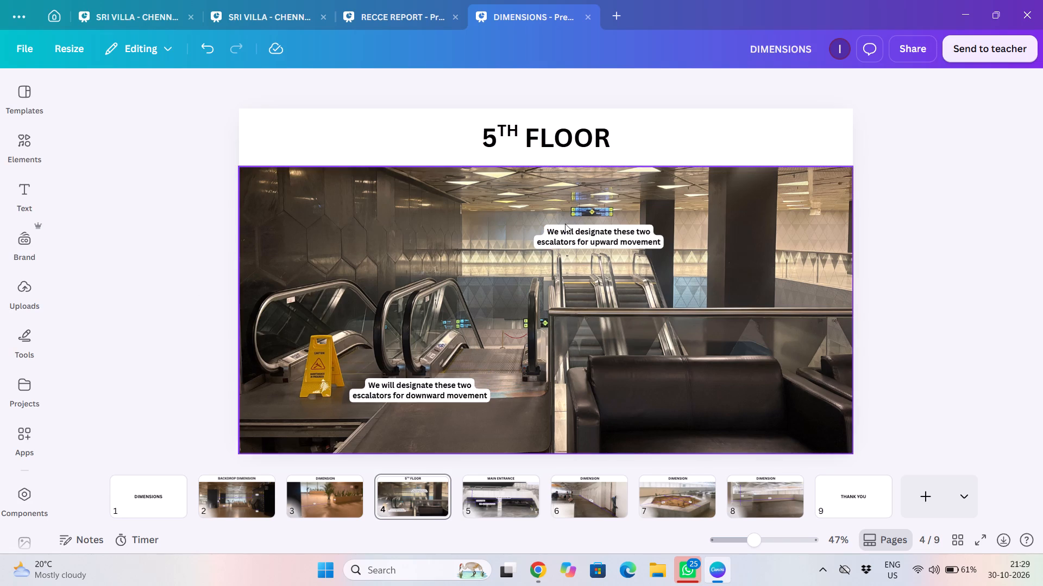
Reposition the upward movement label so it sits just above the tops of the two rear escalators.
left_click(558, 245)
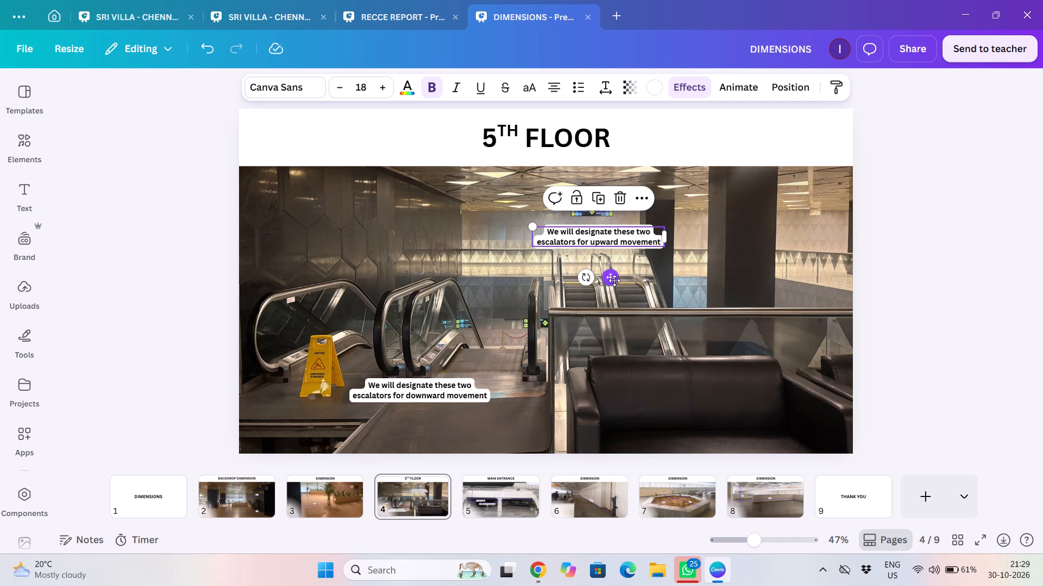
left_click_drag(614, 280, 635, 305)
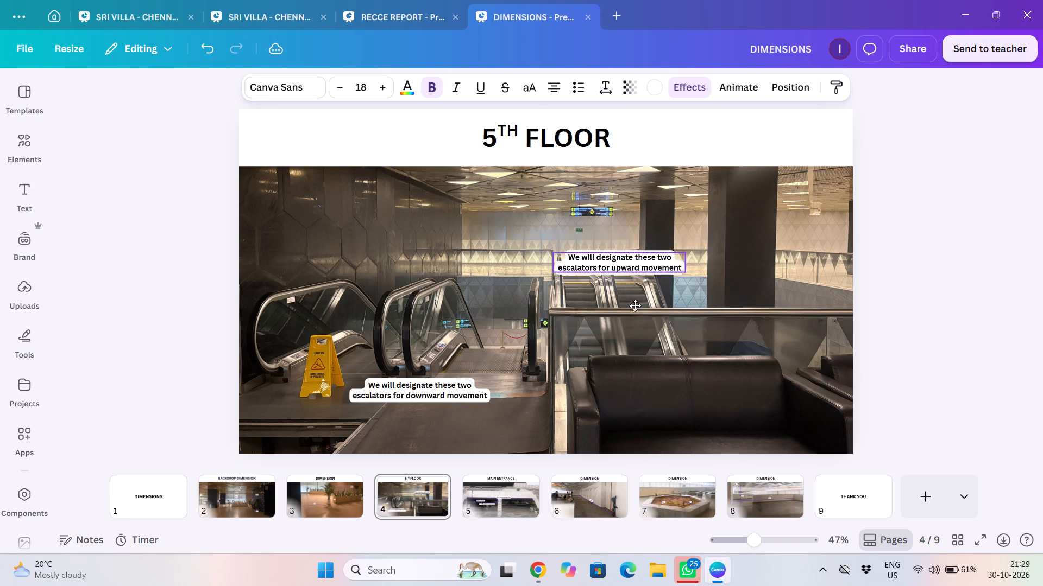
left_click_drag(635, 305, 629, 282)
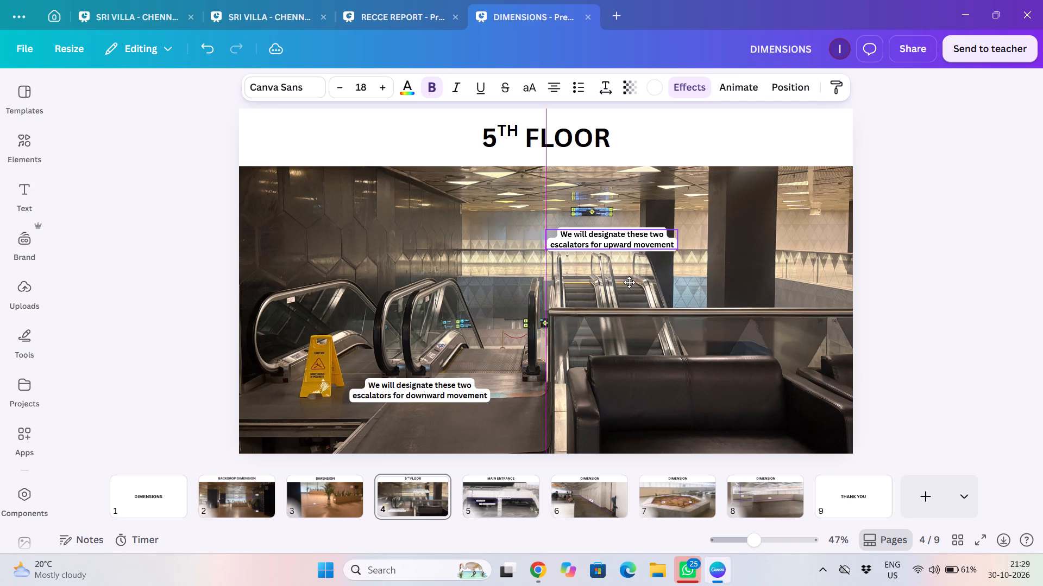
left_click_drag(629, 282, 633, 282)
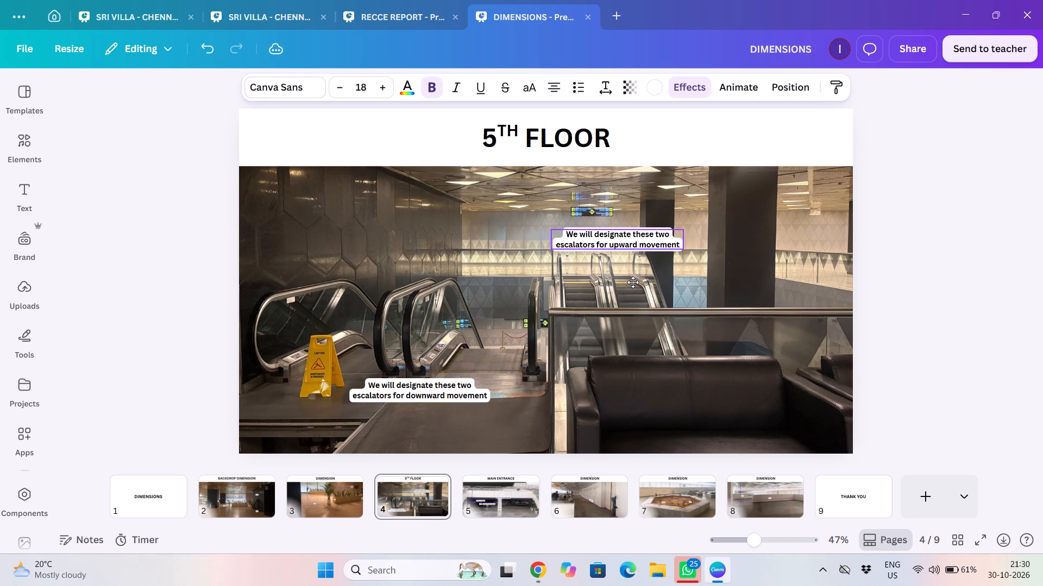
left_click_drag(633, 282, 632, 283)
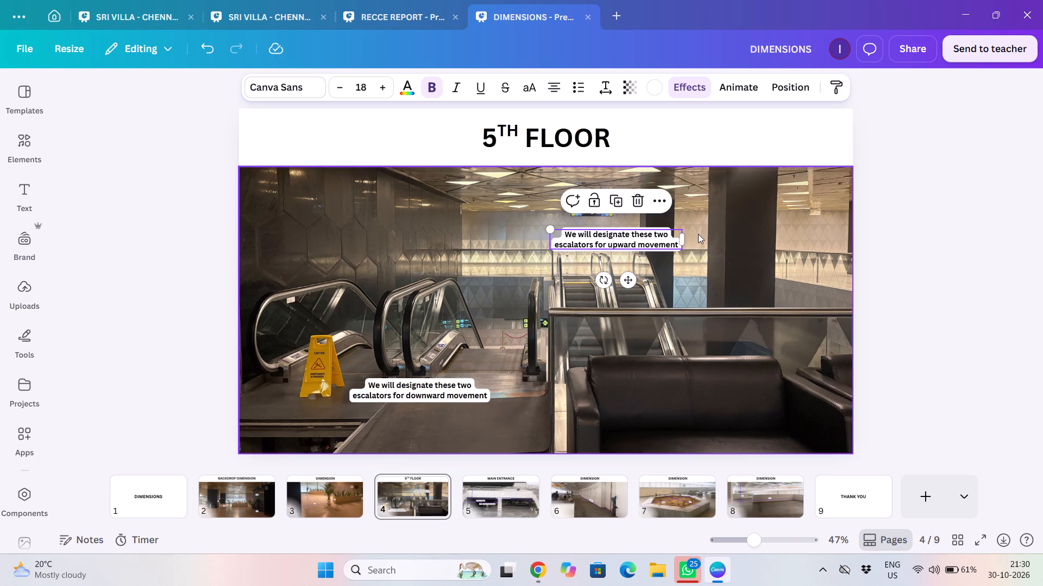
left_click(673, 234)
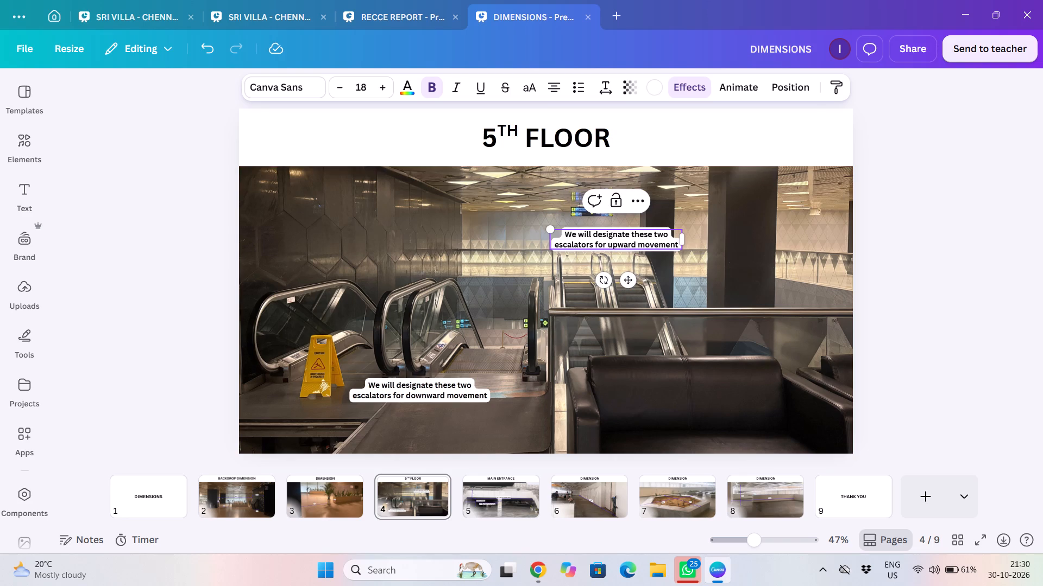
Replace "two" with "both" in the upward movement label so it reads "We will designate these both escalators for upward movement".
key("BackSpace")
key("BackSpace")
key("BackSpace")
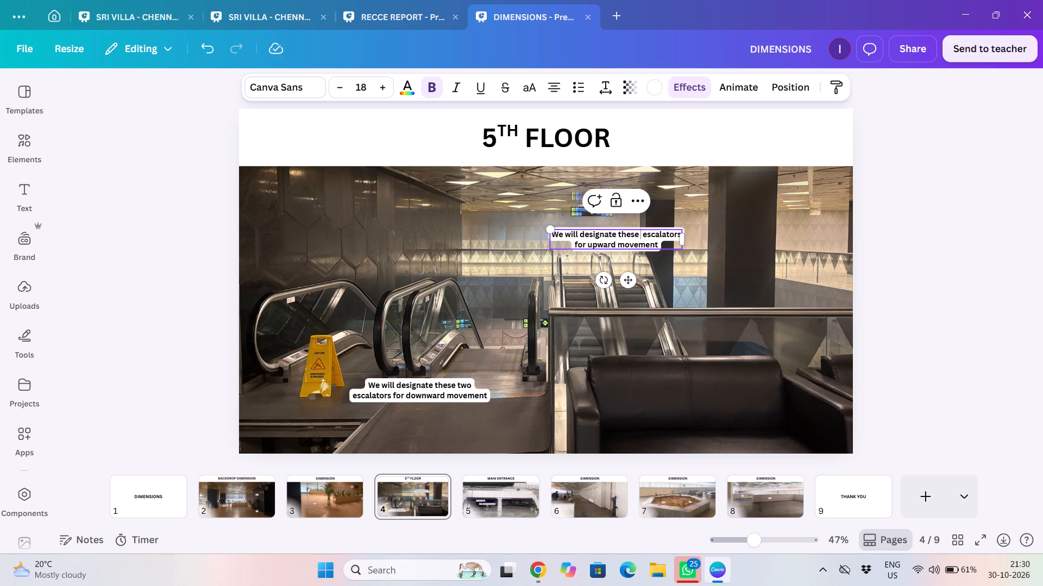
key("b")
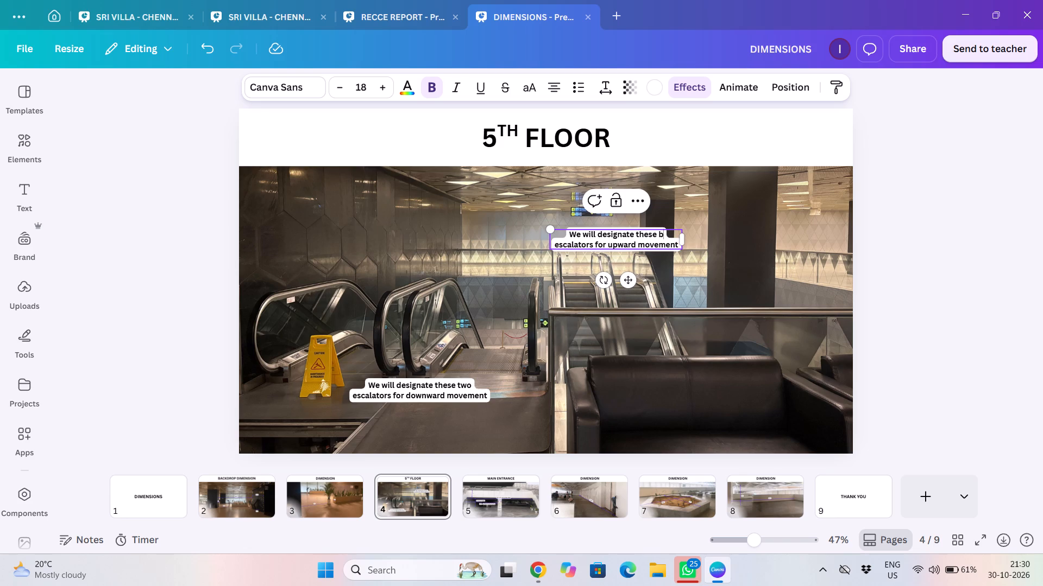
type("oth")
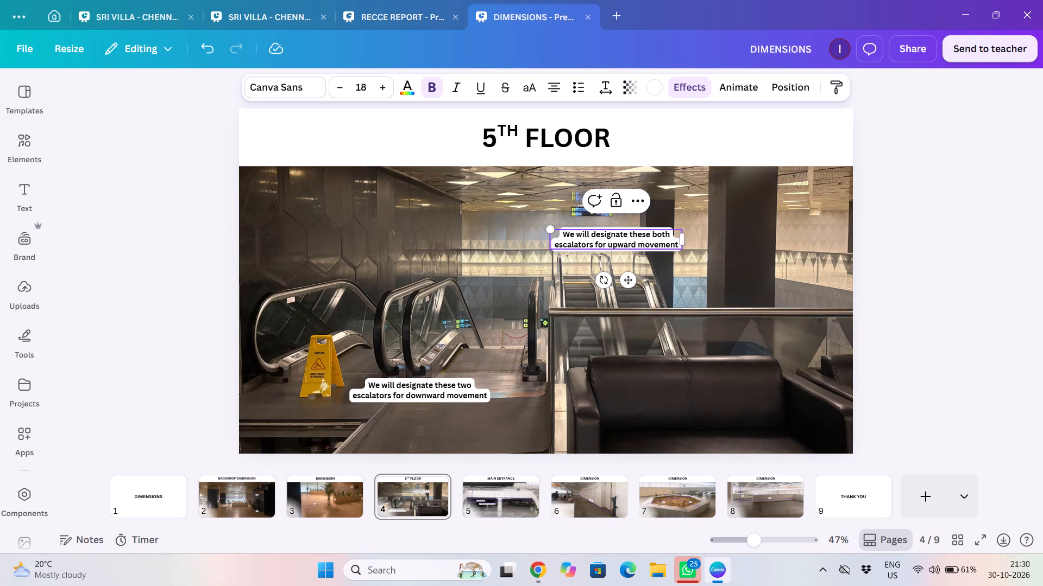
left_click(738, 268)
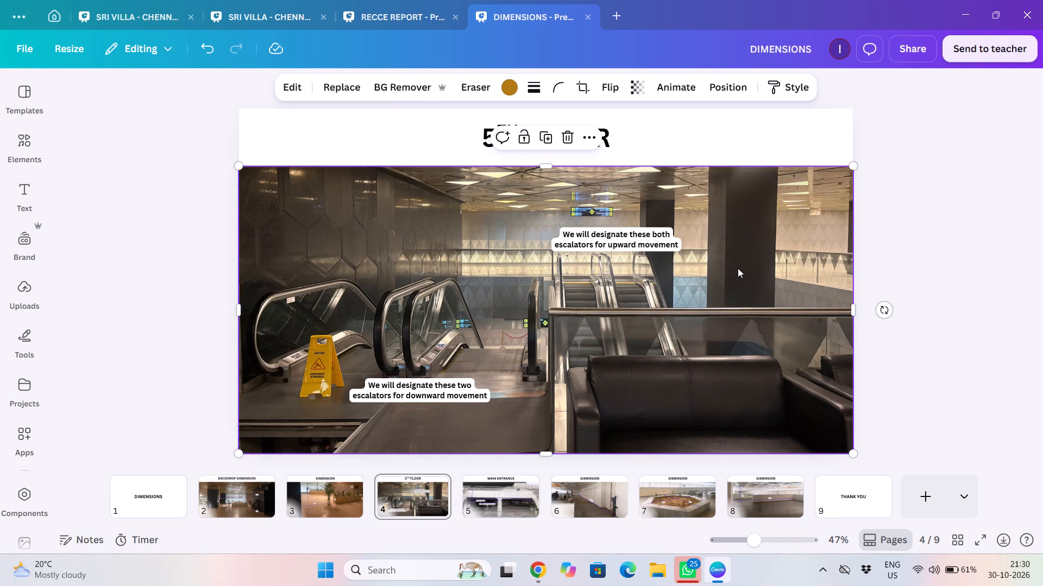
left_click(920, 218)
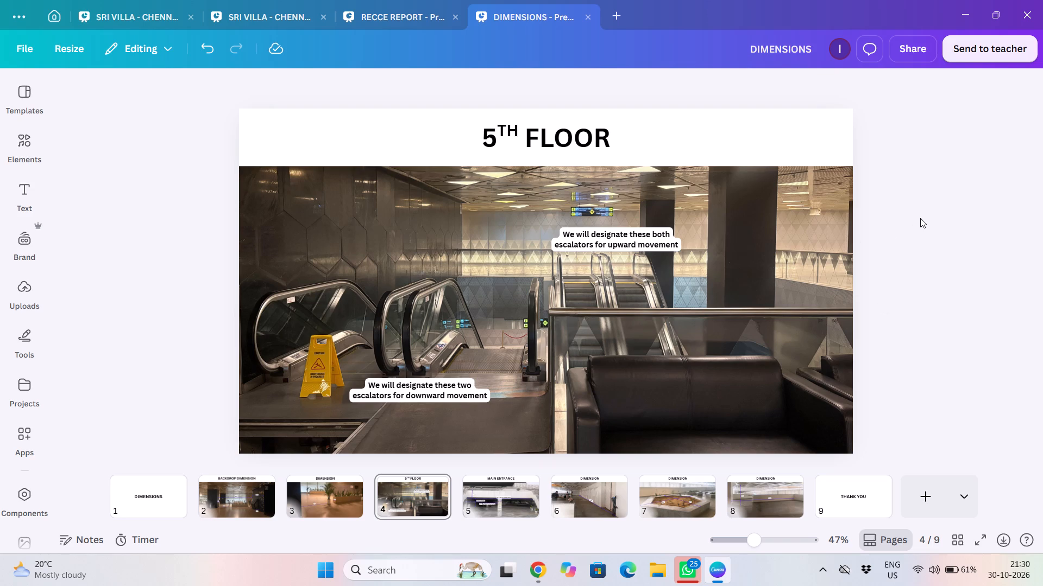
left_click(179, 271)
Review the presentation's pages in order, from the DIMENSIONS cover through the closing THANK YOU page.
left_click(153, 494)
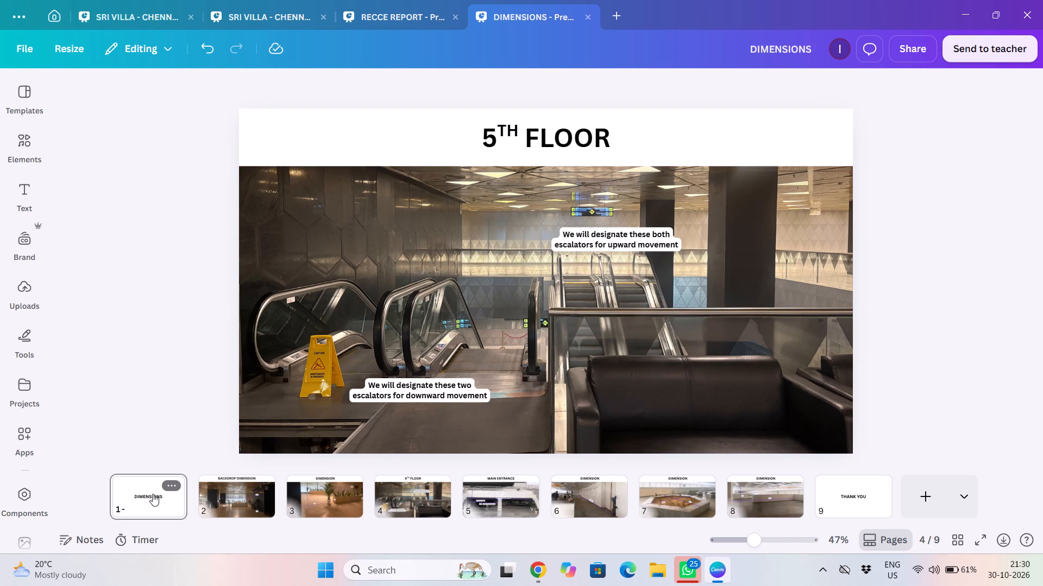
key("Right")
key("Right")
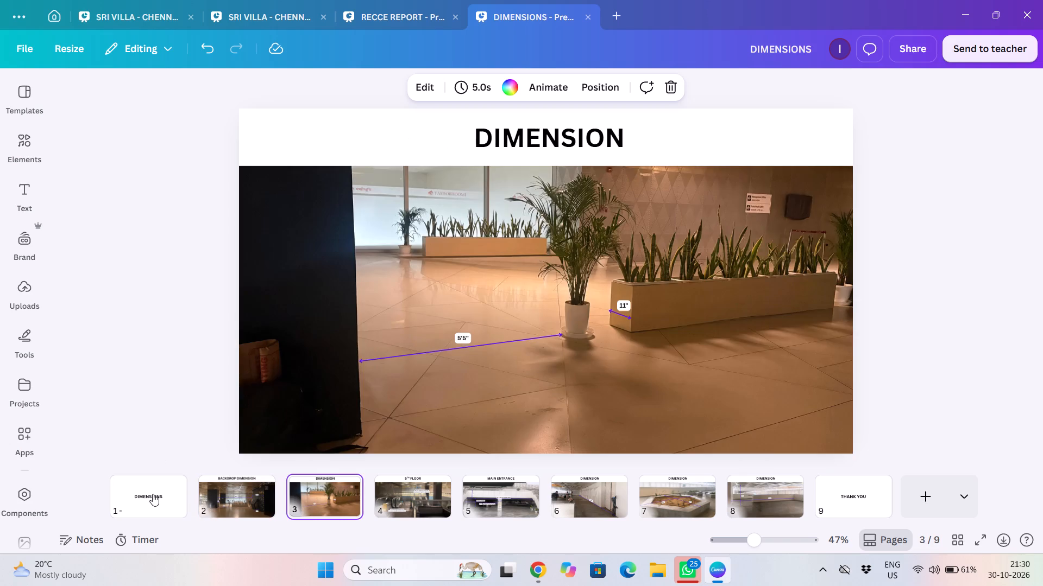
key("Right")
key("Right")
key("Right")
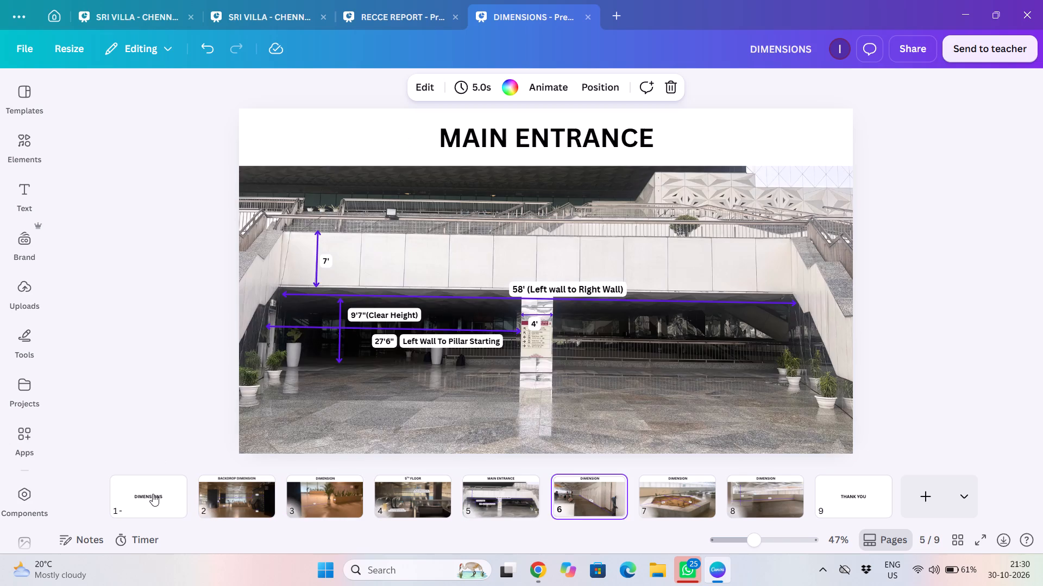
key("Right")
key("Right")
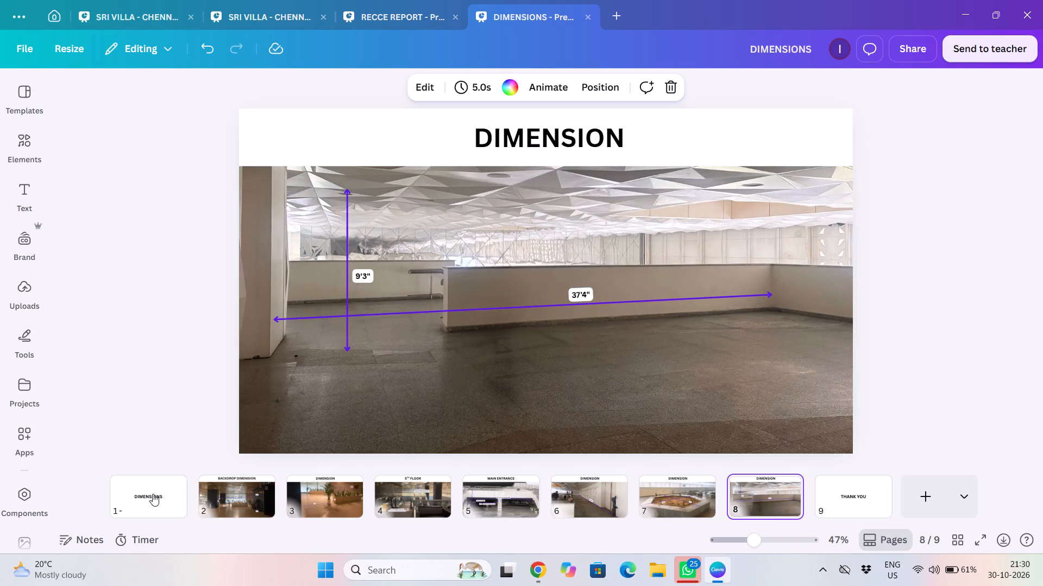
key("Right")
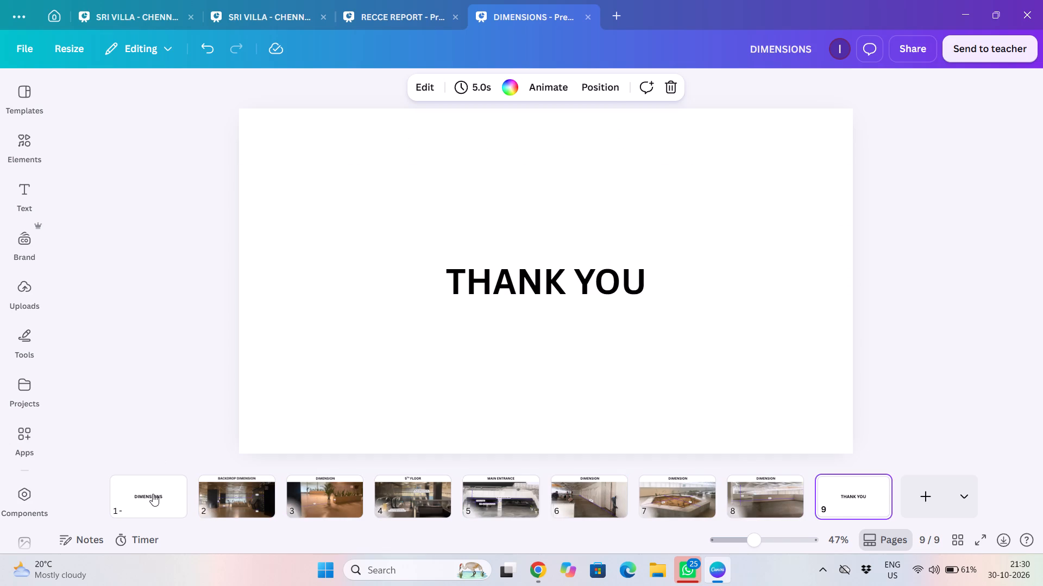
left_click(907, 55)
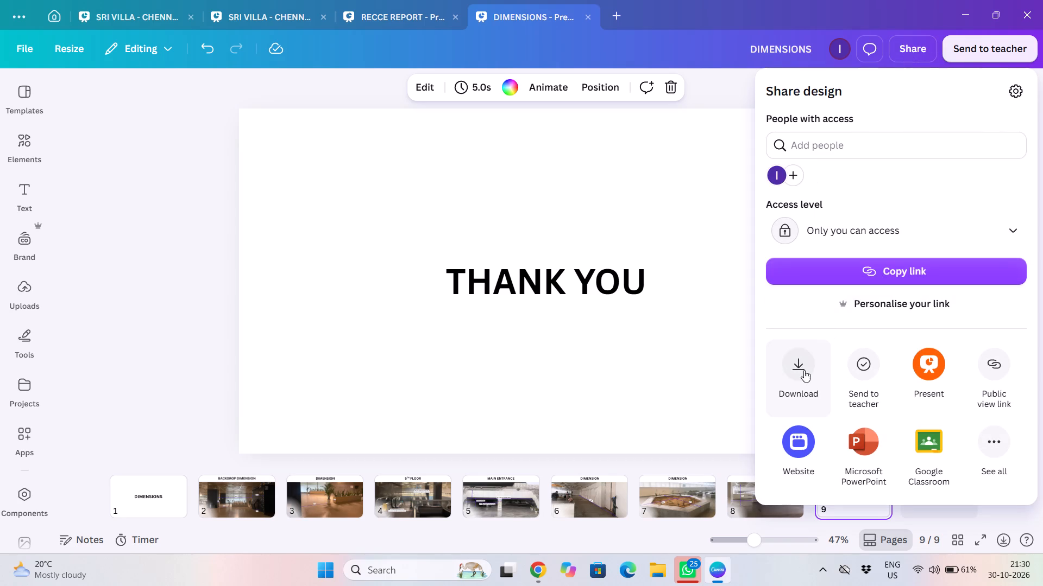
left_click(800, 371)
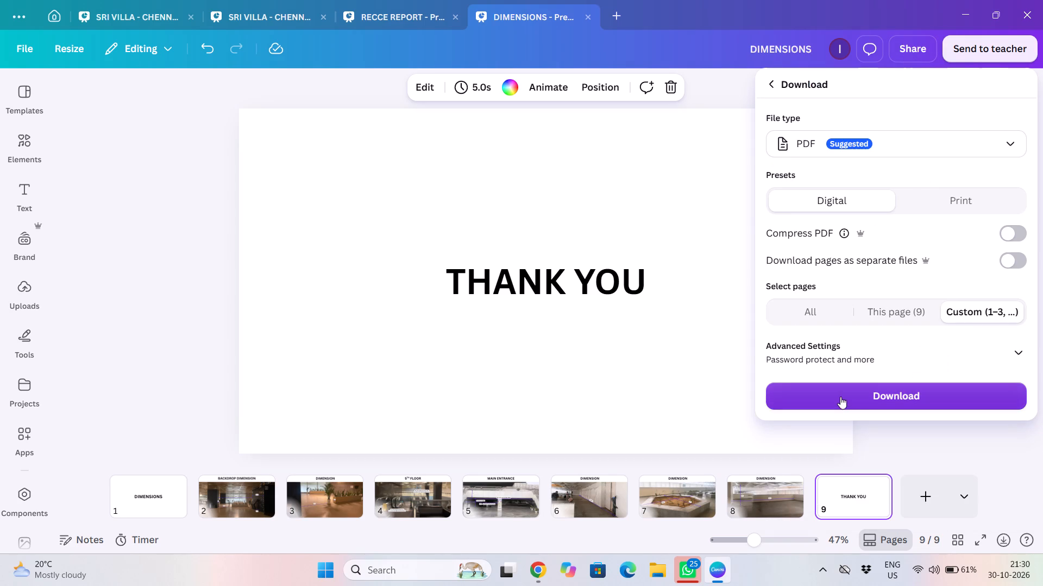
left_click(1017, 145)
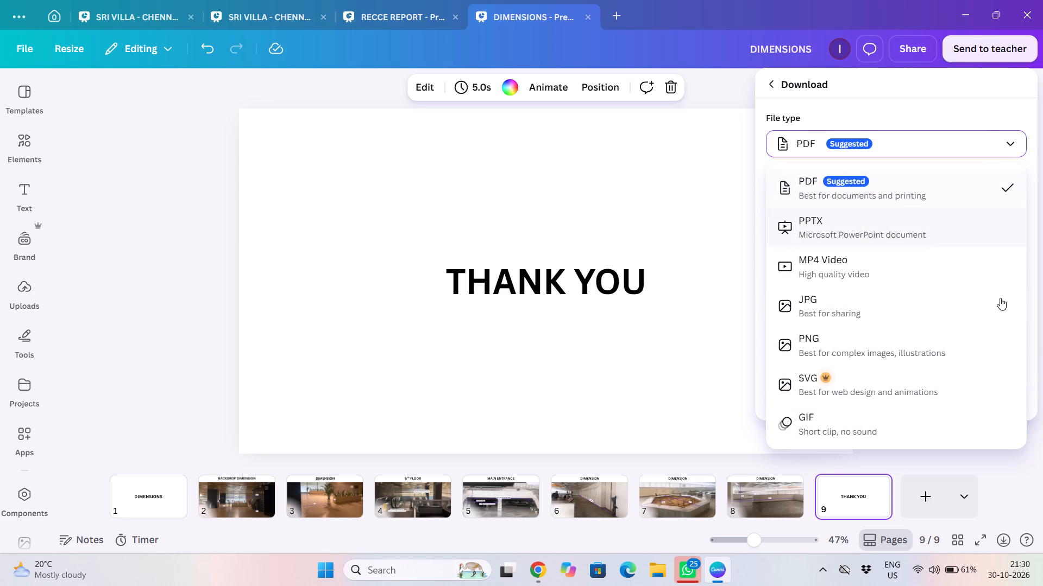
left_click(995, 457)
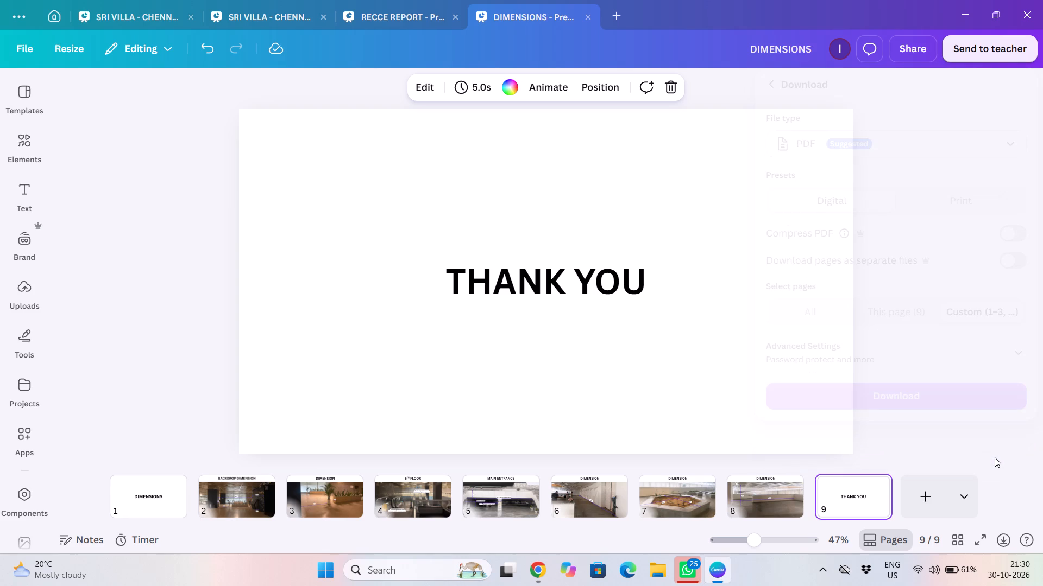
Download the presentation as a PDF with the Digital preset and the existing custom page selection.
left_click(914, 47)
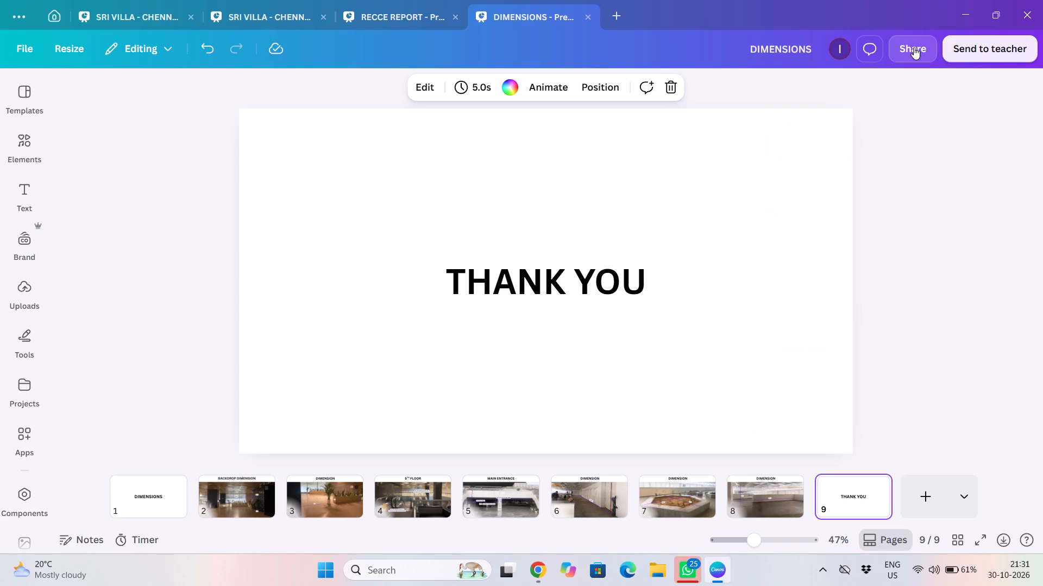
left_click(802, 371)
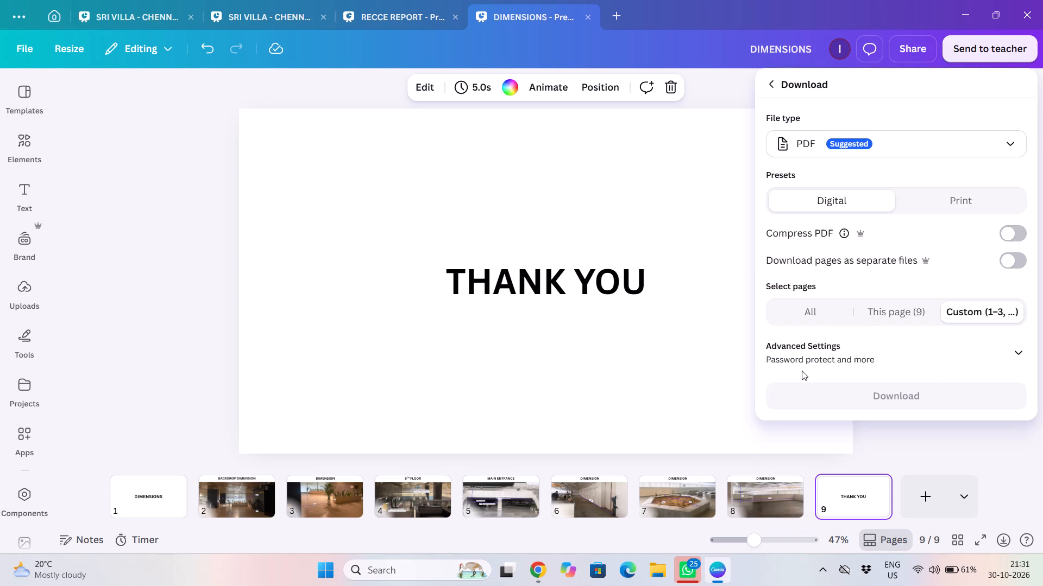
left_click(832, 392)
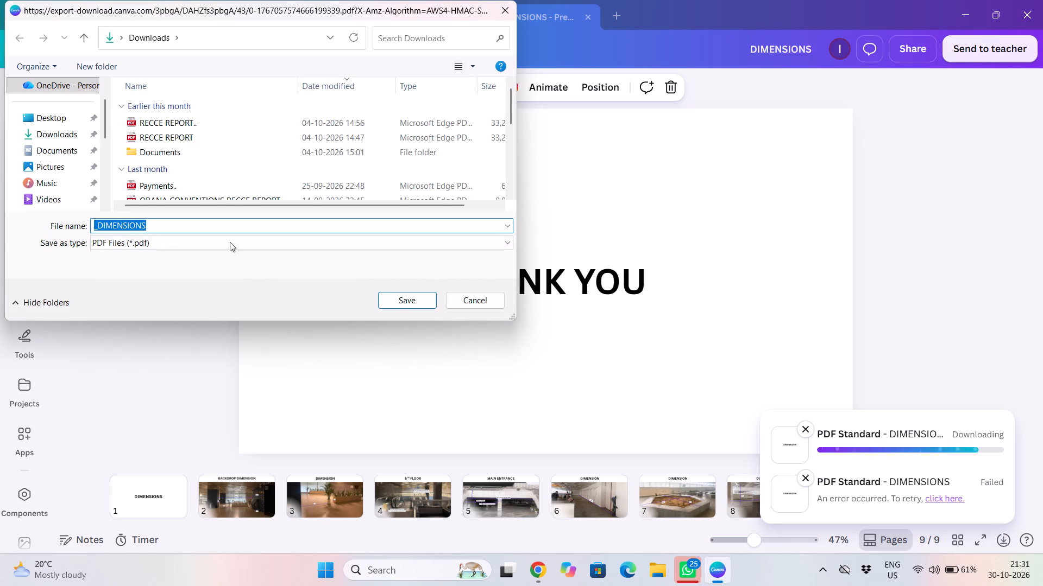
Save the exported presentation PDF as _DIMENSIONS in the Downloads folder.
left_click(397, 307)
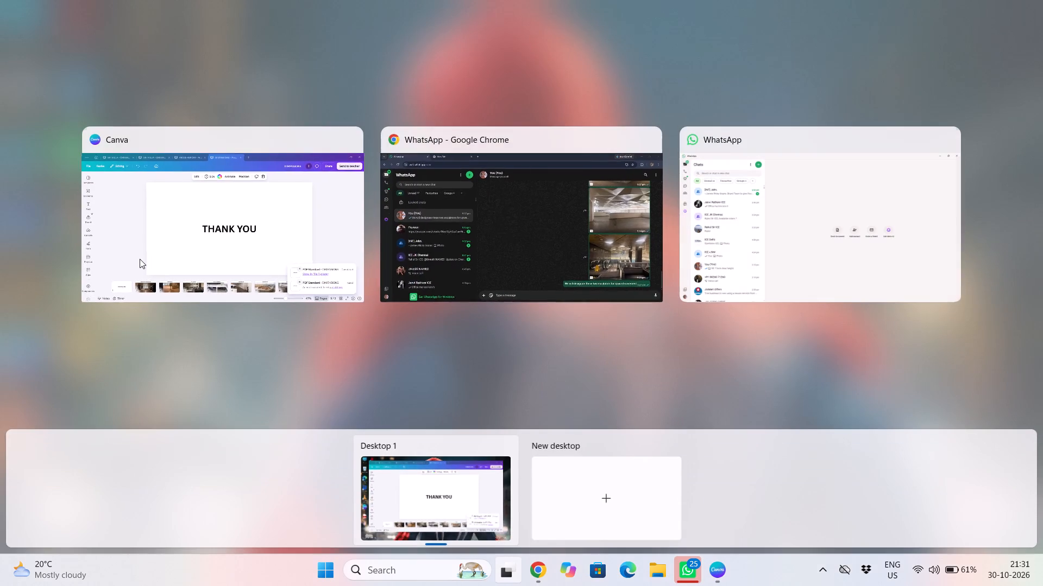
Switch to File Explorer, go to the Downloads folder and bring up the actions for the _DIMENSIONS PDF.
left_click(304, 219)
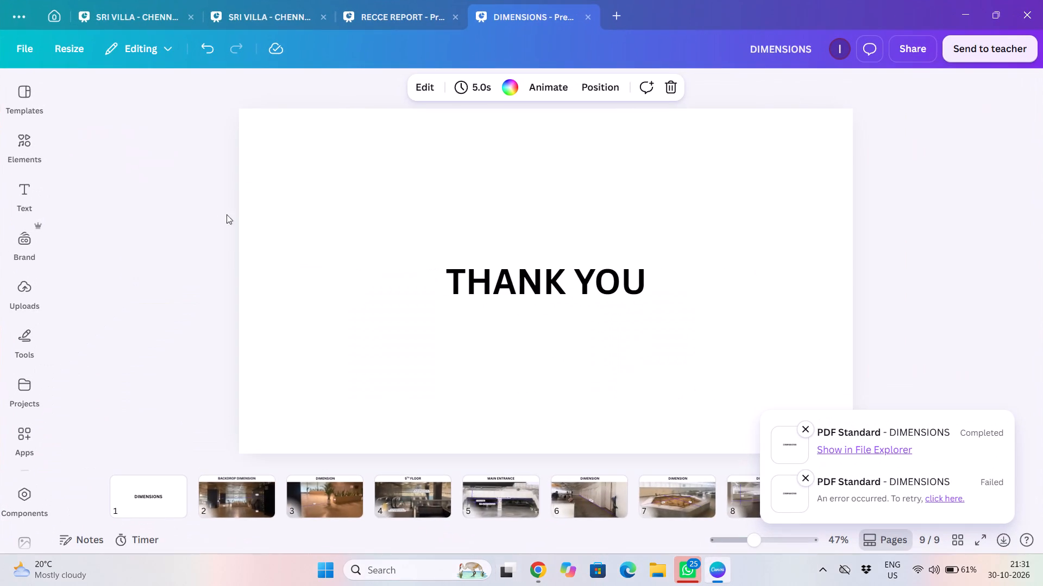
double_click(39, 15)
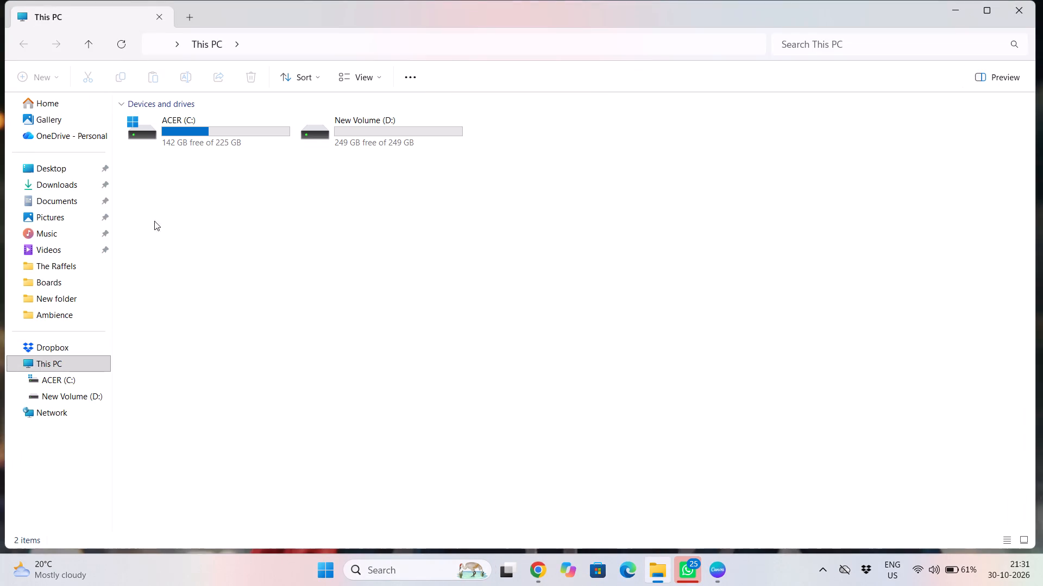
left_click(72, 187)
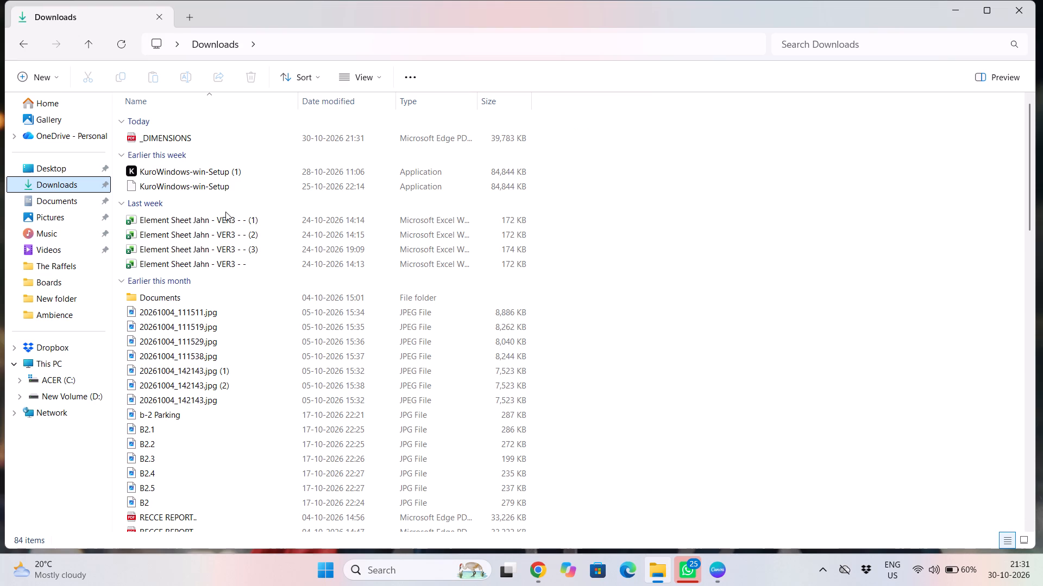
right_click(249, 137)
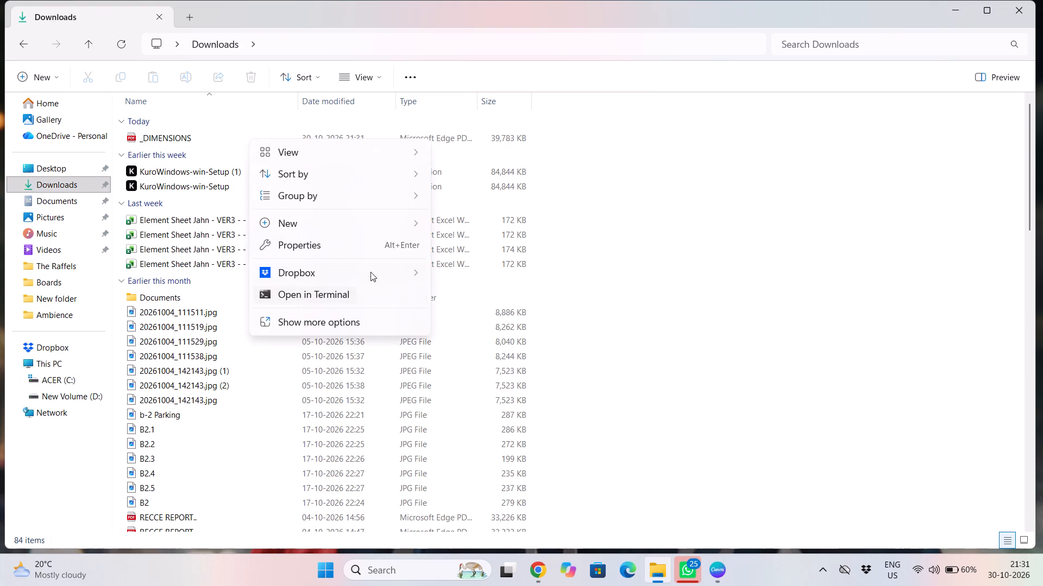
In File Explorer's Downloads folder, open the sharing options for the newly downloaded _DIMENSIONS PDF.
left_click(636, 235)
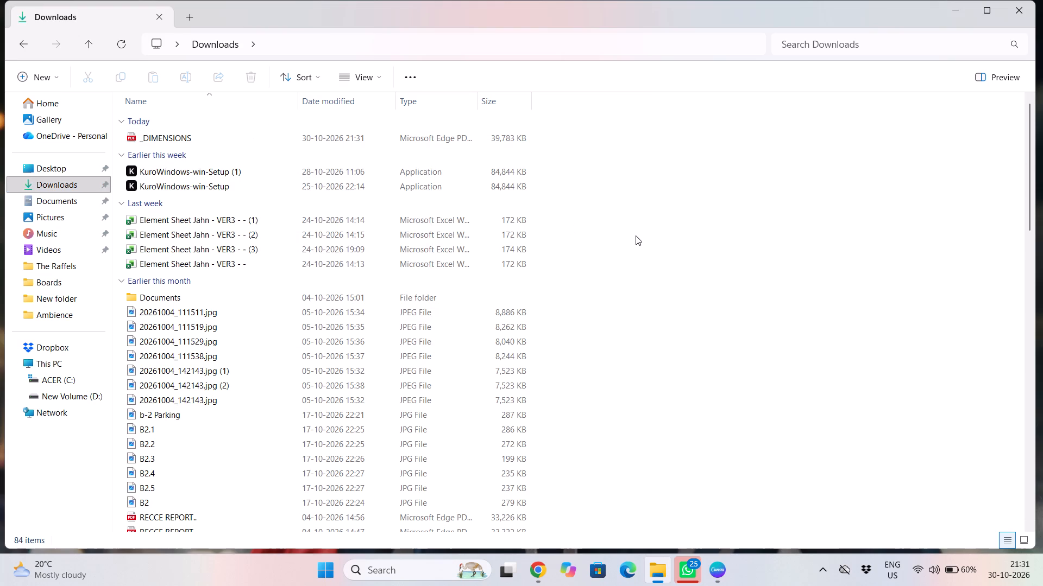
left_click(333, 142)
right_click(333, 142)
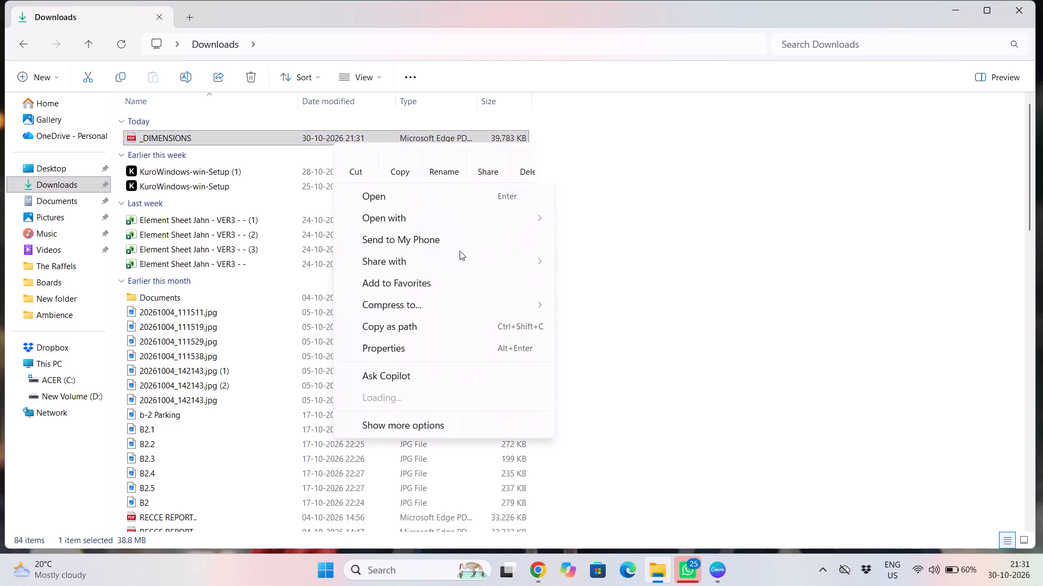
left_click(491, 161)
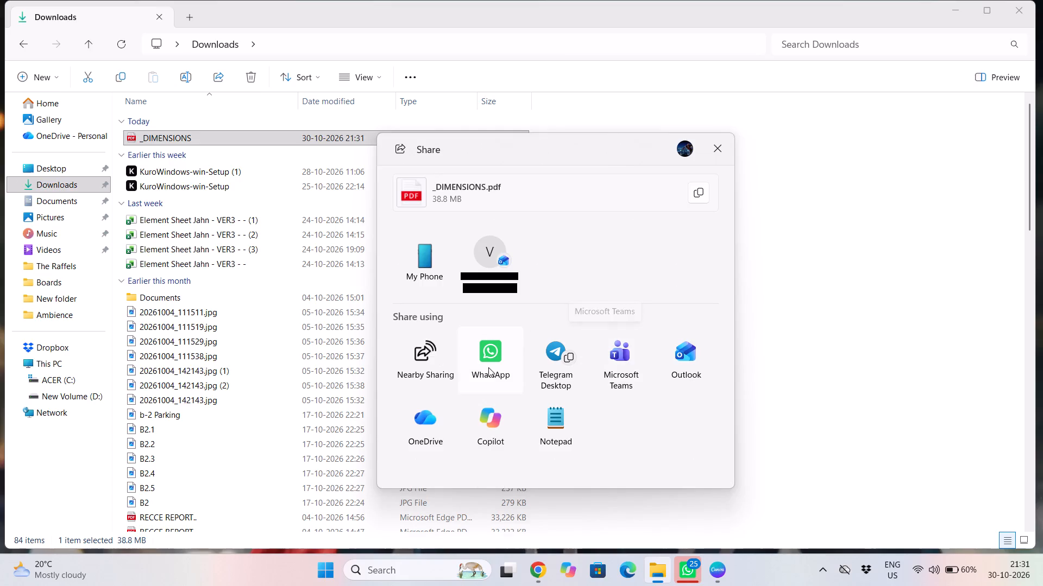
Choose WhatsApp as the app for sharing the _DIMENSIONS PDF.
left_click(490, 366)
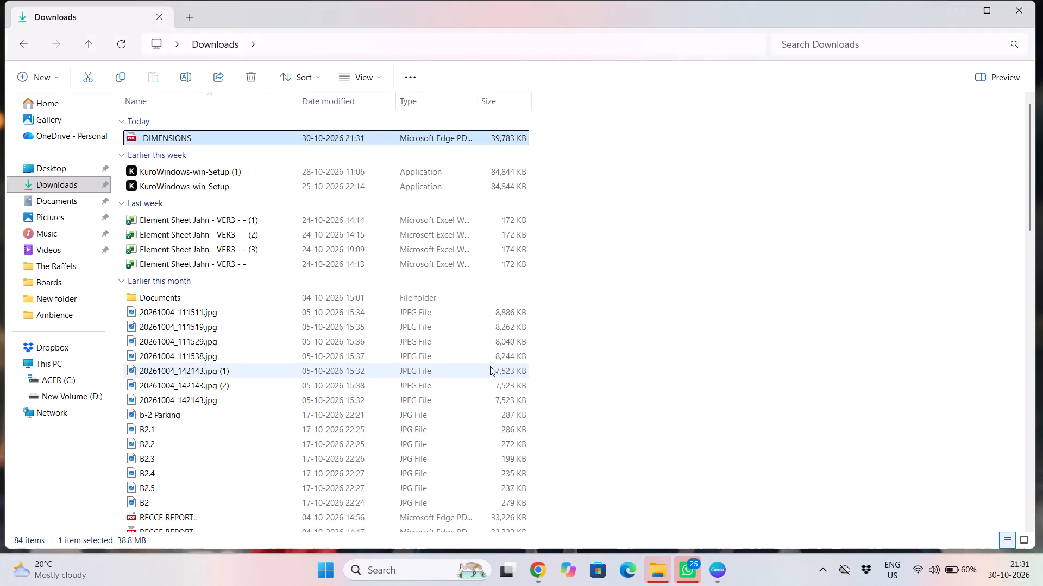
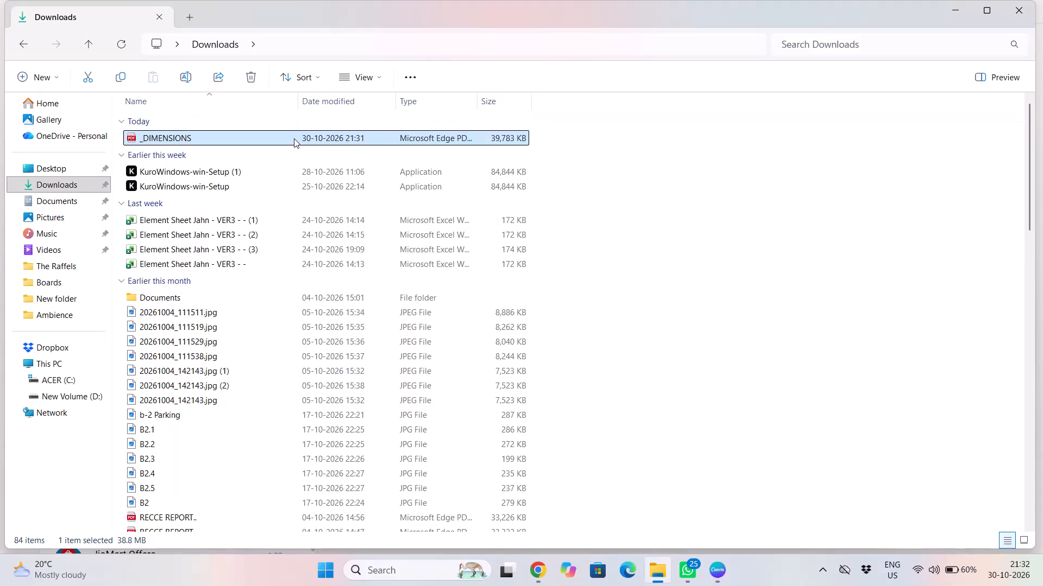
Share the _DIMENSIONS PDF from the Downloads folder using WhatsApp.
right_click(294, 138)
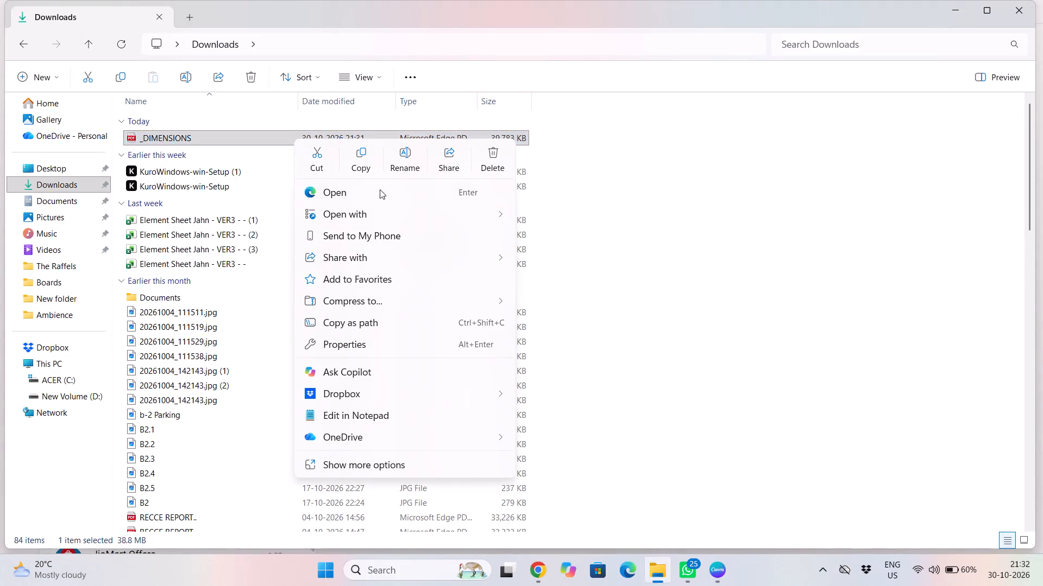
left_click(453, 161)
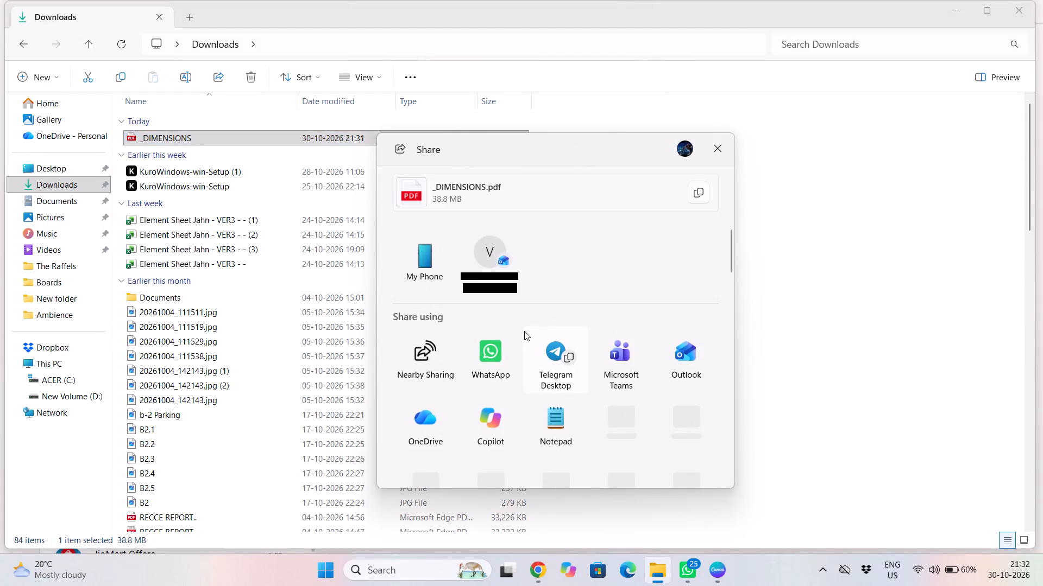
left_click(492, 357)
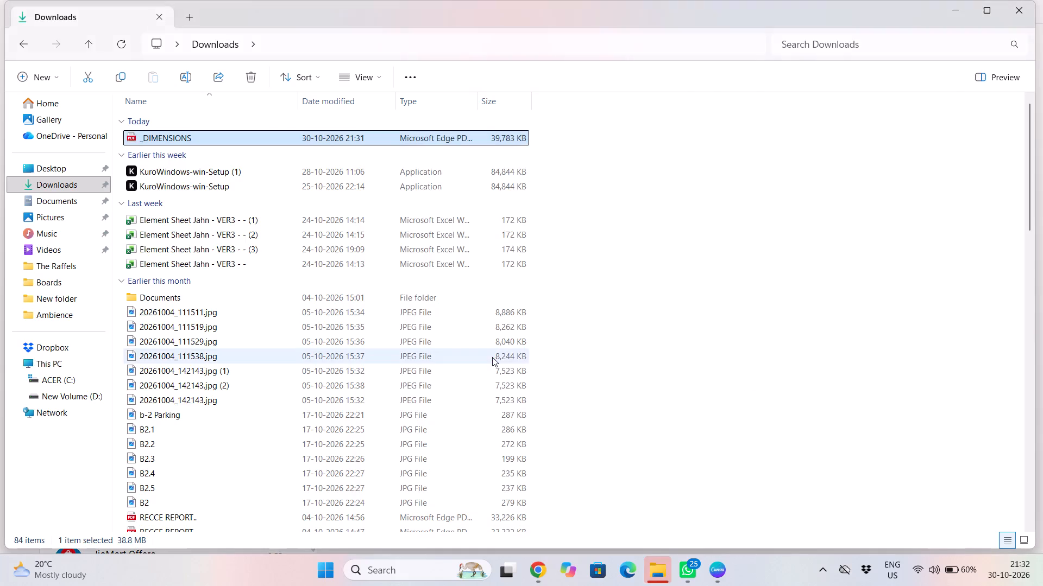
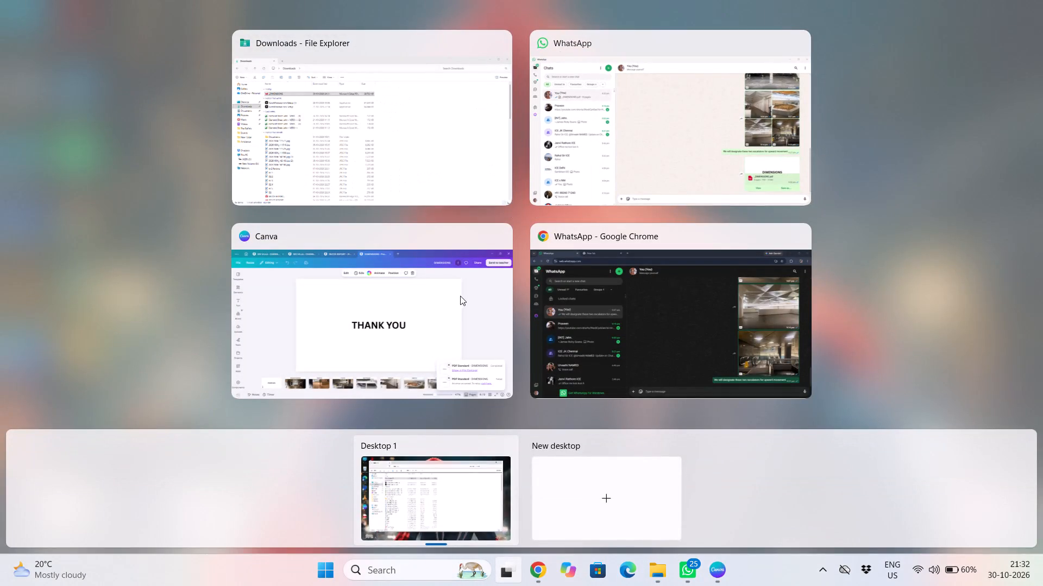
Switch to Canva and open the file type choices in the DIMENSIONS presentation's download settings.
left_click(451, 301)
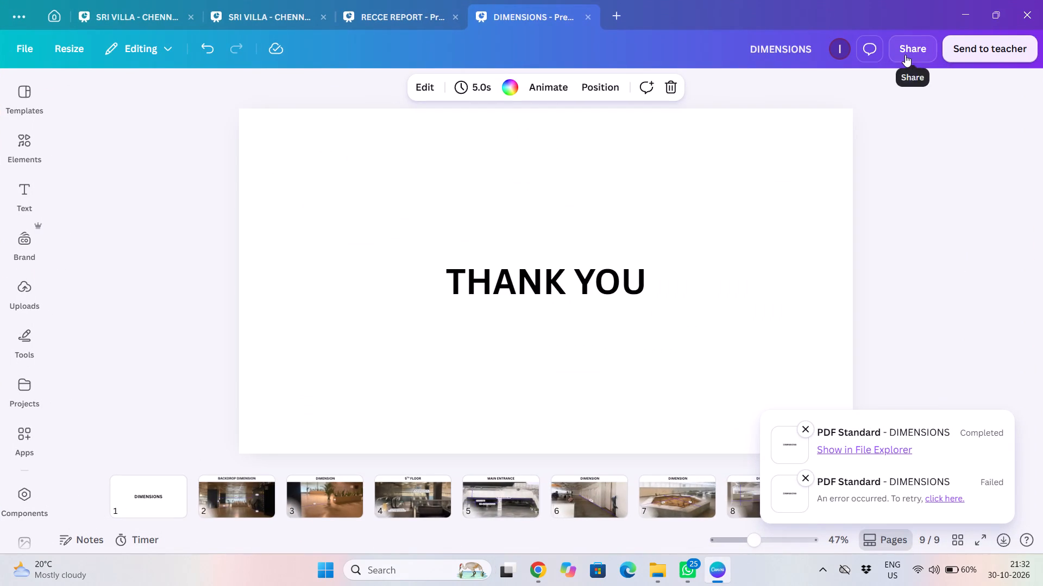
left_click(905, 55)
left_click(805, 369)
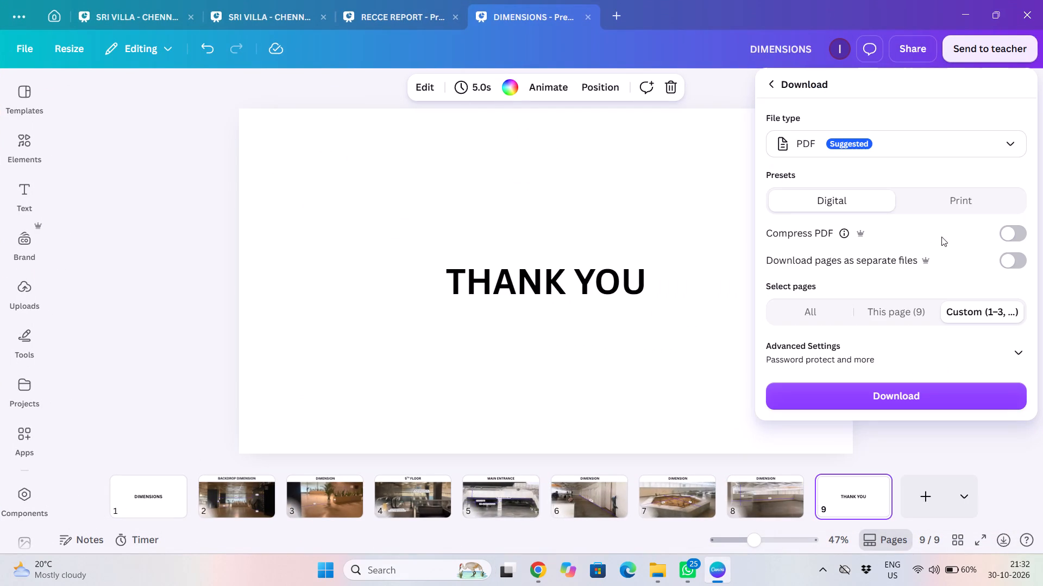
left_click(987, 139)
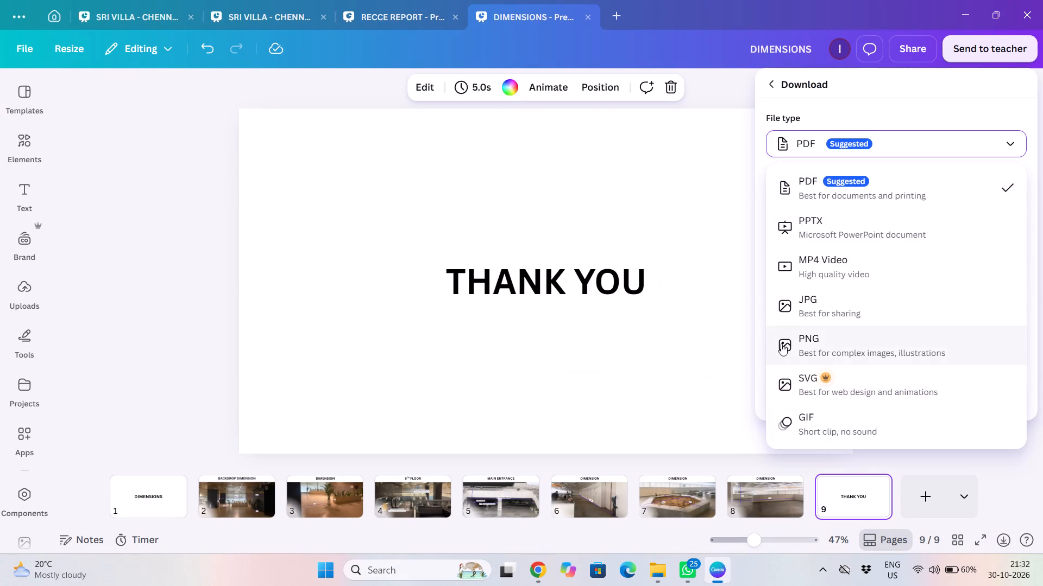
Download the presentation as a PPTX file, naming it DIMENSIONS without the leading underscore, in the Downloads folder.
left_click(862, 233)
left_click(871, 272)
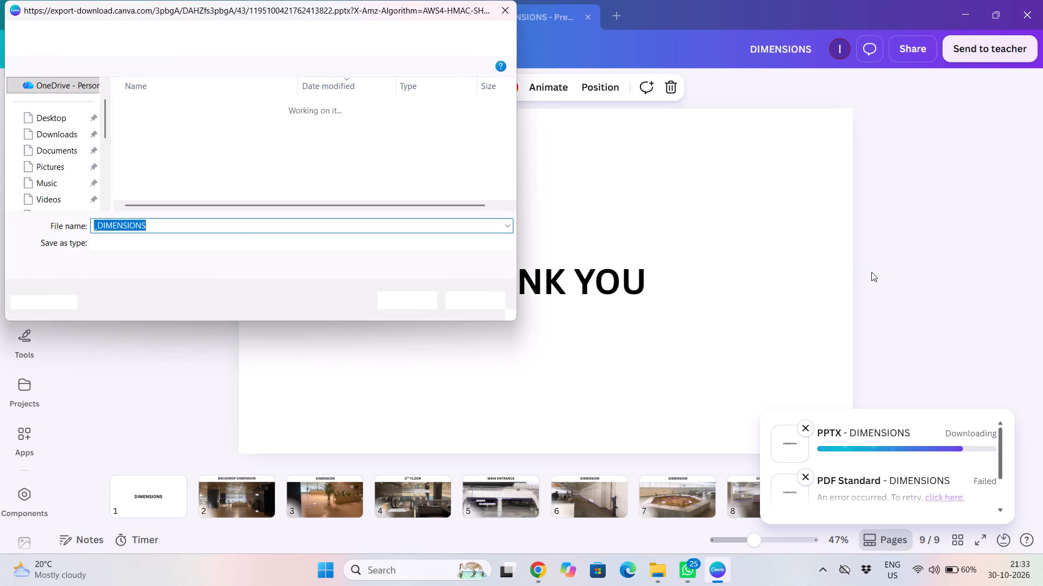
left_click(98, 224)
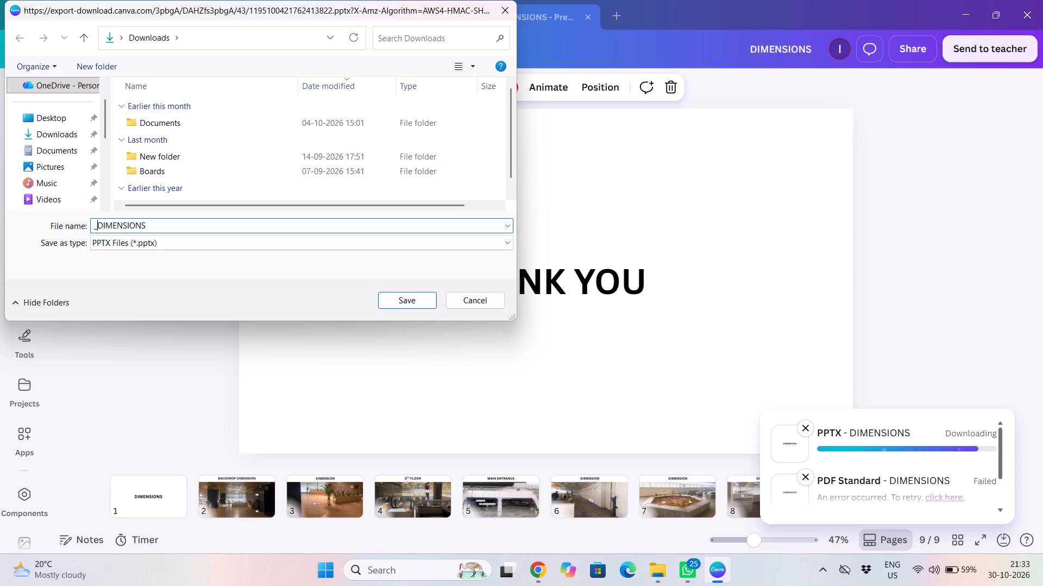
key("BackSpace")
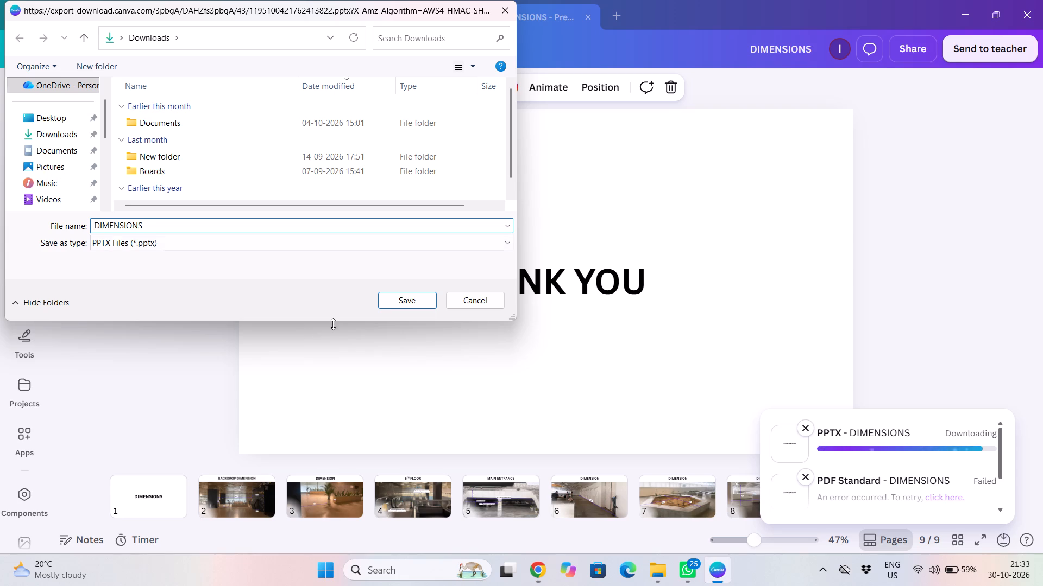
Save the PPTX export as DIMENSIONS in the Downloads folder.
left_click(411, 303)
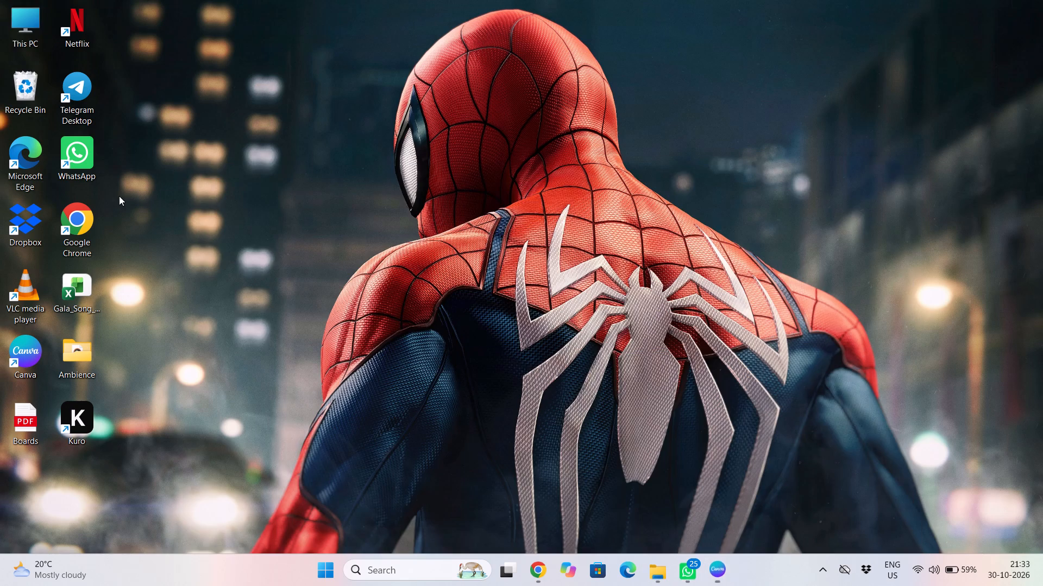
In File Explorer's Downloads folder, share the newly saved DIMENSIONS PowerPoint file using WhatsApp.
triple_click(36, 9)
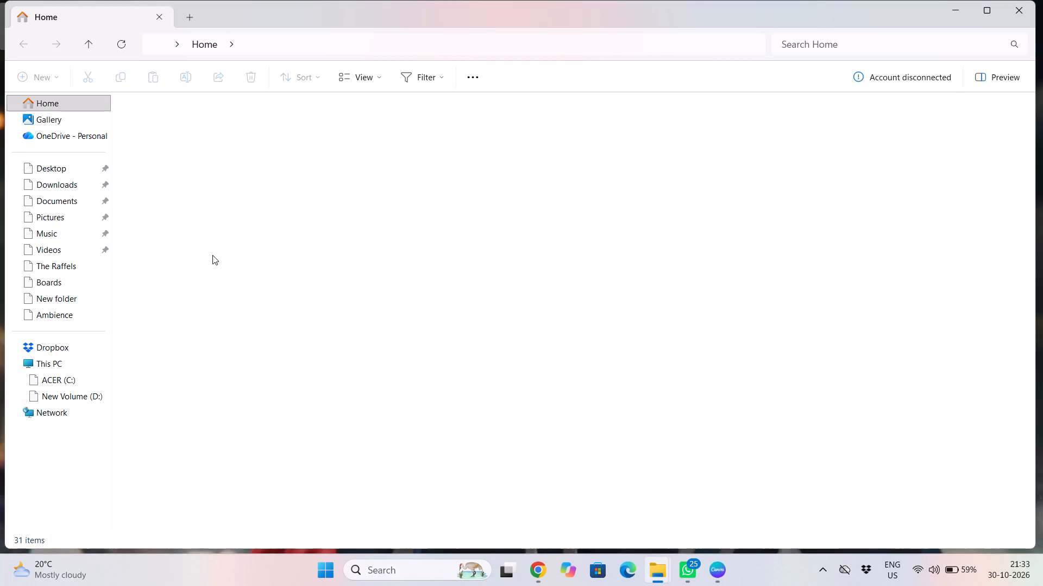
left_click(70, 191)
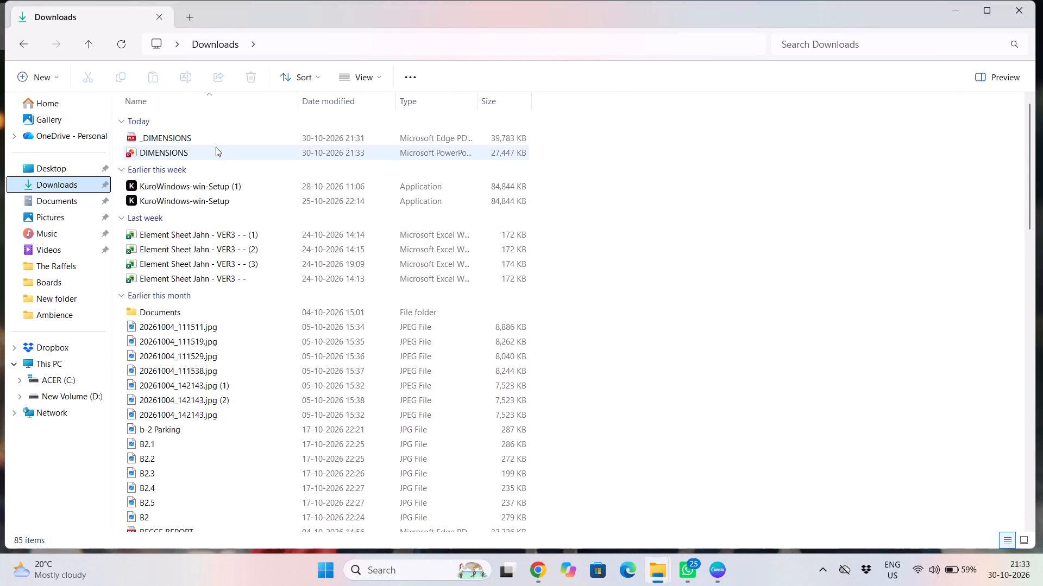
right_click(220, 151)
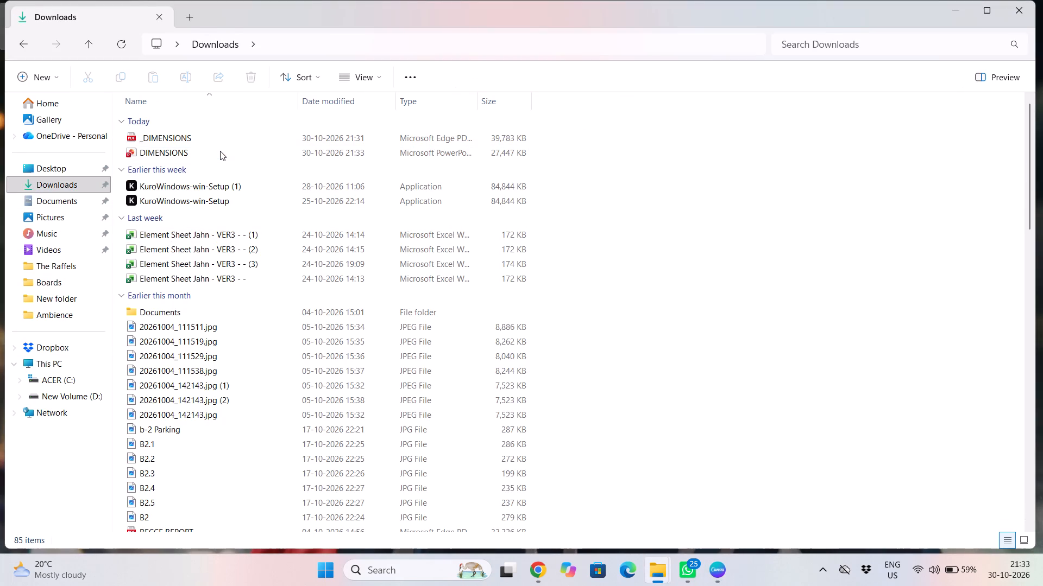
left_click(717, 262)
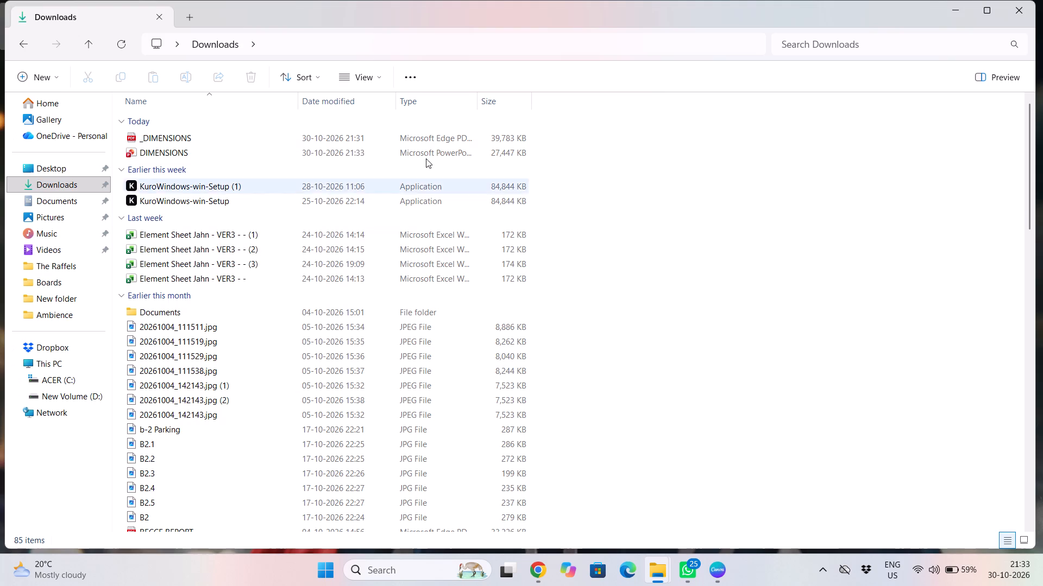
left_click(400, 152)
right_click(400, 152)
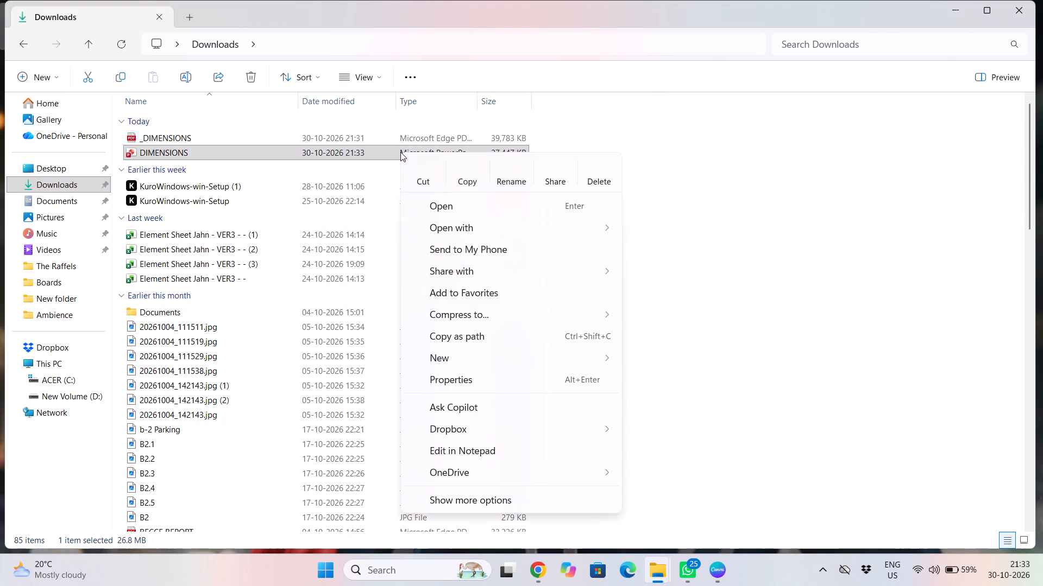
left_click(559, 177)
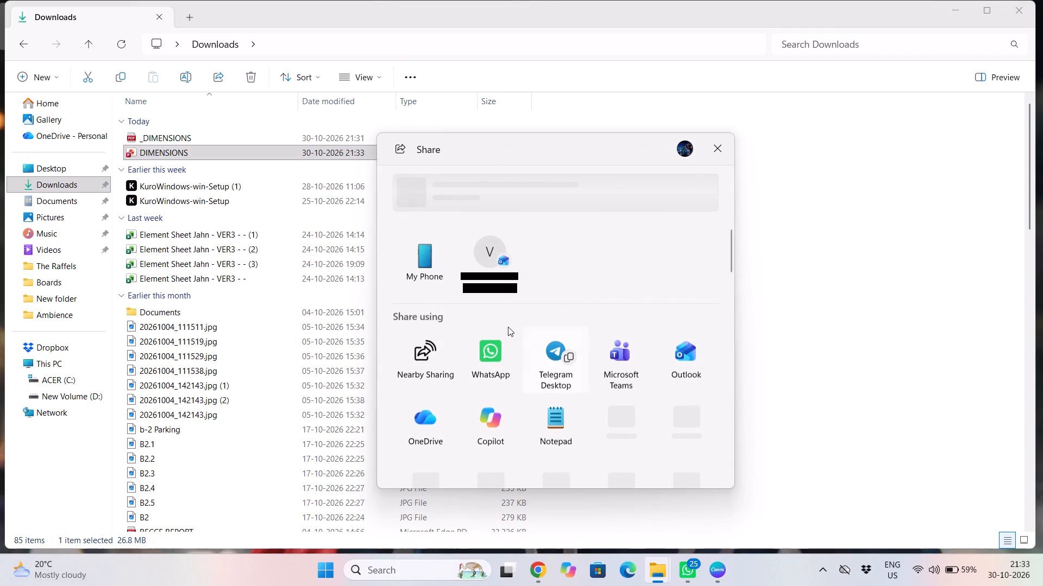
left_click(492, 368)
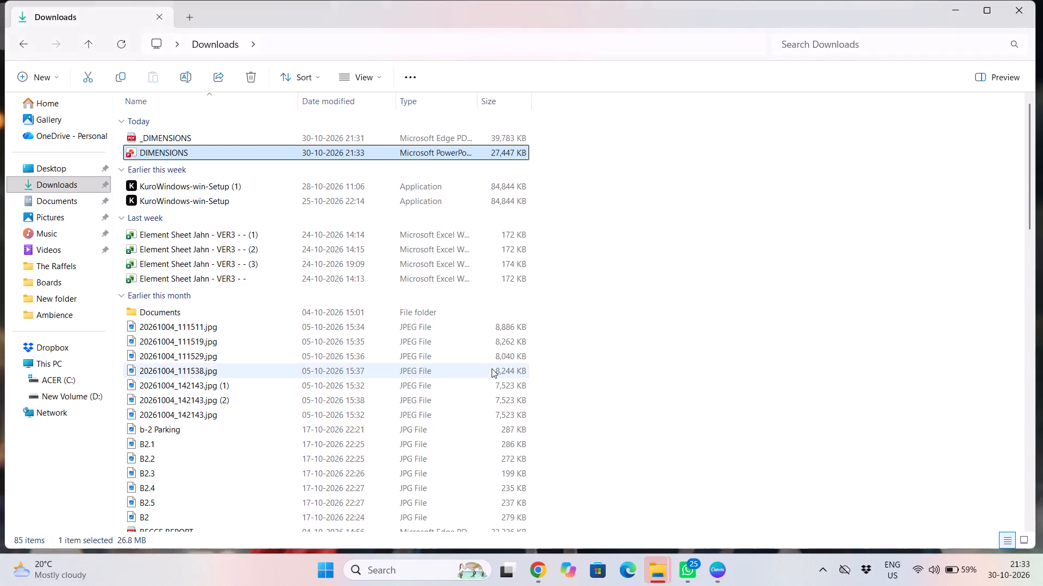
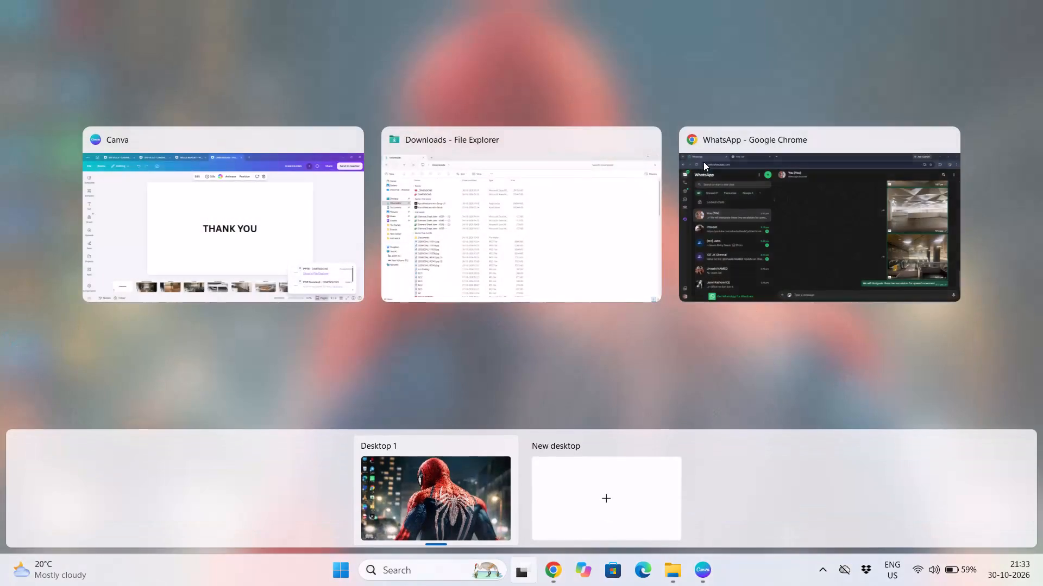
Close all open windows: Canva, the Downloads folder in File Explorer, and WhatsApp in Google Chrome.
left_click(350, 133)
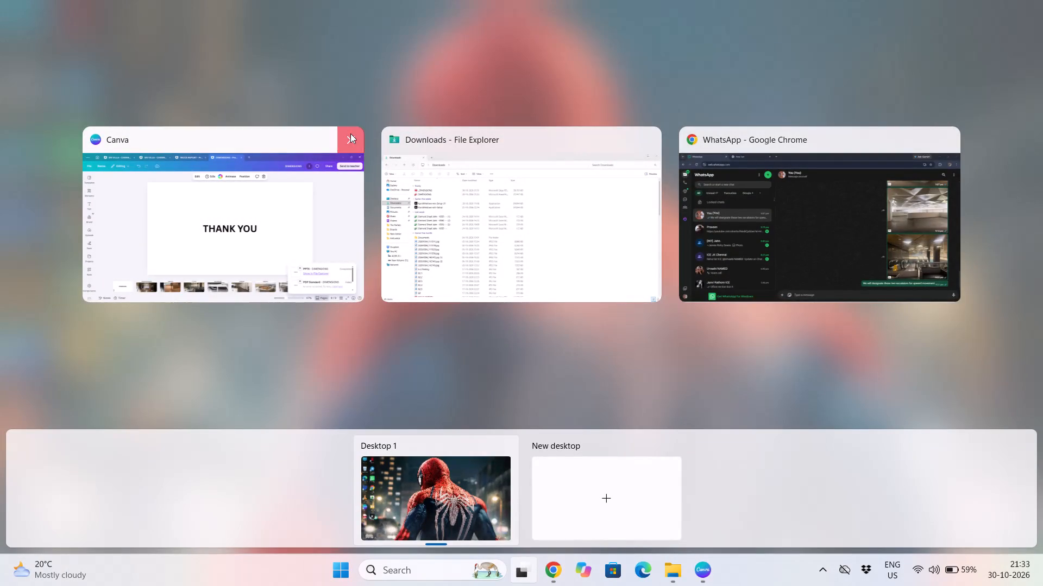
left_click(493, 143)
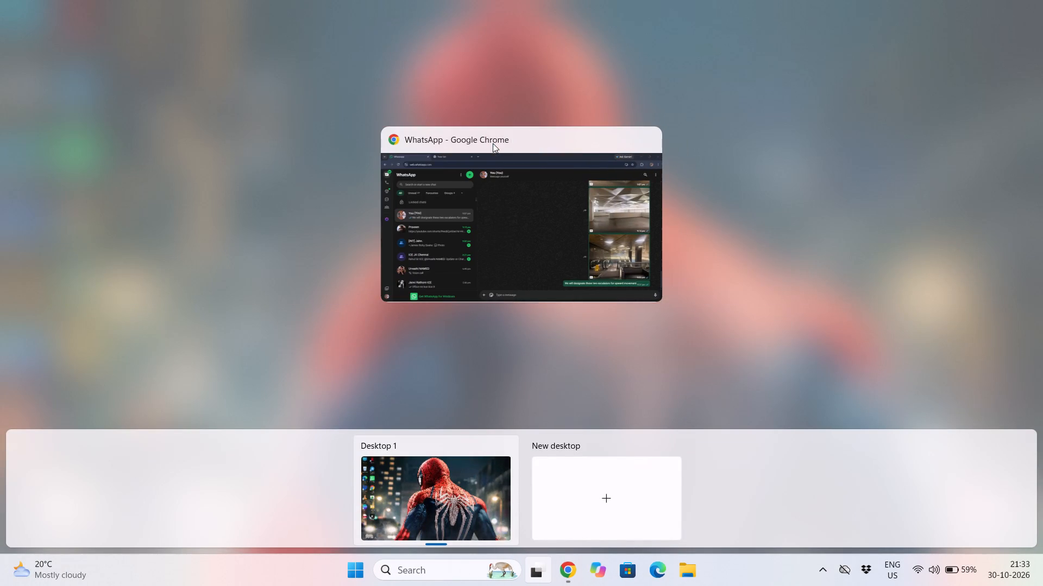
left_click(638, 141)
left_click(638, 141)
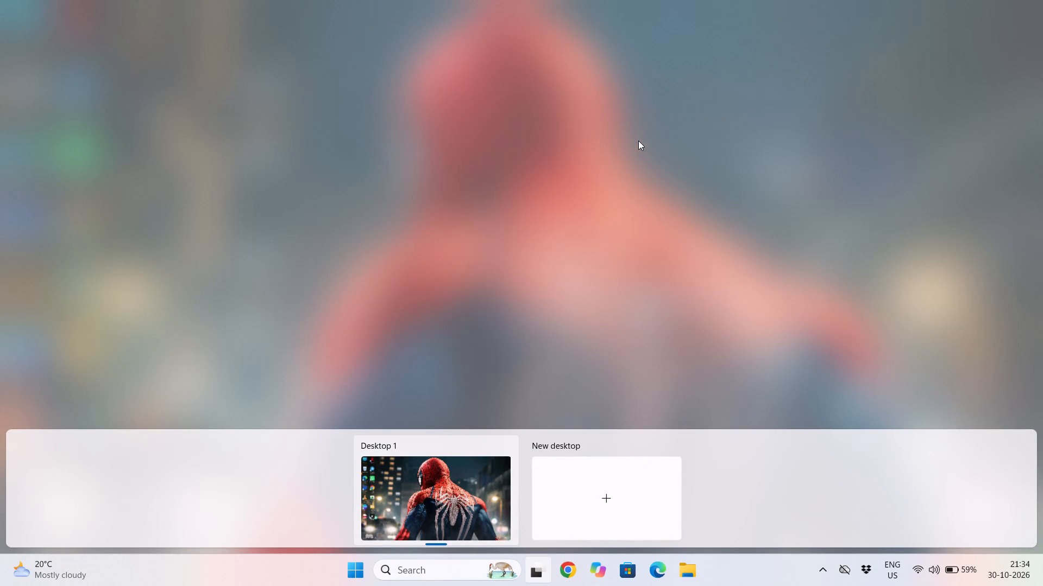
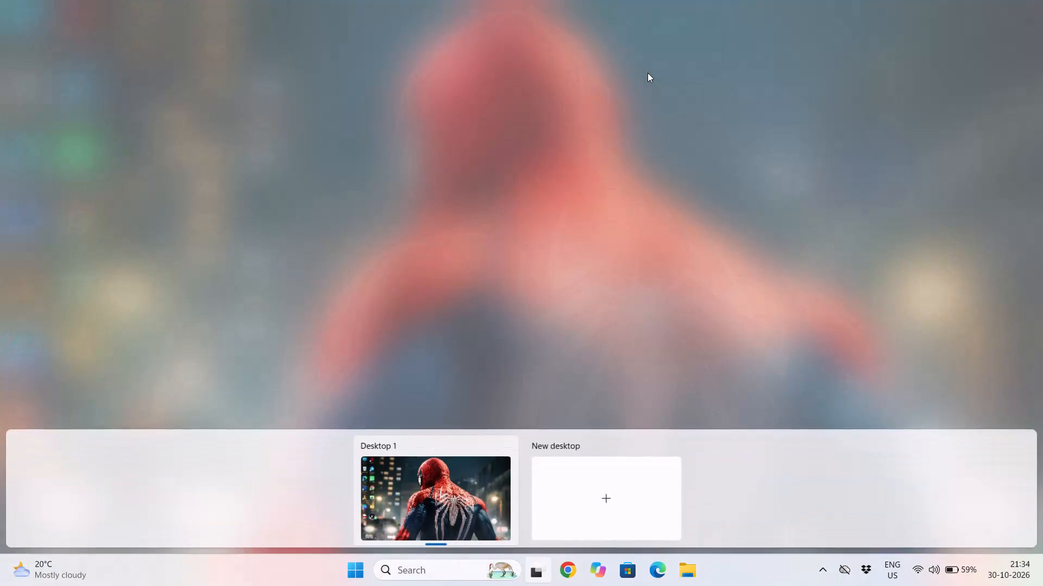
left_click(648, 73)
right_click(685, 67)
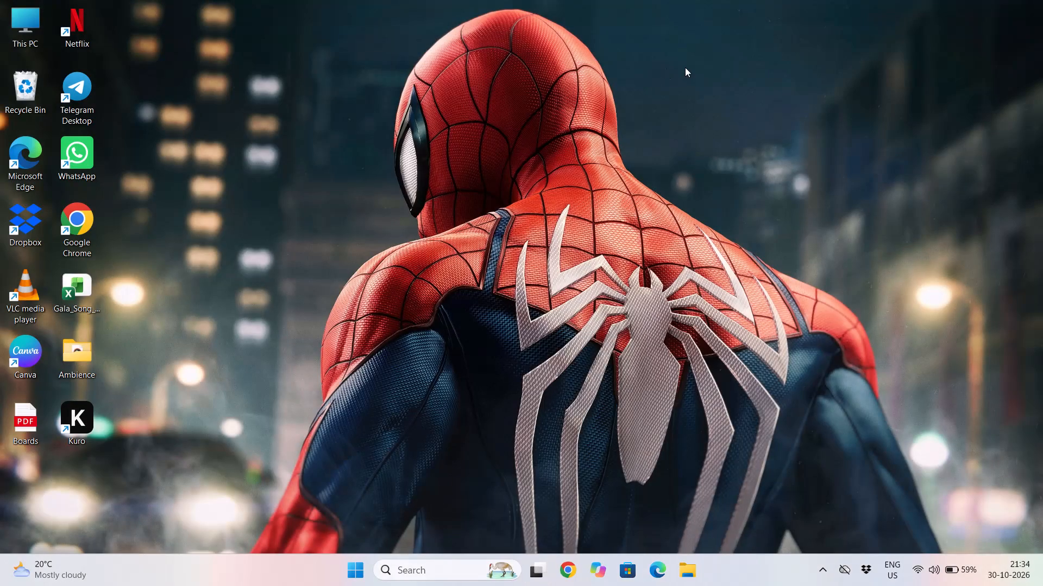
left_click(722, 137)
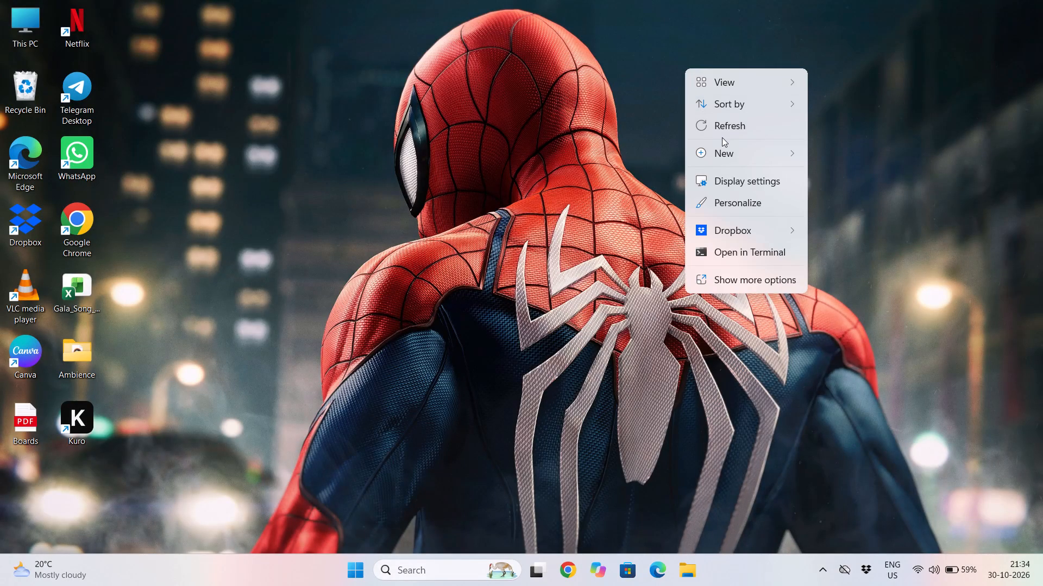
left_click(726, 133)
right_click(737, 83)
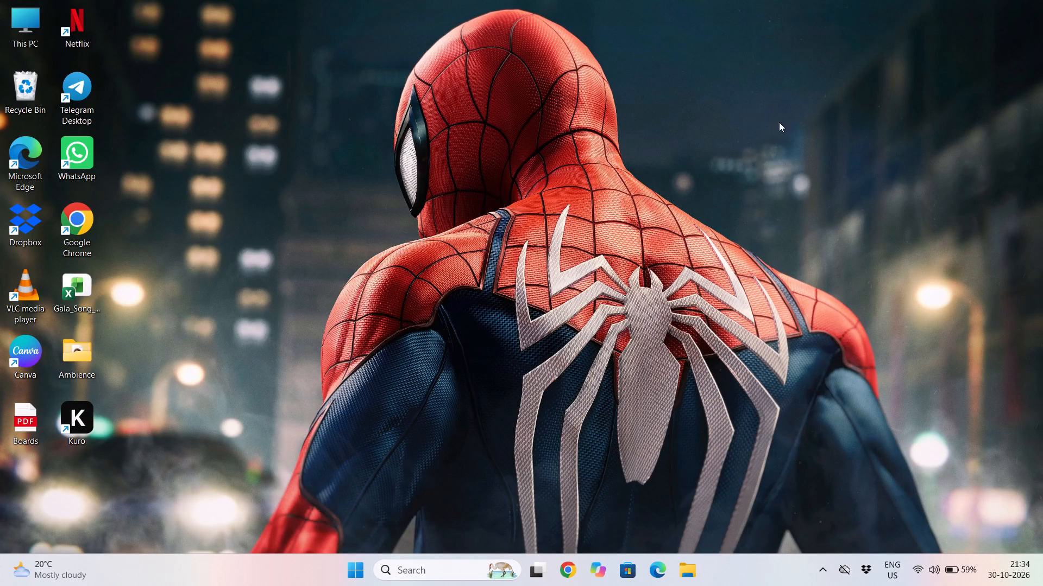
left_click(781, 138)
Shut down the computer from the Windows desktop.
key("alt+F4")
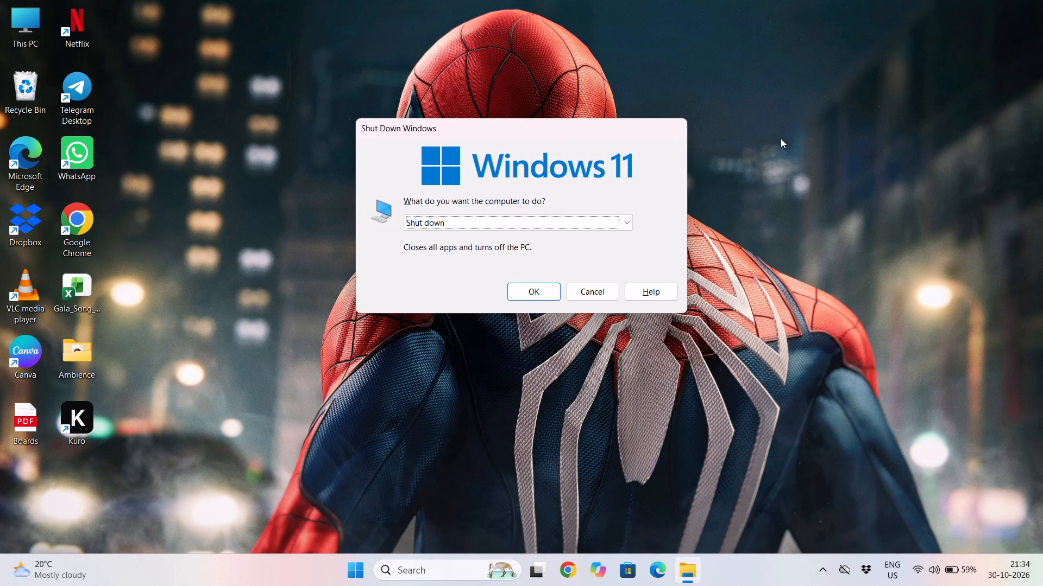
left_click(525, 291)
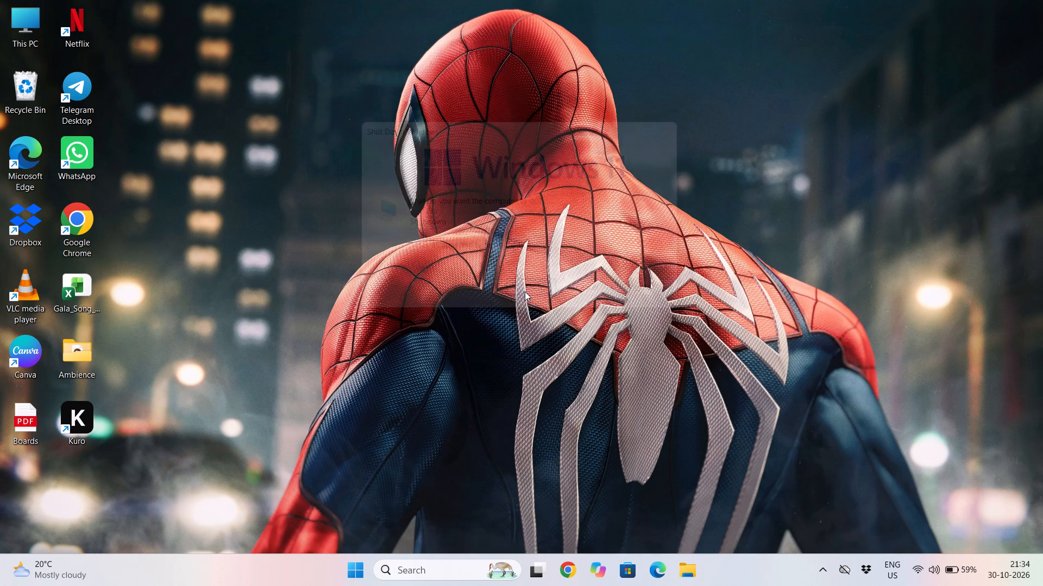